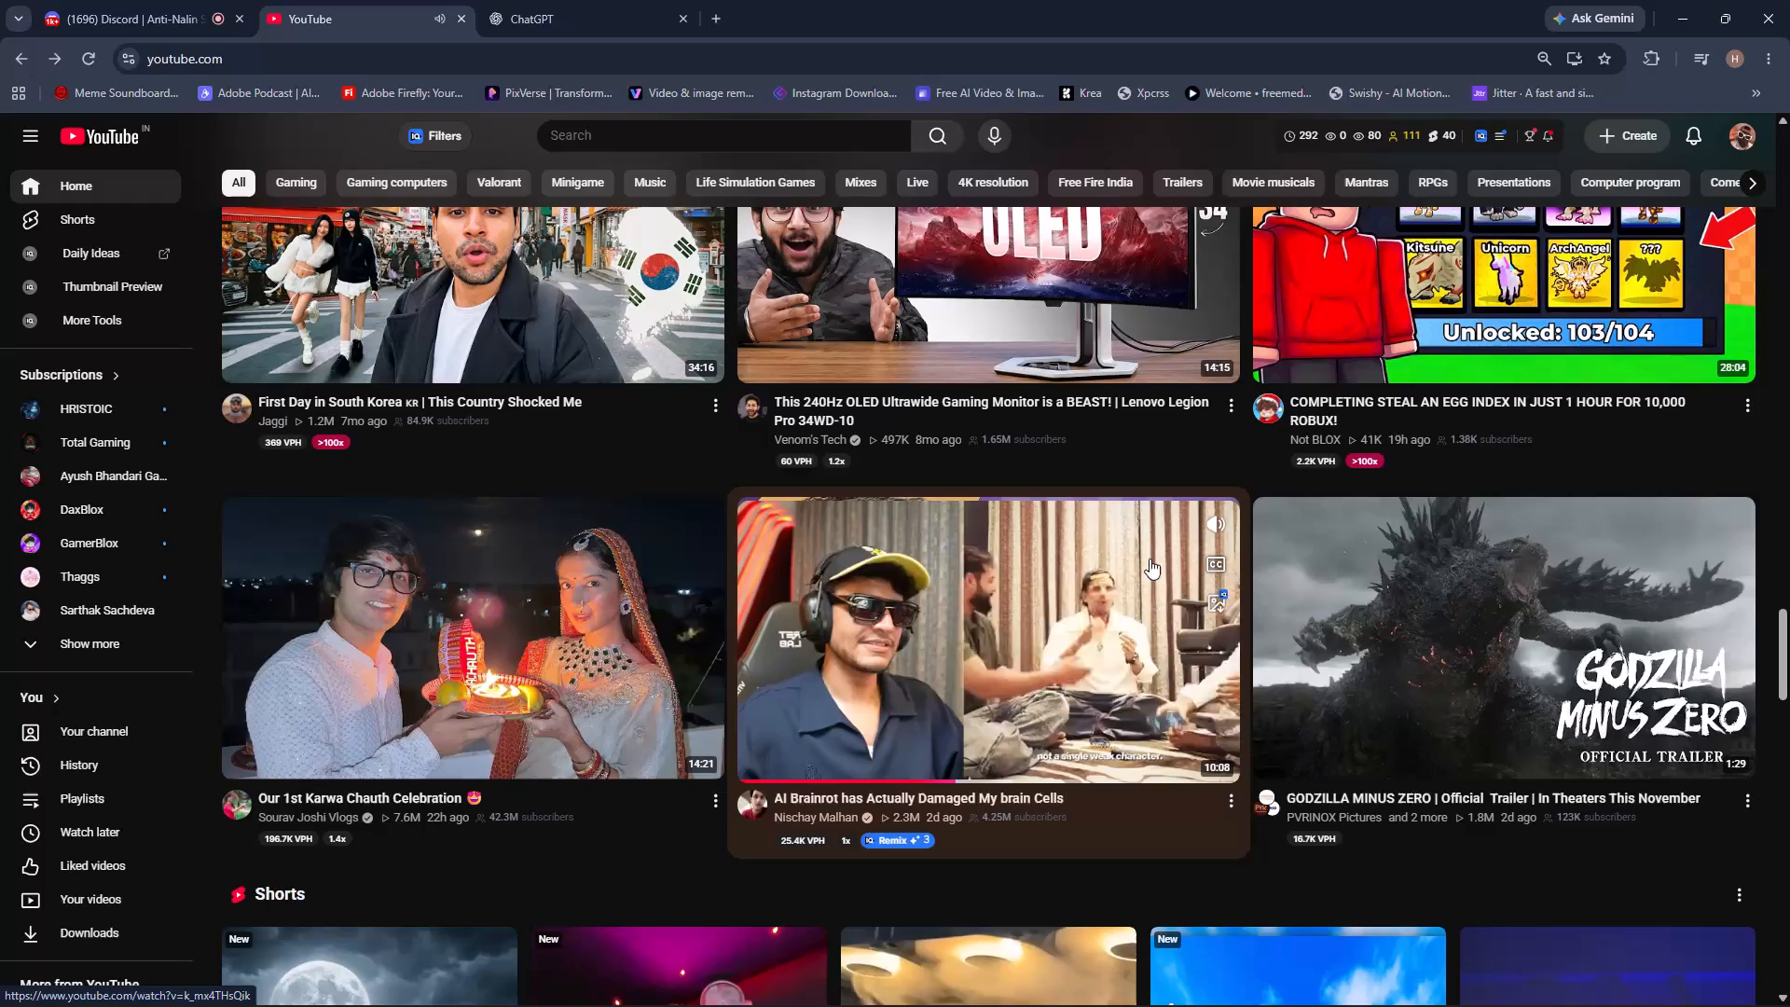
Skim the feed preview of the "AI Brainrot has Actually Damaged My brain Cells" video, sampling moments between about 8:17 and 9:08.
{"action": "left_click", "coordinate": [971, 769]}
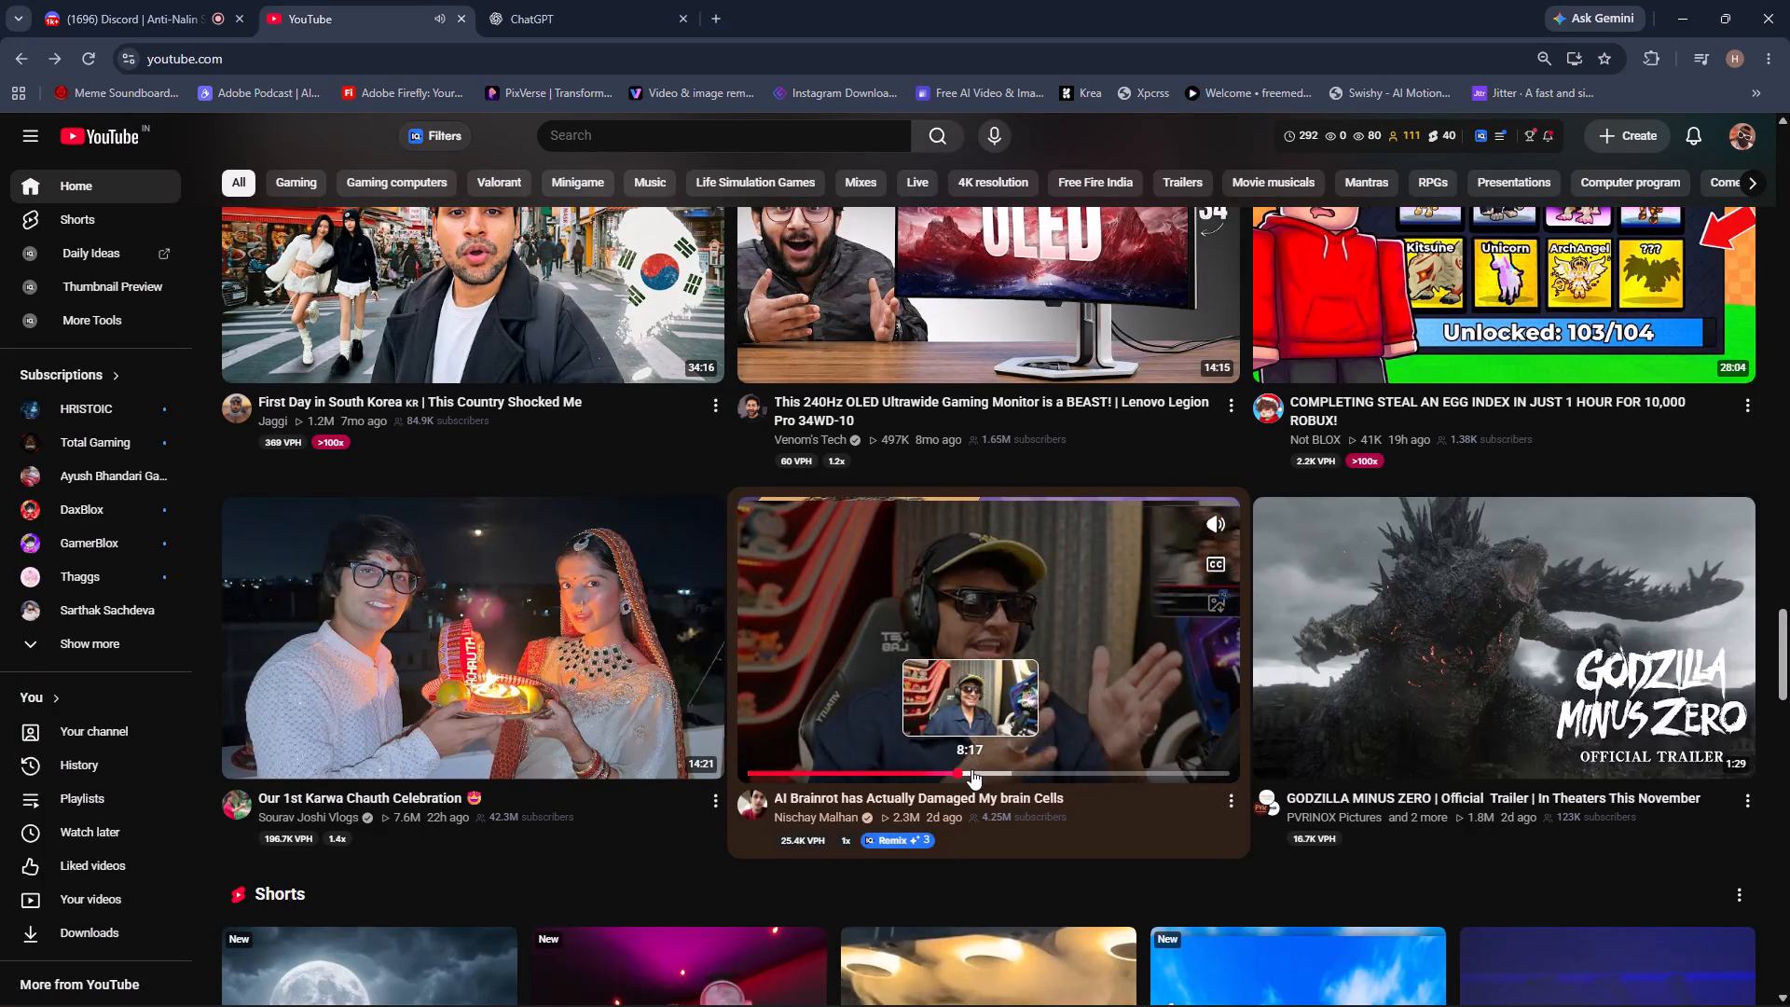
{"action": "left_click", "coordinate": [987, 769]}
{"action": "left_click", "coordinate": [998, 769]}
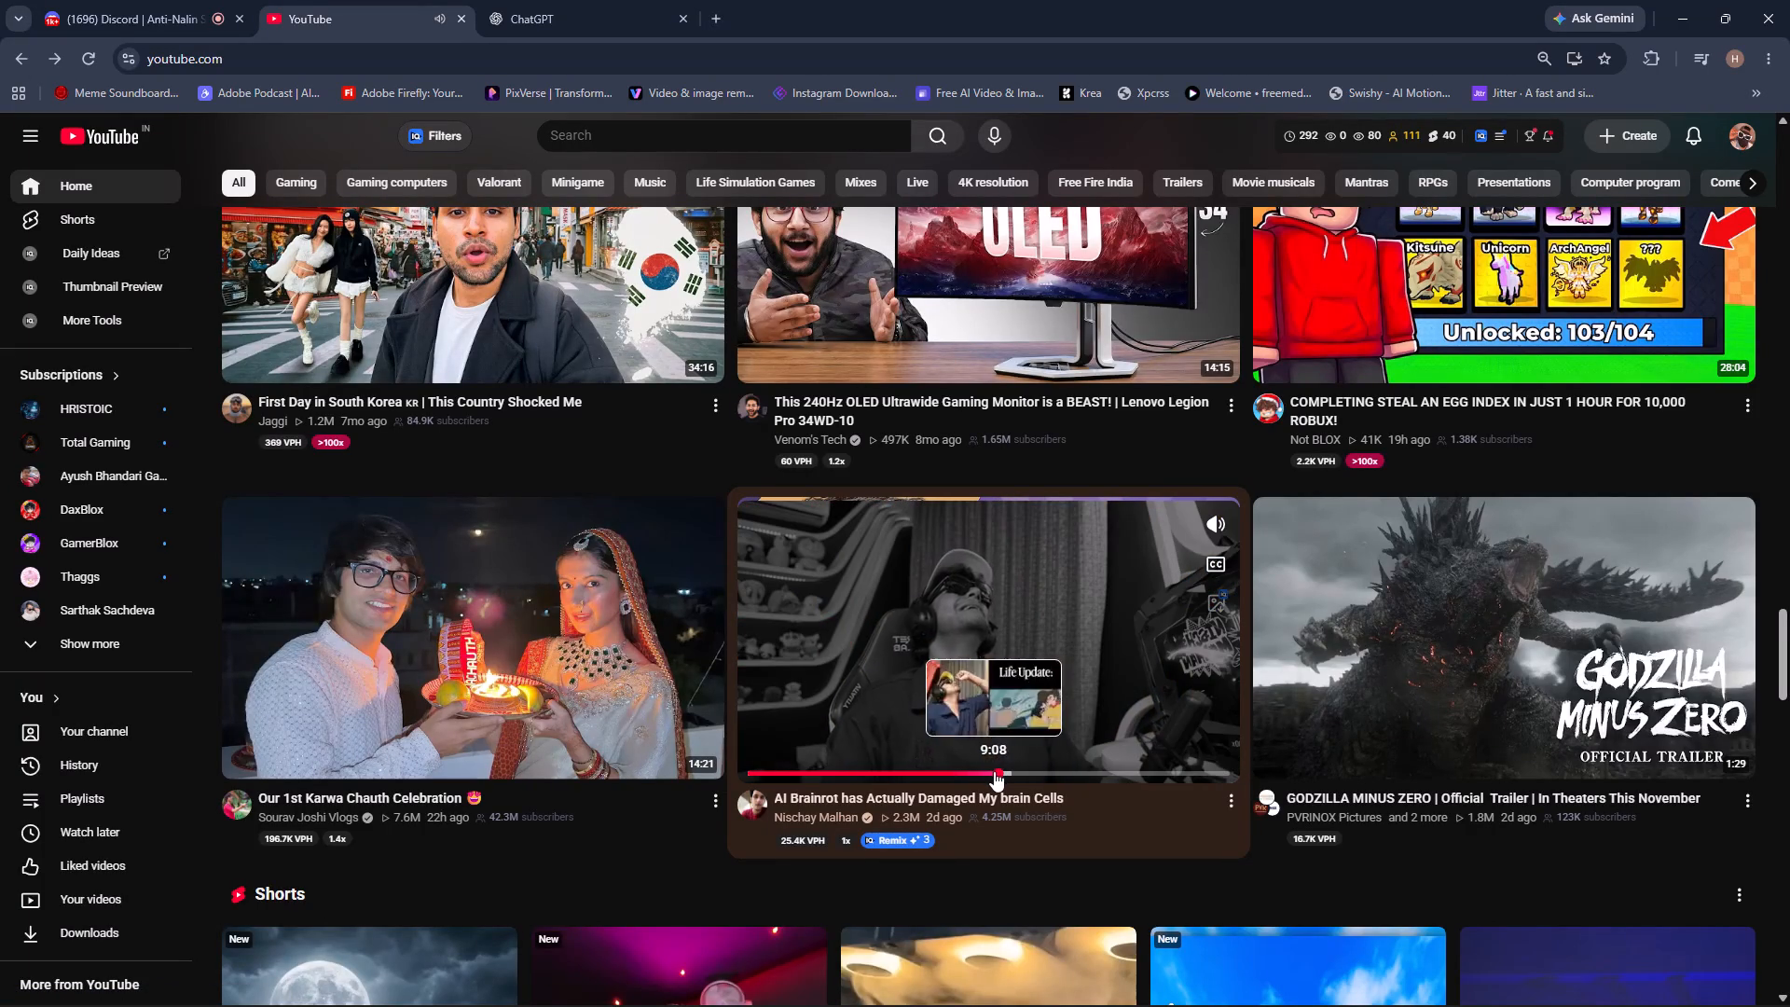
{"action": "left_click", "coordinate": [989, 771]}
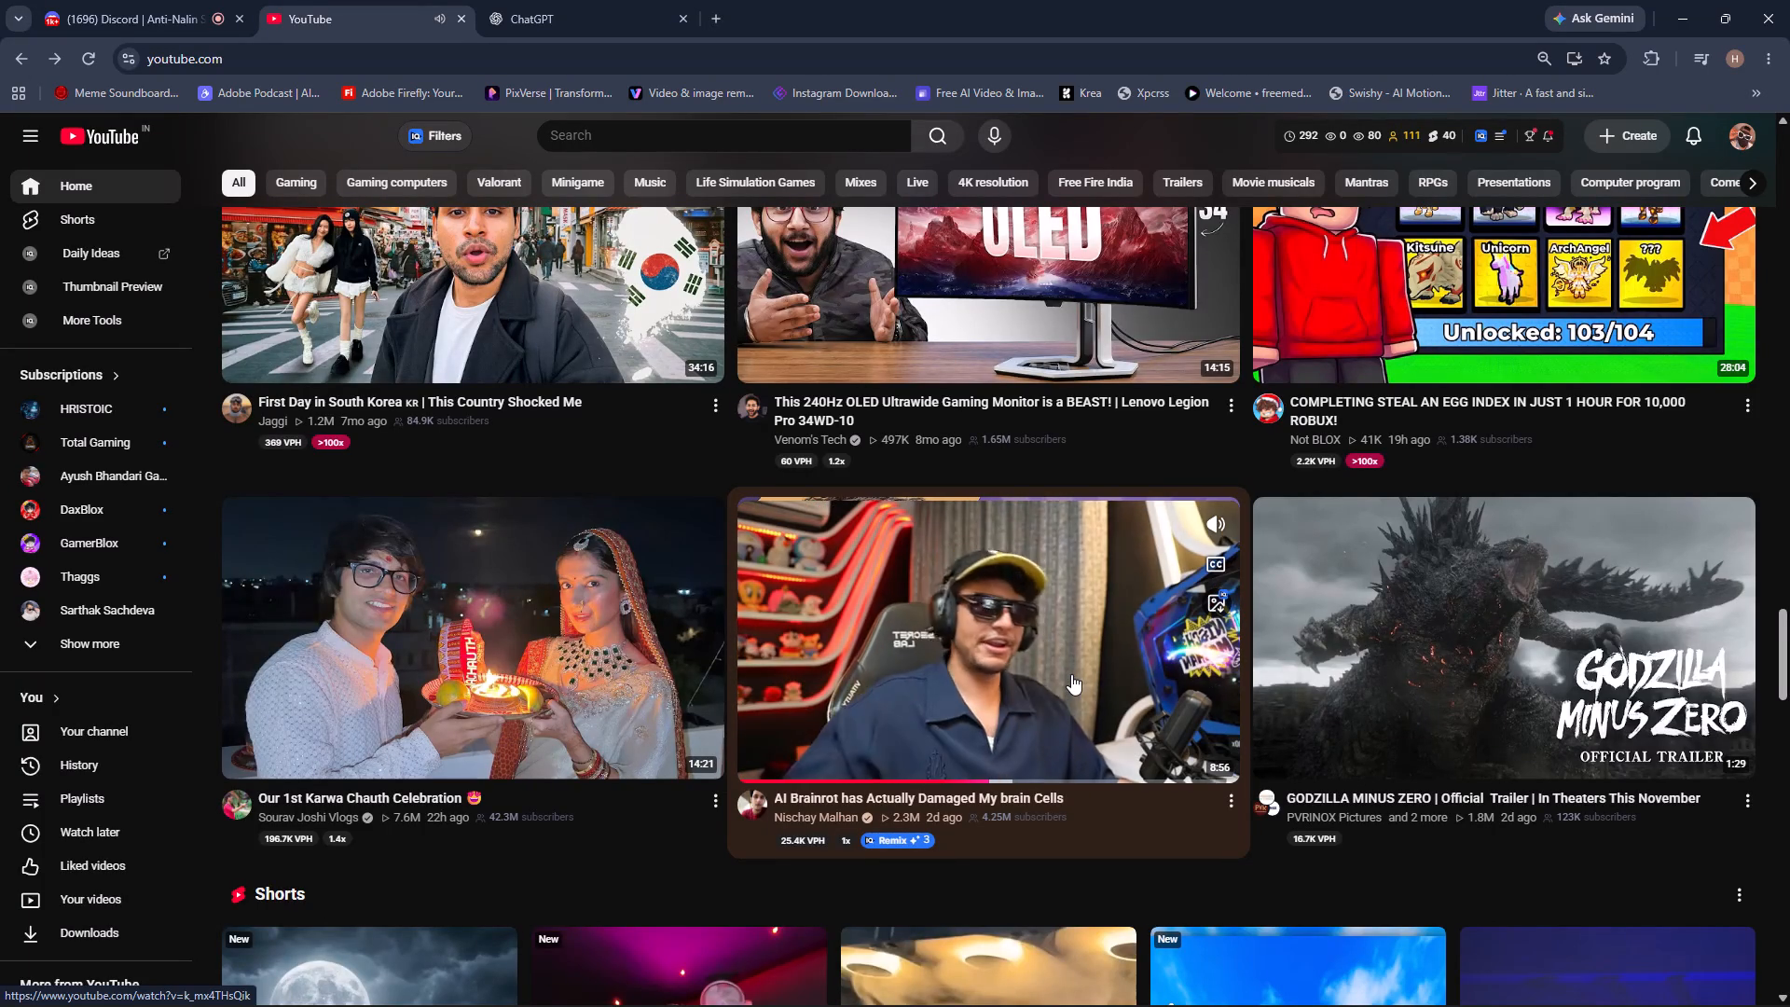
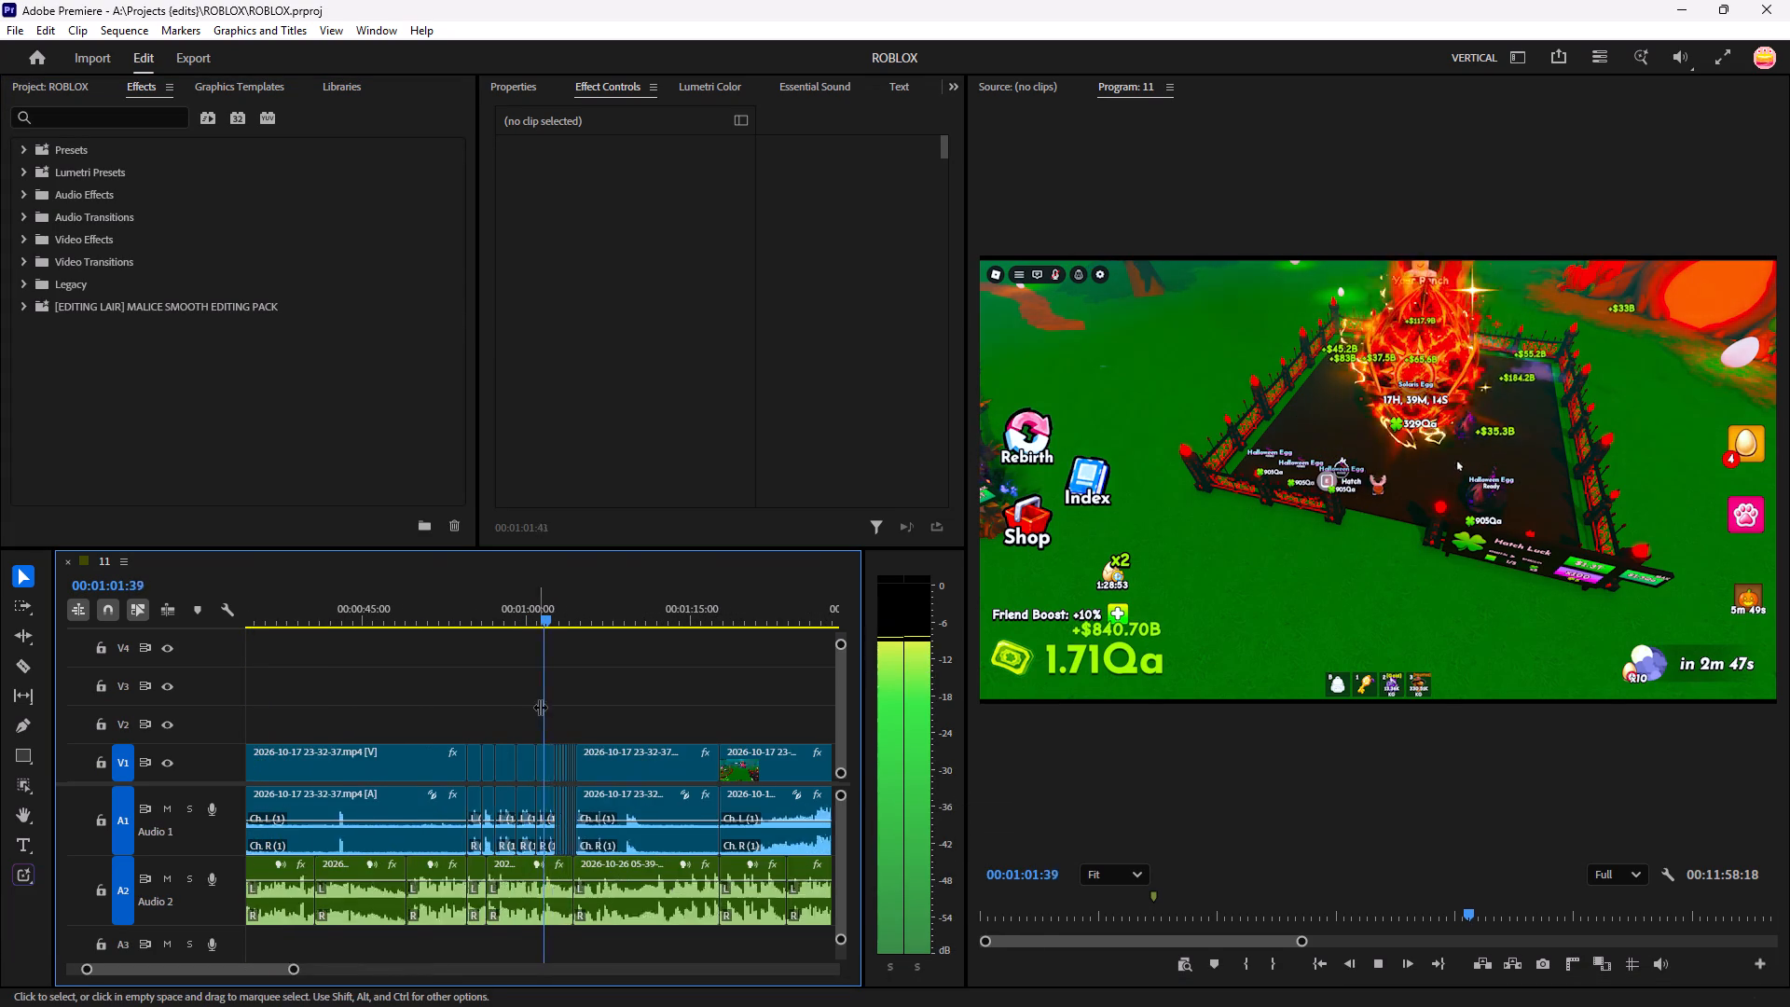
Trim the end of the gameplay clip on V1 back to about 00:01:08 and move the following clip earlier to meet it.
{"action": "key", "text": "equal"}
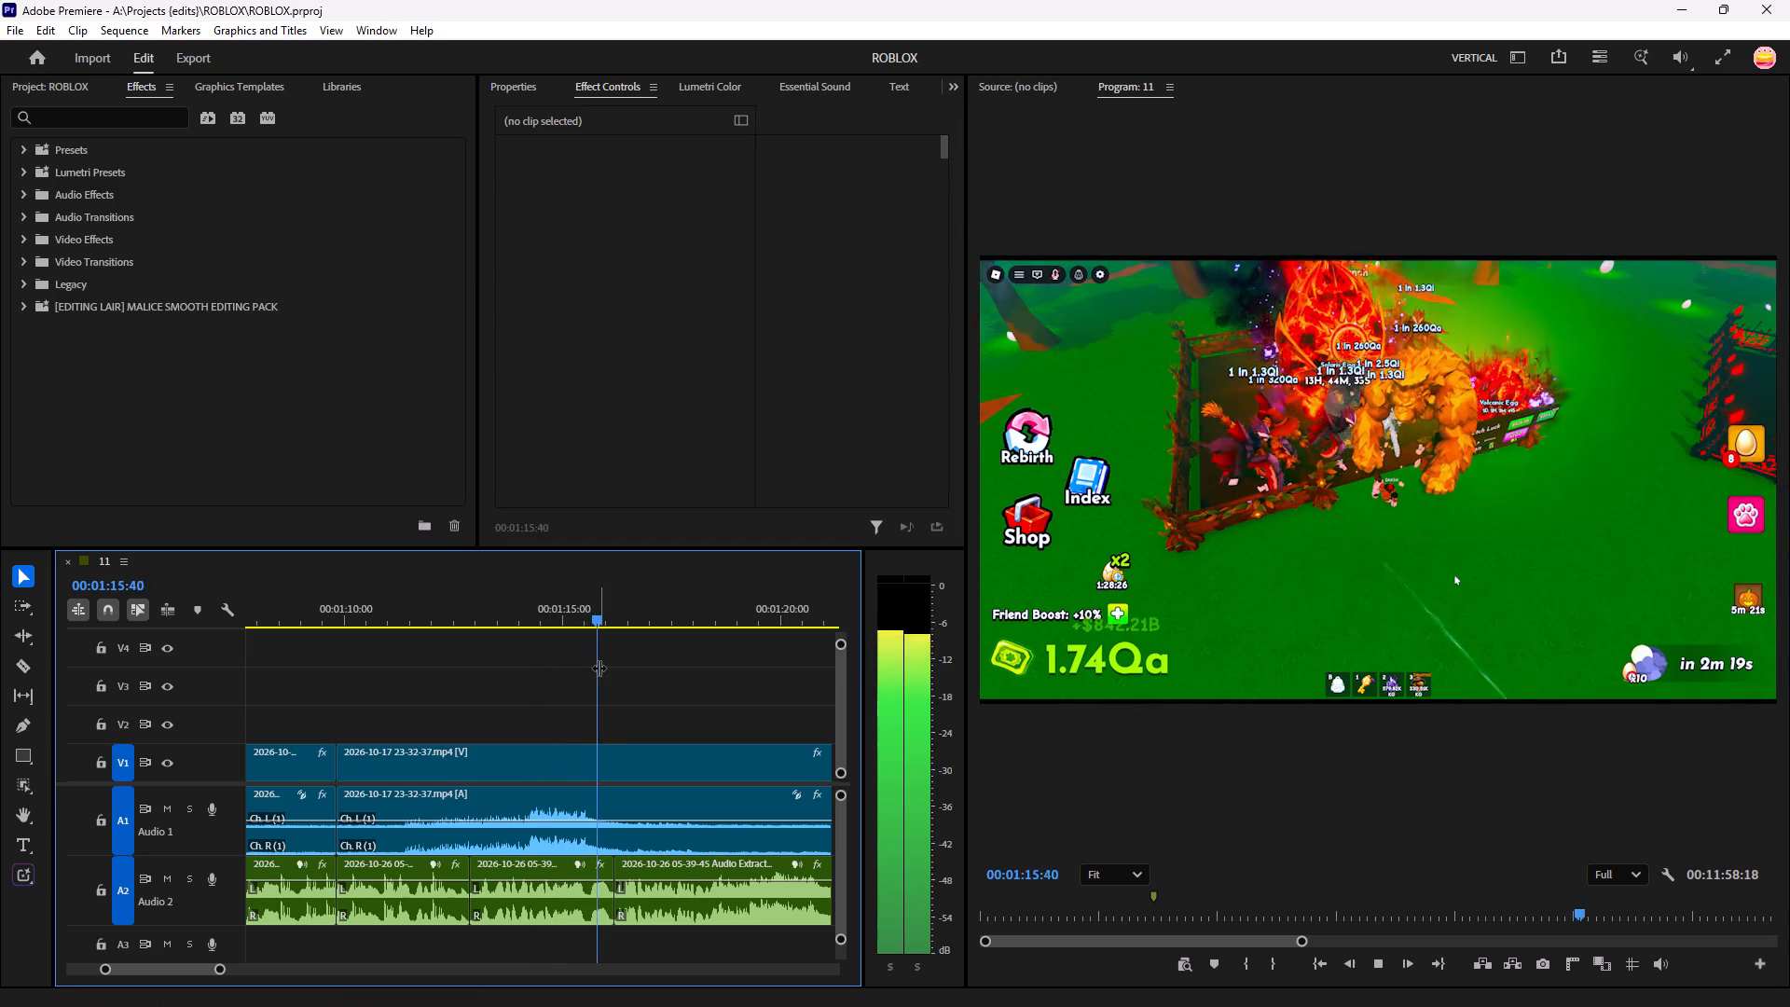
{"action": "key", "text": "space"}
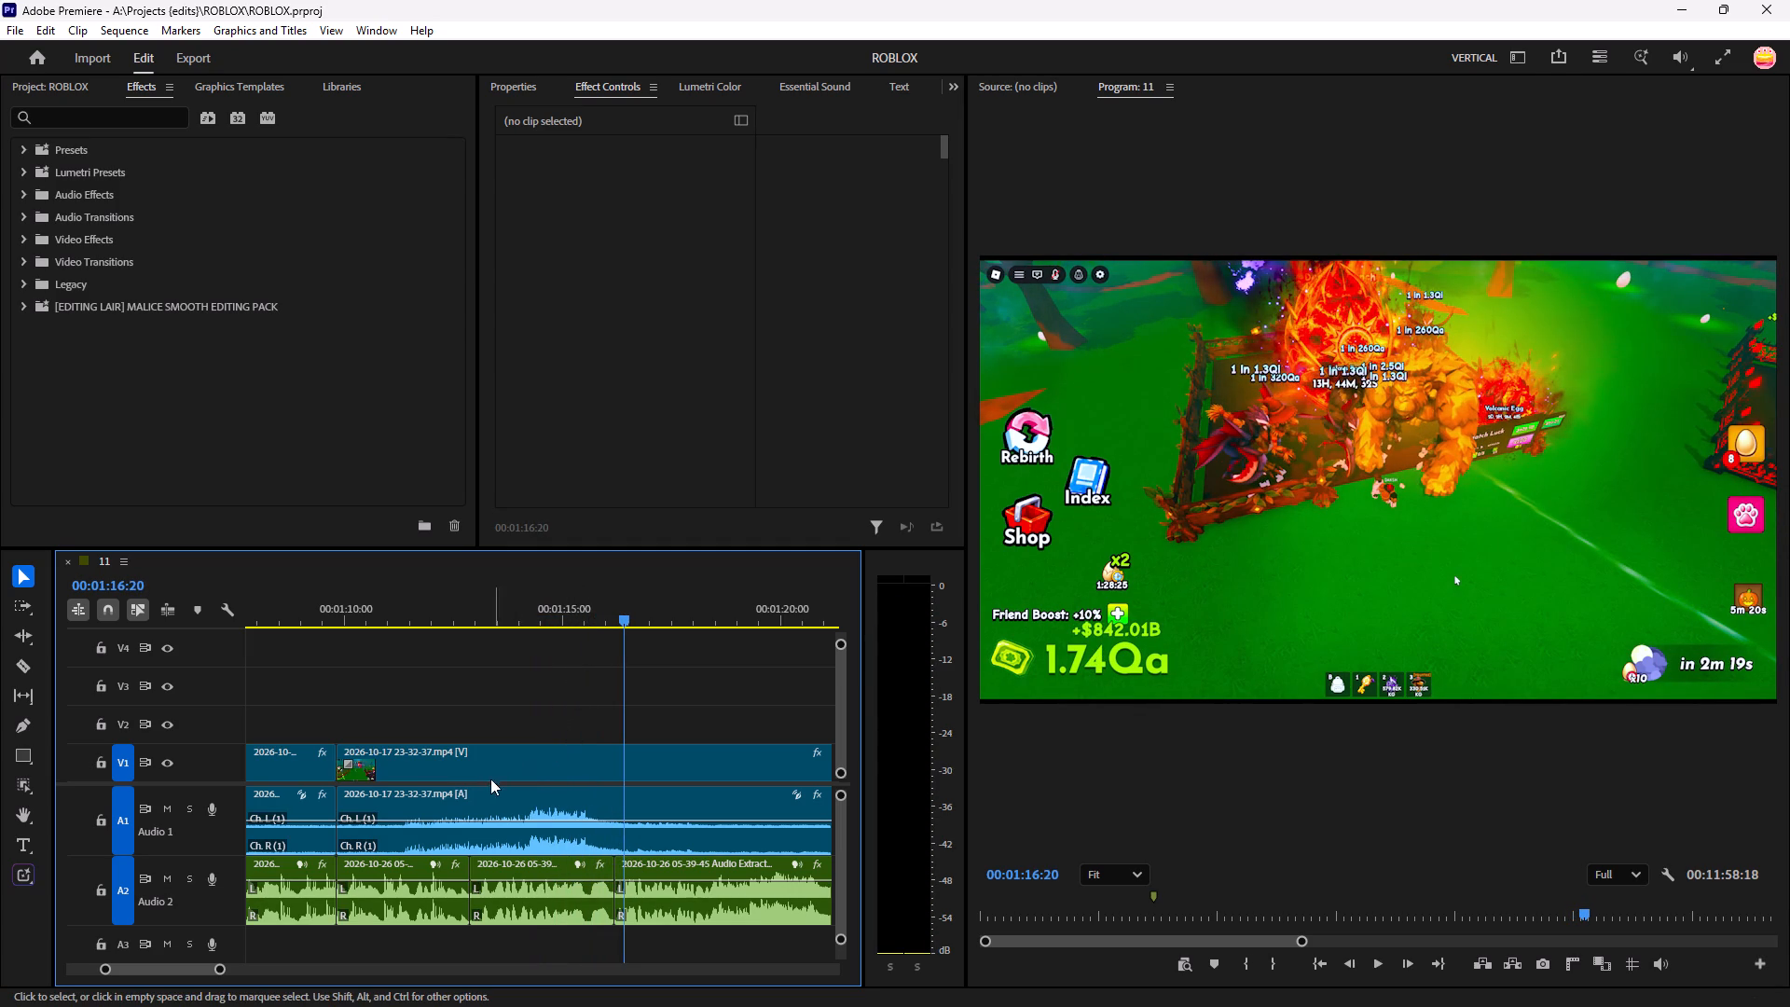
{"action": "left_click_drag", "start_coordinate": [335, 767], "coordinate": [276, 780]}
{"action": "left_click_drag", "start_coordinate": [484, 744], "coordinate": [477, 744]}
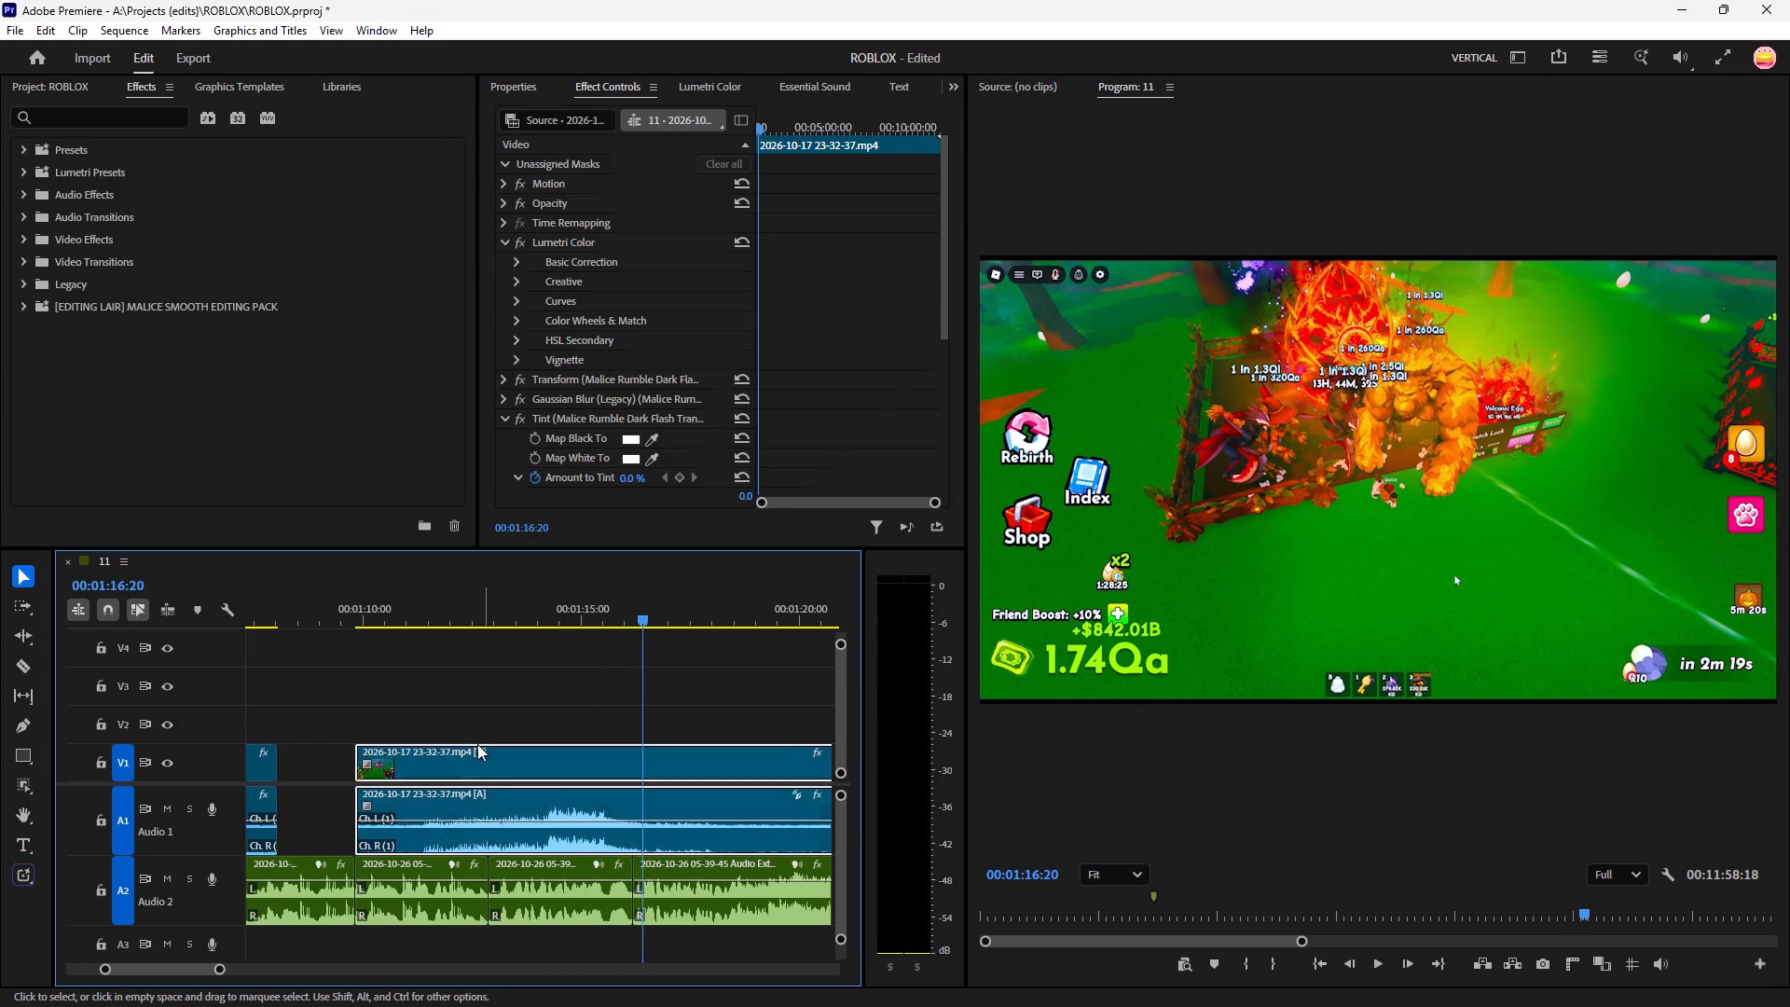
{"action": "left_click_drag", "start_coordinate": [477, 744], "coordinate": [418, 747]}
{"action": "left_click", "coordinate": [418, 747]}
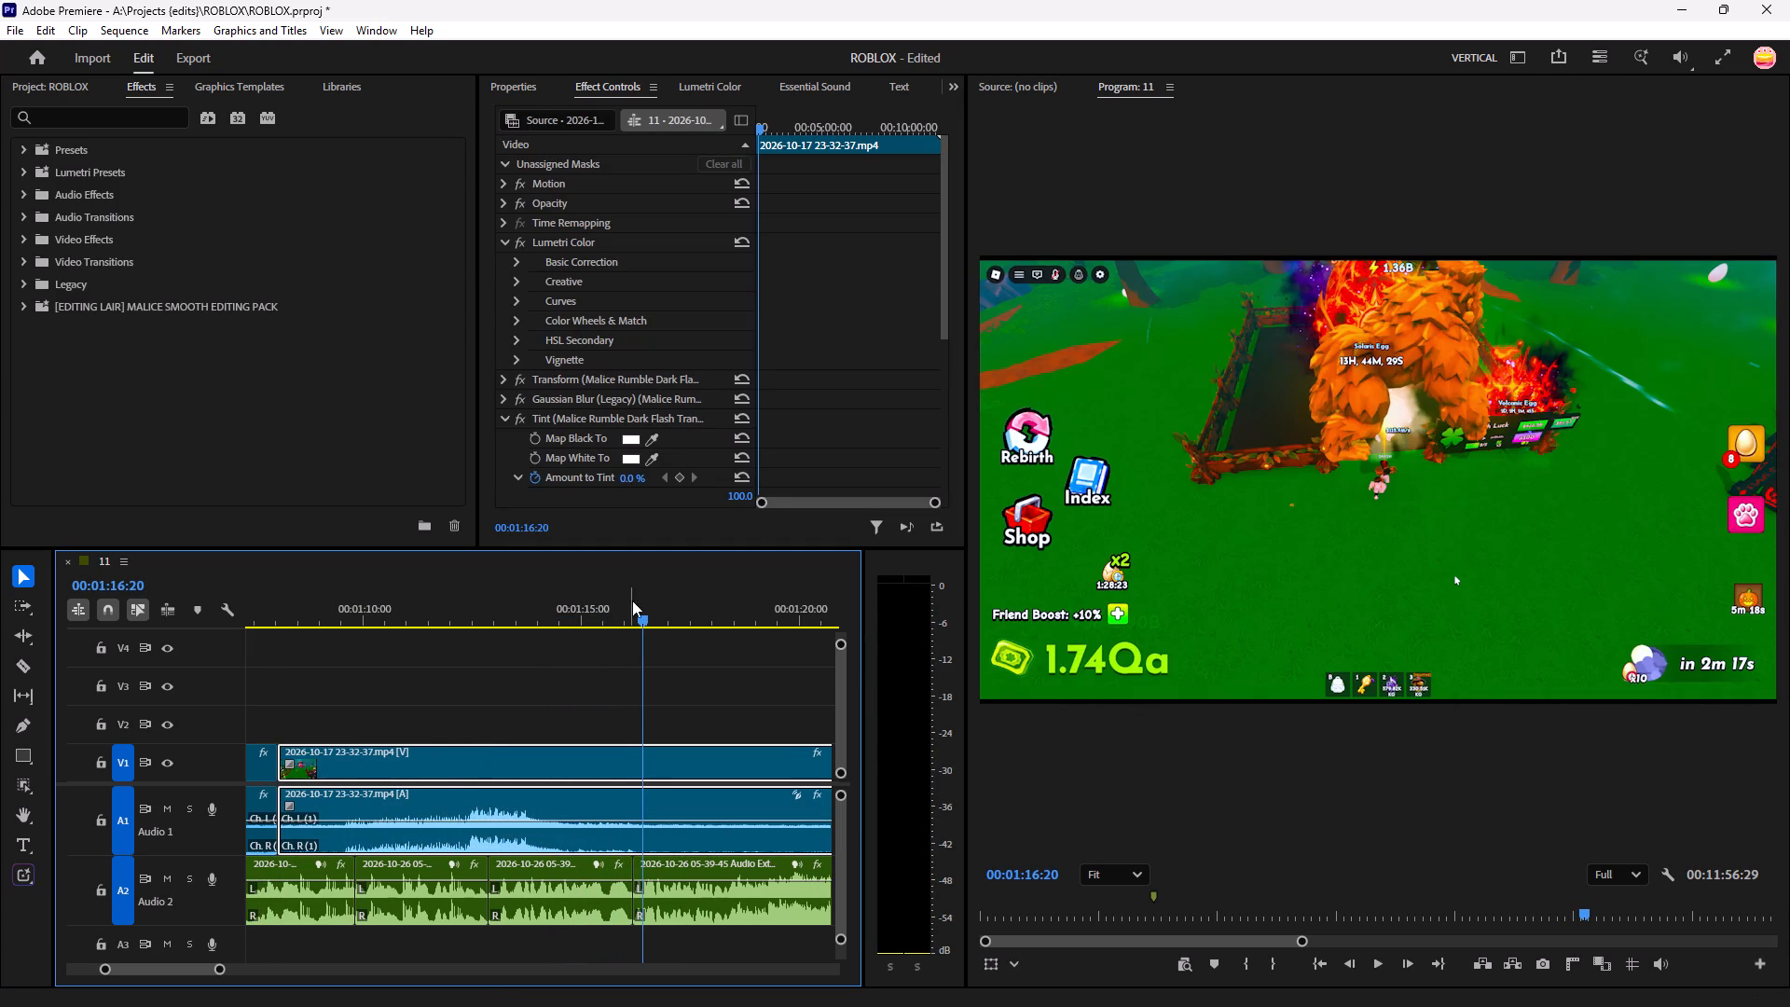
Play on through the gameplay clip, split it at about 00:01:15:20 and 00:01:21:45, and delete the section between the cuts.
{"action": "left_click_drag", "start_coordinate": [632, 600], "coordinate": [311, 728]}
{"action": "key", "text": "space"}
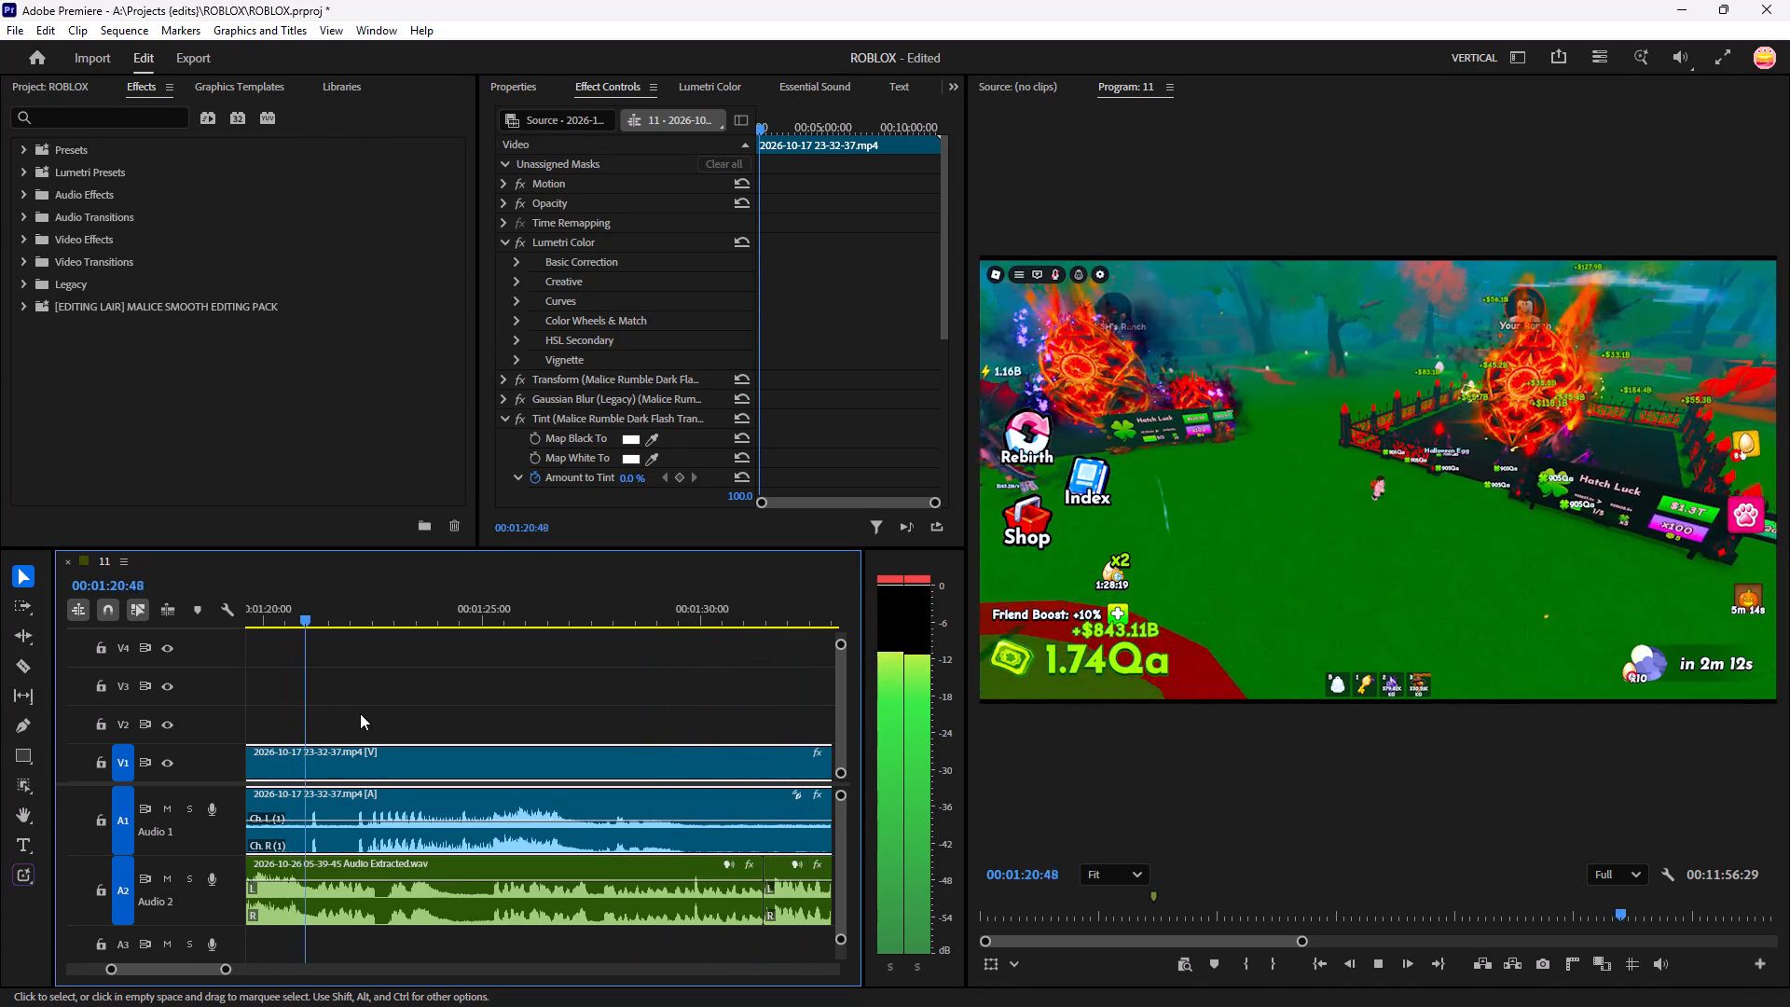
{"action": "key", "text": "minus"}
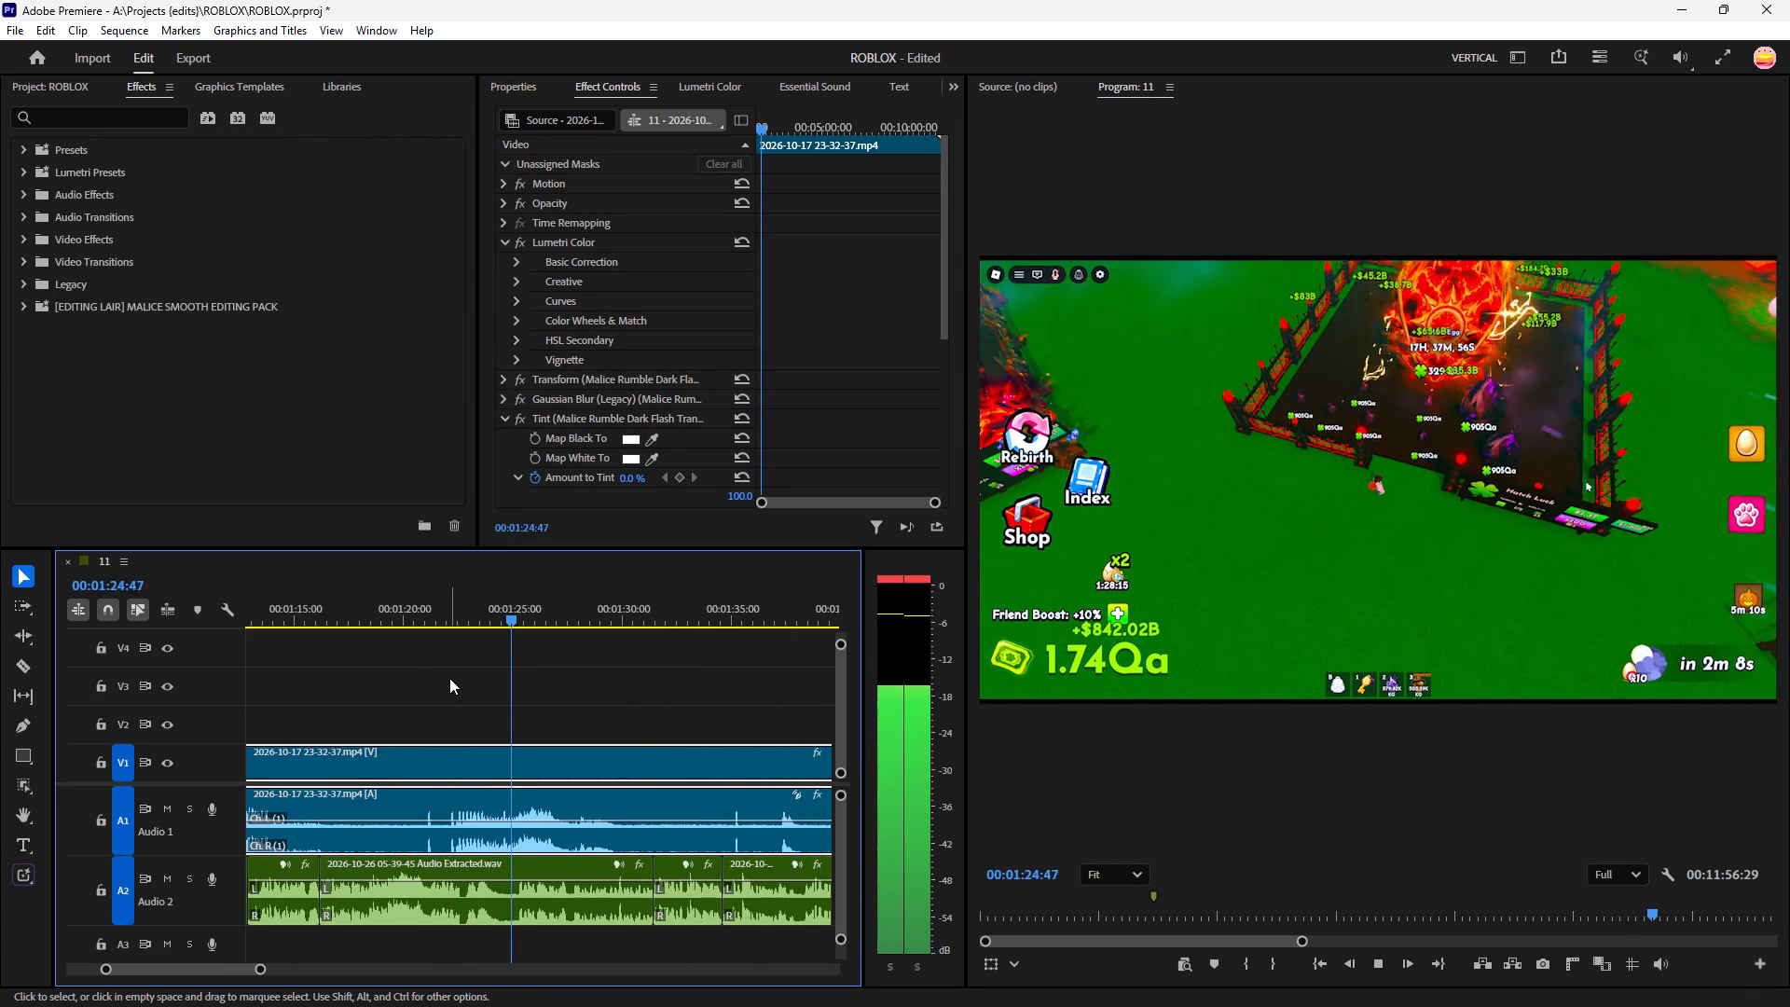
{"action": "key", "text": "space"}
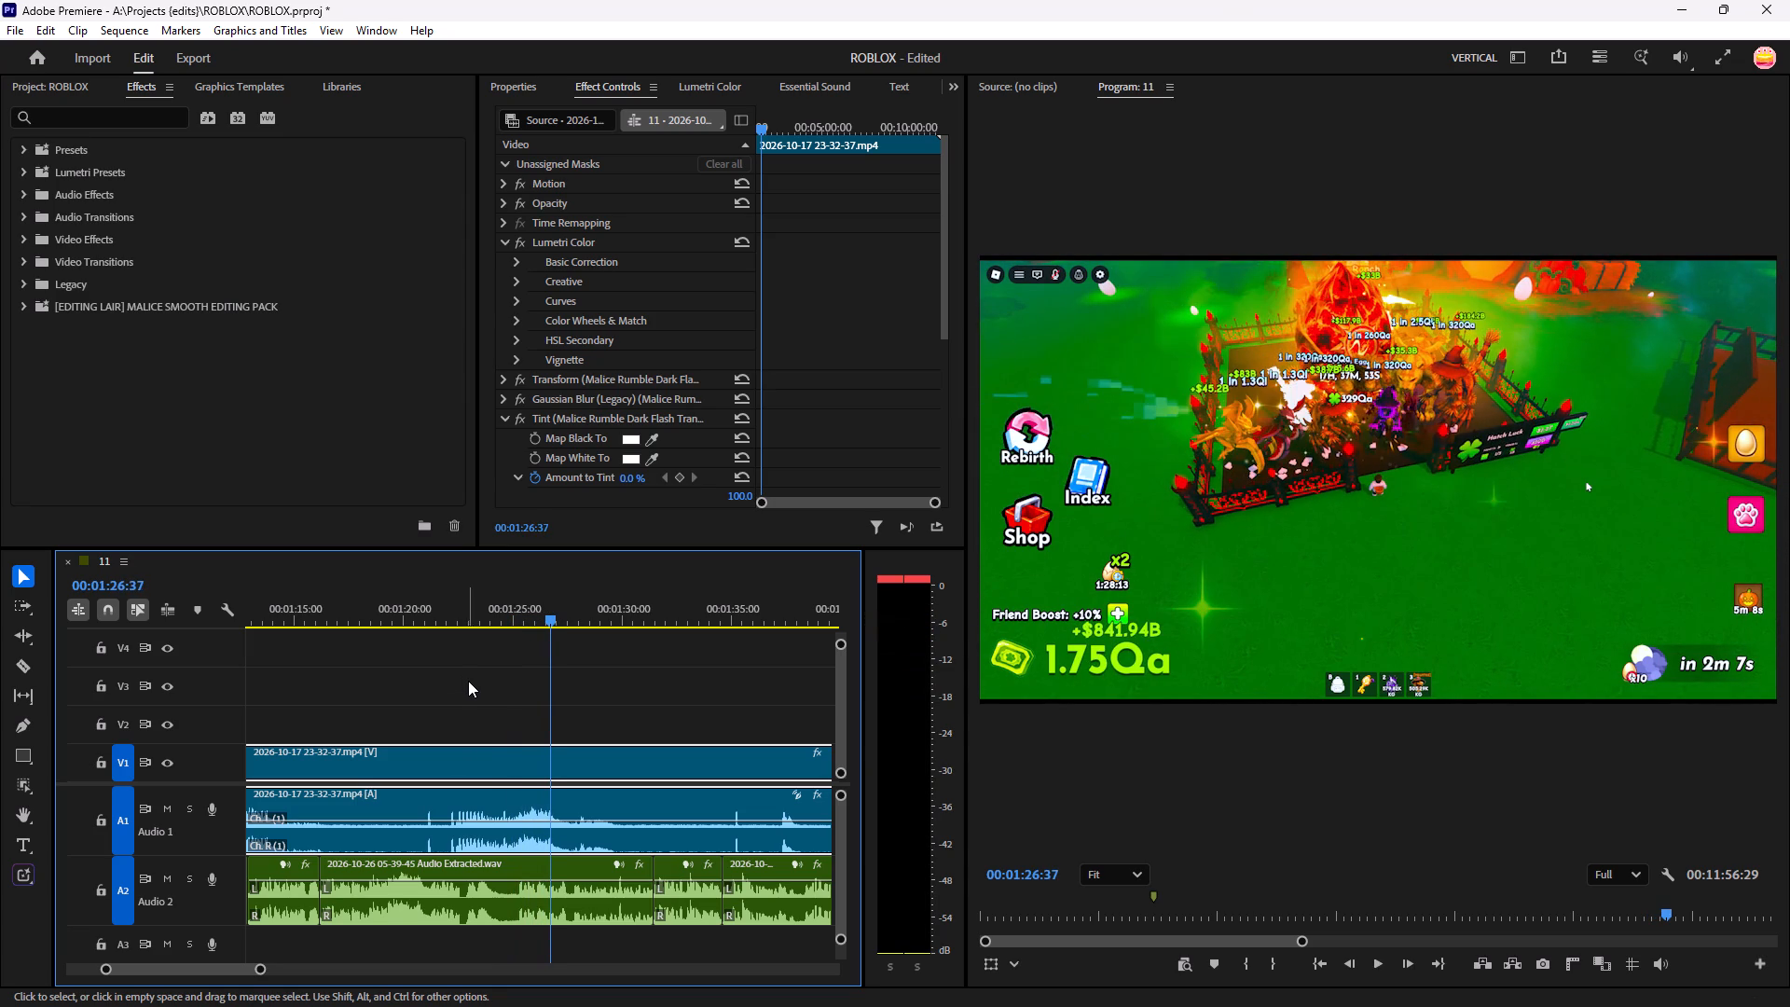
{"action": "key", "text": "c"}
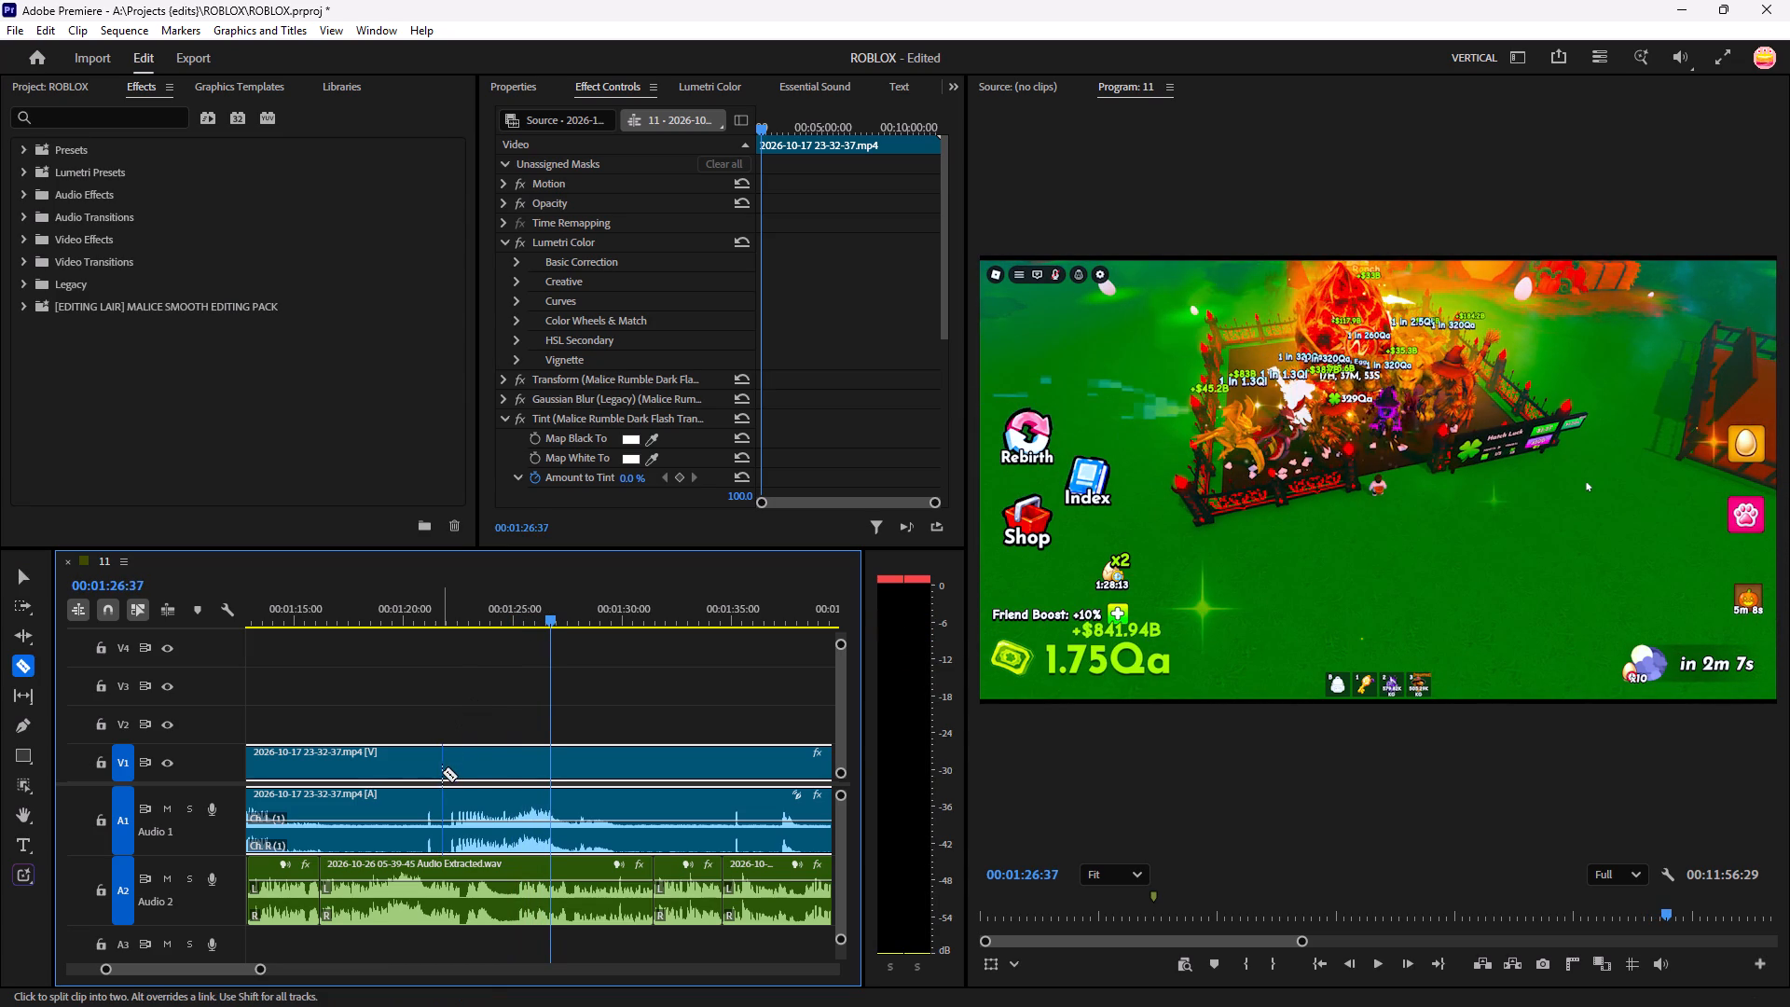
{"action": "left_click", "coordinate": [442, 772]}
{"action": "left_click", "coordinate": [302, 794]}
{"action": "key", "text": "v"}
{"action": "left_click", "coordinate": [392, 768]}
{"action": "key", "text": "BackSpace"}
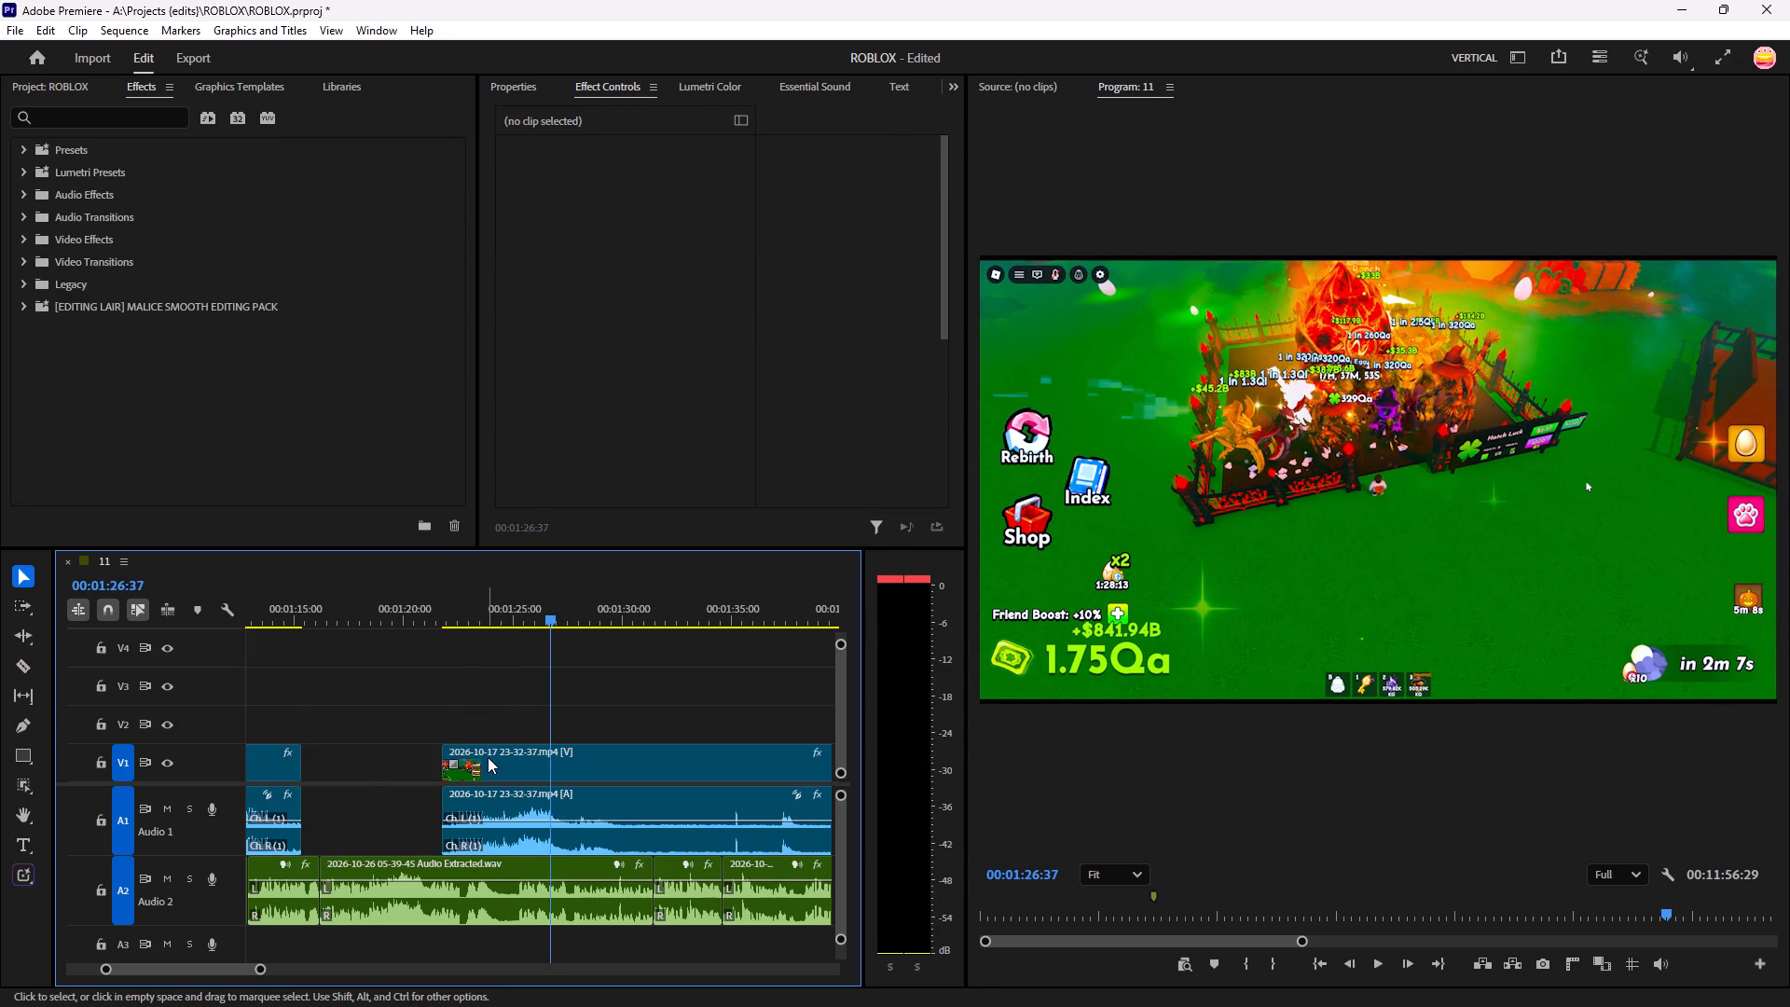
Move the gameplay clip after the gap earlier until it meets the preceding clip at about 00:01:15:20, playing the result to judge its placement.
{"action": "left_click_drag", "start_coordinate": [488, 757], "coordinate": [360, 772]}
{"action": "left_click_drag", "start_coordinate": [553, 612], "coordinate": [411, 716]}
{"action": "left_click_drag", "start_coordinate": [411, 716], "coordinate": [358, 750]}
{"action": "key", "text": "space"}
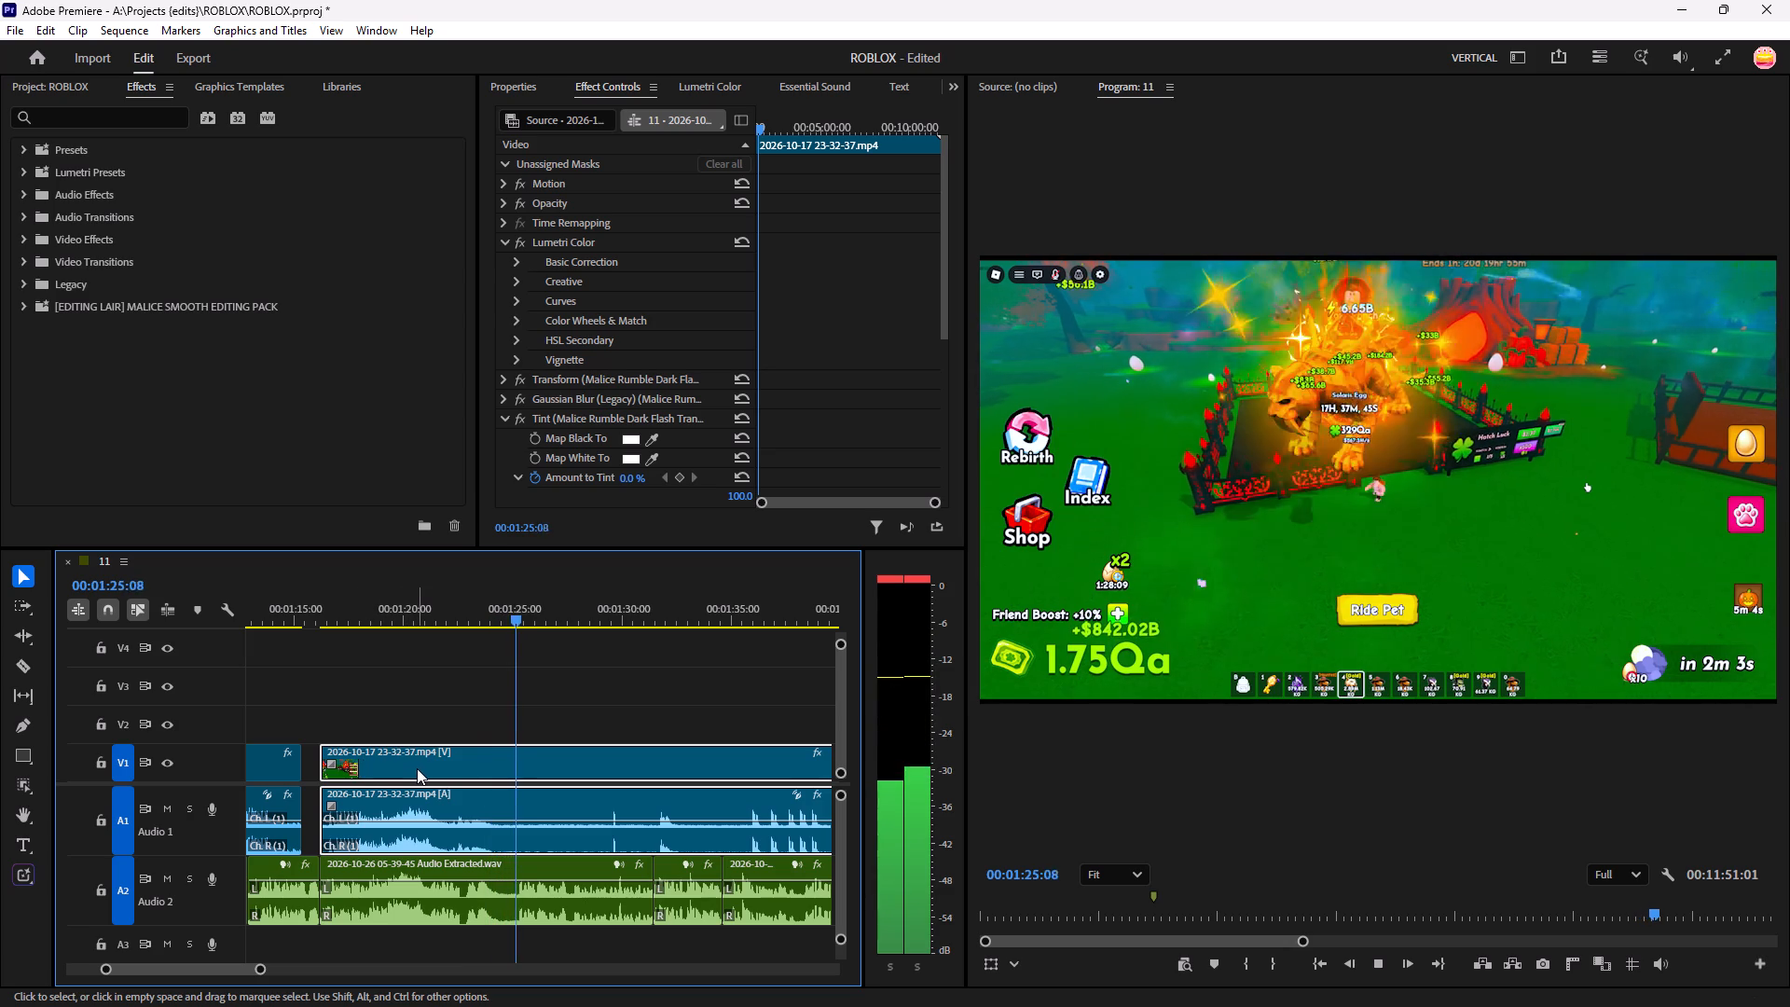
{"action": "key", "text": "space"}
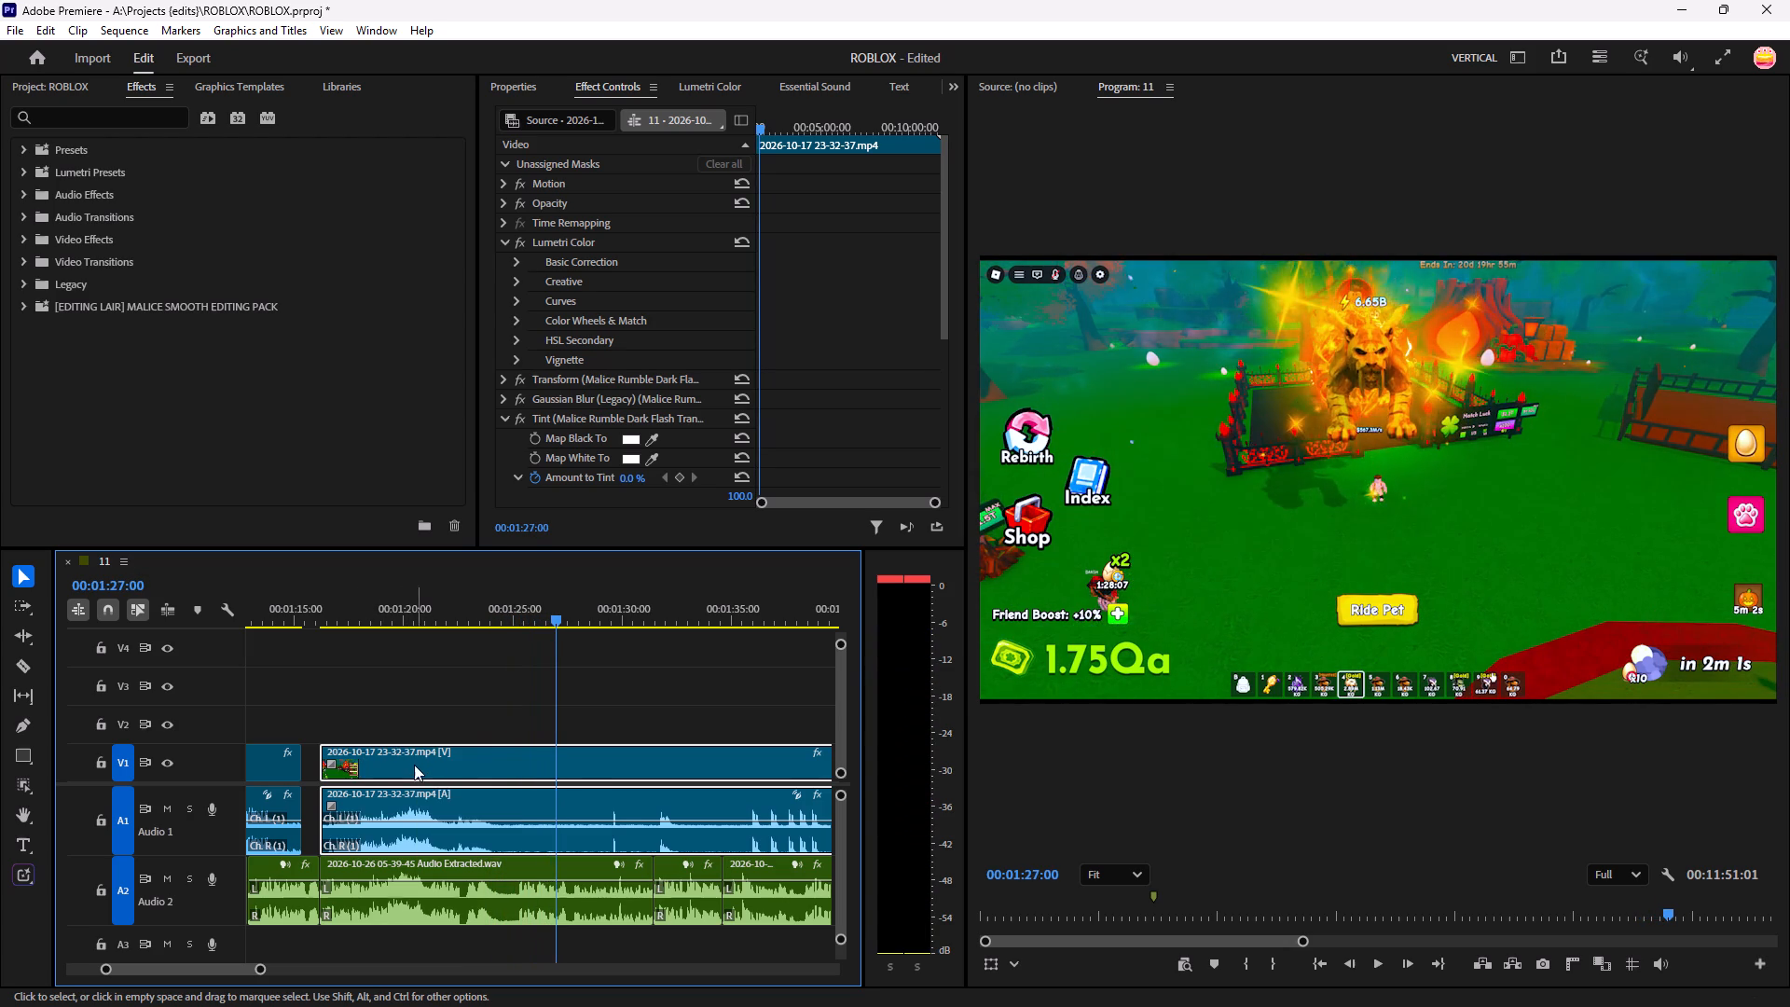
{"action": "left_click_drag", "start_coordinate": [414, 765], "coordinate": [393, 766]}
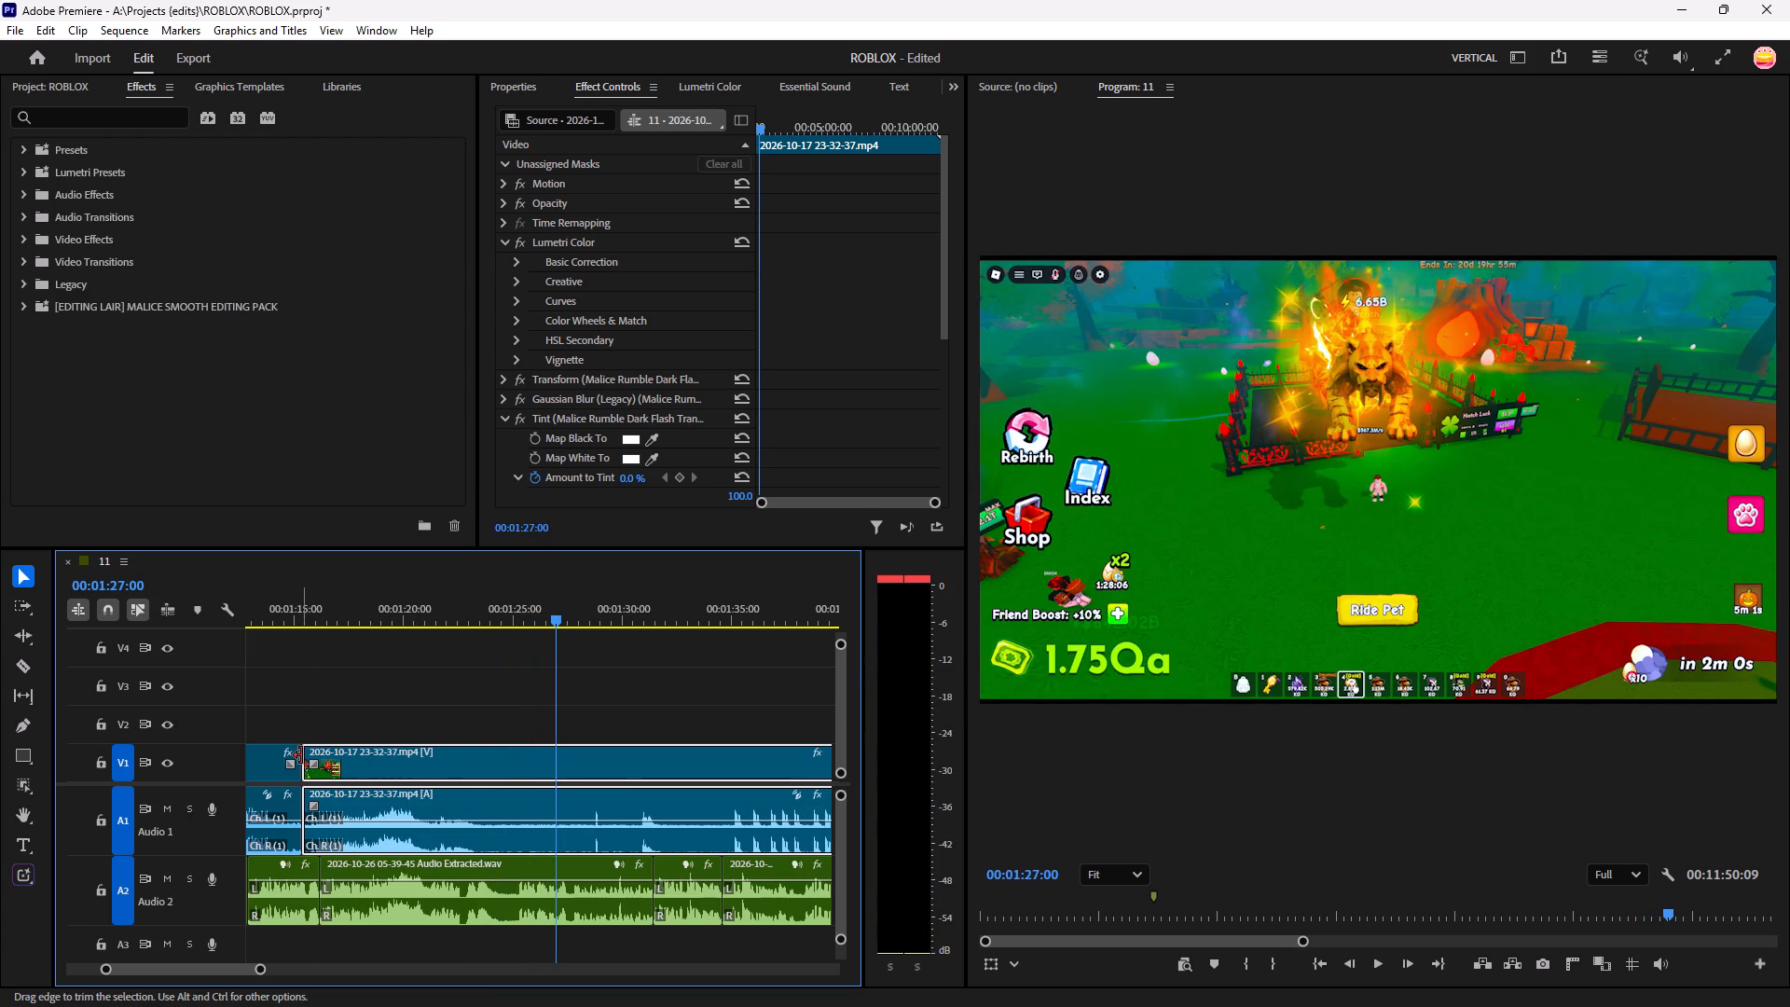
Cut out the gameplay between about 00:01:25:40 and 00:01:34:30 and move the following clip earlier to close the gap.
{"action": "key", "text": "space"}
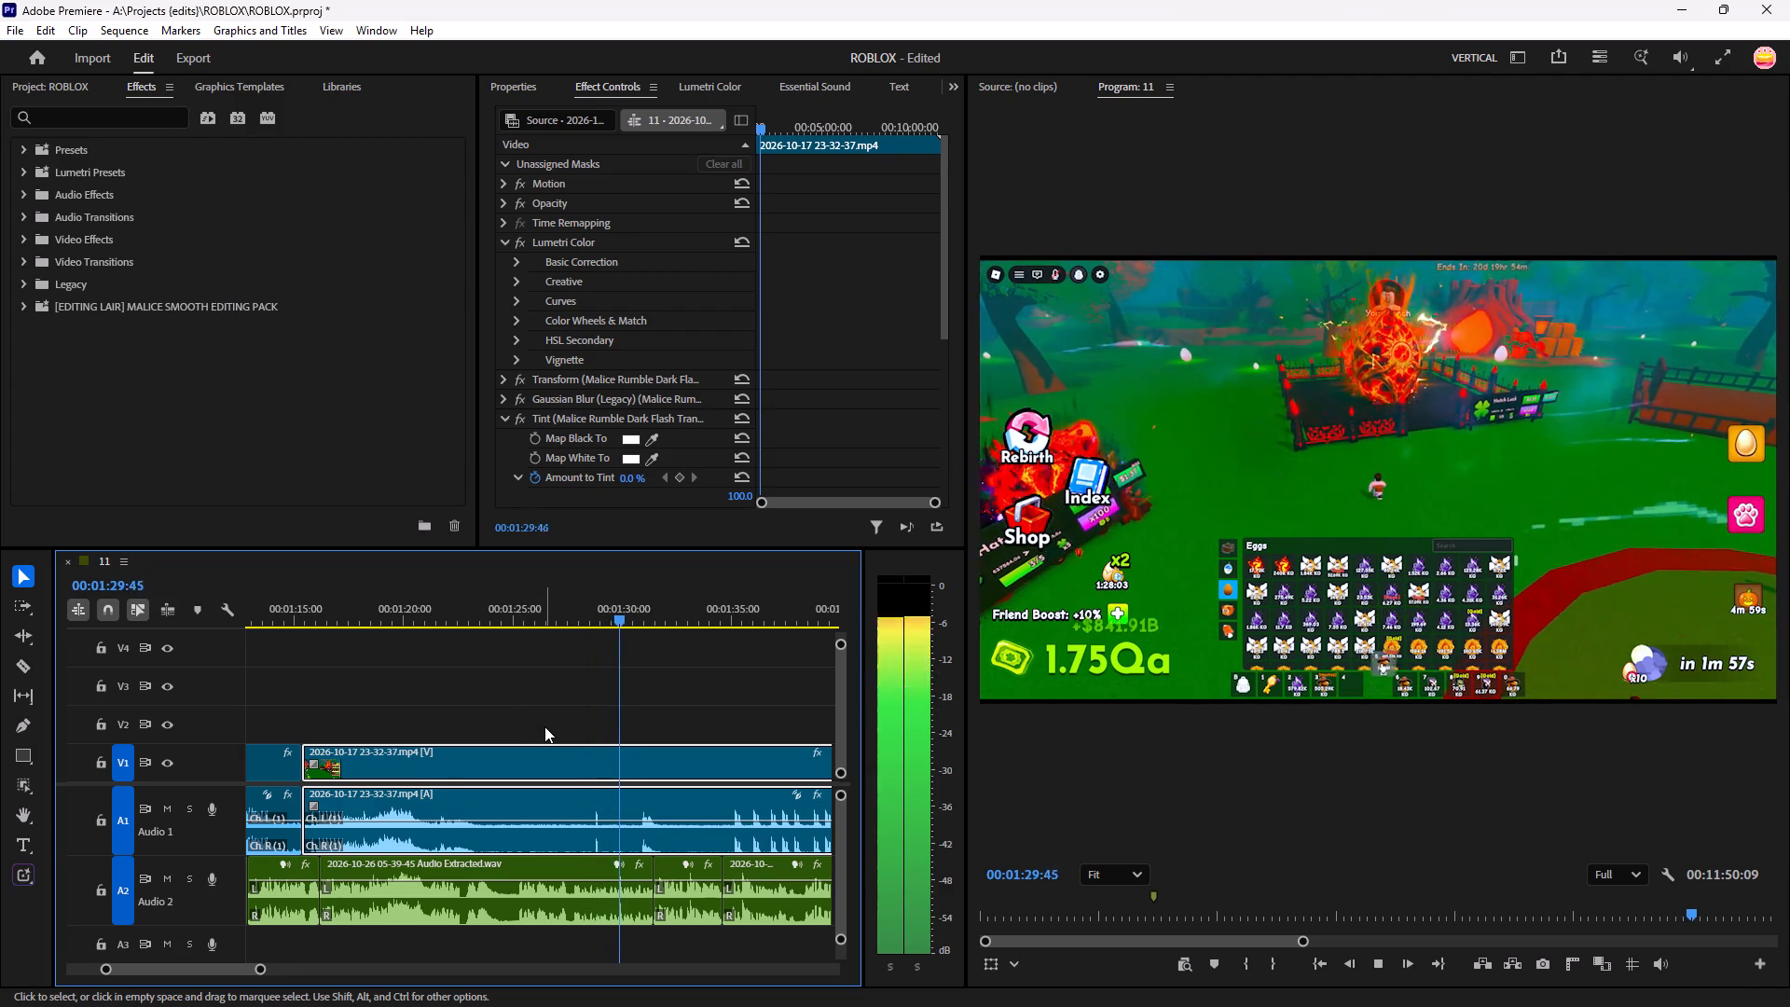
{"action": "key", "text": "space"}
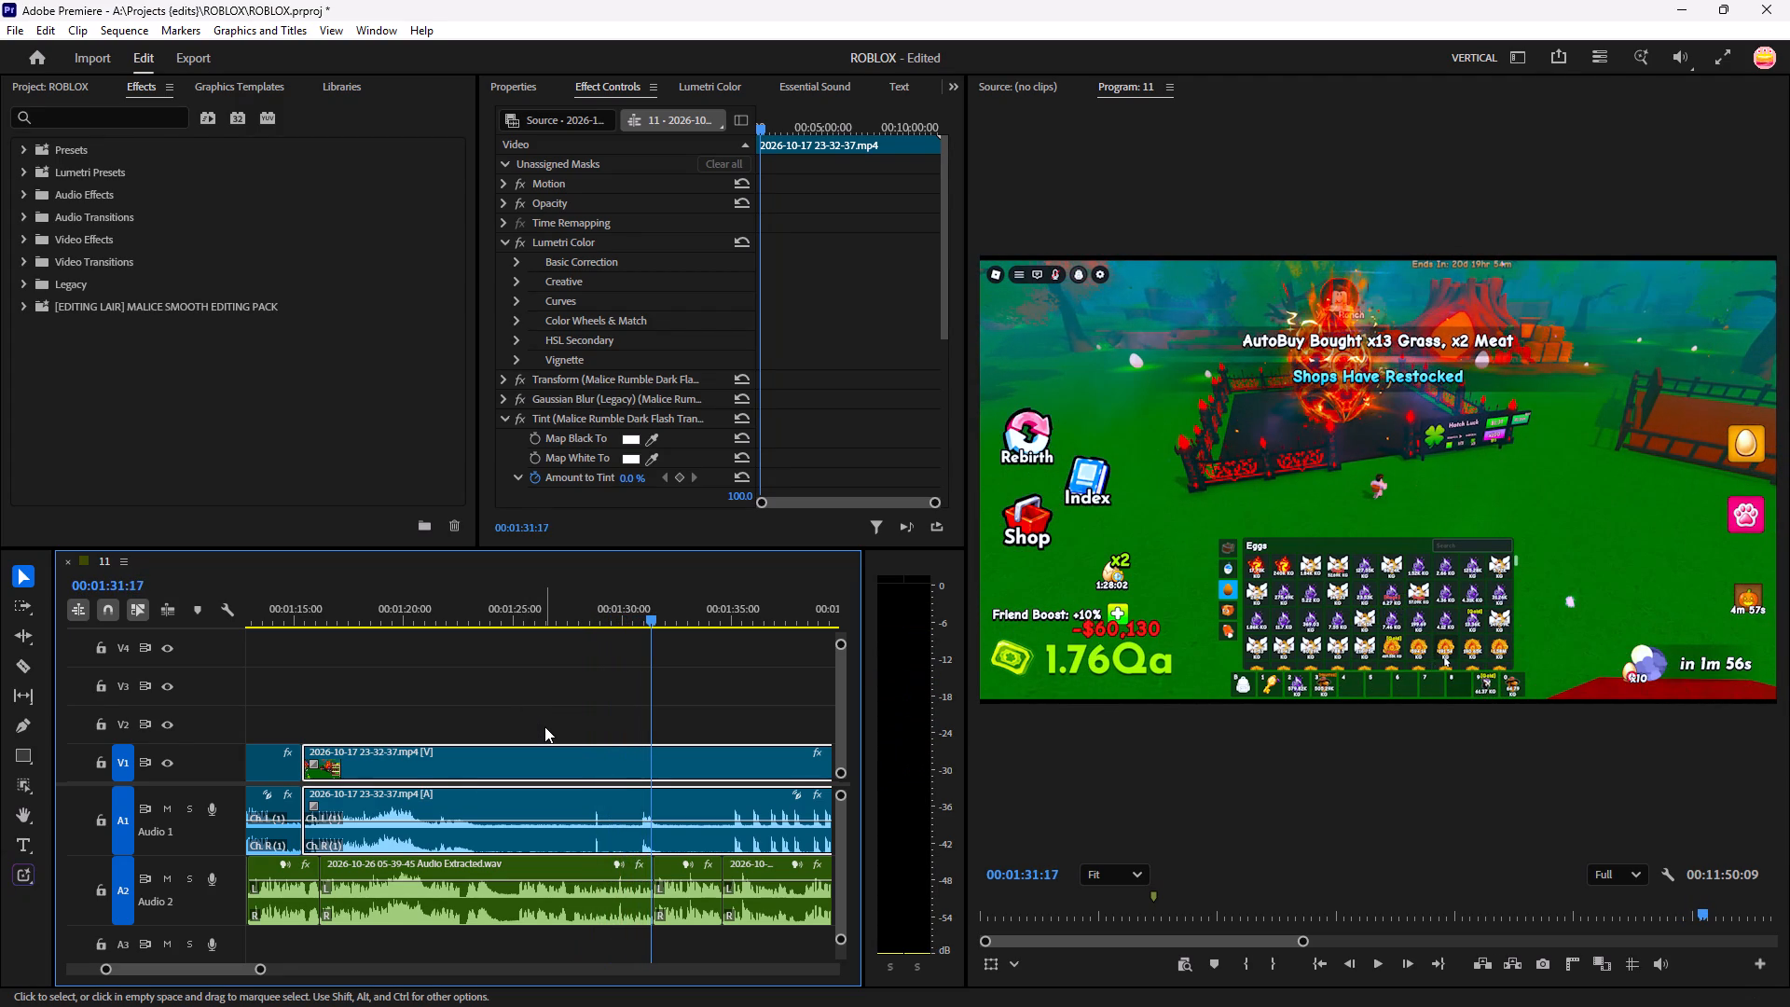
{"action": "key", "text": "c"}
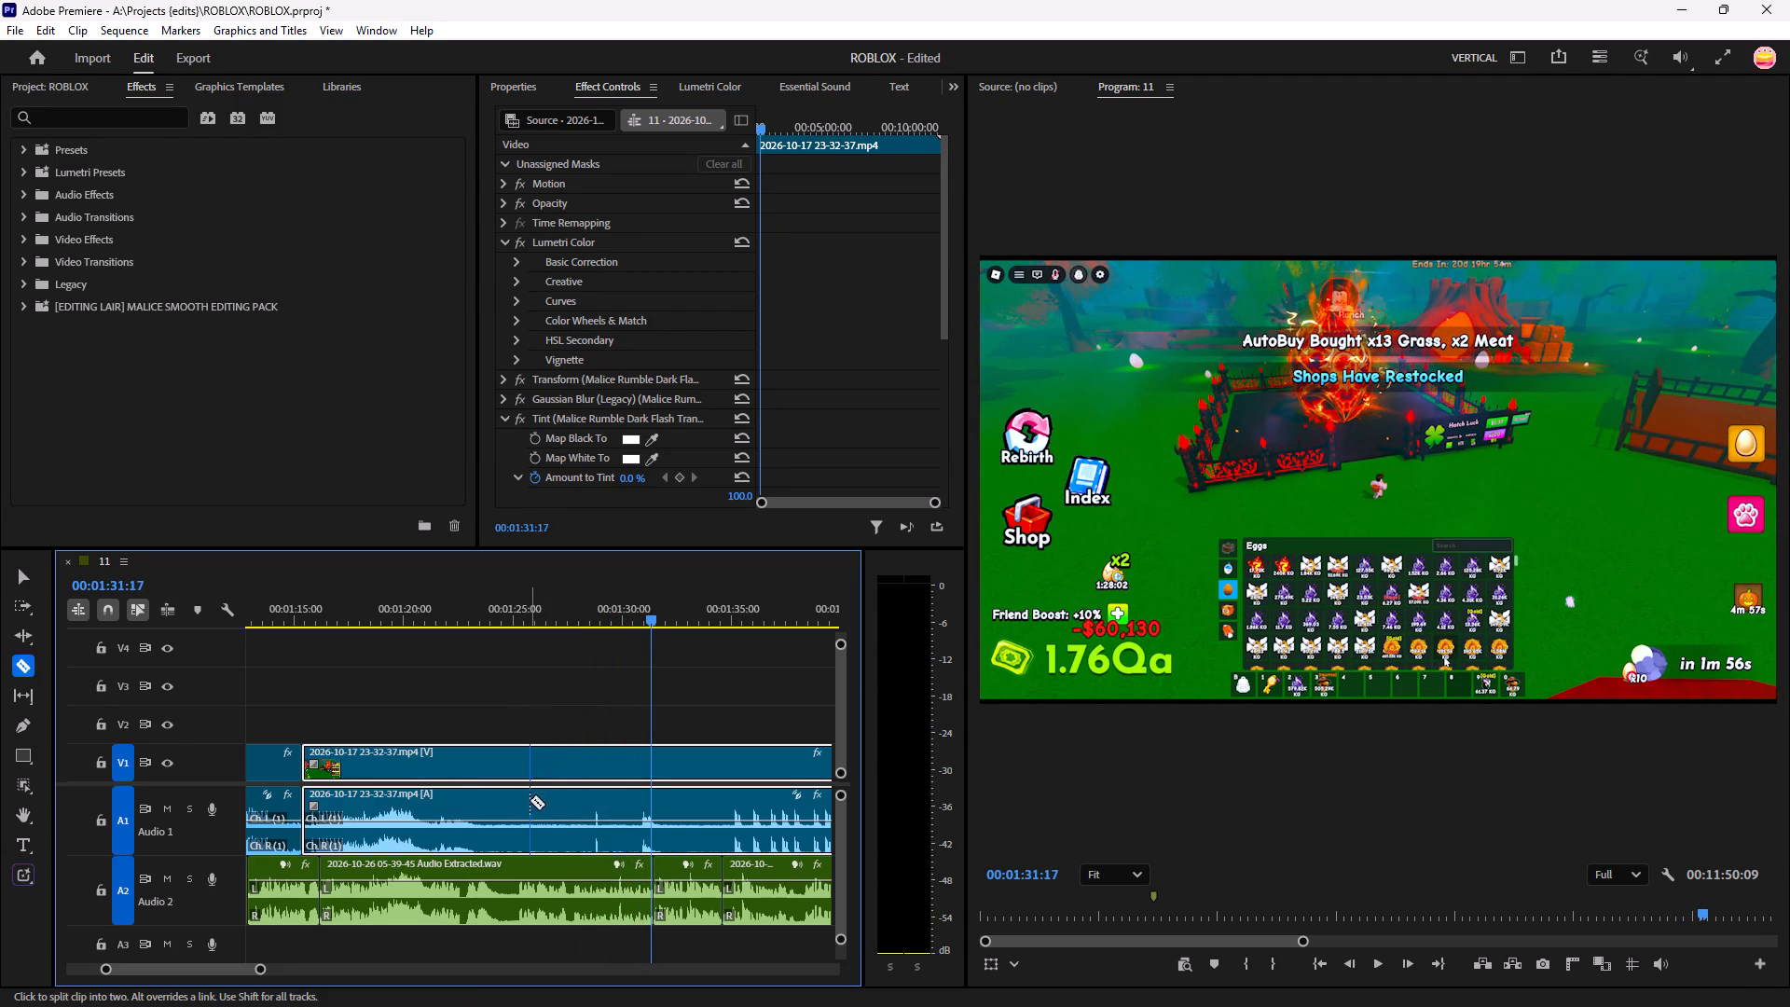
{"action": "left_click", "coordinate": [530, 800]}
{"action": "left_click", "coordinate": [730, 797]}
{"action": "key", "text": "v"}
{"action": "left_click", "coordinate": [644, 802]}
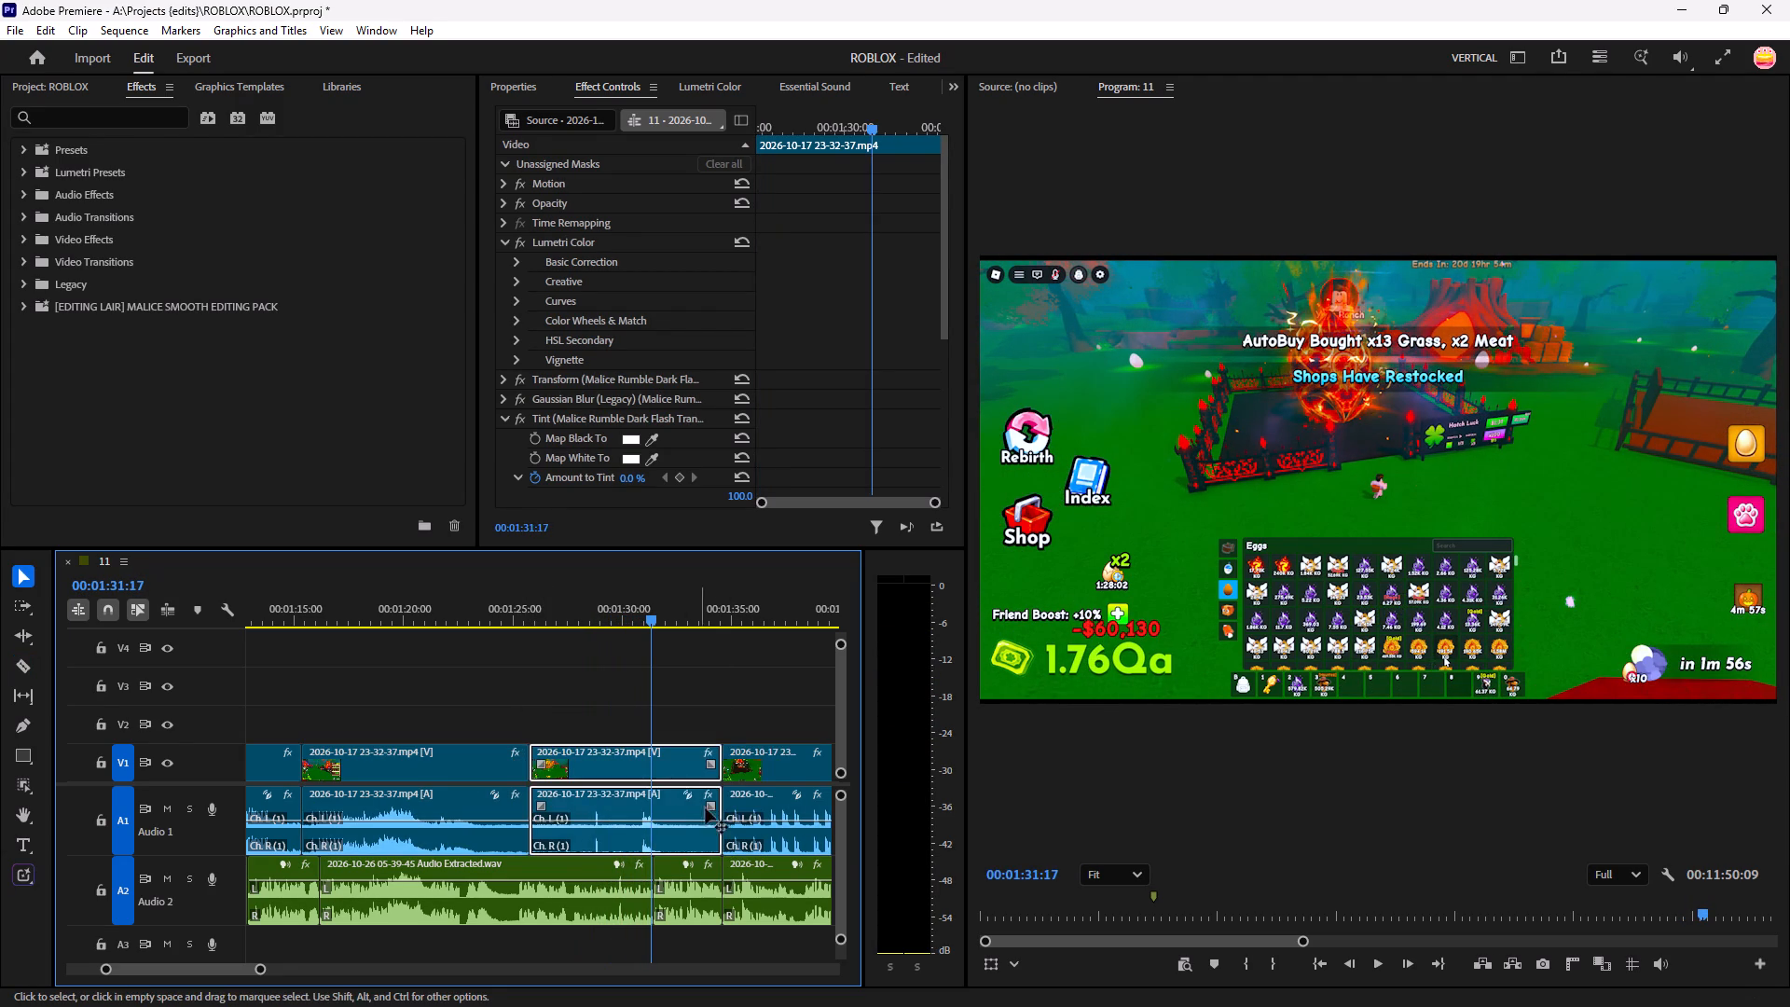
{"action": "key", "text": "BackSpace"}
{"action": "left_click_drag", "start_coordinate": [798, 804], "coordinate": [610, 815]}
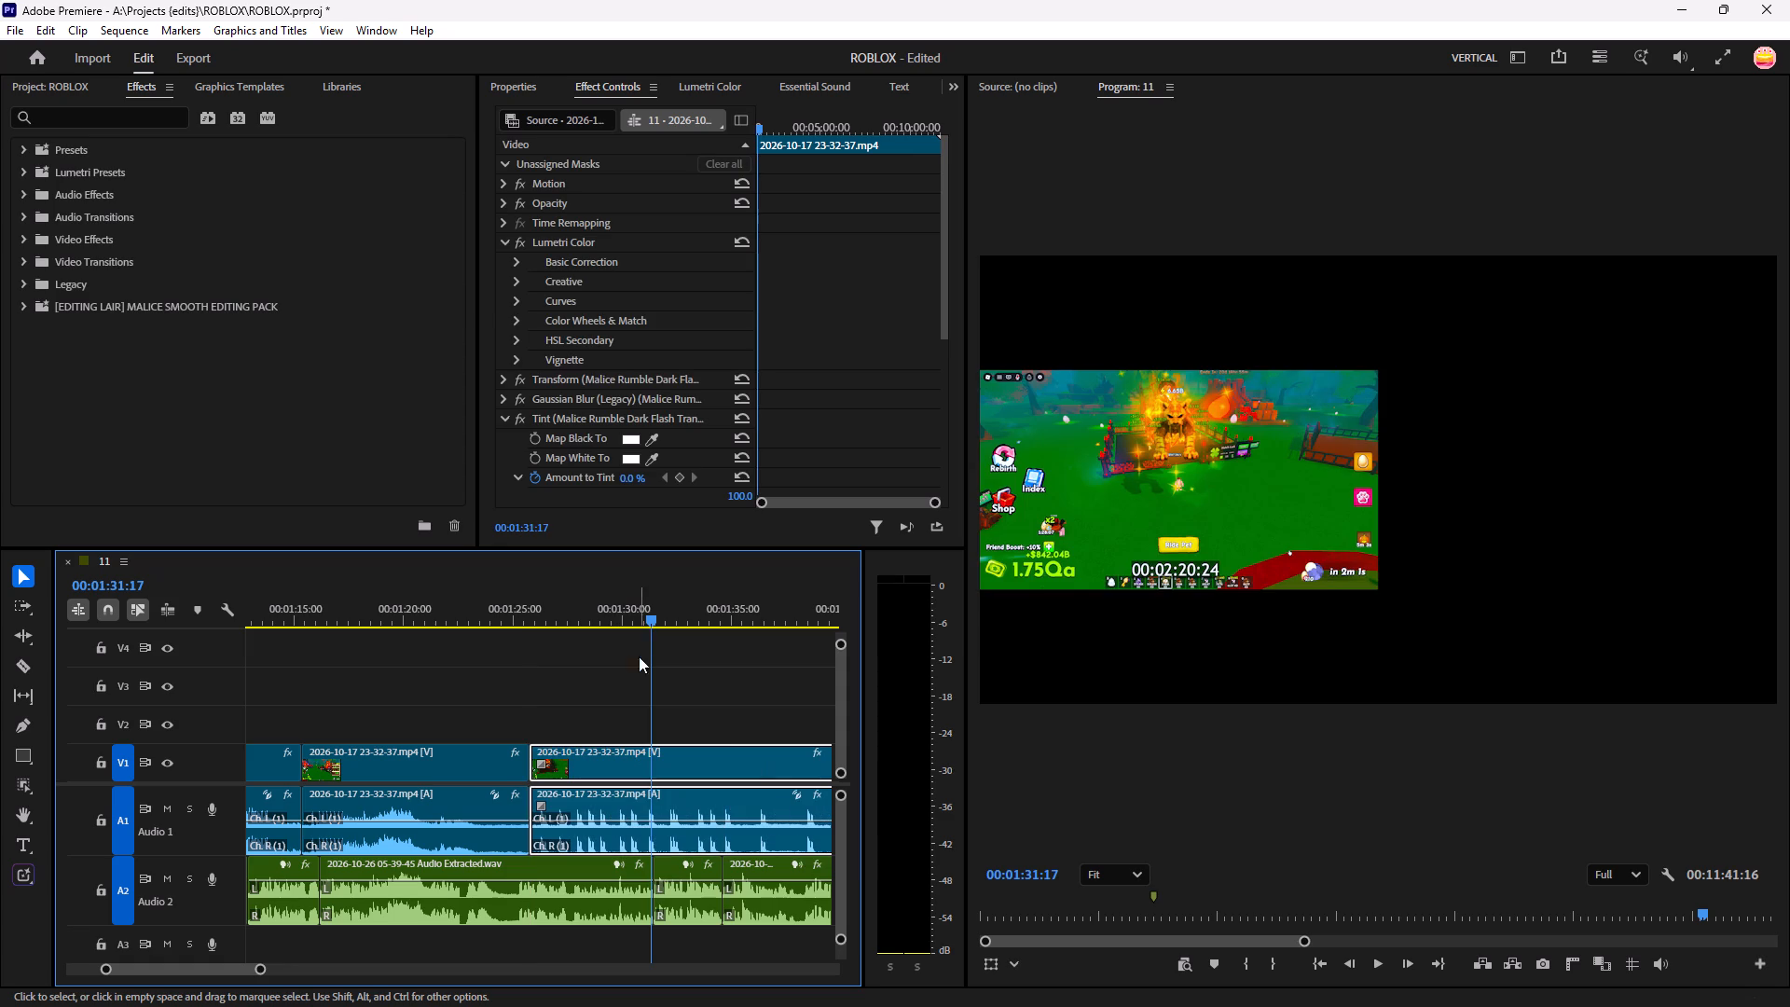
Move the following gameplay clip to start at 00:01:27:44 and extend the end of the preceding clip to meet it.
{"action": "left_click_drag", "start_coordinate": [640, 610], "coordinate": [511, 726]}
{"action": "left_click", "coordinate": [573, 687]}
{"action": "key", "text": "space"}
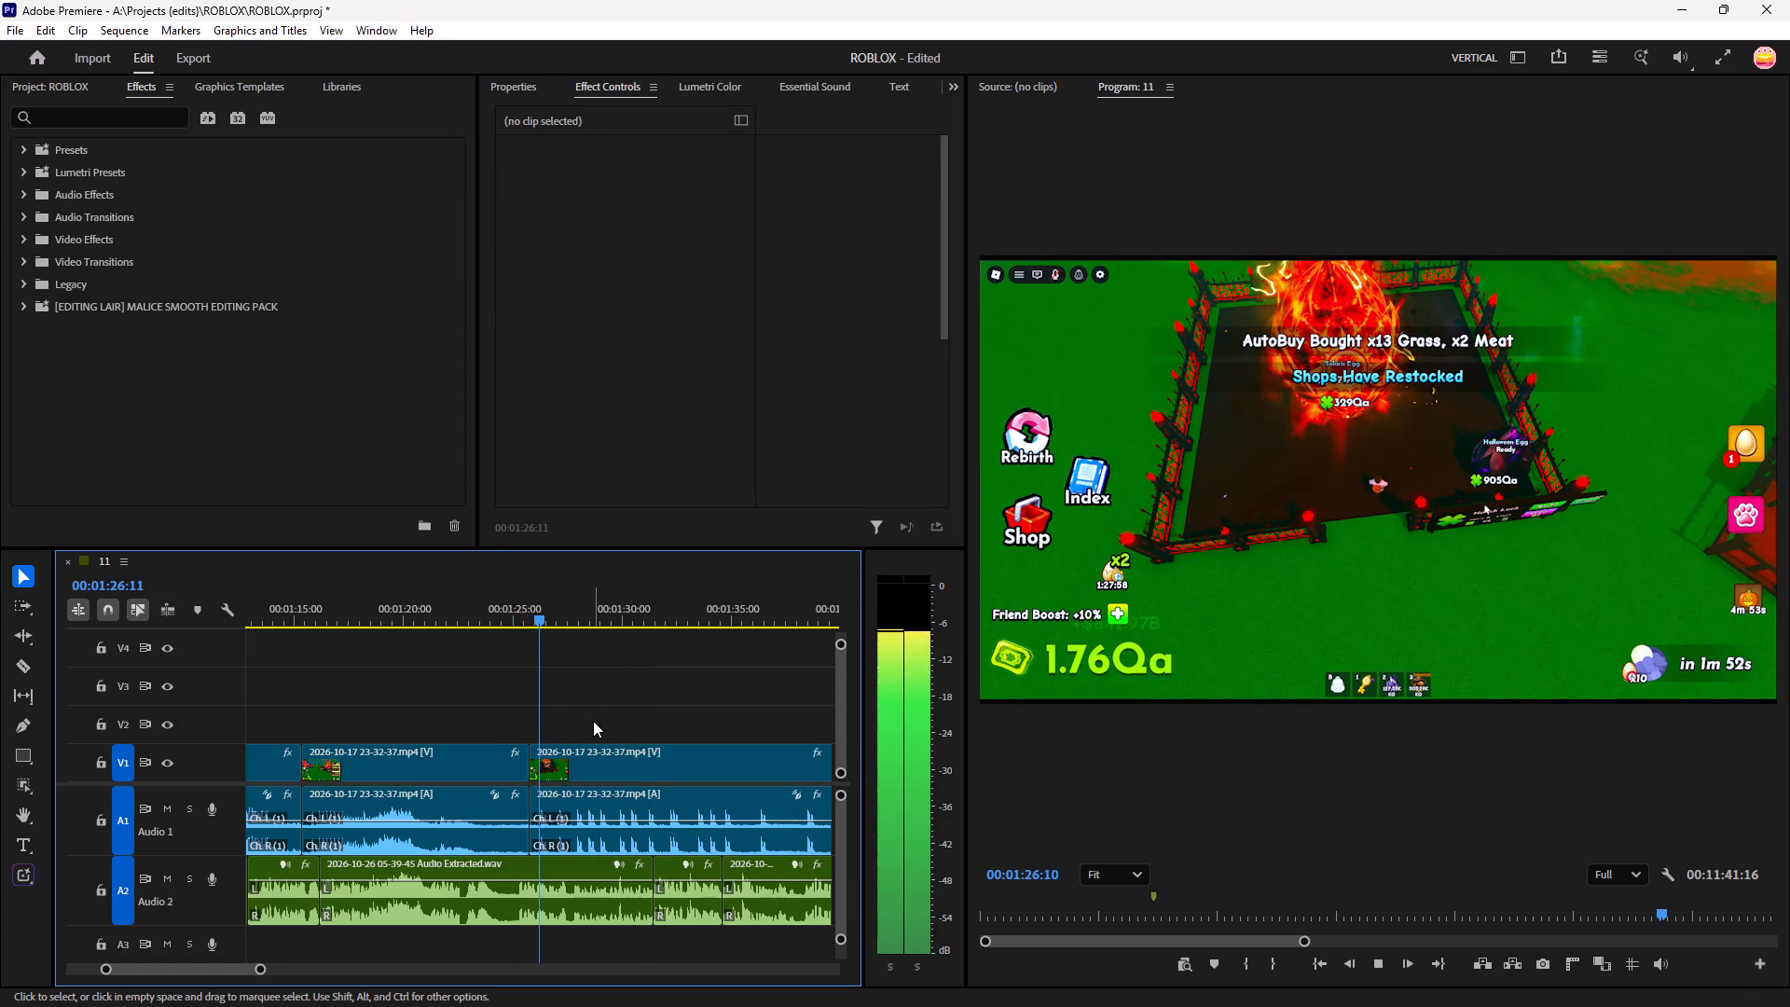
{"action": "key", "text": "space"}
{"action": "left_click_drag", "start_coordinate": [593, 761], "coordinate": [597, 761]}
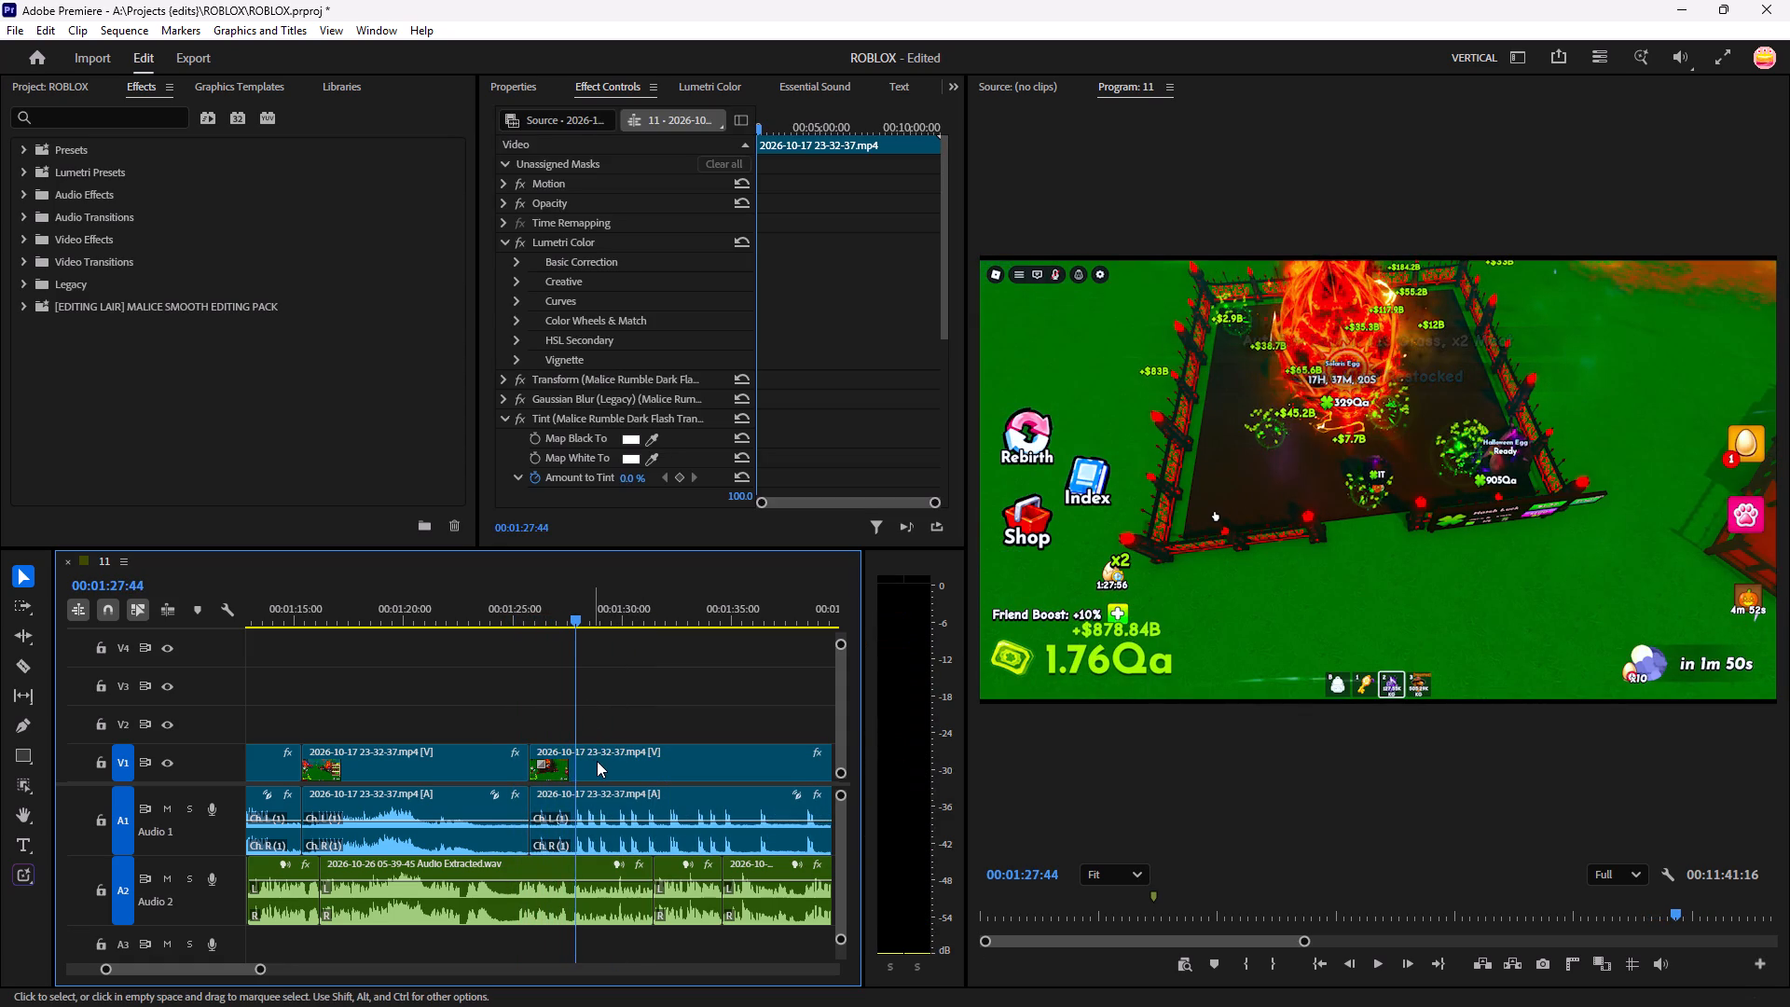
{"action": "left_click_drag", "start_coordinate": [597, 761], "coordinate": [639, 761]}
{"action": "left_click_drag", "start_coordinate": [523, 756], "coordinate": [535, 757]}
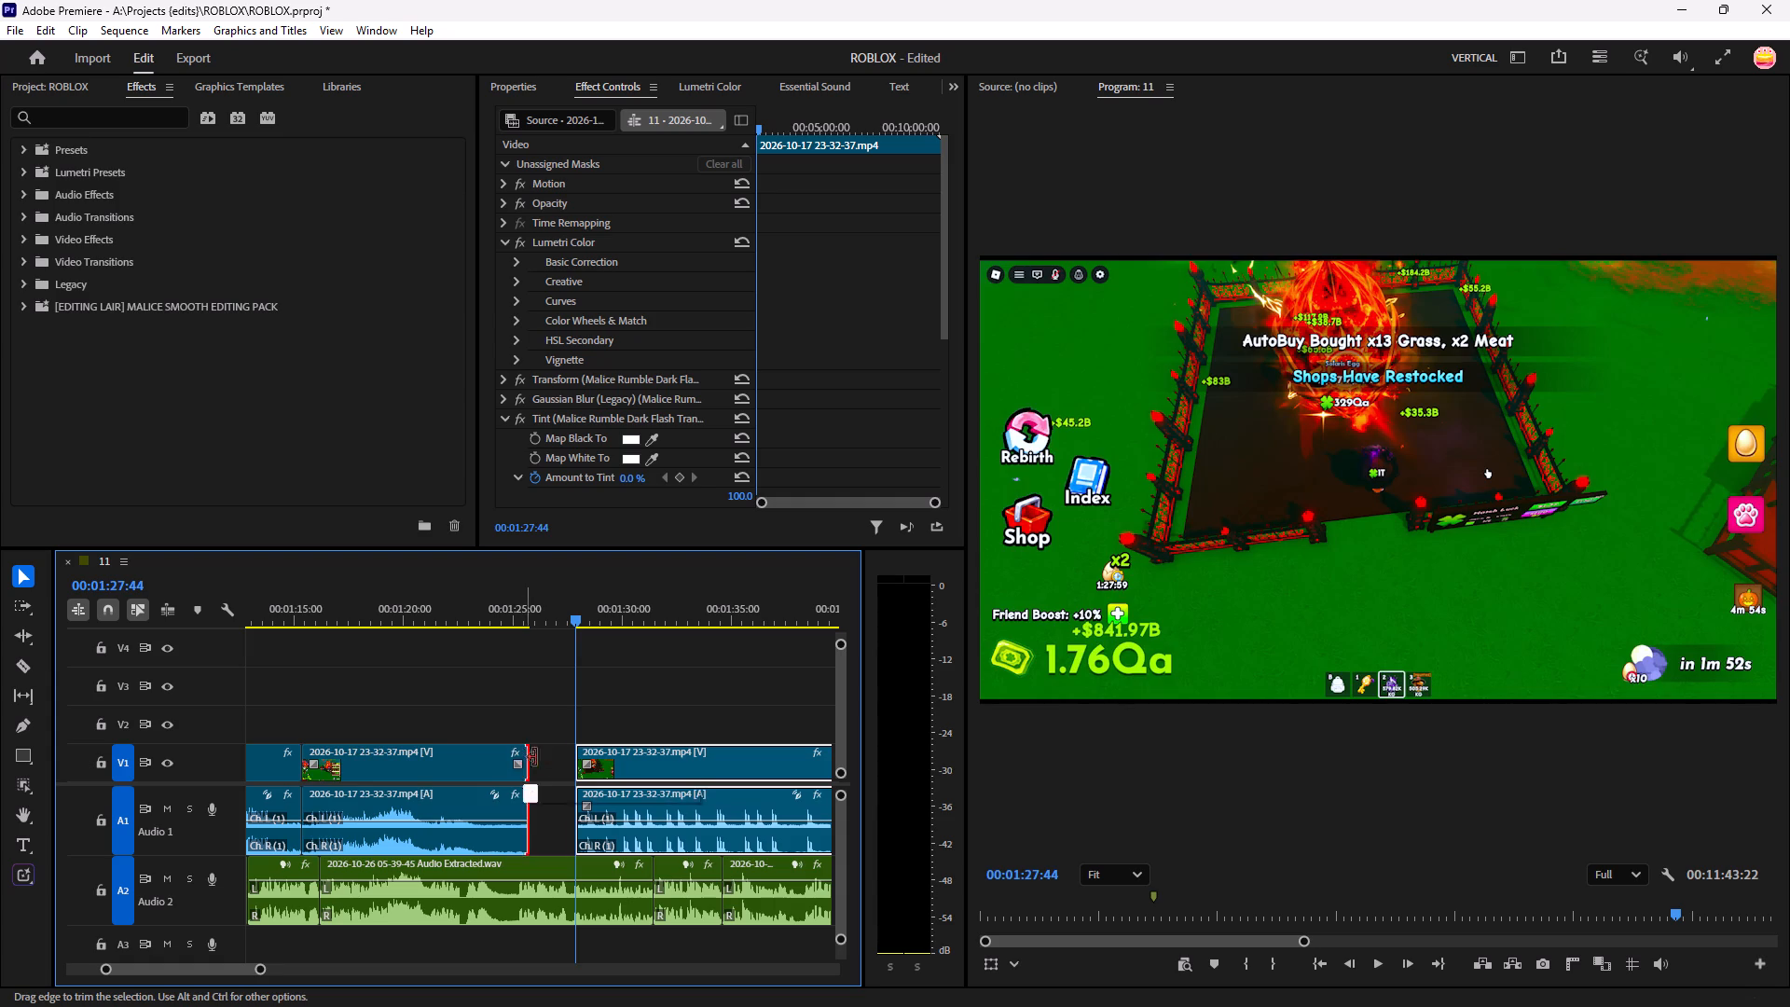
{"action": "left_click_drag", "start_coordinate": [535, 757], "coordinate": [594, 759]}
Play past the new join and split the gameplay clip at about 00:01:31:20 and 00:01:37:50.
{"action": "key", "text": "space"}
{"action": "left_click", "coordinate": [652, 725]}
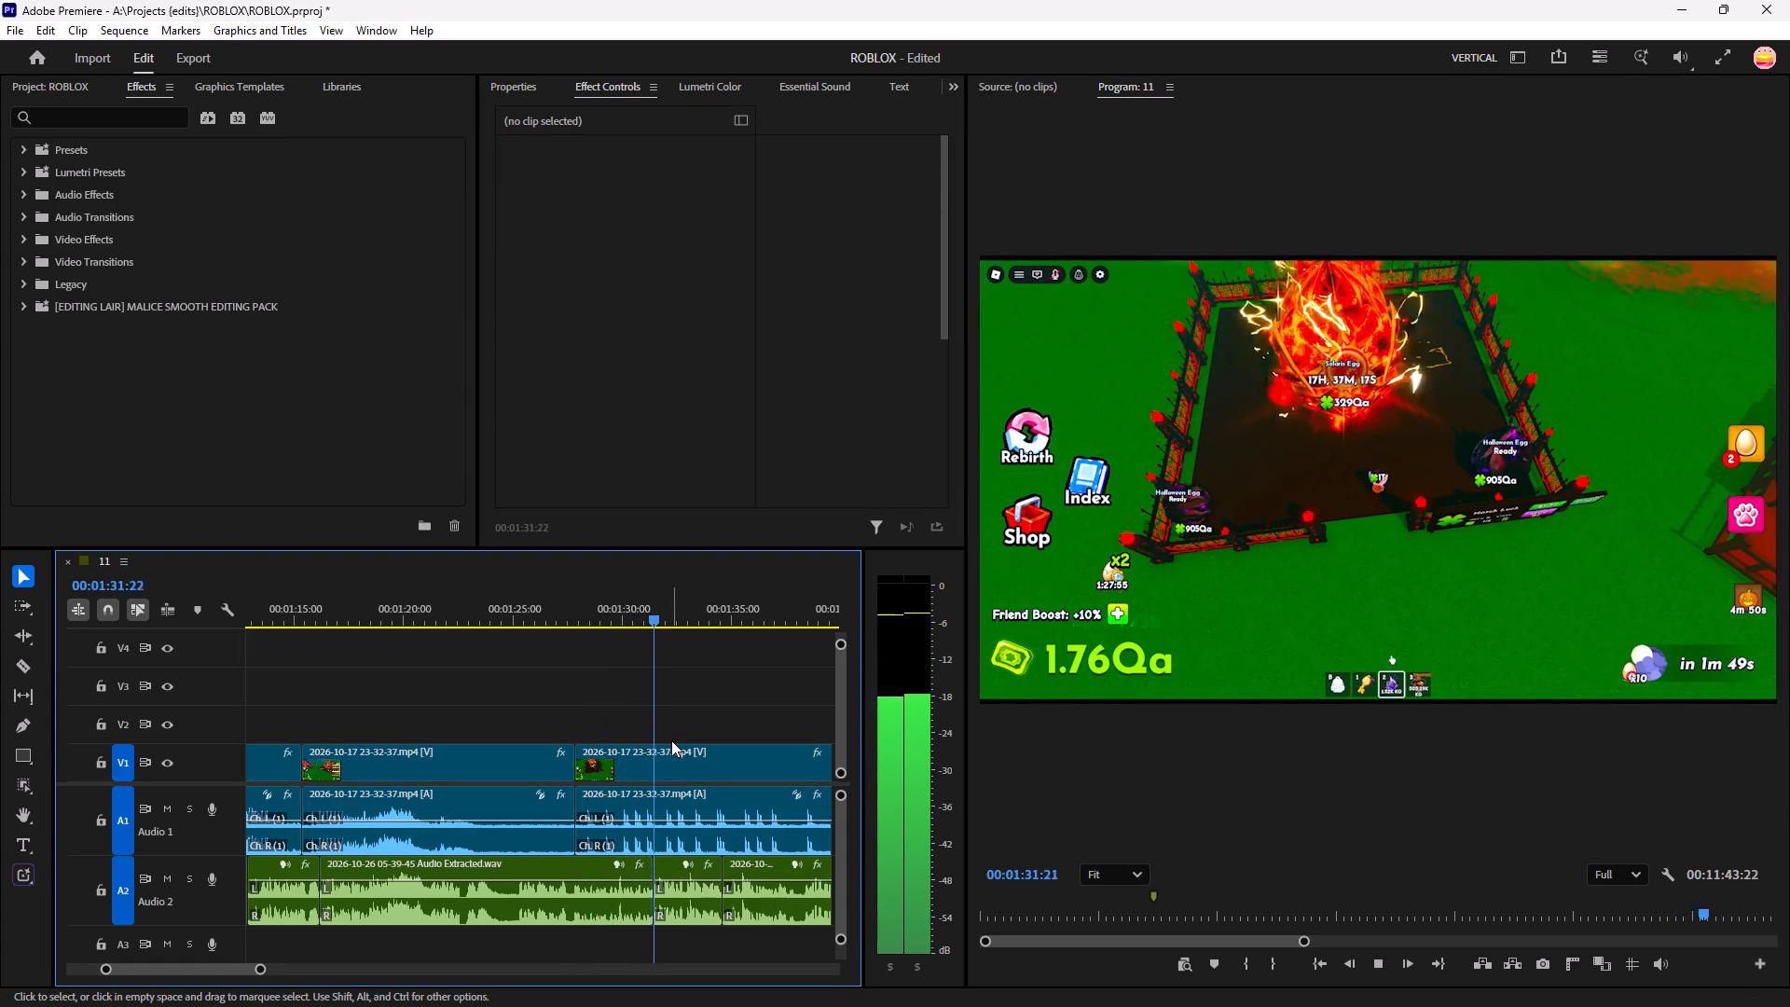
{"action": "key", "text": "c"}
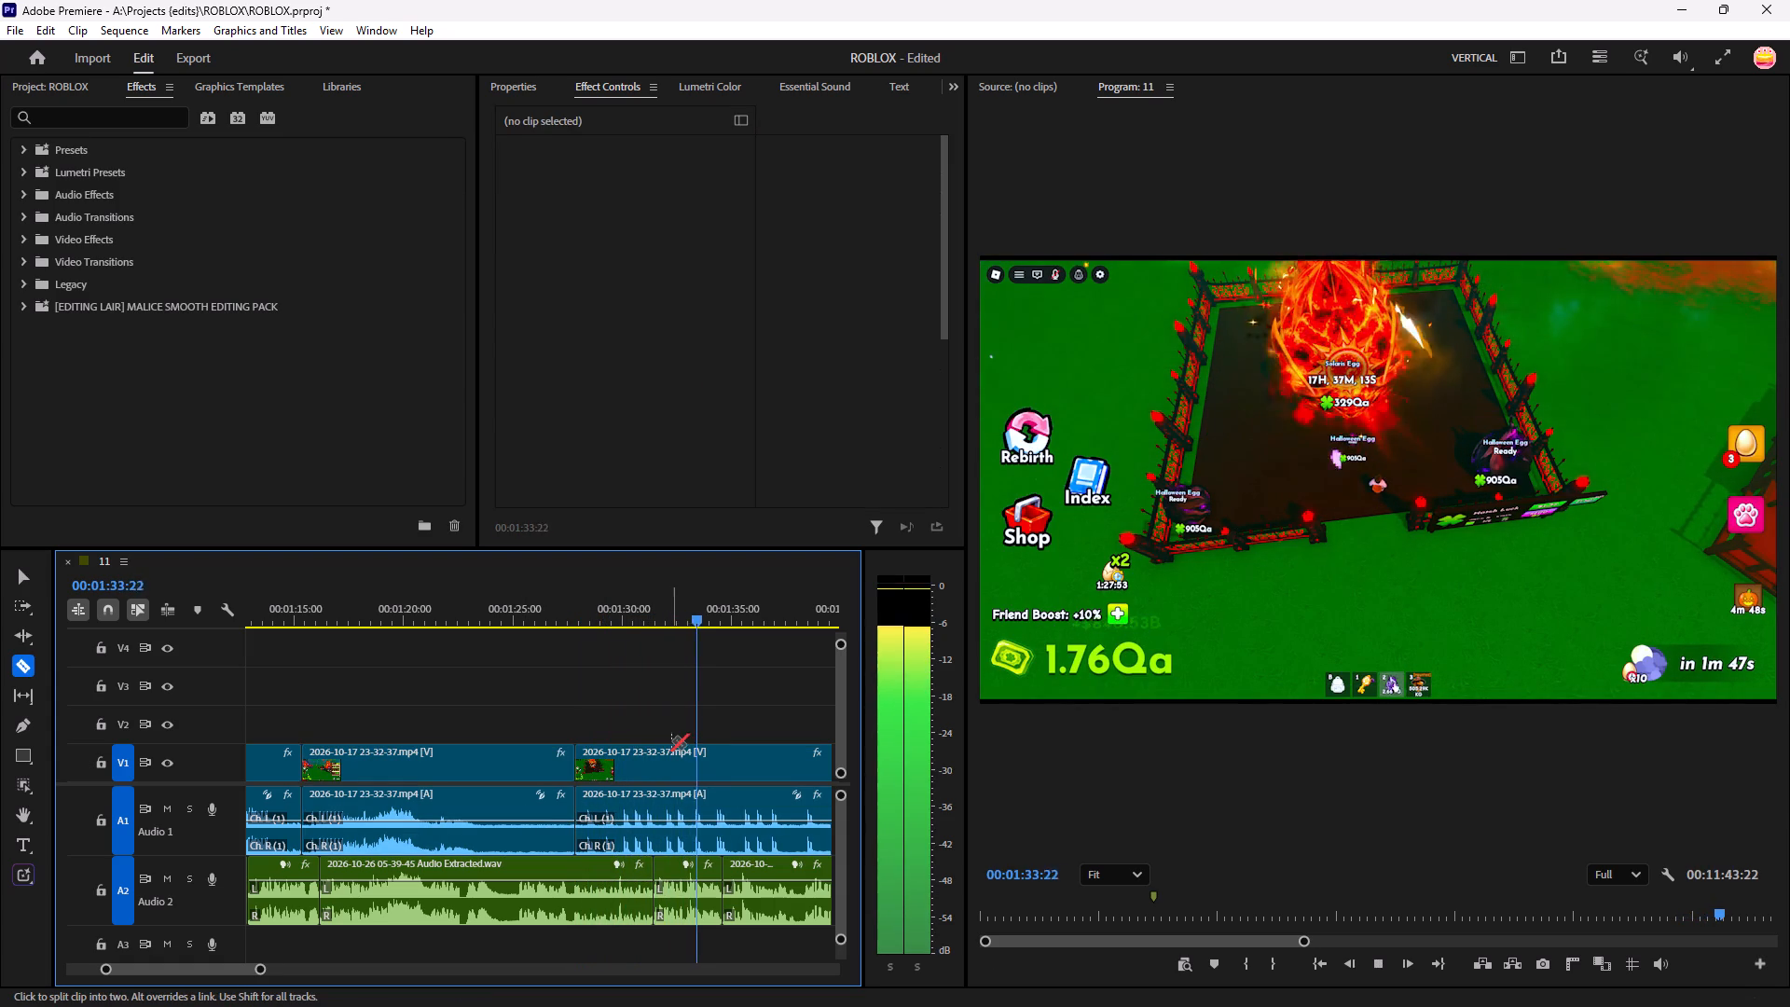
{"action": "key", "text": "space"}
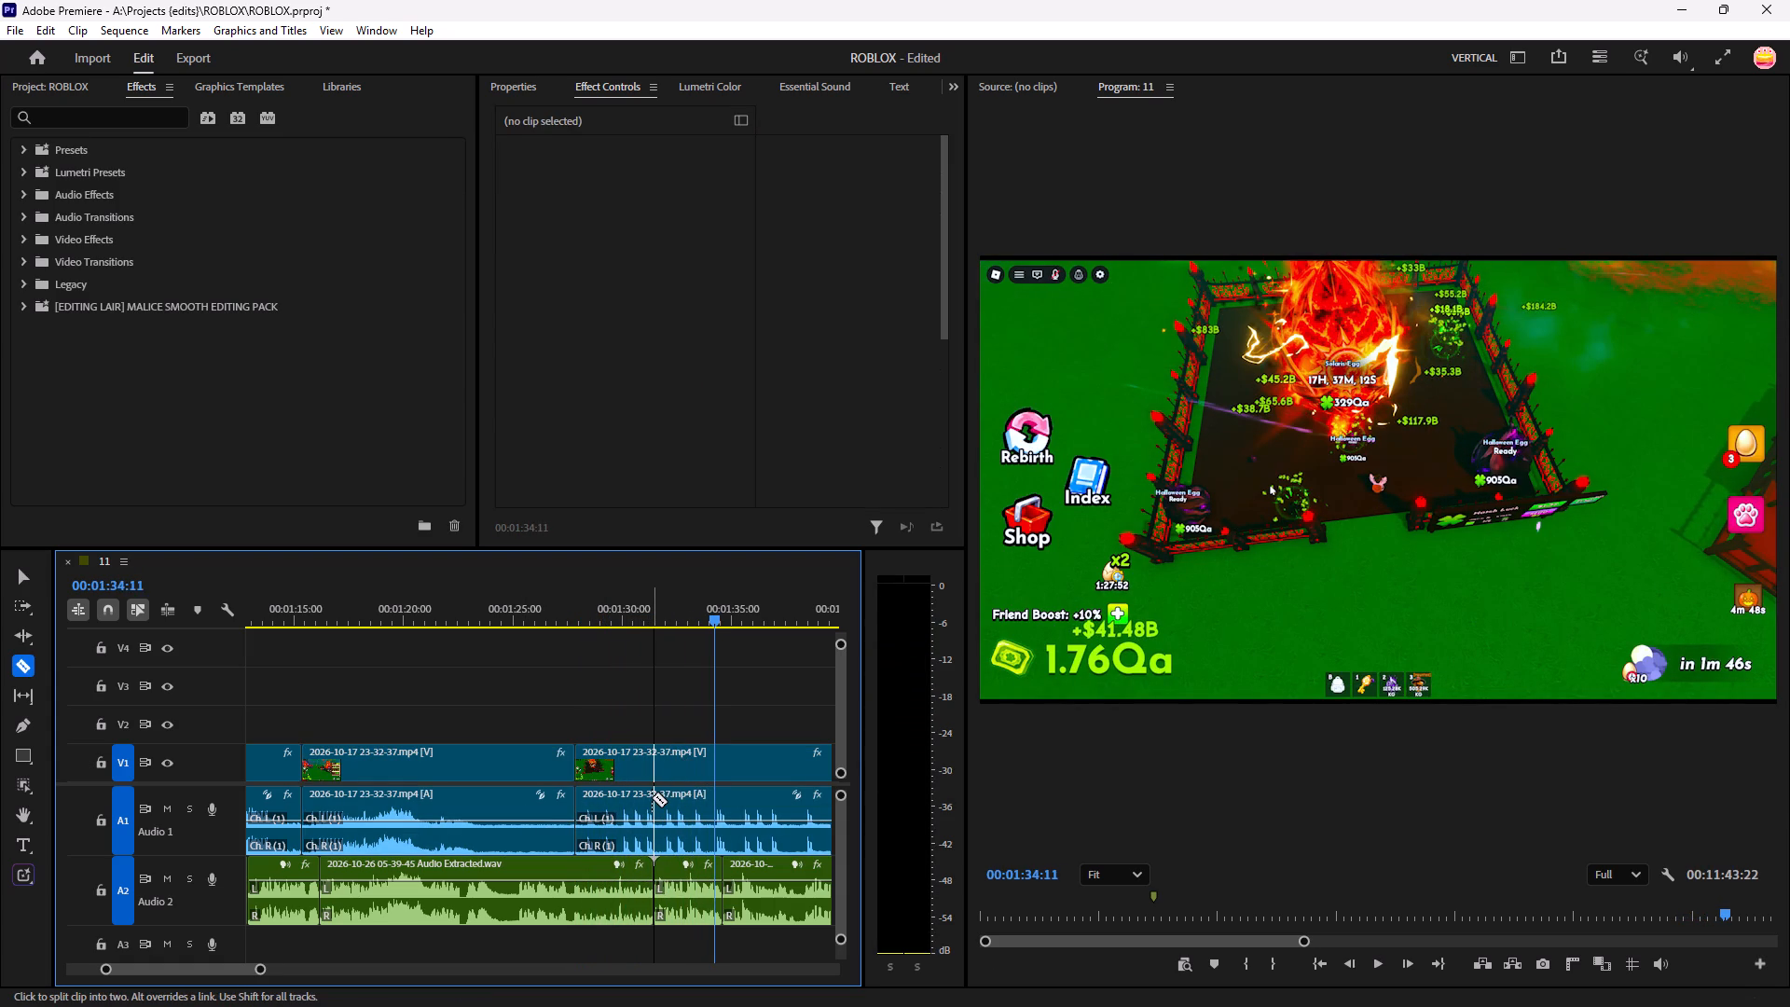
{"action": "left_click", "coordinate": [652, 797]}
{"action": "left_click", "coordinate": [796, 791]}
Delete the gameplay section between about 00:01:31:20 and 00:01:37:50 and move the following clip earlier to close the gap.
{"action": "key", "text": "v"}
{"action": "left_click", "coordinate": [762, 794]}
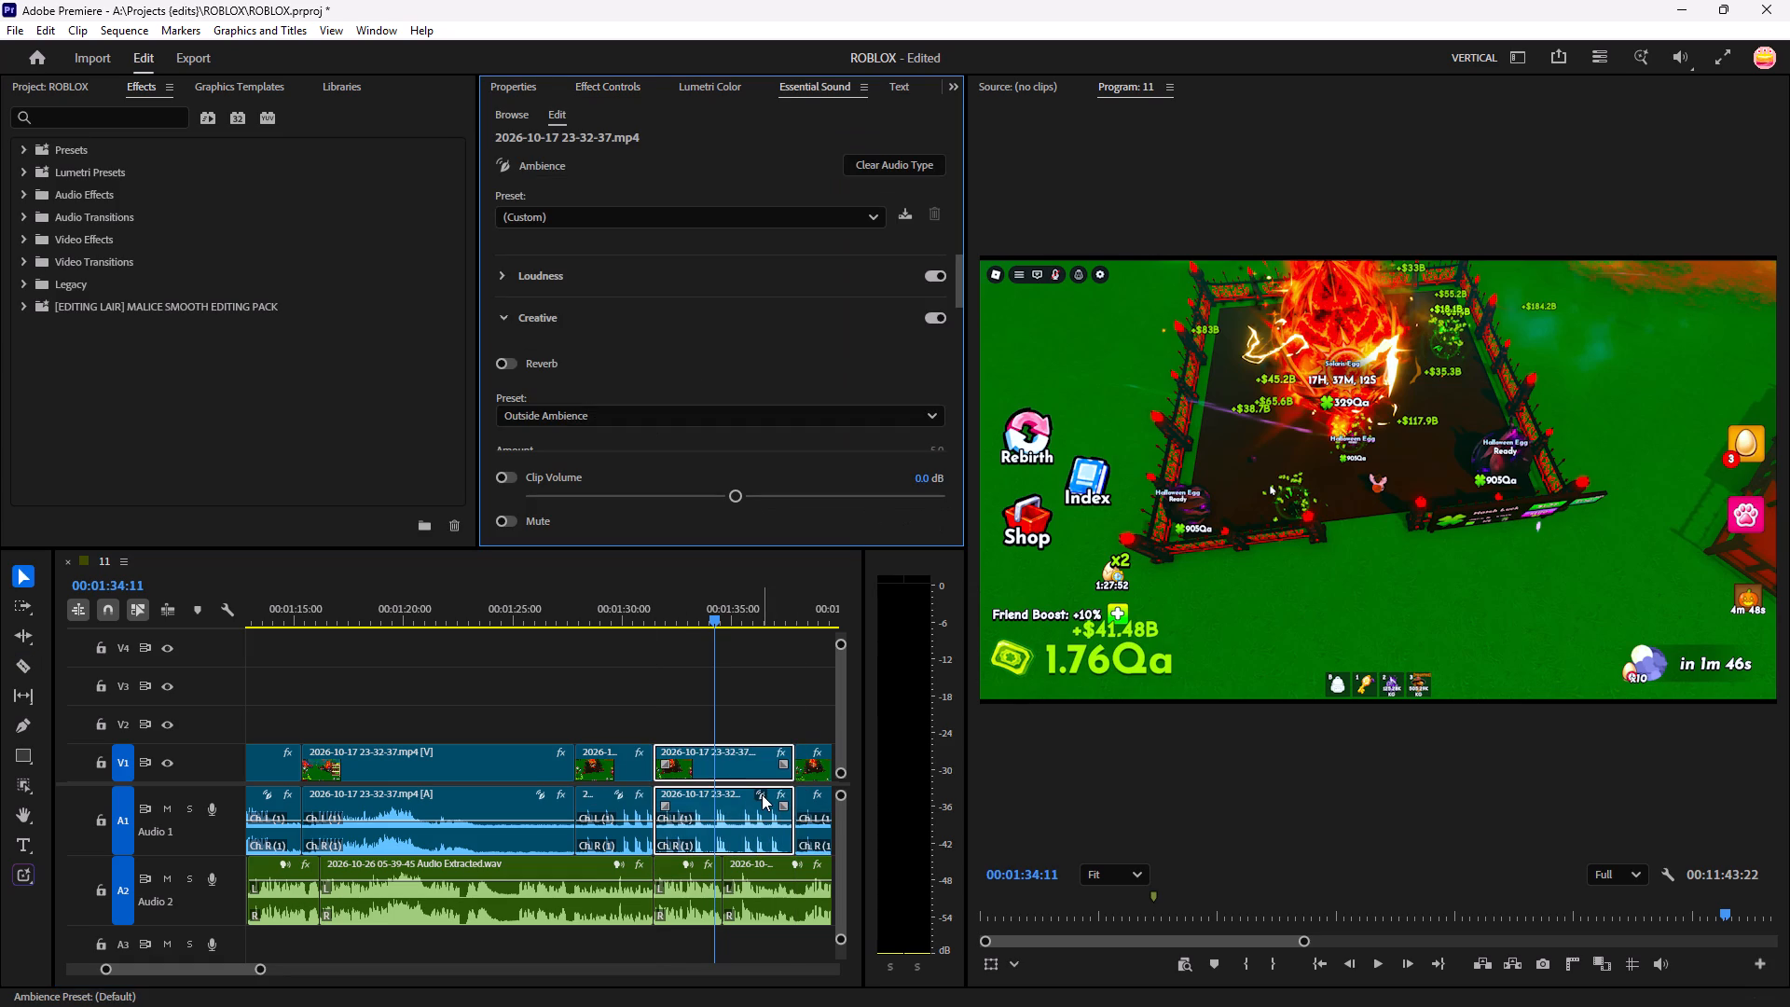
{"action": "key", "text": "BackSpace"}
{"action": "key", "text": "BackSpace"}
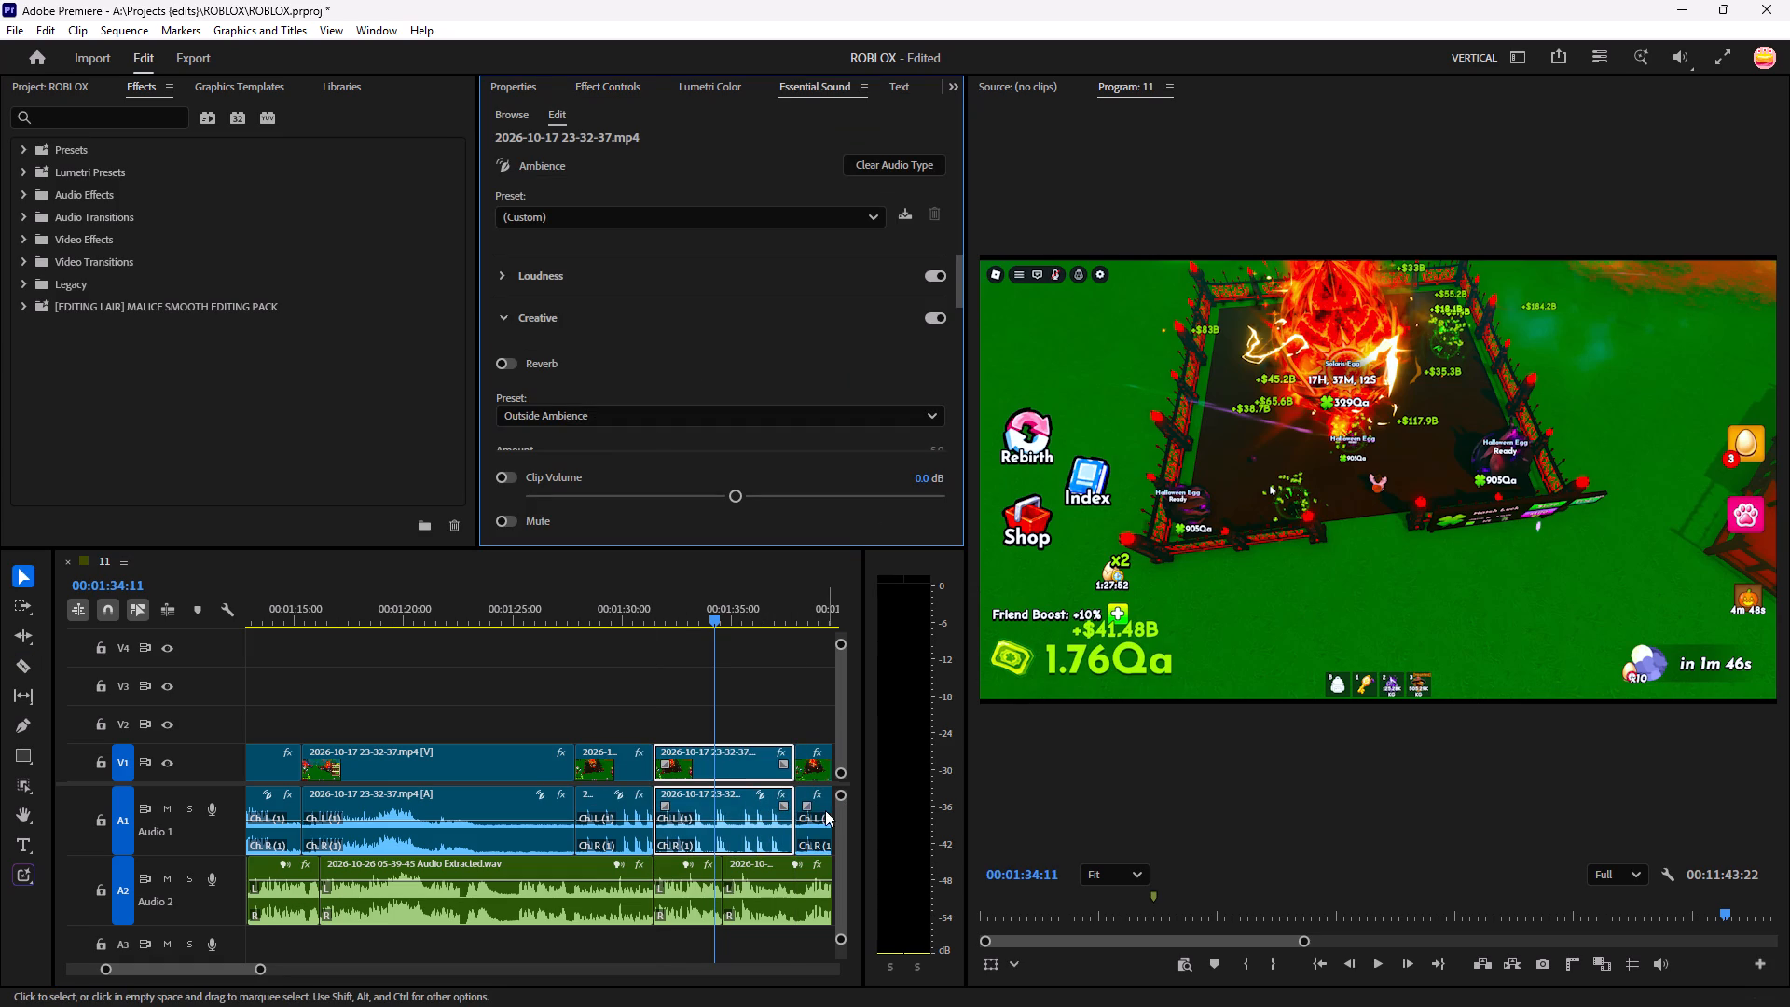
{"action": "key", "text": "BackSpace"}
{"action": "left_click", "coordinate": [756, 728]}
{"action": "key", "text": "minus"}
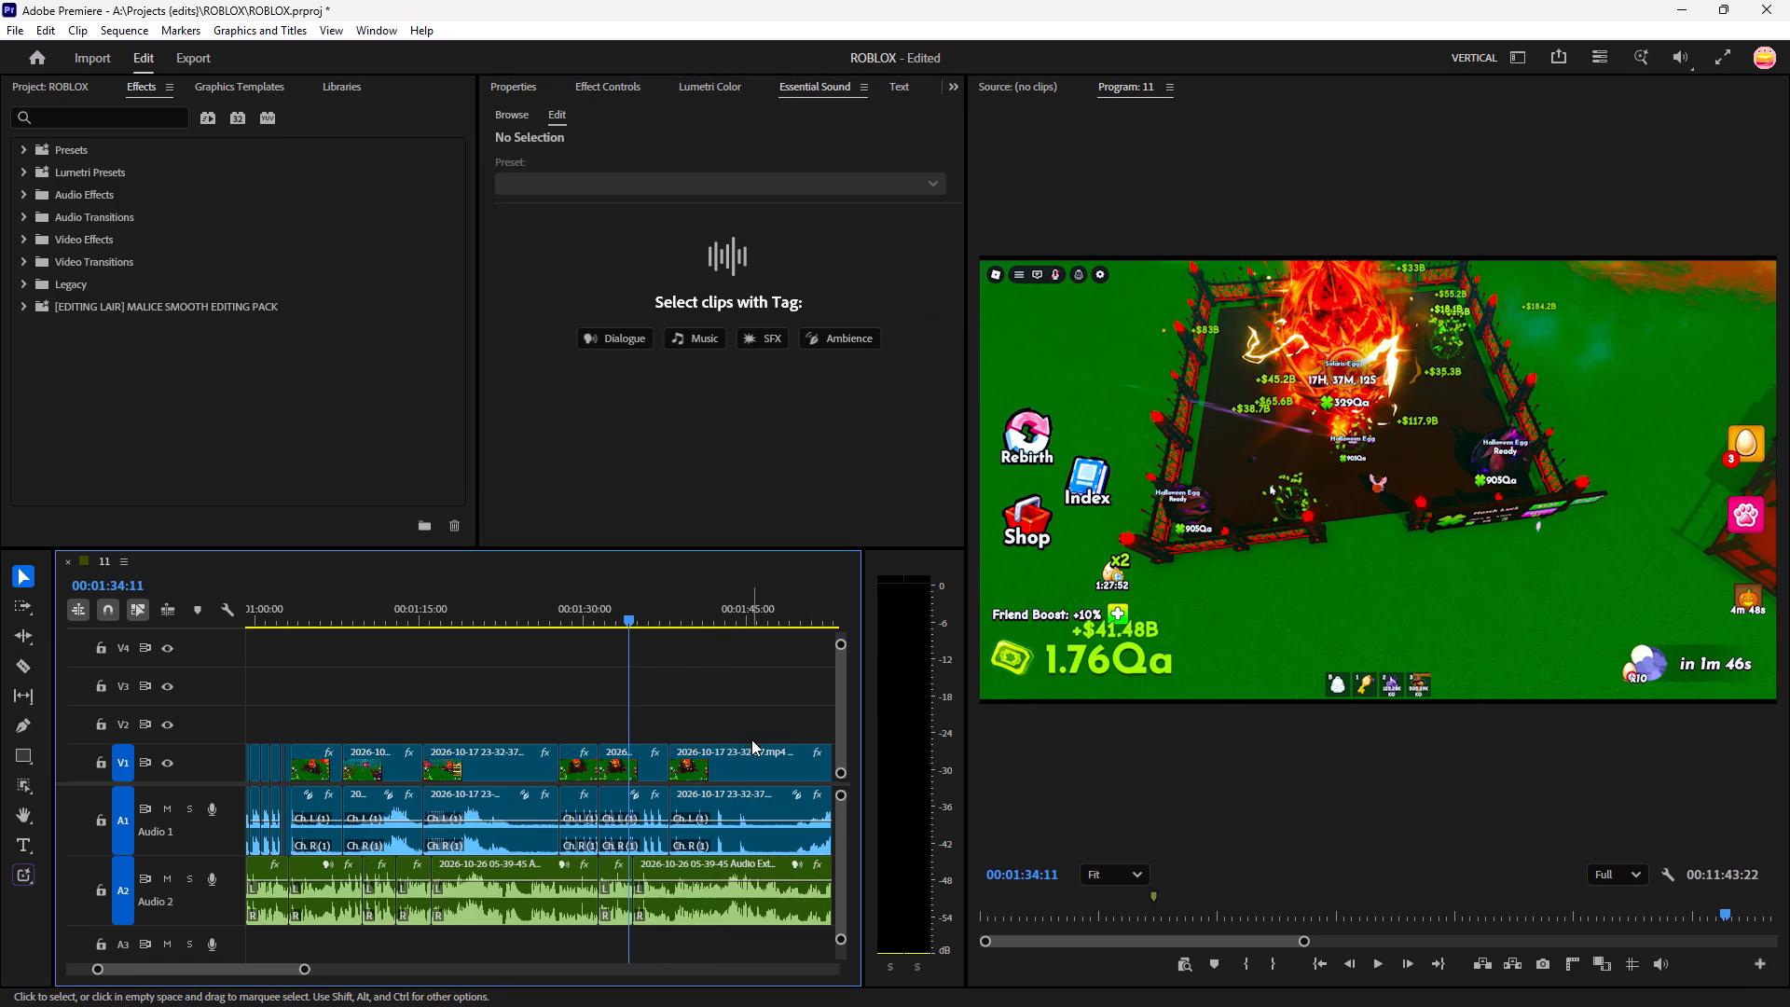
{"action": "left_click", "coordinate": [637, 784]}
{"action": "left_click", "coordinate": [634, 774]}
{"action": "key", "text": "BackSpace"}
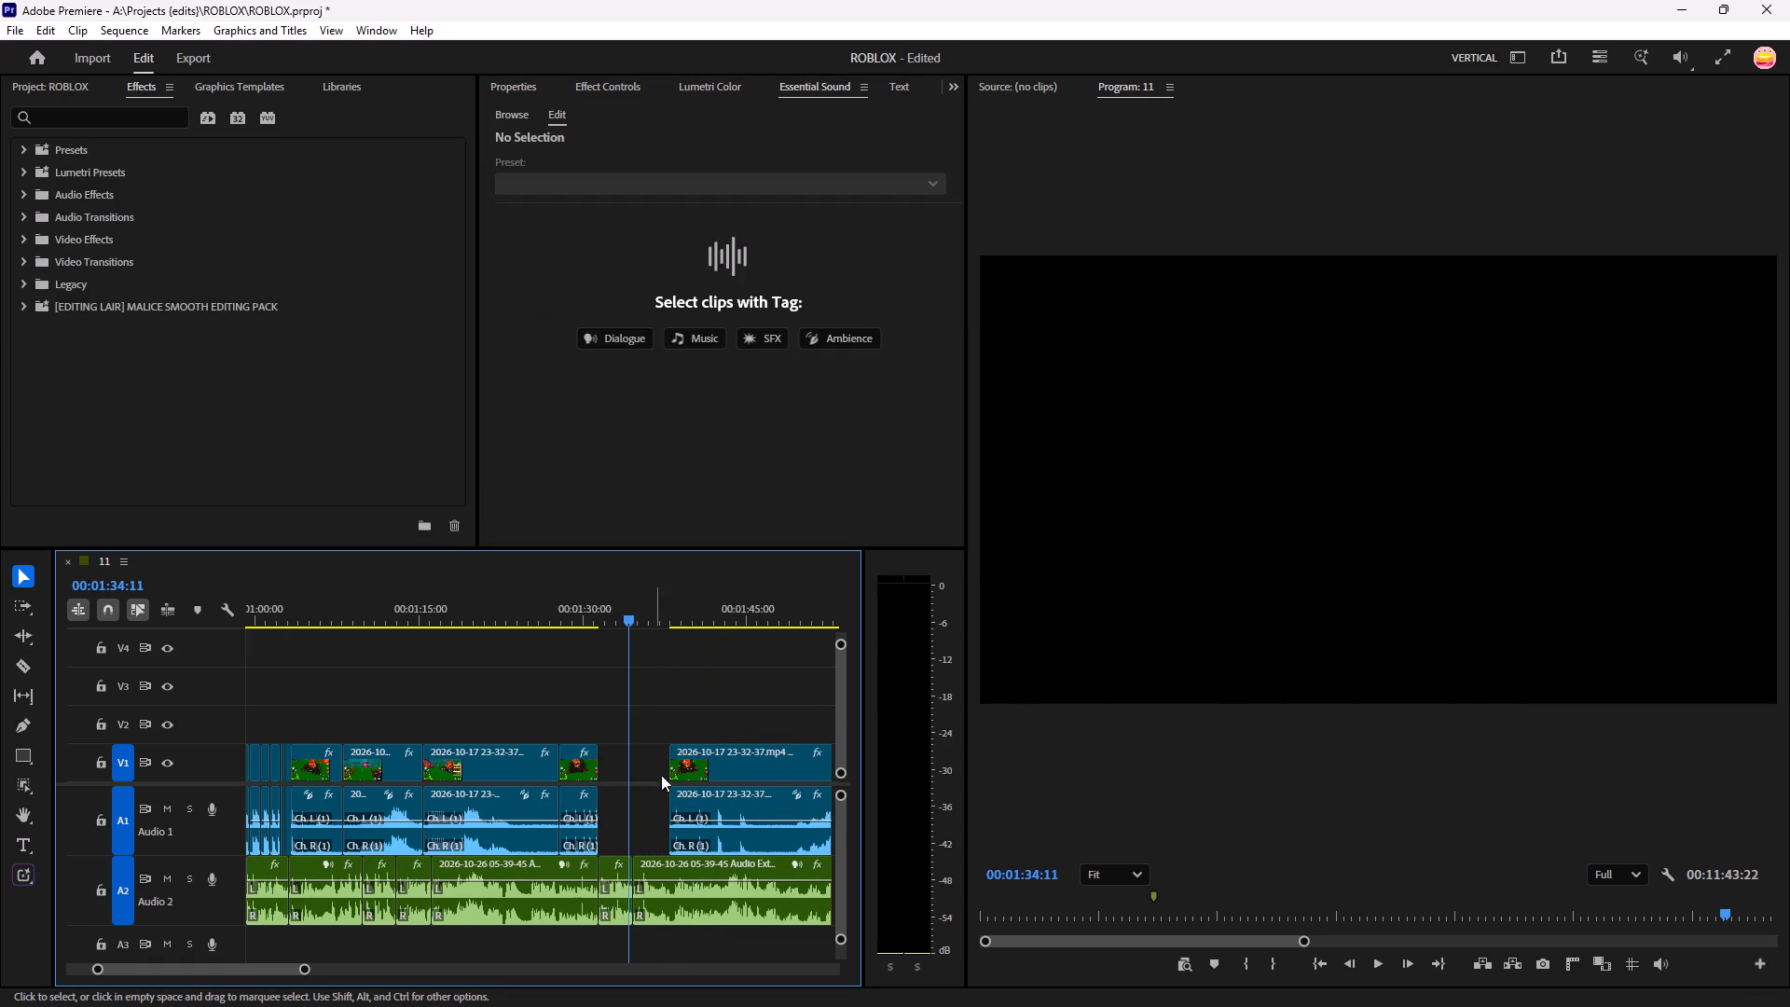
{"action": "left_click_drag", "start_coordinate": [733, 779], "coordinate": [663, 786]}
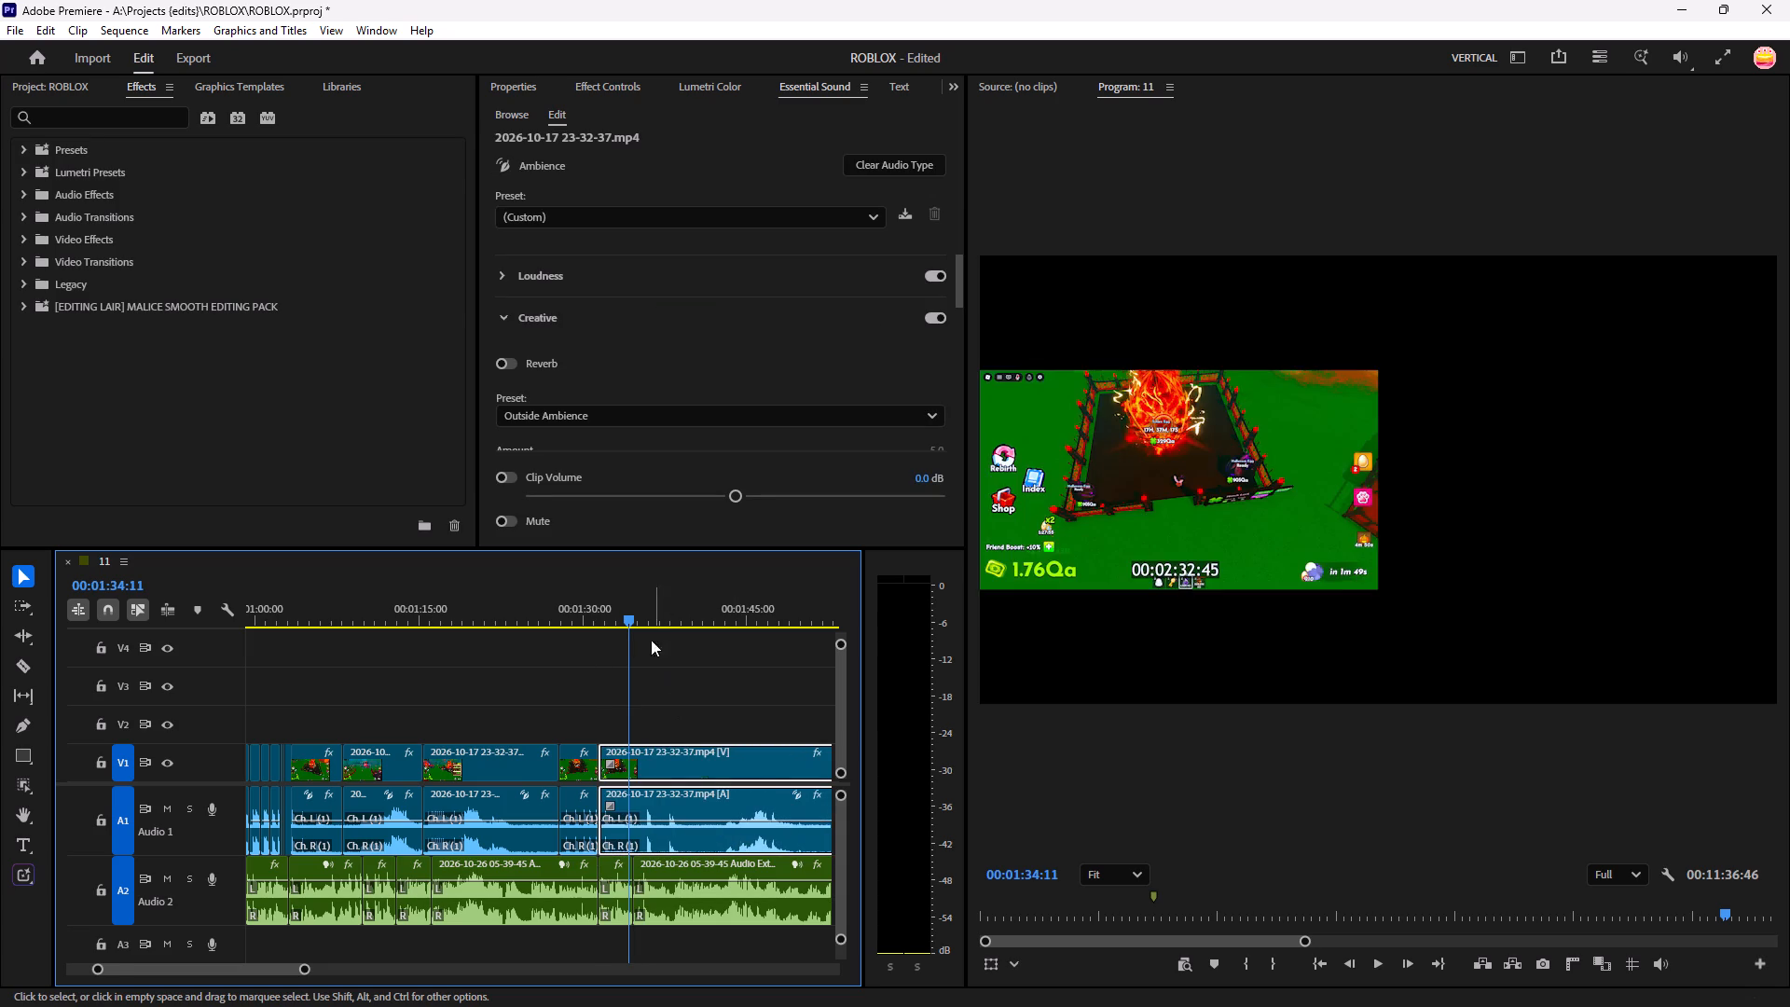
Play the edit from about 00:01:30, return to around 00:01:51, and split the gameplay clip at about 00:01:49:30 and 00:01:52:25.
{"action": "left_click_drag", "start_coordinate": [638, 620], "coordinate": [590, 669]}
{"action": "left_click", "coordinate": [674, 691]}
{"action": "left_click", "coordinate": [675, 697]}
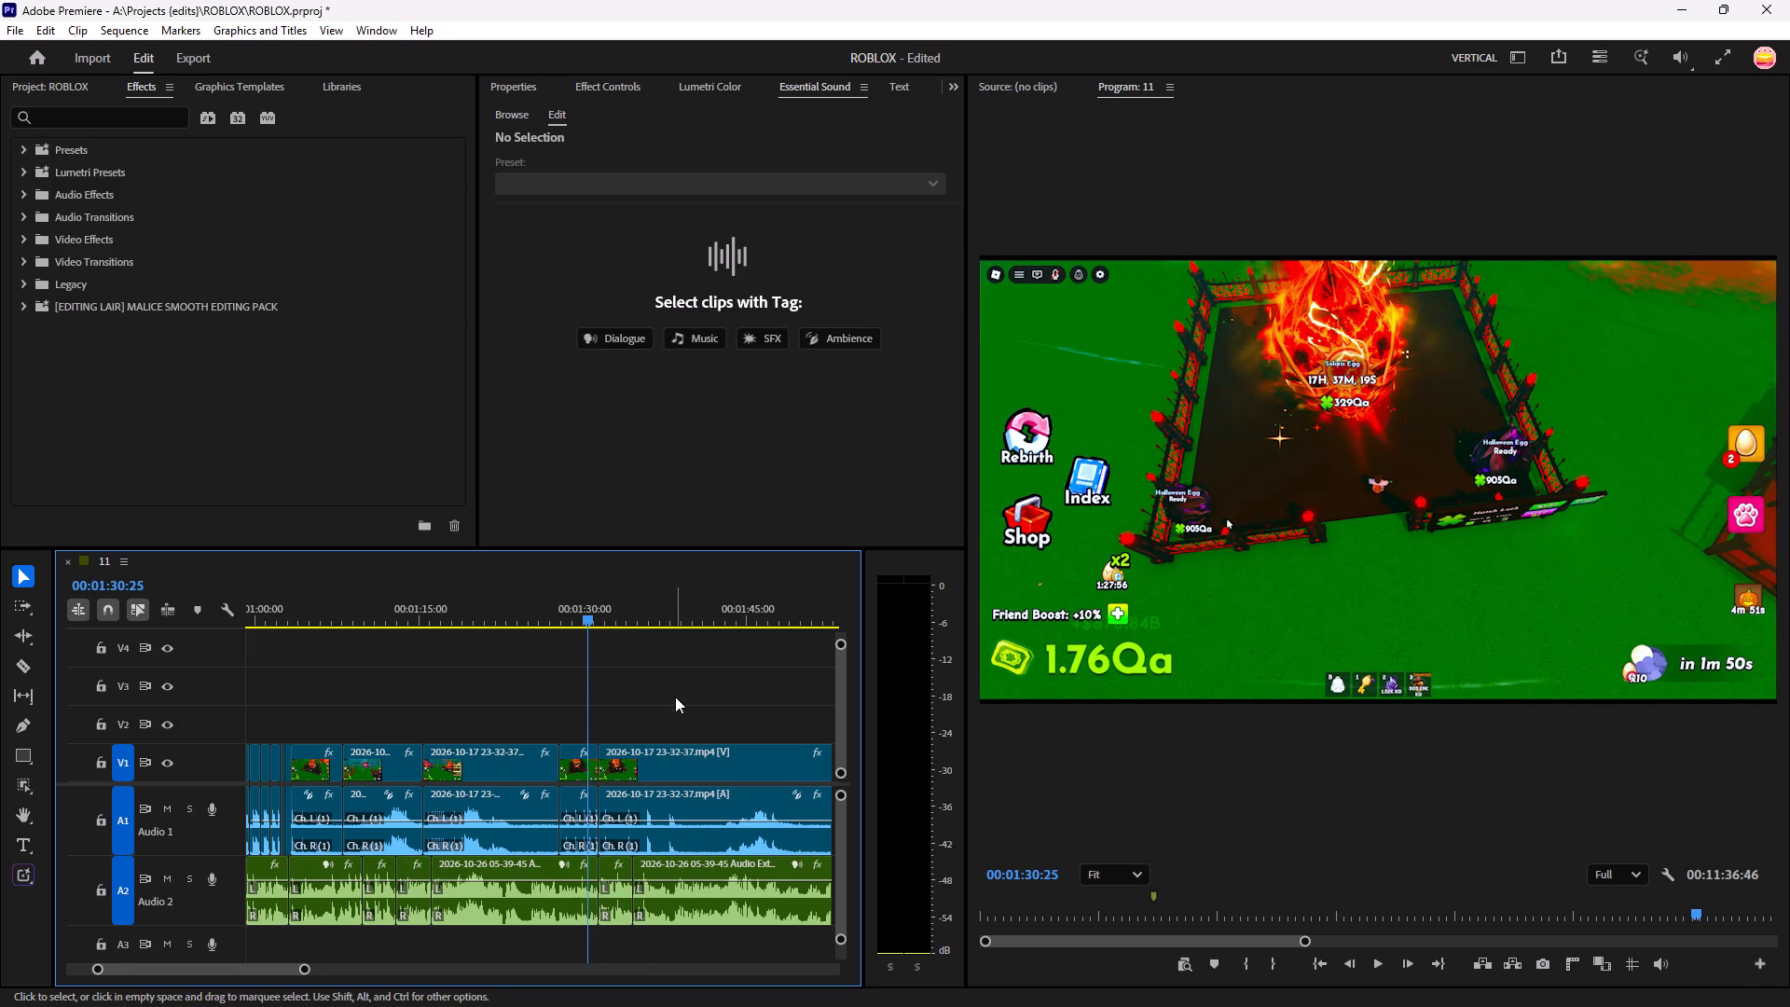
{"action": "key", "text": "space"}
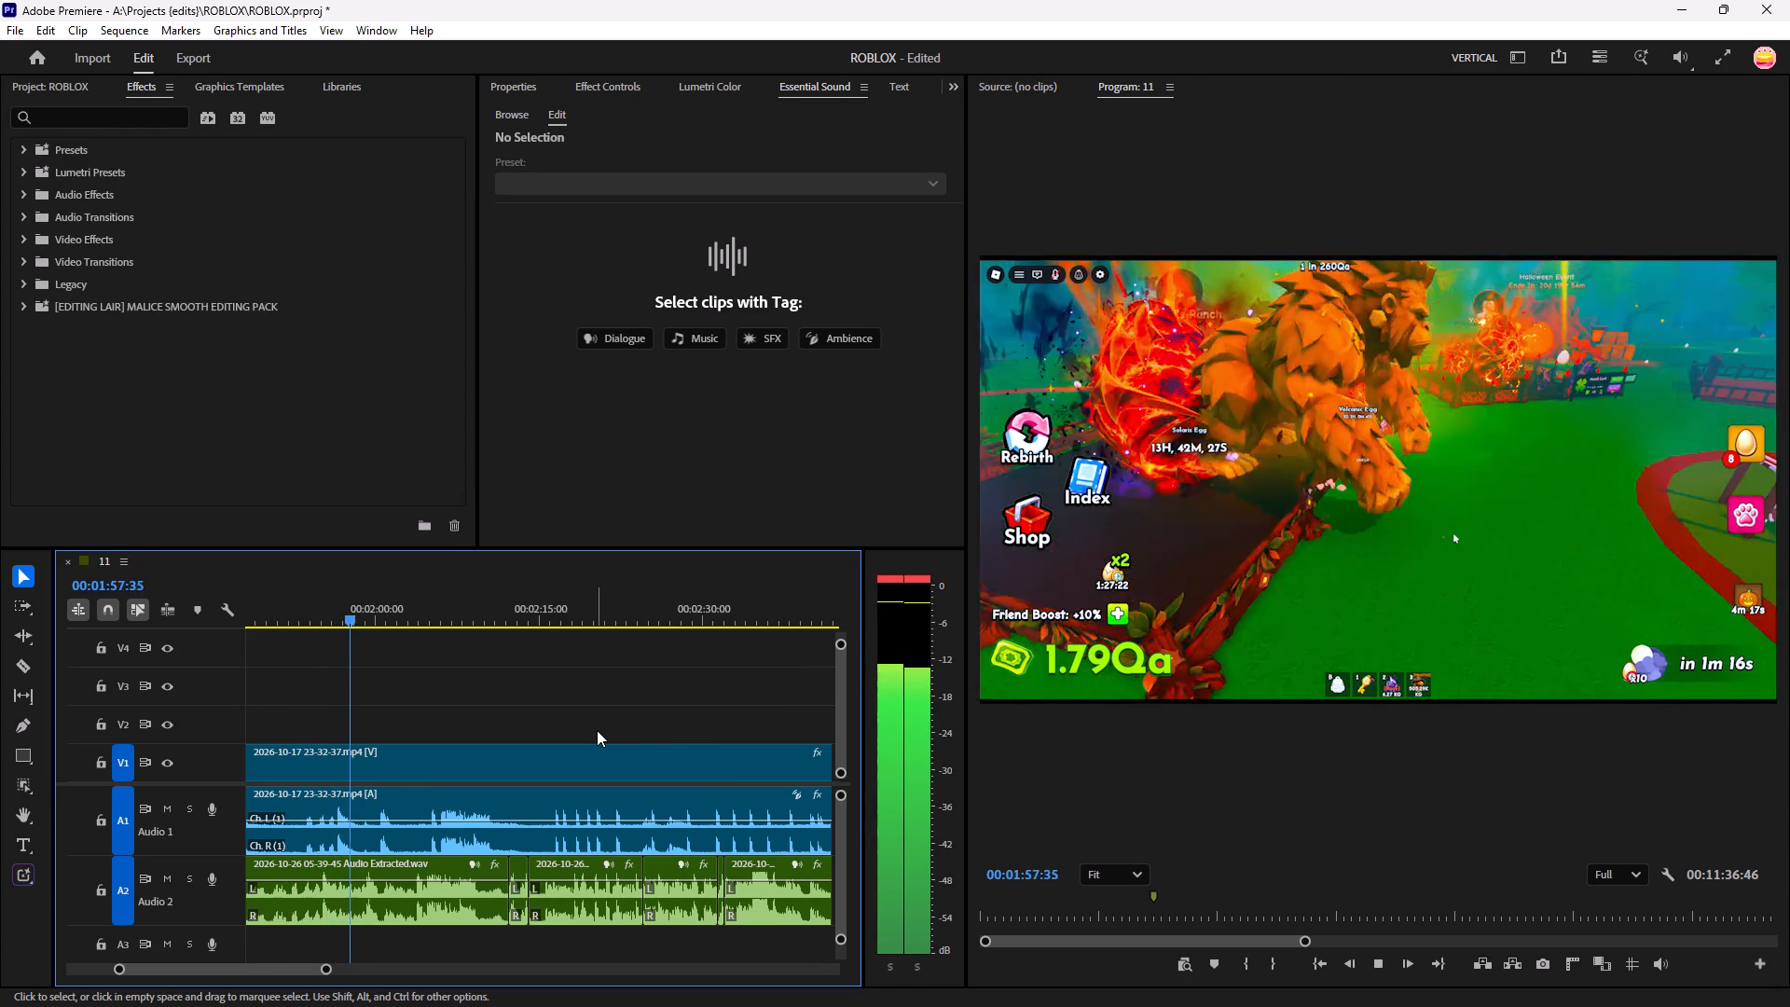
{"action": "key", "text": "space"}
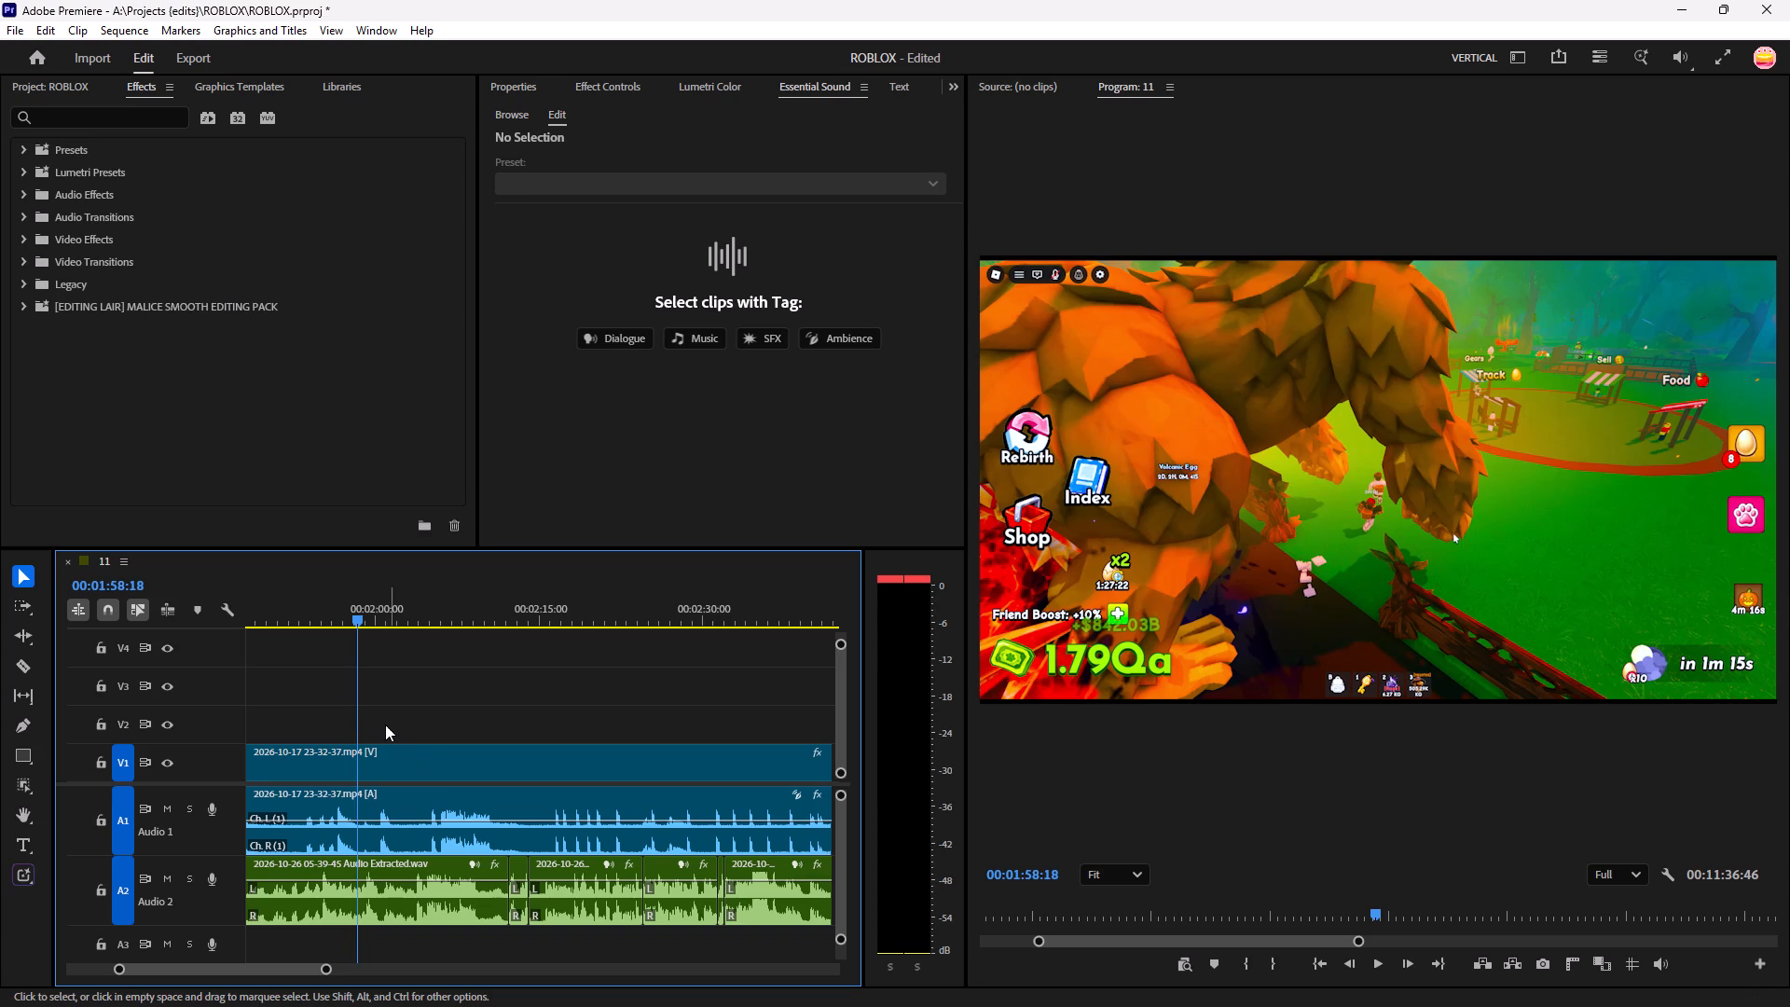
{"action": "key", "text": "minus"}
{"action": "left_click_drag", "start_coordinate": [432, 598], "coordinate": [412, 641]}
{"action": "key", "text": "equal"}
{"action": "key", "text": "equal"}
{"action": "key", "text": "equal"}
{"action": "key", "text": "c"}
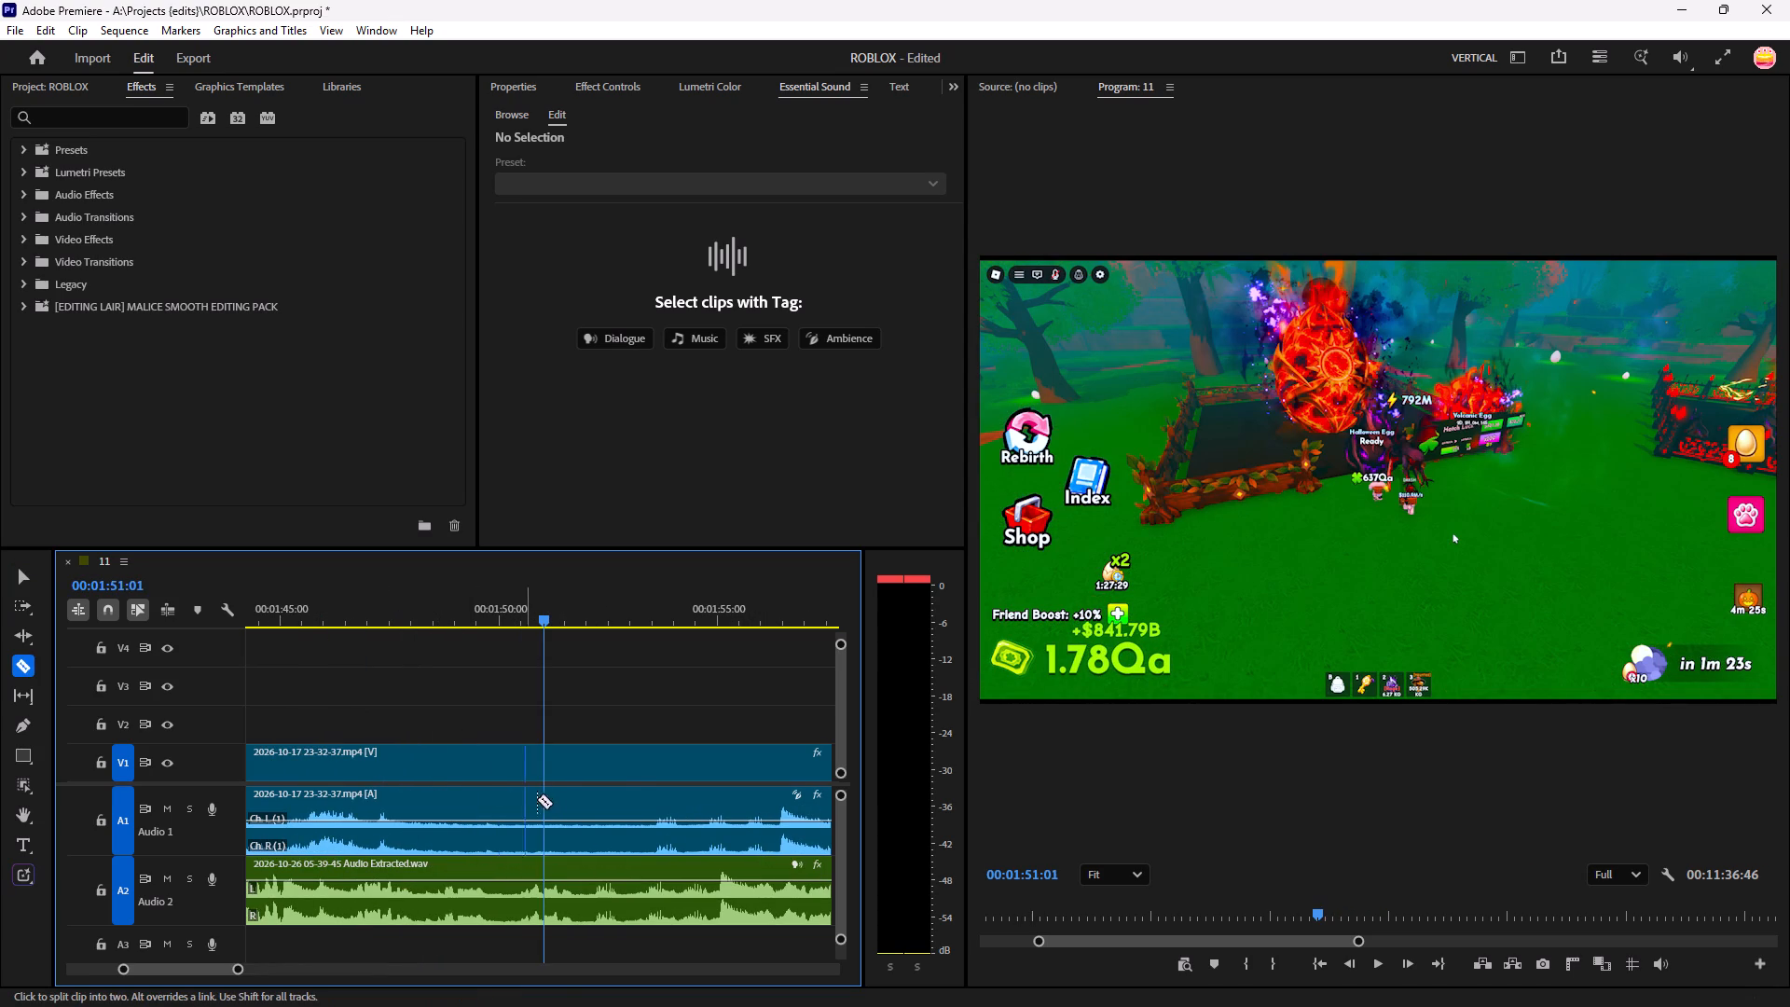
{"action": "left_click", "coordinate": [604, 796]}
{"action": "left_click", "coordinate": [480, 790]}
Delete the section between the two new cuts and move the following gameplay clip earlier to start at about 00:01:48:50.
{"action": "key", "text": "v"}
{"action": "left_click", "coordinate": [548, 771]}
{"action": "key", "text": "BackSpace"}
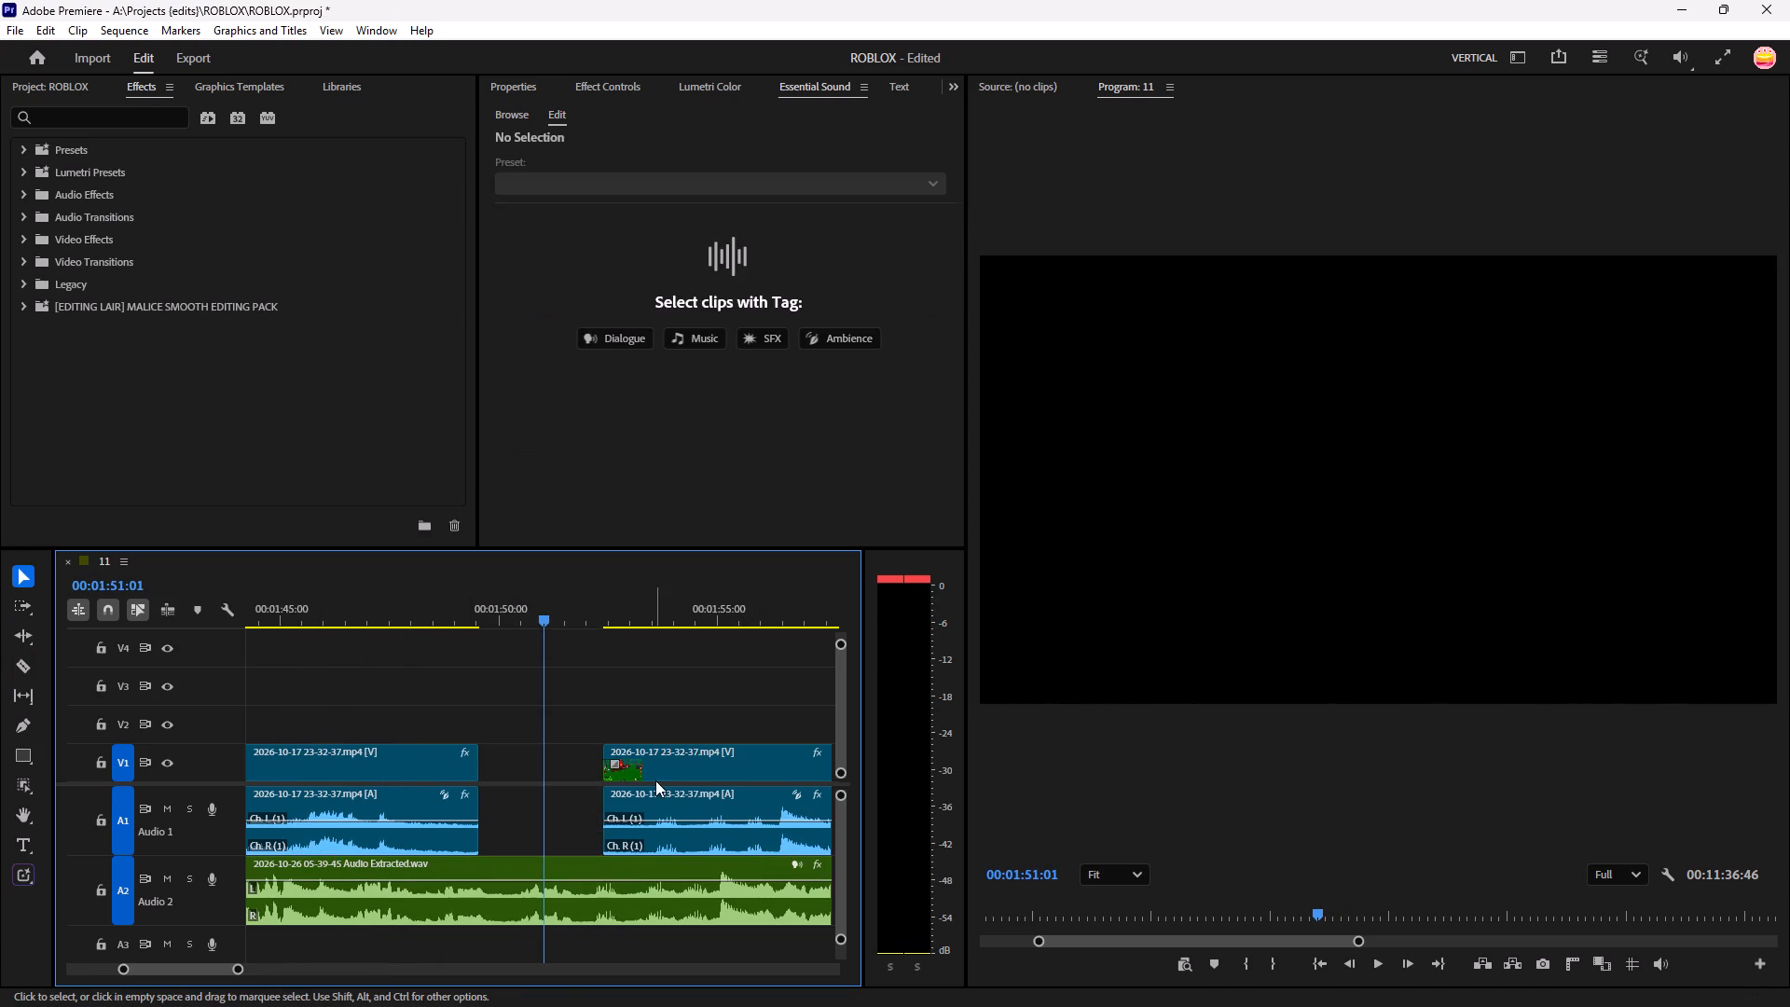
{"action": "left_click_drag", "start_coordinate": [655, 780], "coordinate": [501, 793]}
{"action": "left_click", "coordinate": [570, 726]}
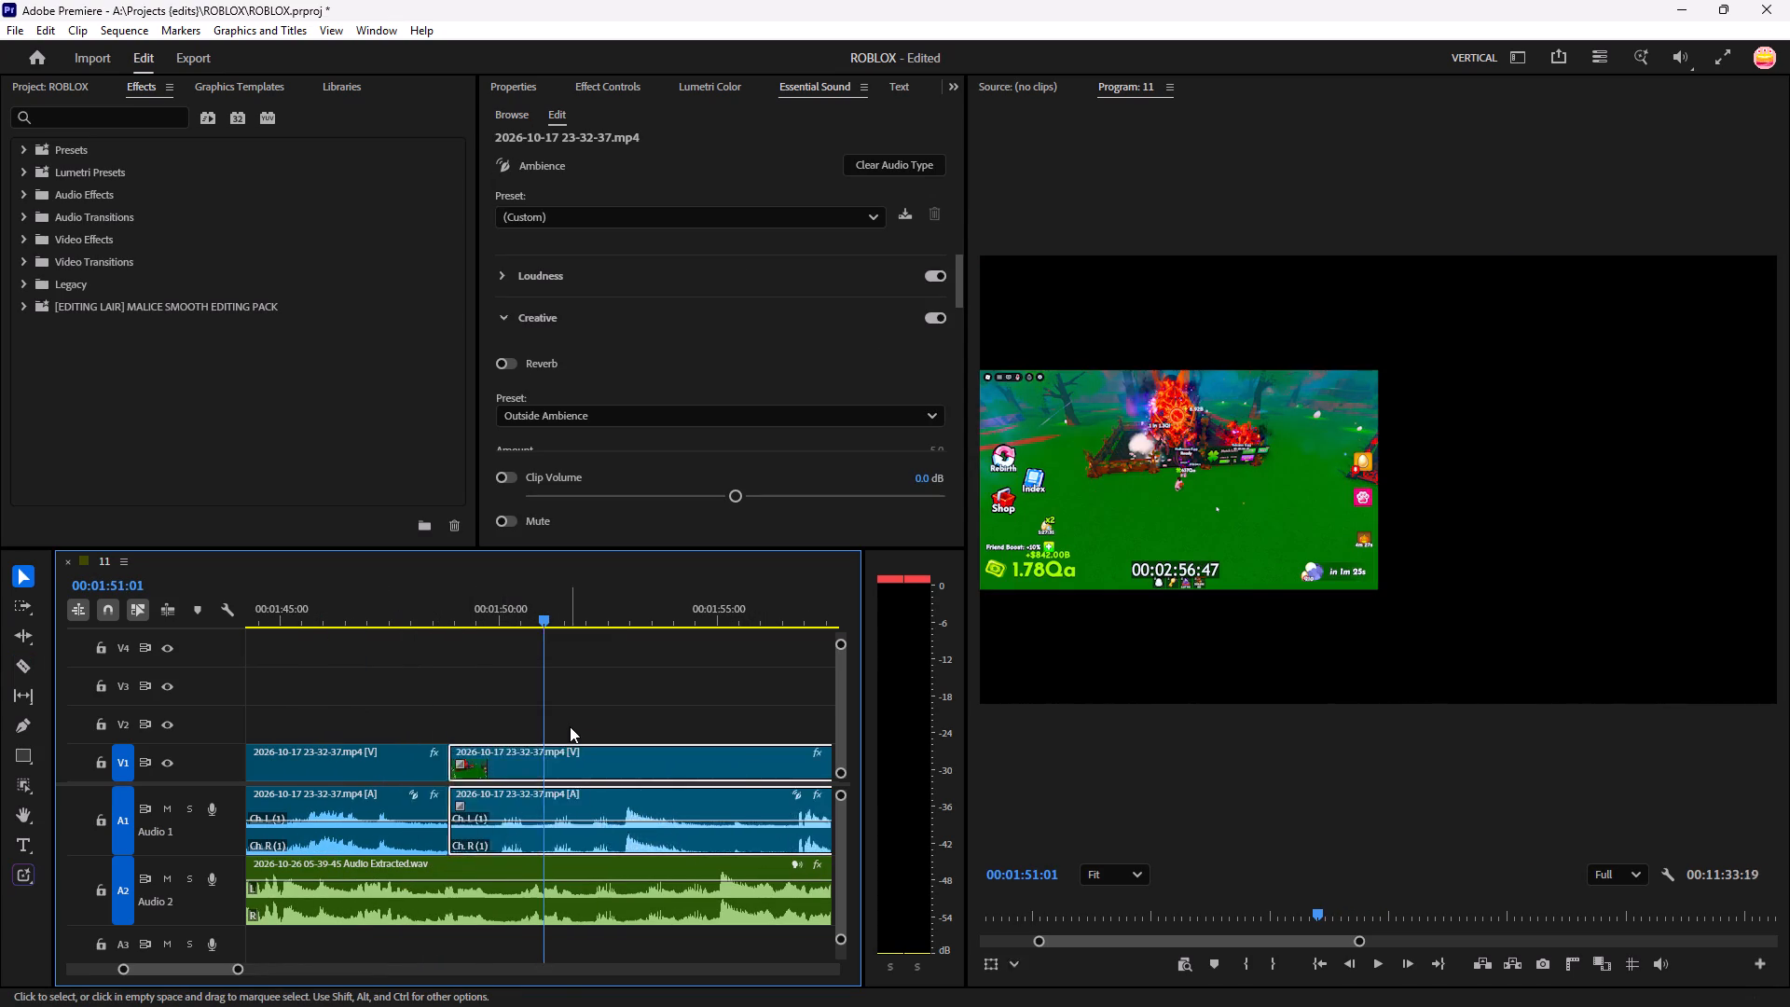
Play and skim the gameplay against the voice-over from around 00:01:49 to about 00:02:20.
{"action": "key", "text": "minus"}
{"action": "key", "text": "minus"}
{"action": "left_click_drag", "start_coordinate": [532, 601], "coordinate": [542, 608]}
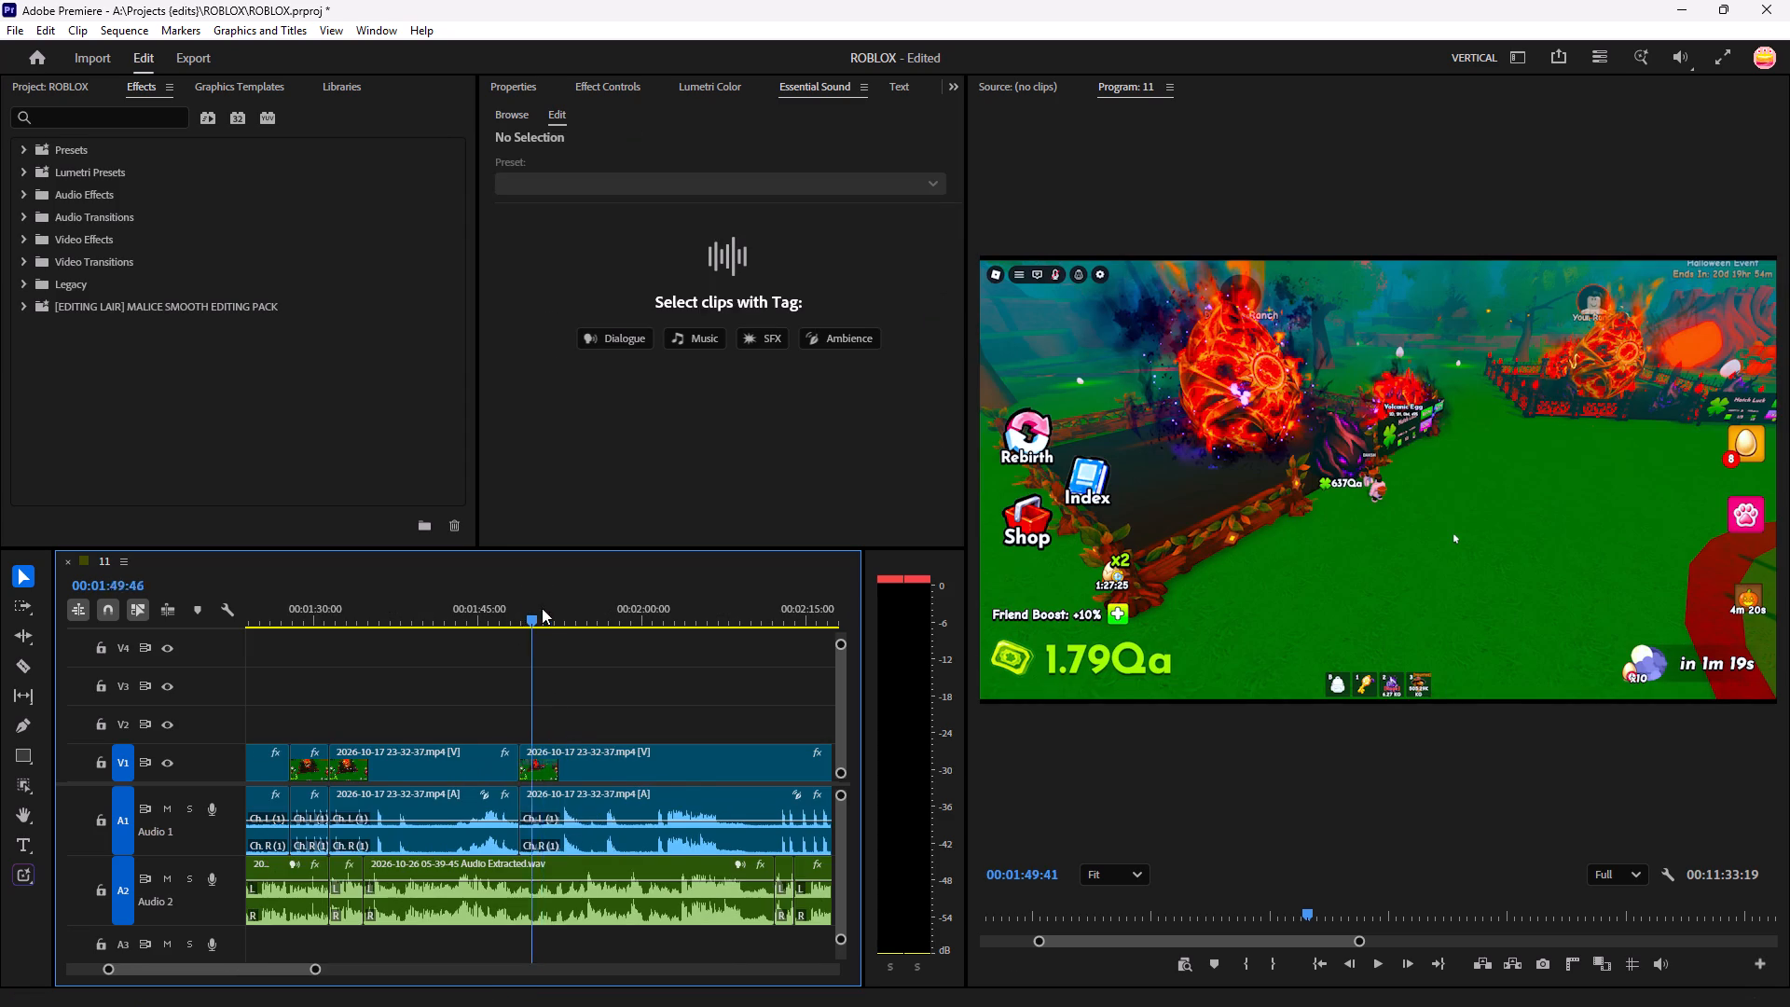
{"action": "left_click_drag", "start_coordinate": [542, 608], "coordinate": [696, 641]}
{"action": "key", "text": "minus"}
{"action": "key", "text": "space"}
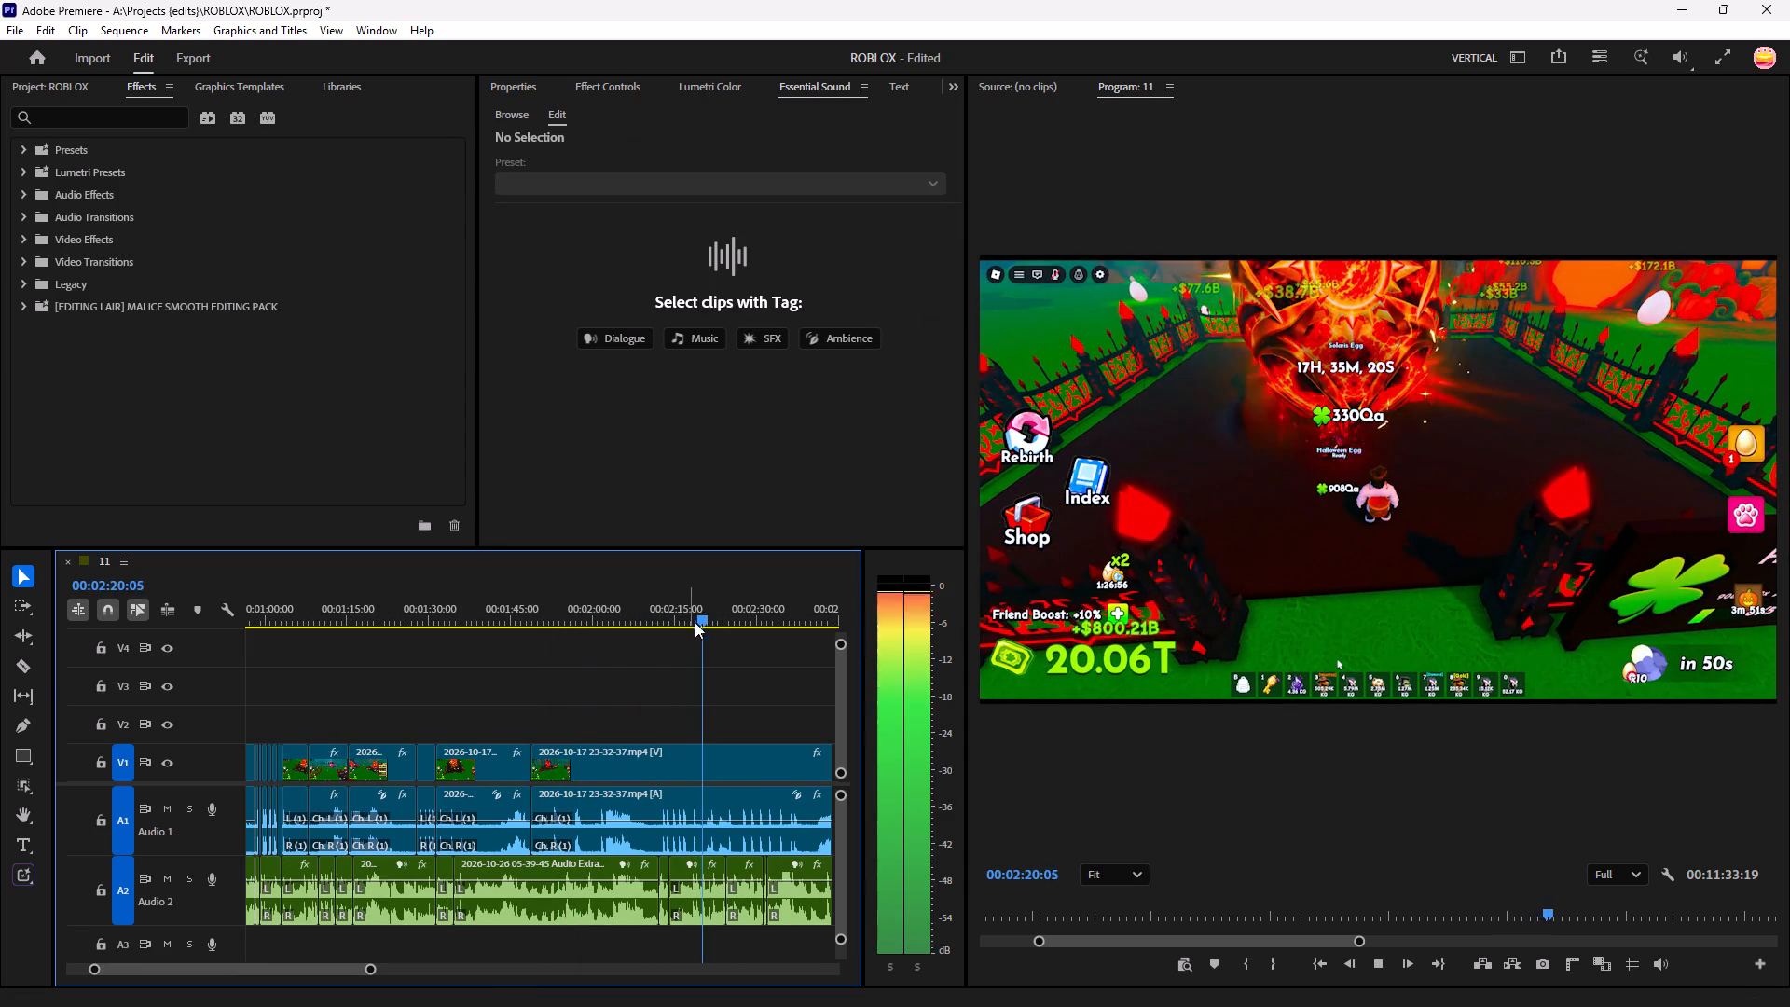
{"action": "left_click_drag", "start_coordinate": [699, 607], "coordinate": [578, 667]}
{"action": "key", "text": "space"}
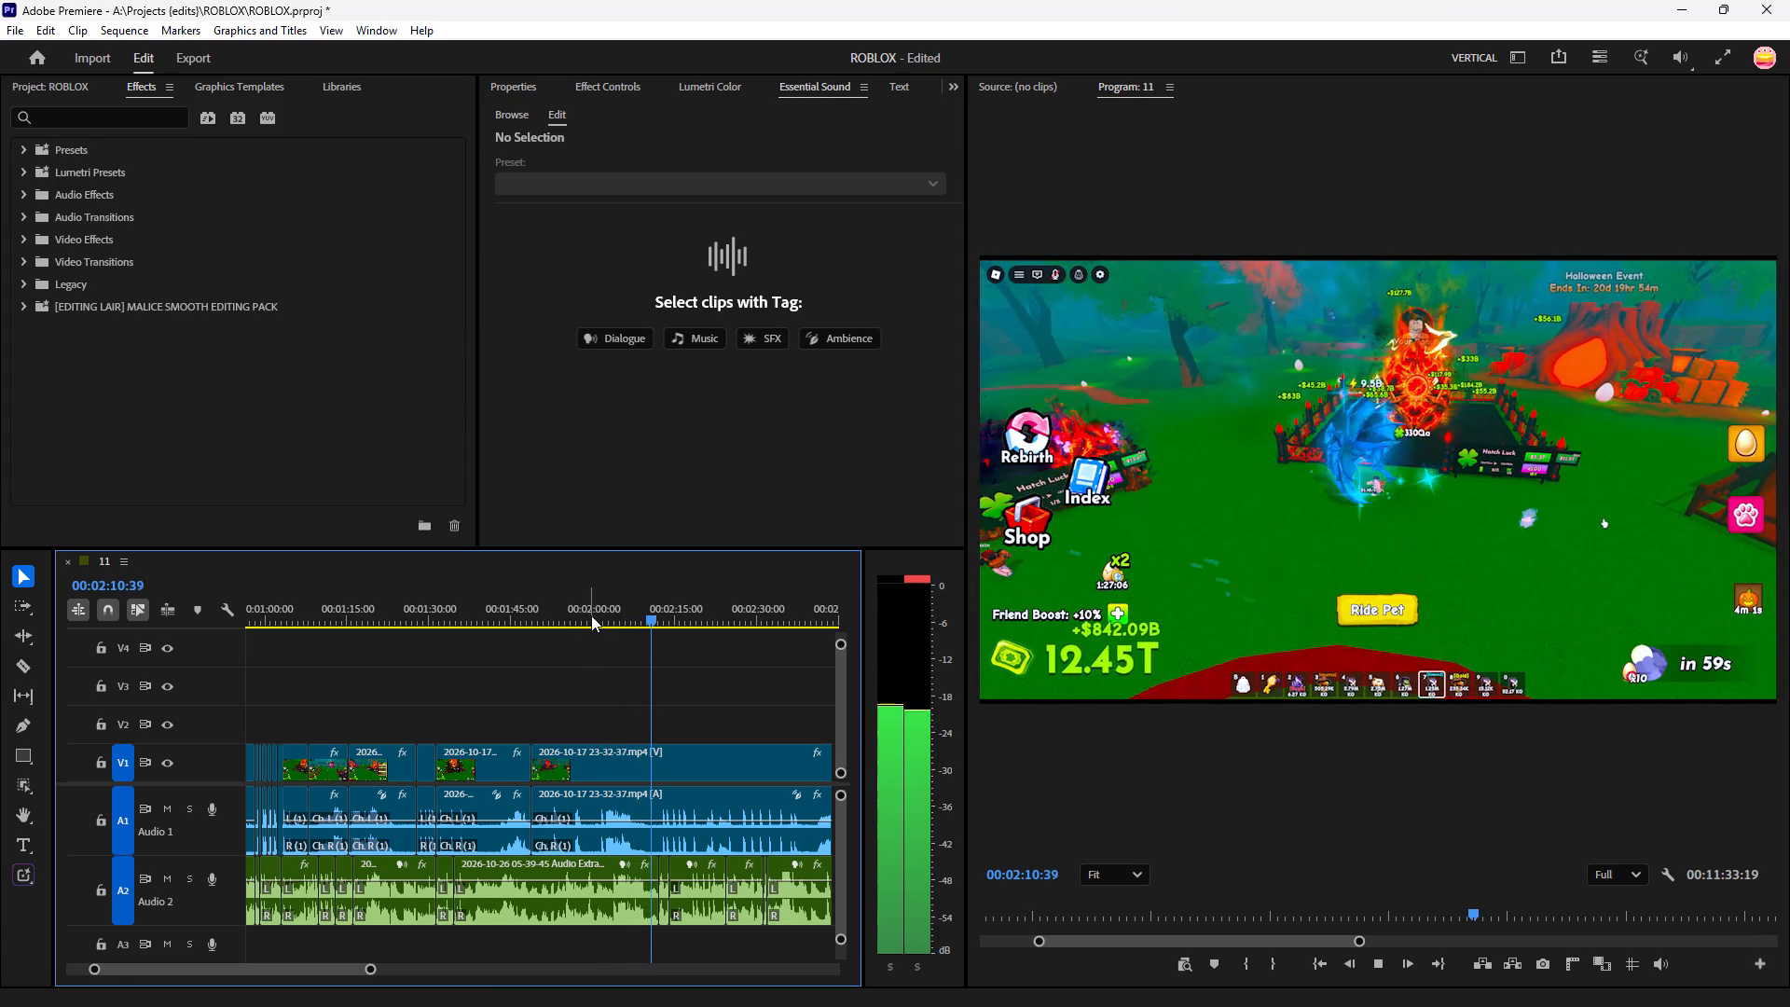
{"action": "key", "text": "equal"}
{"action": "key", "text": "equal"}
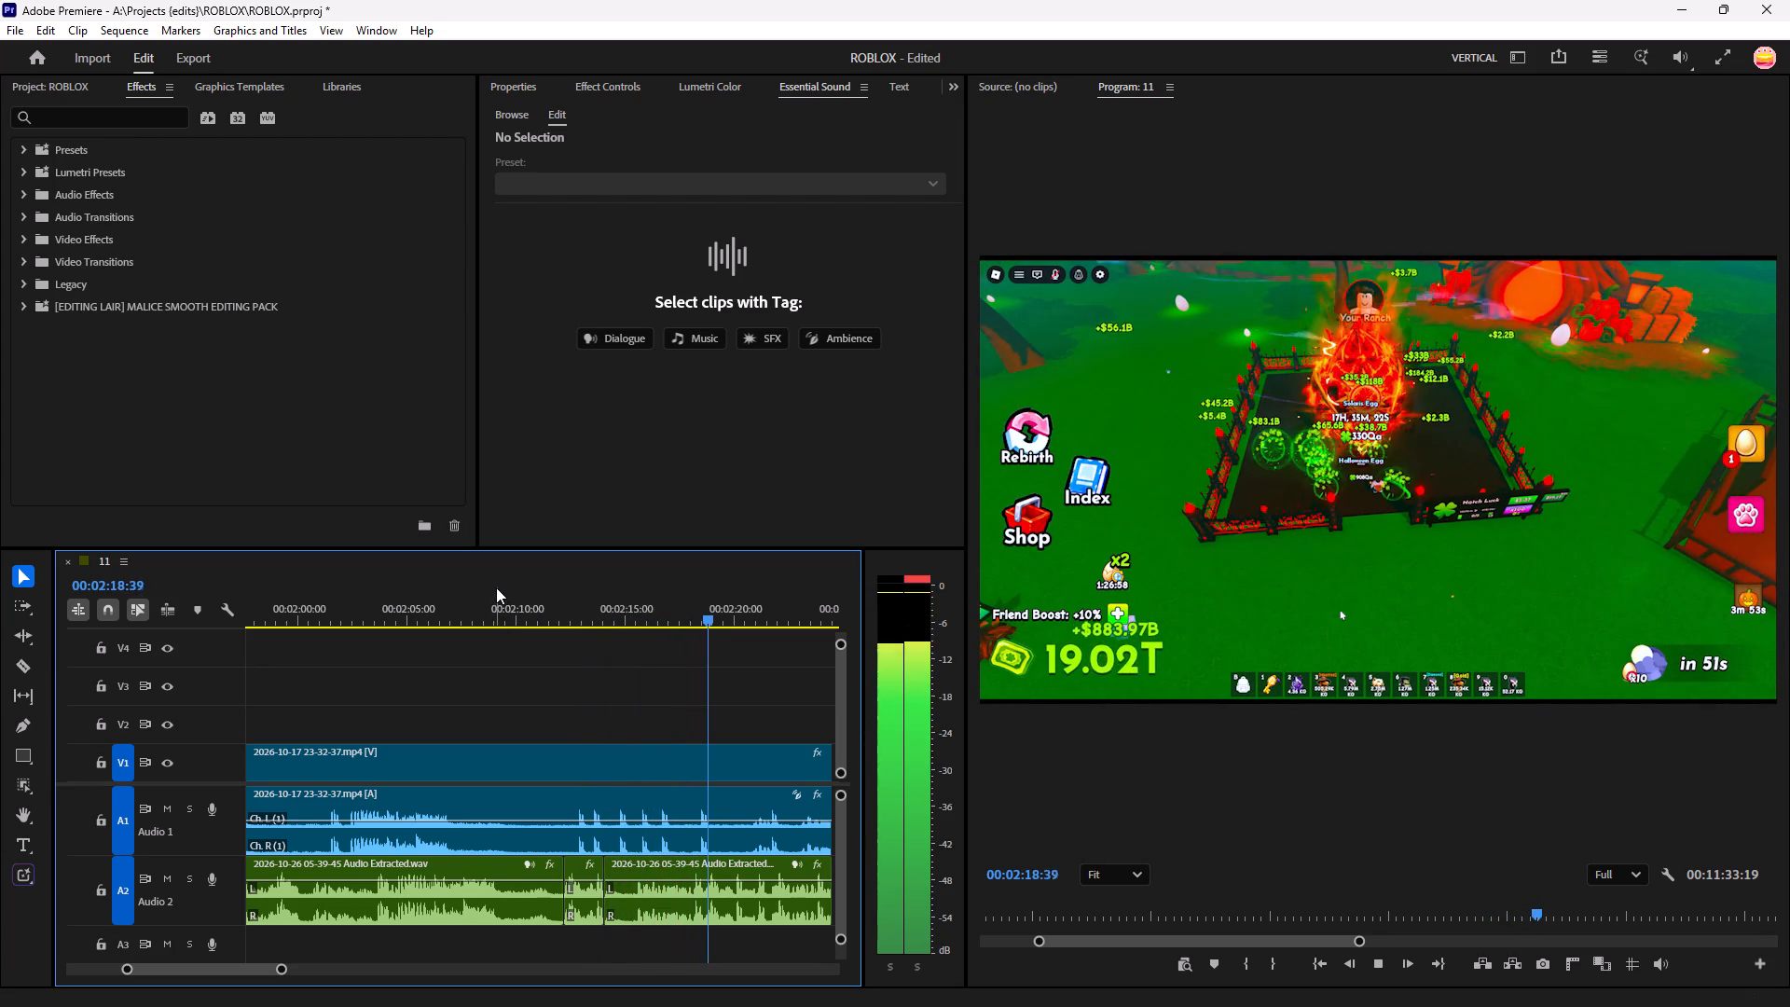
{"action": "key", "text": "space"}
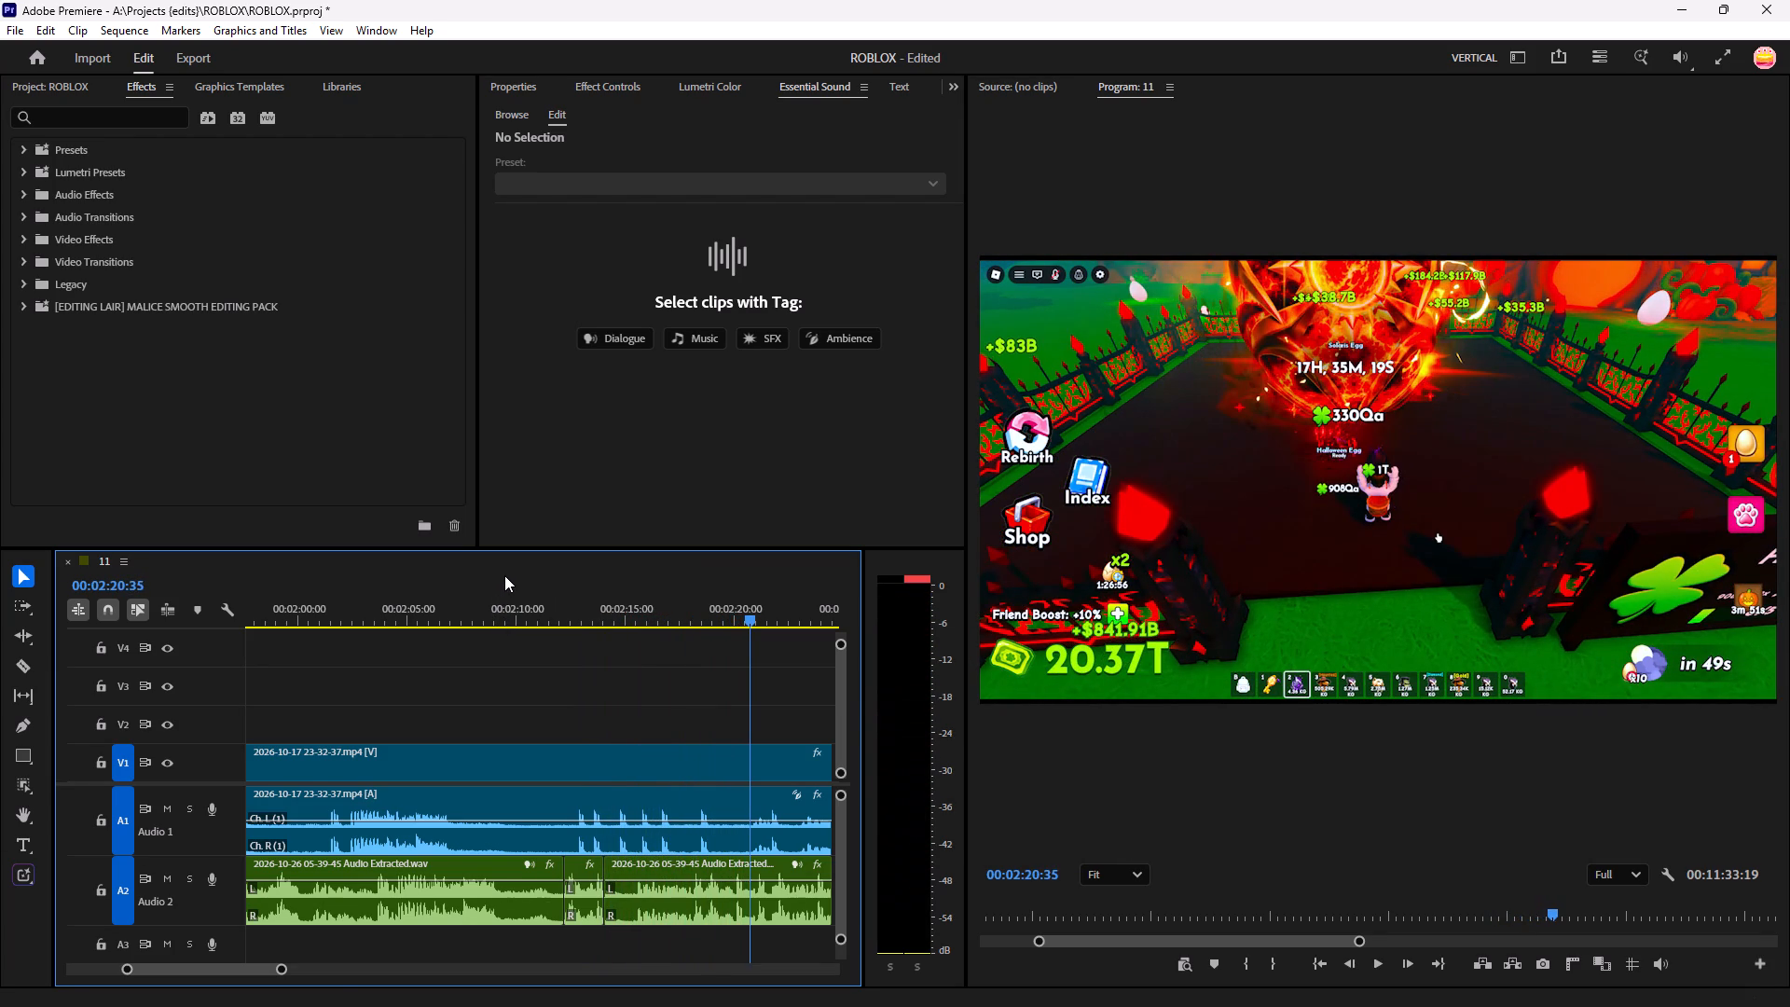
Shift the gameplay clip after the 00:01:48:49 cut about 3 seconds later and extend its start back to the cut.
{"action": "key", "text": "minus"}
{"action": "left_click_drag", "start_coordinate": [548, 750], "coordinate": [549, 750]}
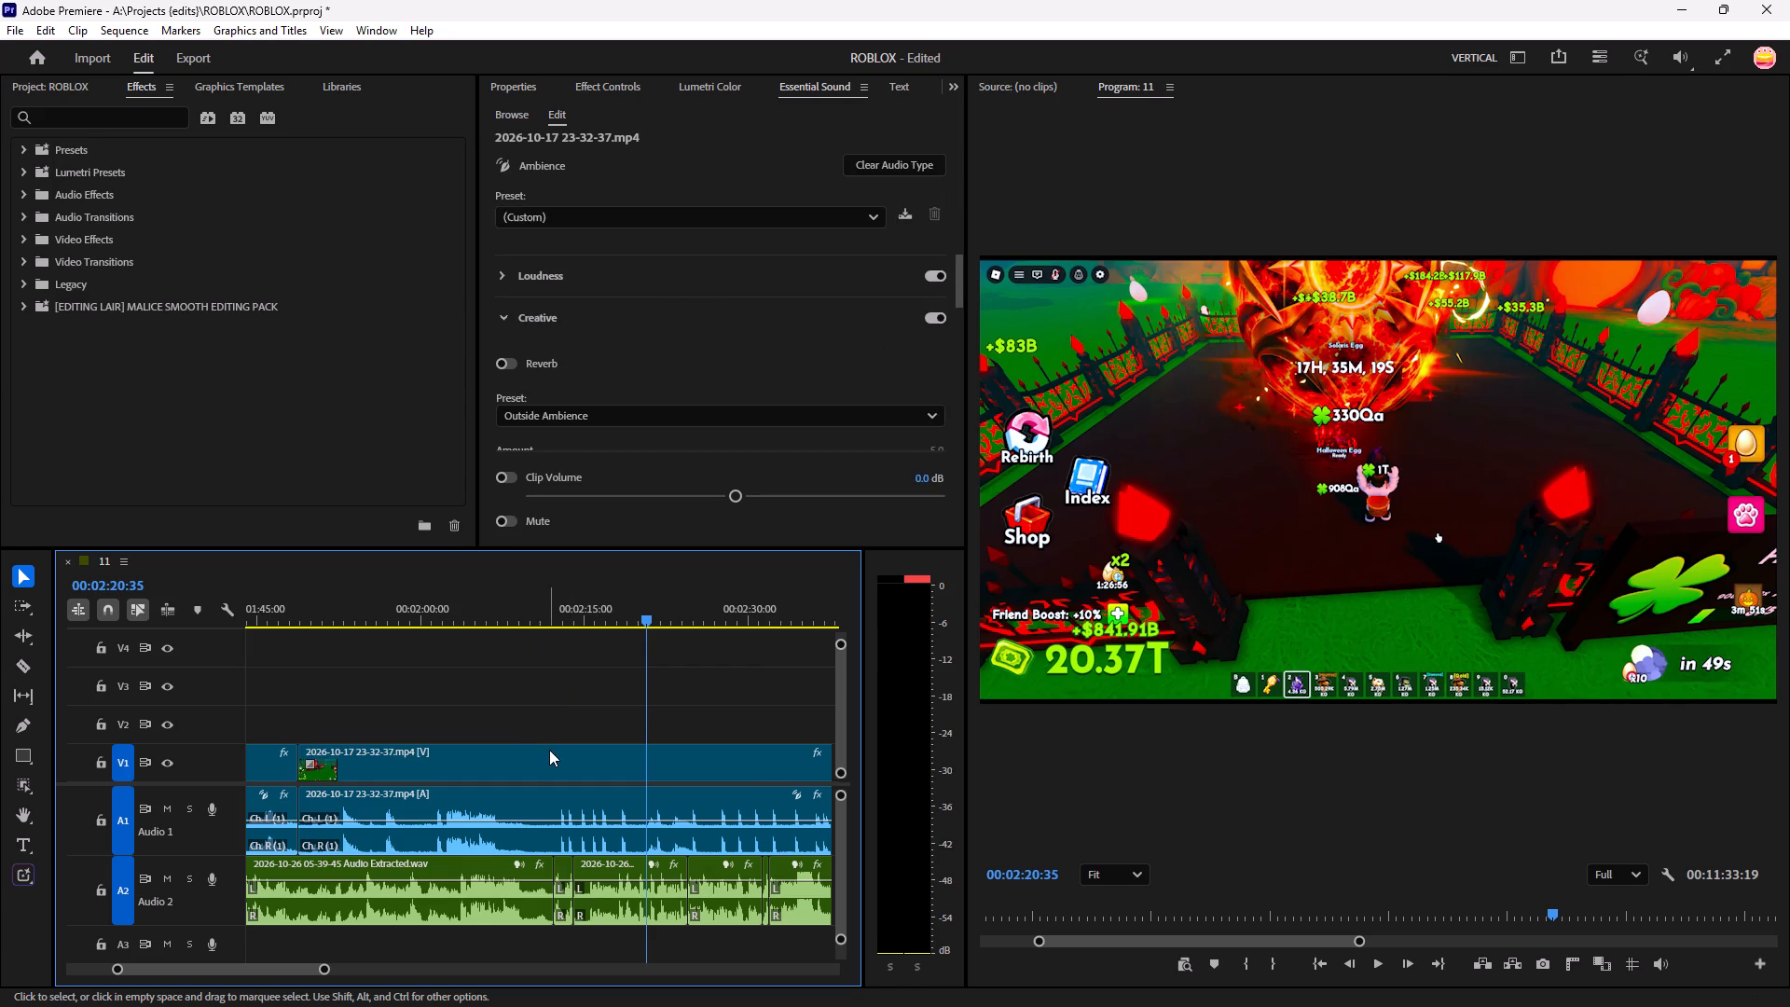
{"action": "left_click_drag", "start_coordinate": [549, 750], "coordinate": [585, 753]}
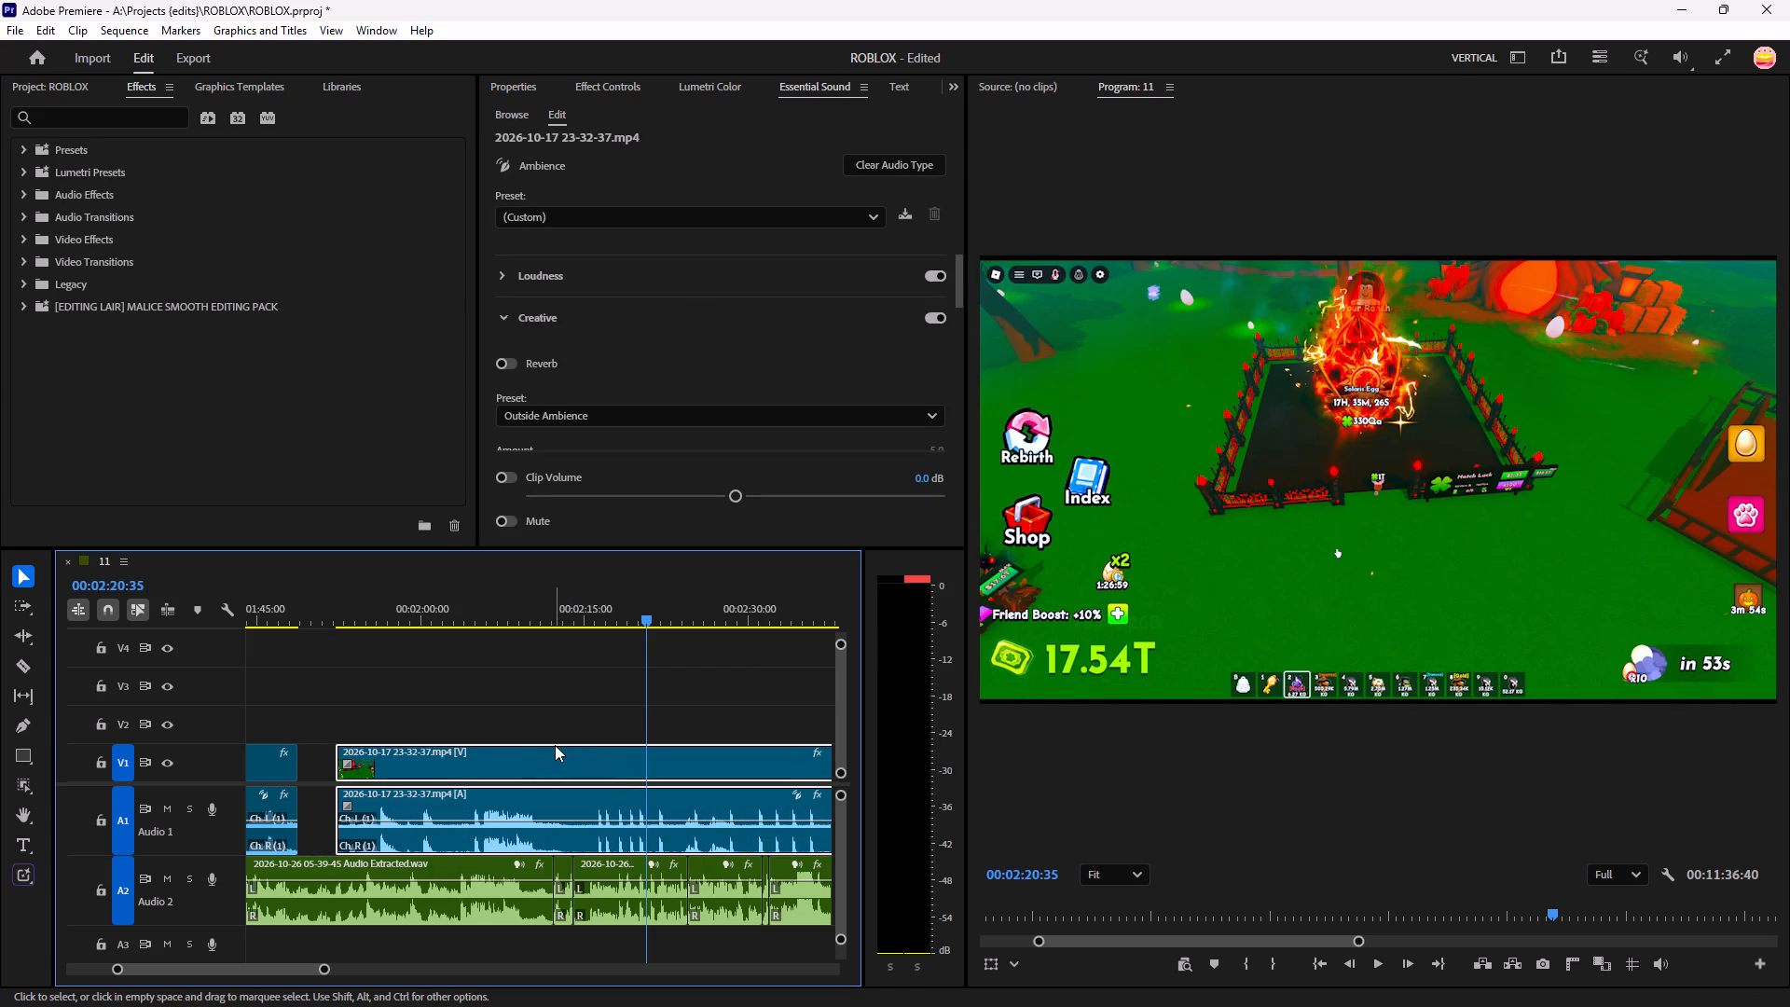
{"action": "left_click_drag", "start_coordinate": [639, 616], "coordinate": [302, 698]}
{"action": "left_click_drag", "start_coordinate": [330, 768], "coordinate": [246, 789]}
Play past the join, trim about 2 seconds off the following gameplay clip's start, and move it back against the 00:01:48:49 cut.
{"action": "key", "text": "space"}
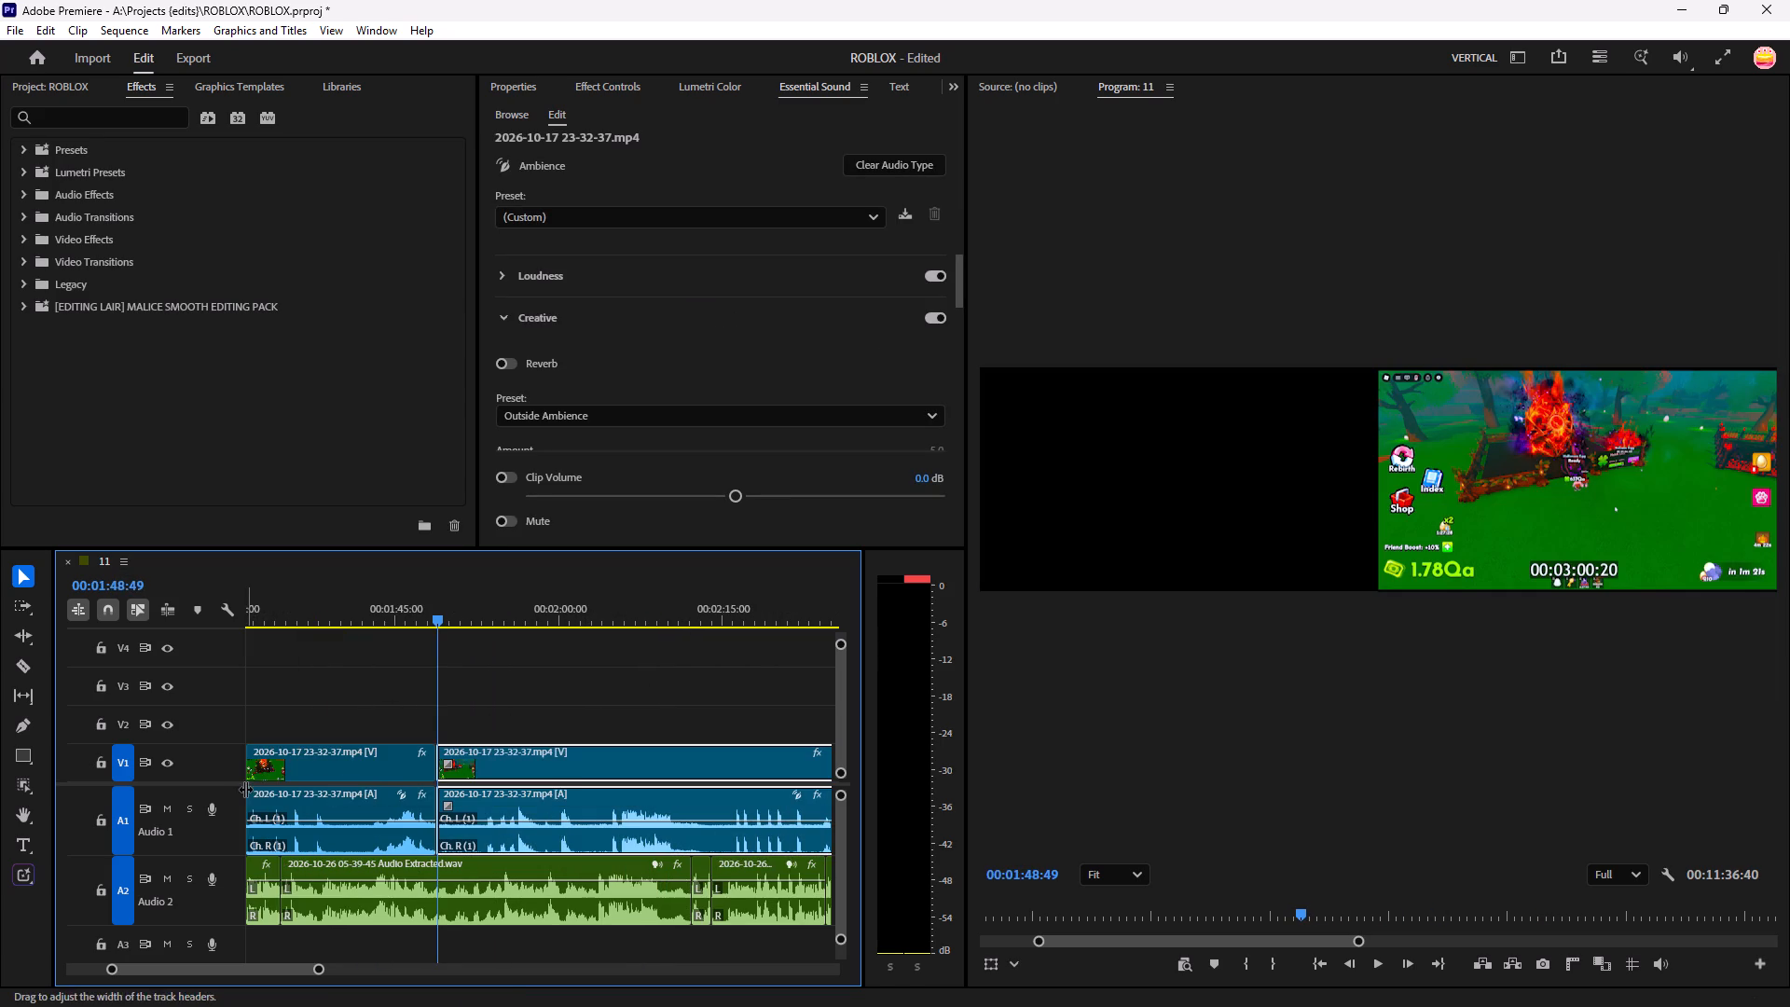
{"action": "left_click", "coordinate": [511, 699]}
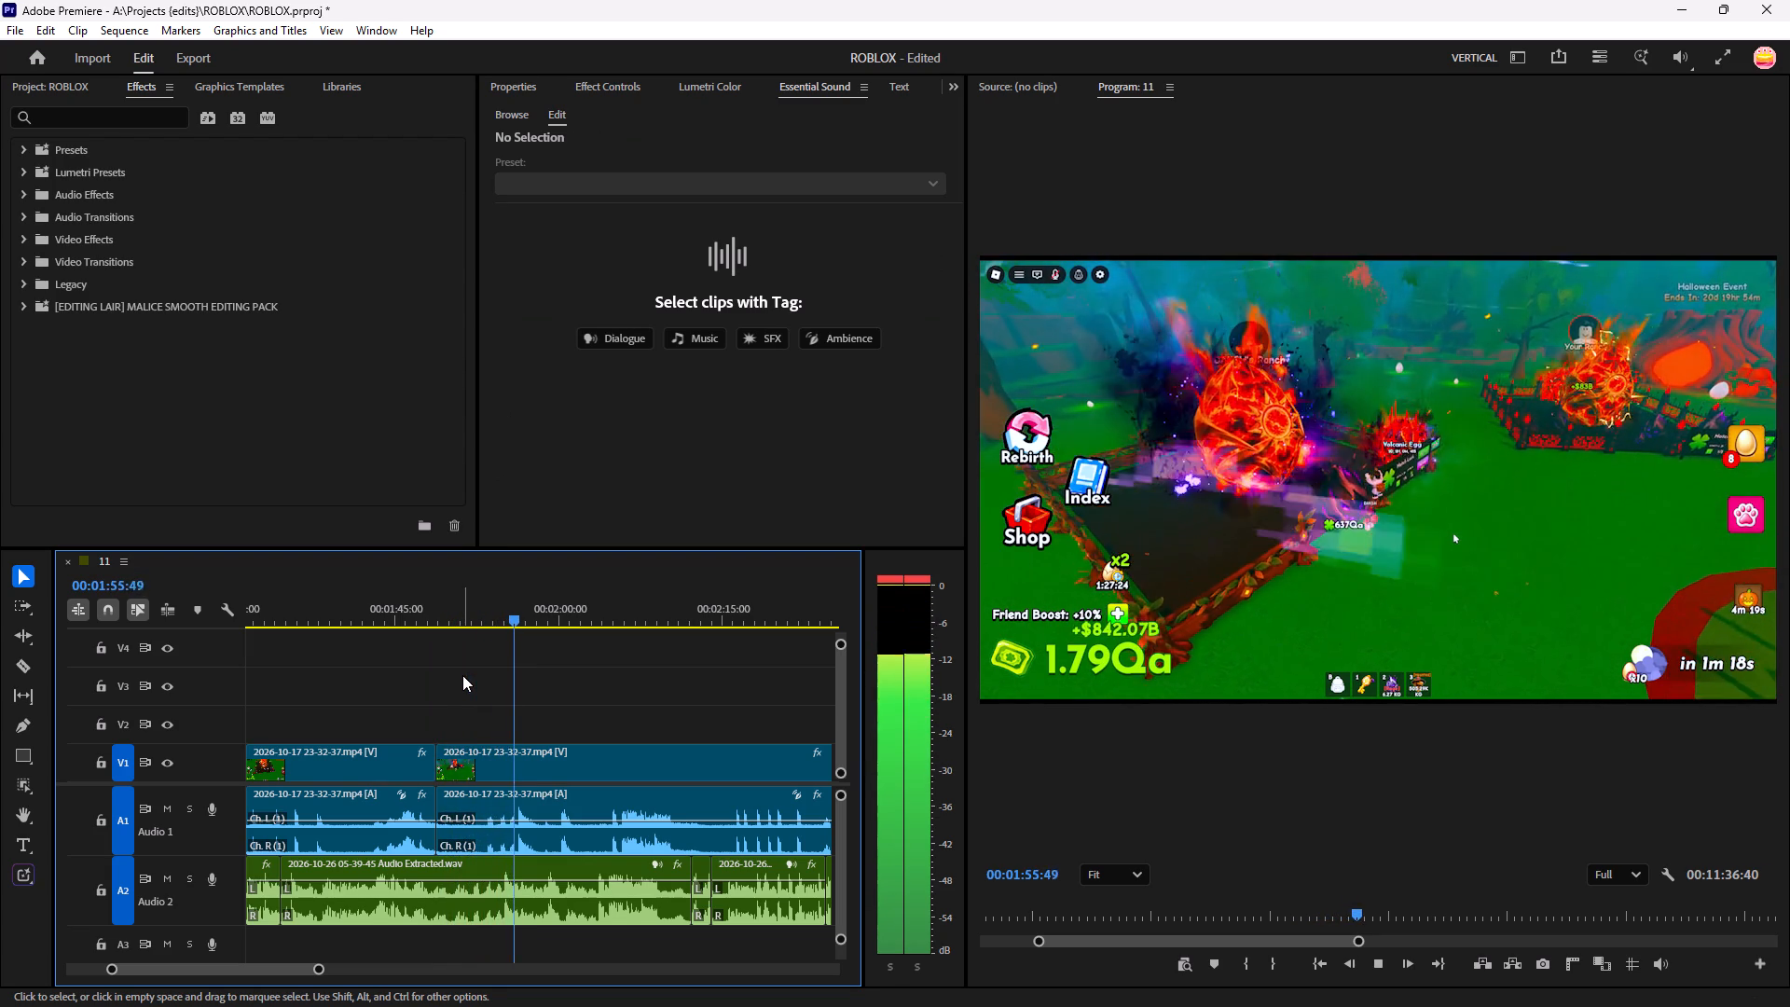
{"action": "key", "text": "space"}
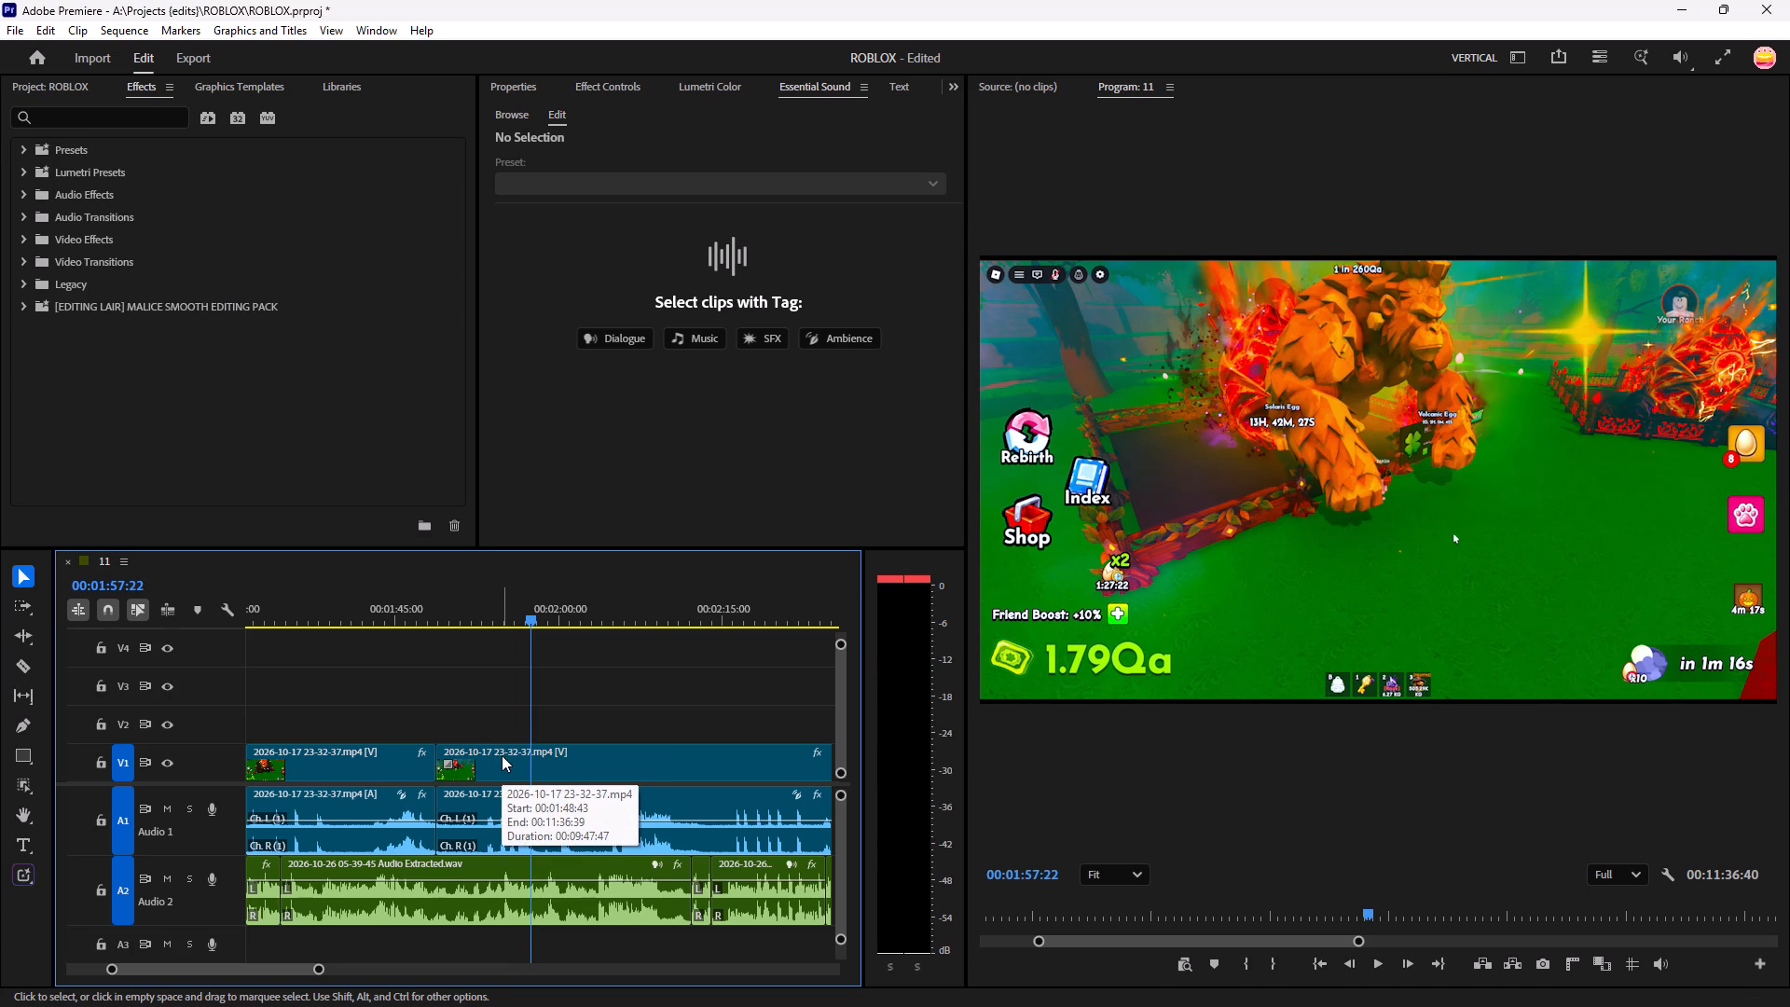
{"action": "left_click_drag", "start_coordinate": [443, 753], "coordinate": [461, 755]}
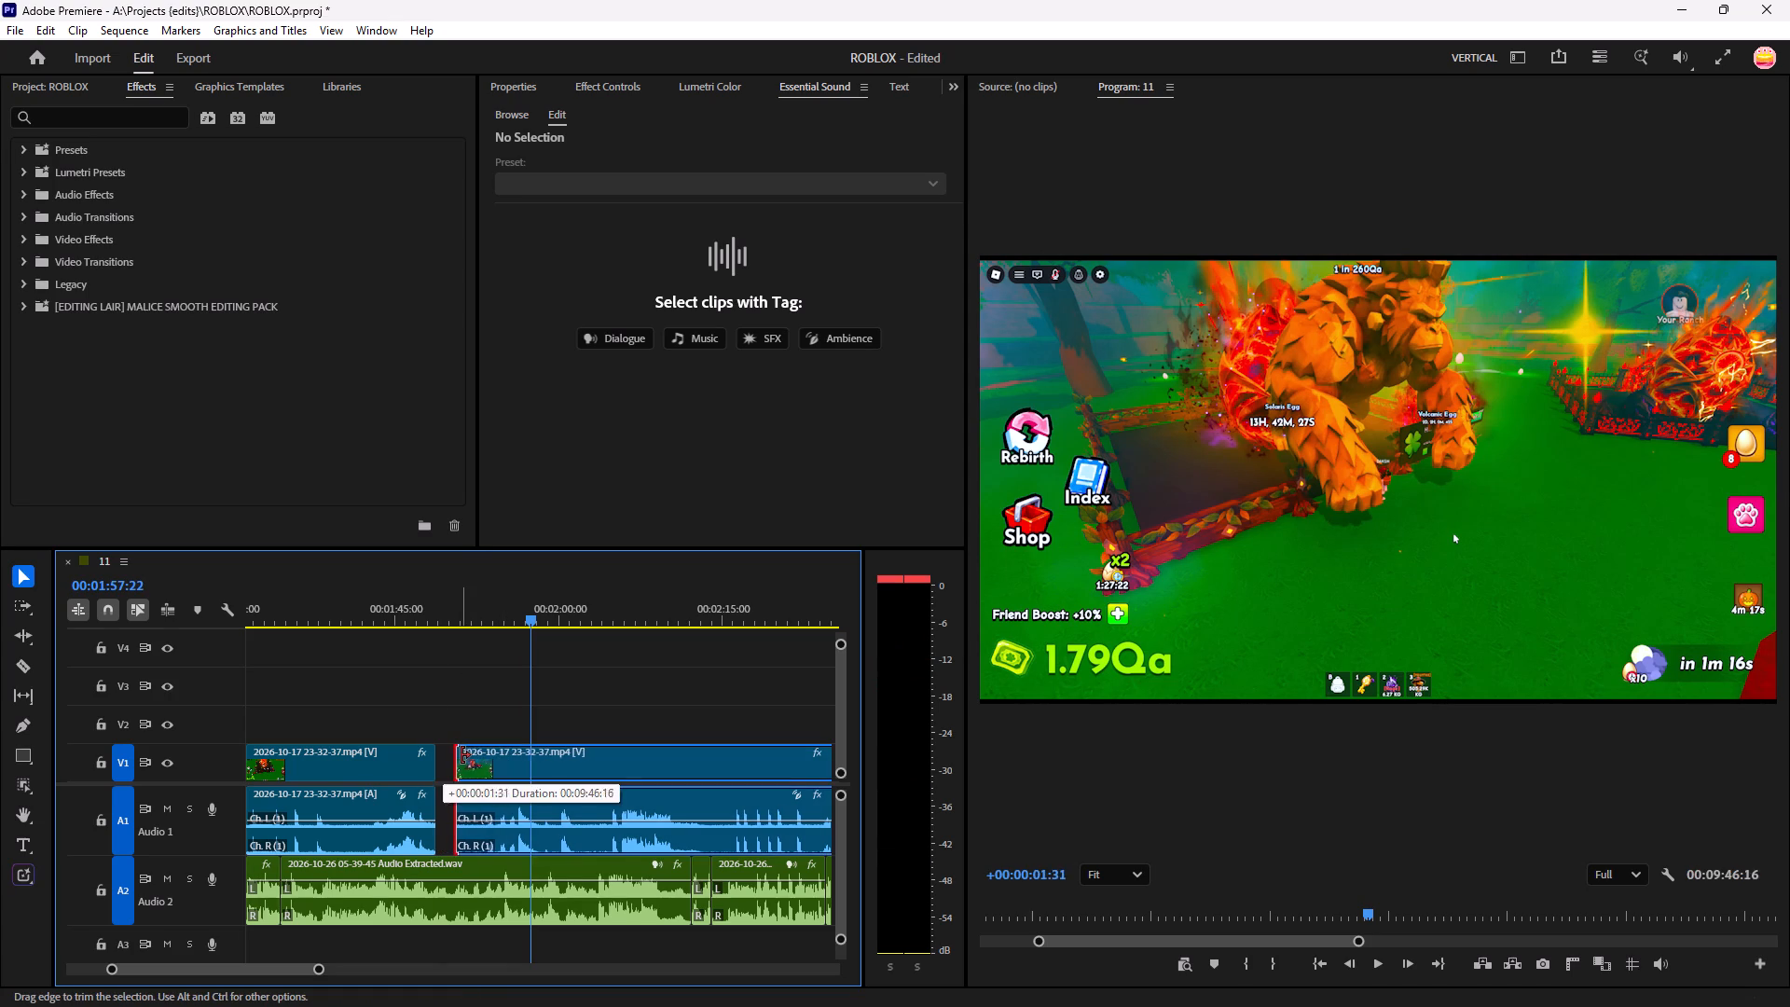
{"action": "left_click_drag", "start_coordinate": [461, 755], "coordinate": [466, 755]}
{"action": "left_click_drag", "start_coordinate": [489, 753], "coordinate": [461, 752]}
Play the edit from about 00:01:55 and split the gameplay clip at about 00:02:32, where the voice-over segment starts.
{"action": "left_click_drag", "start_coordinate": [530, 590], "coordinate": [509, 614]}
{"action": "key", "text": "space"}
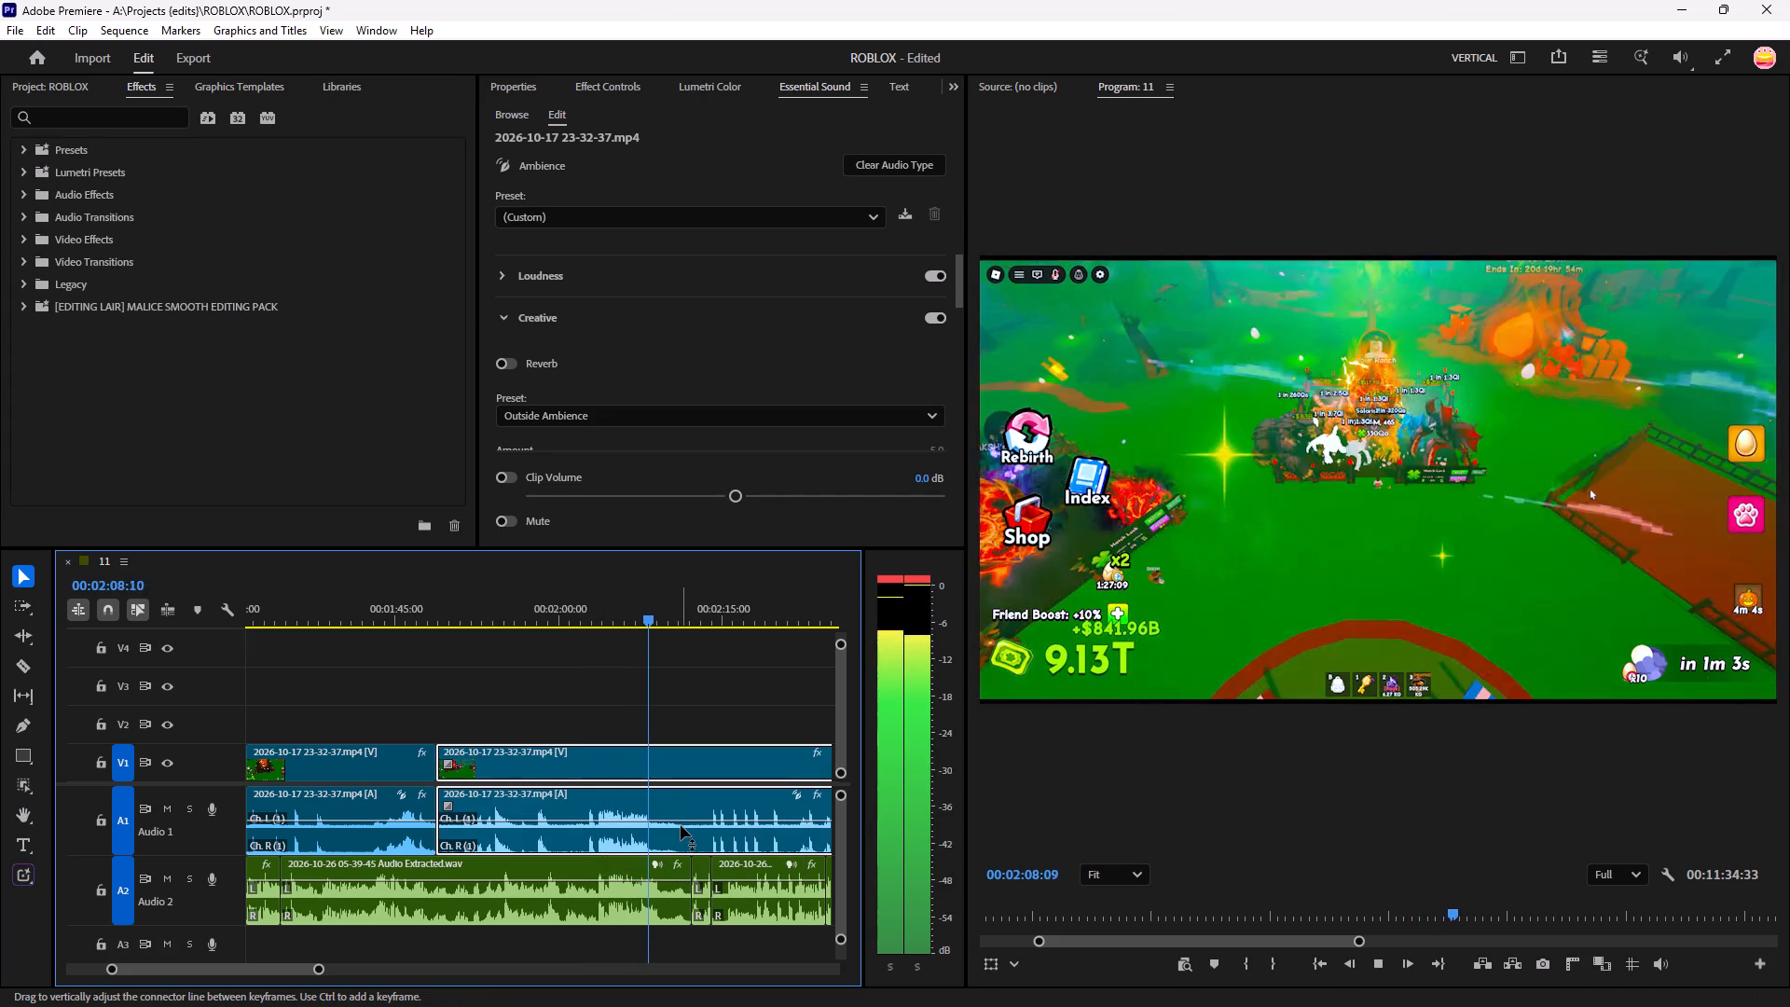
{"action": "left_click", "coordinate": [681, 825]}
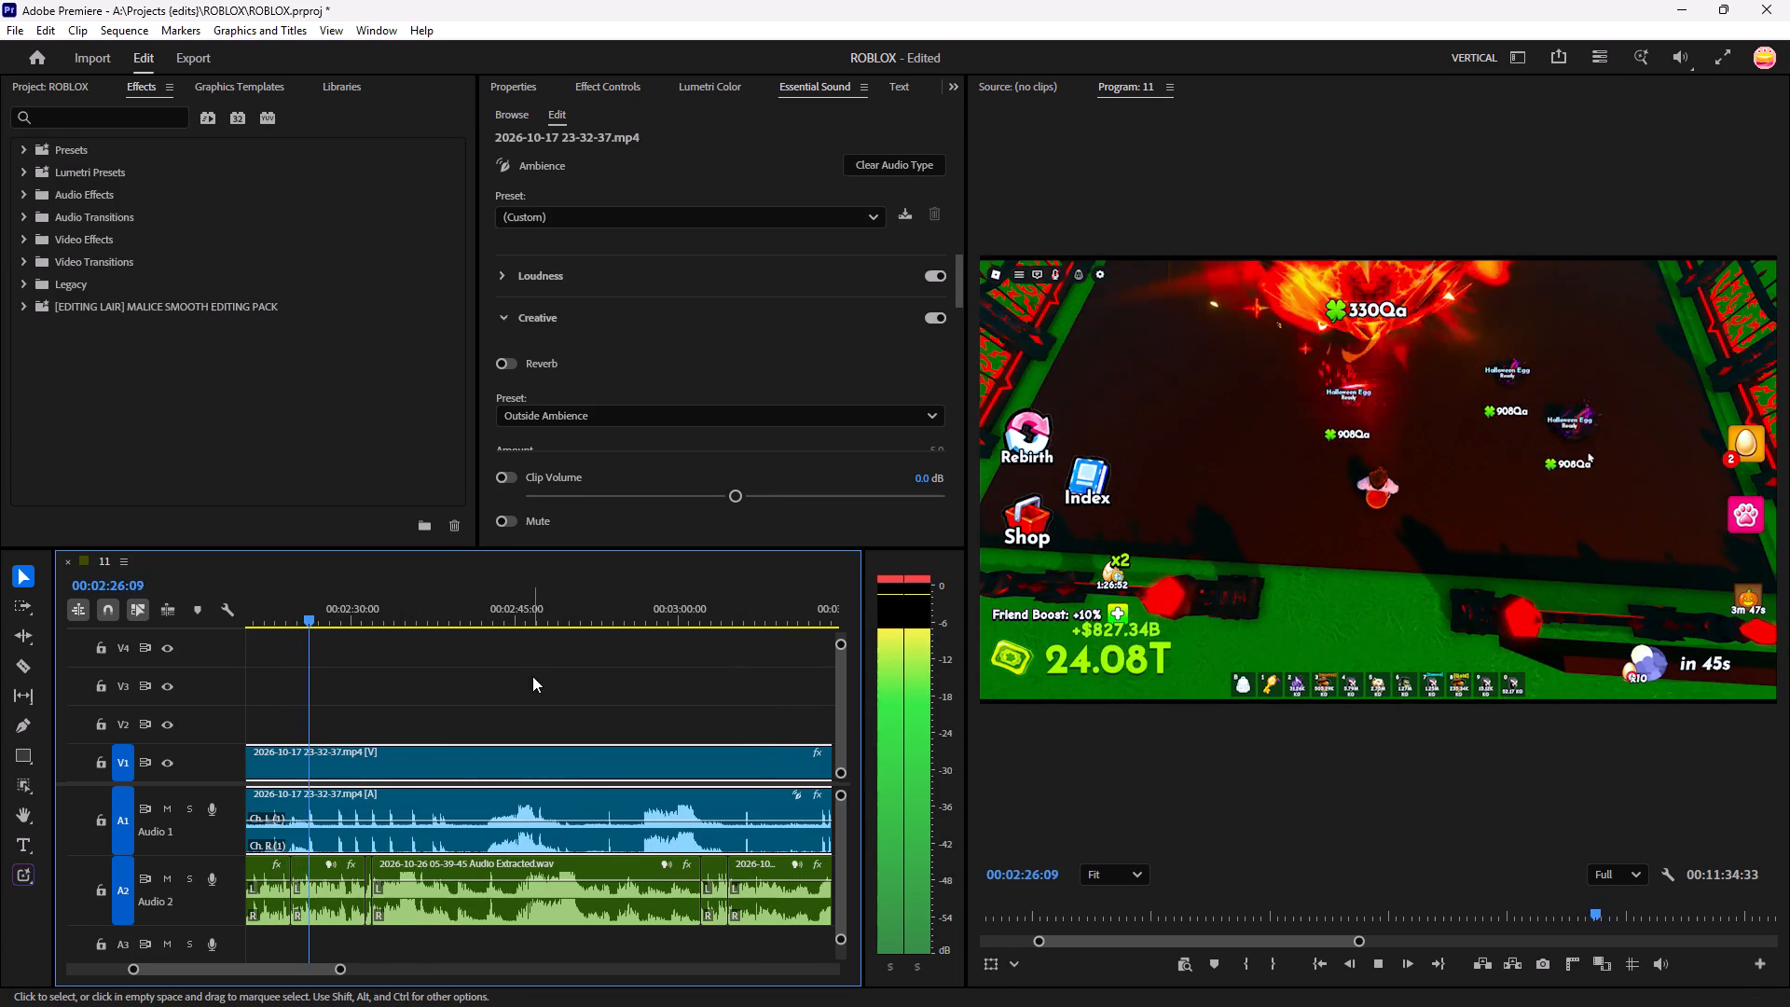
{"action": "key", "text": "c"}
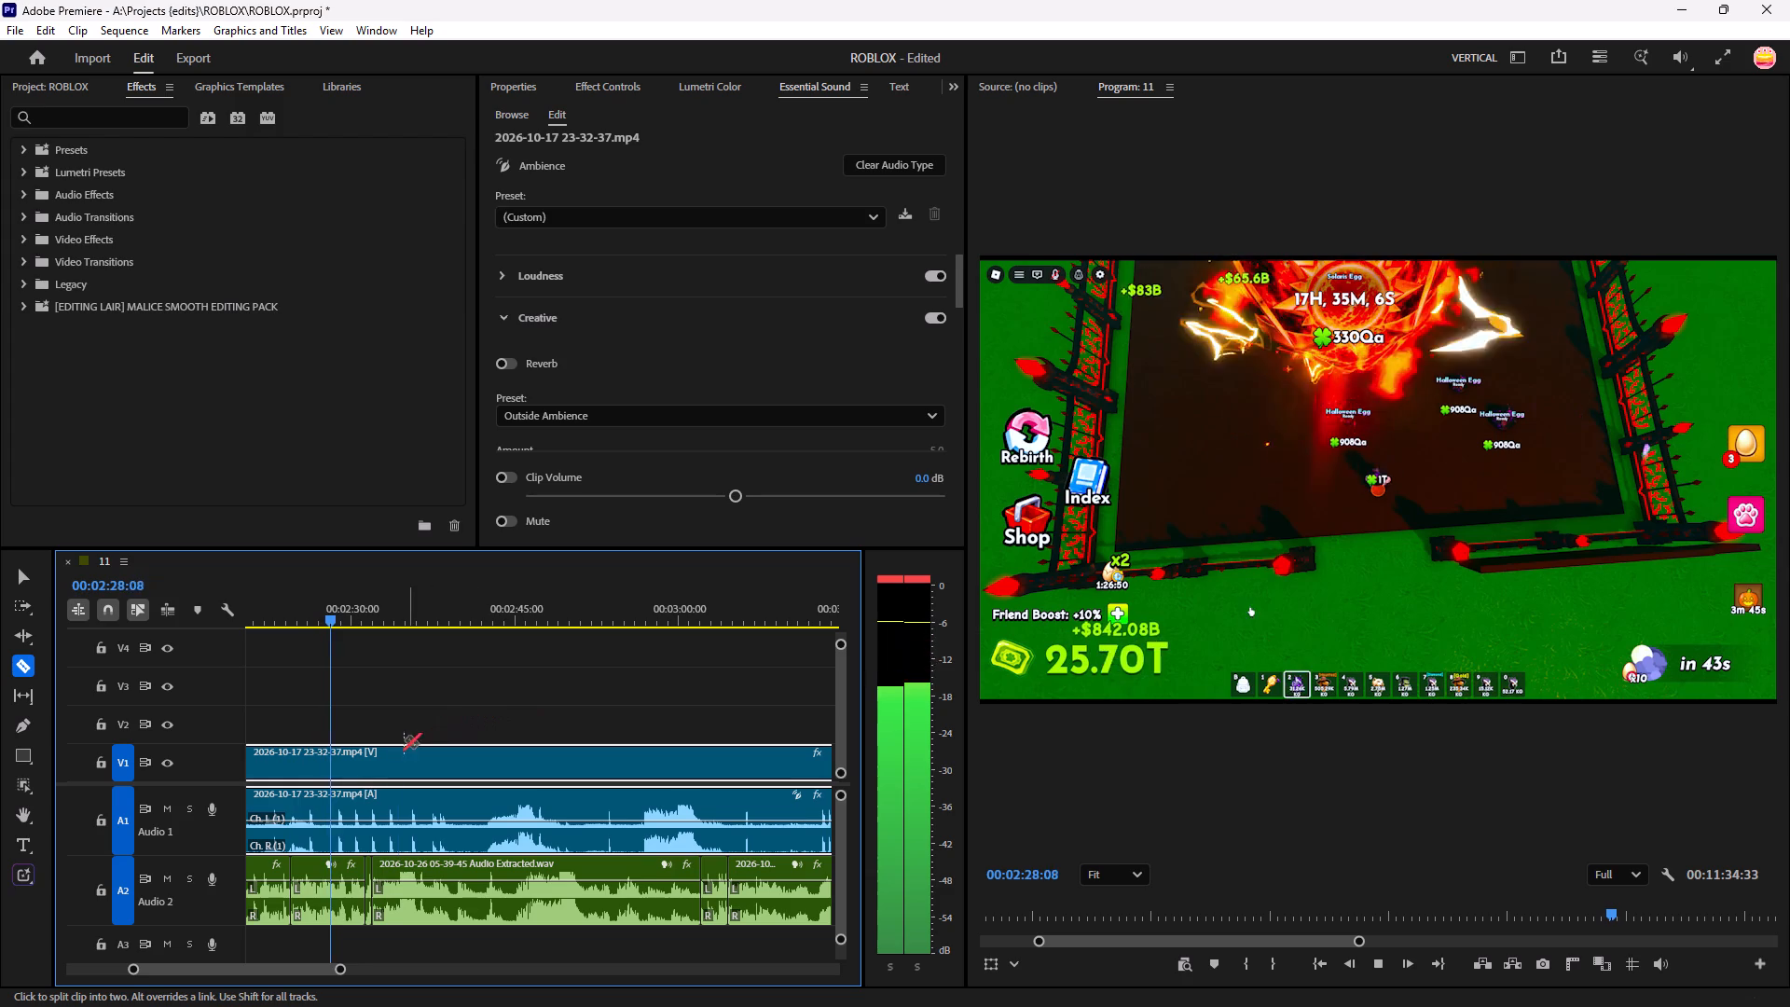
{"action": "left_click", "coordinate": [364, 794]}
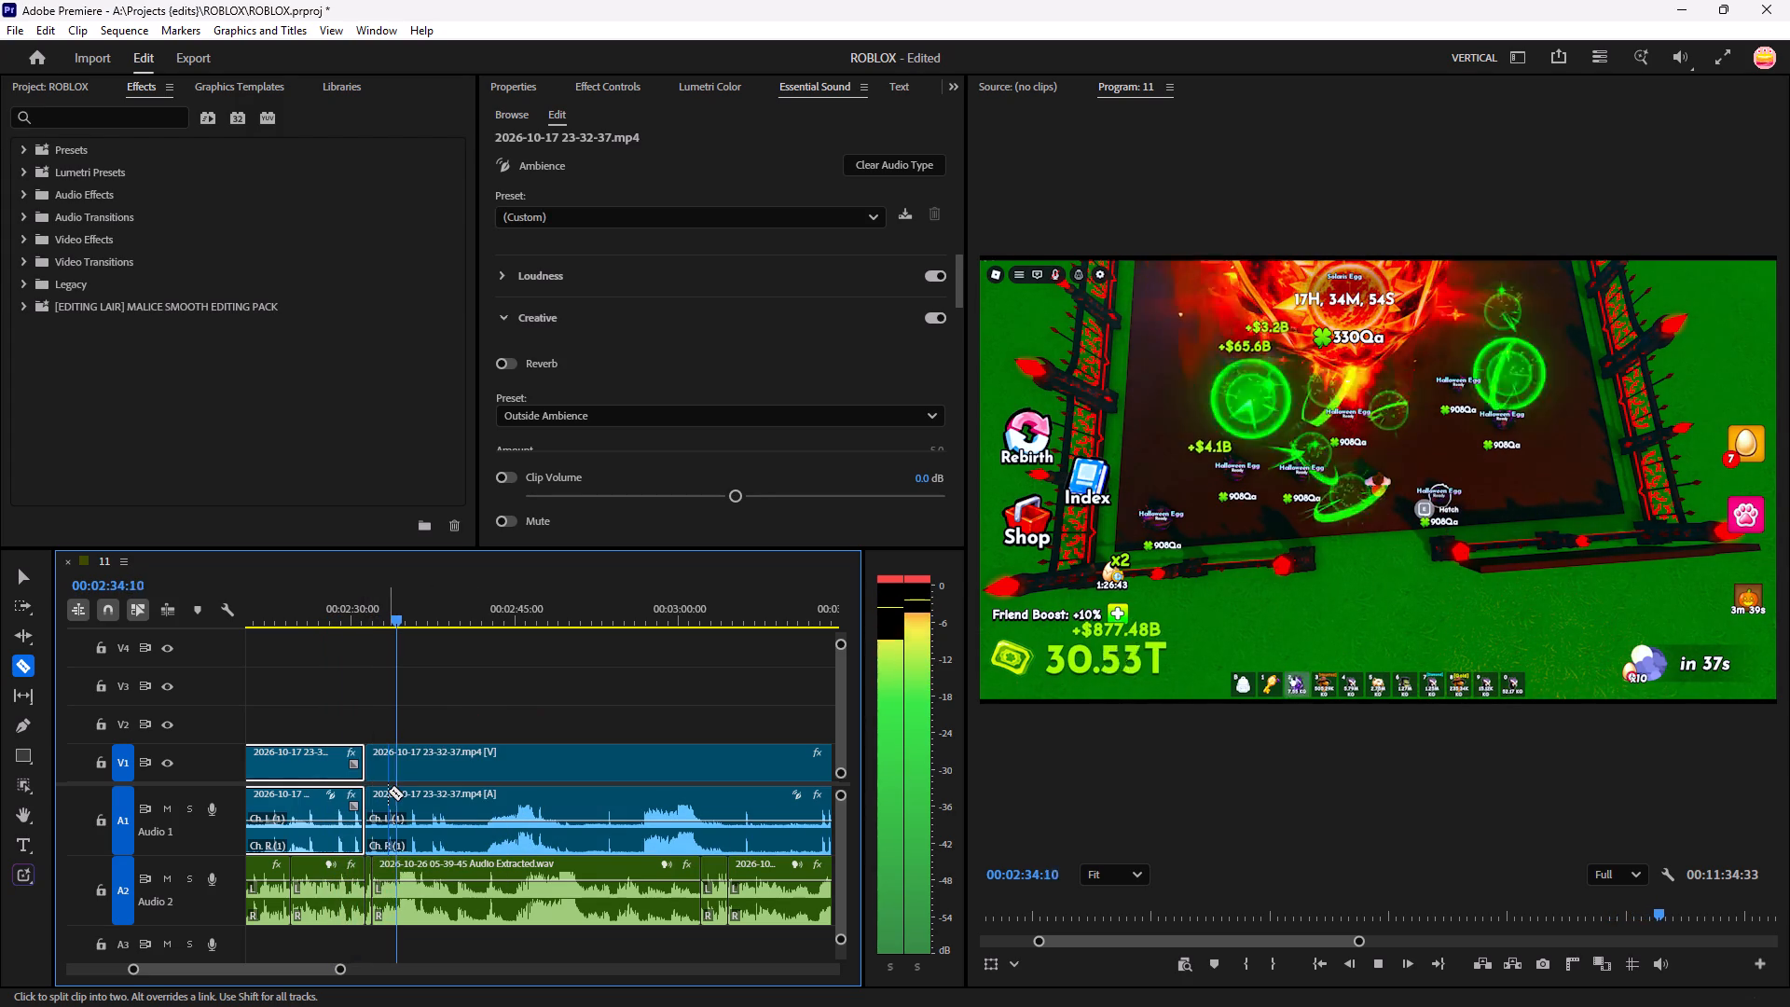
{"action": "key", "text": "space"}
{"action": "key", "text": "ctrl+z"}
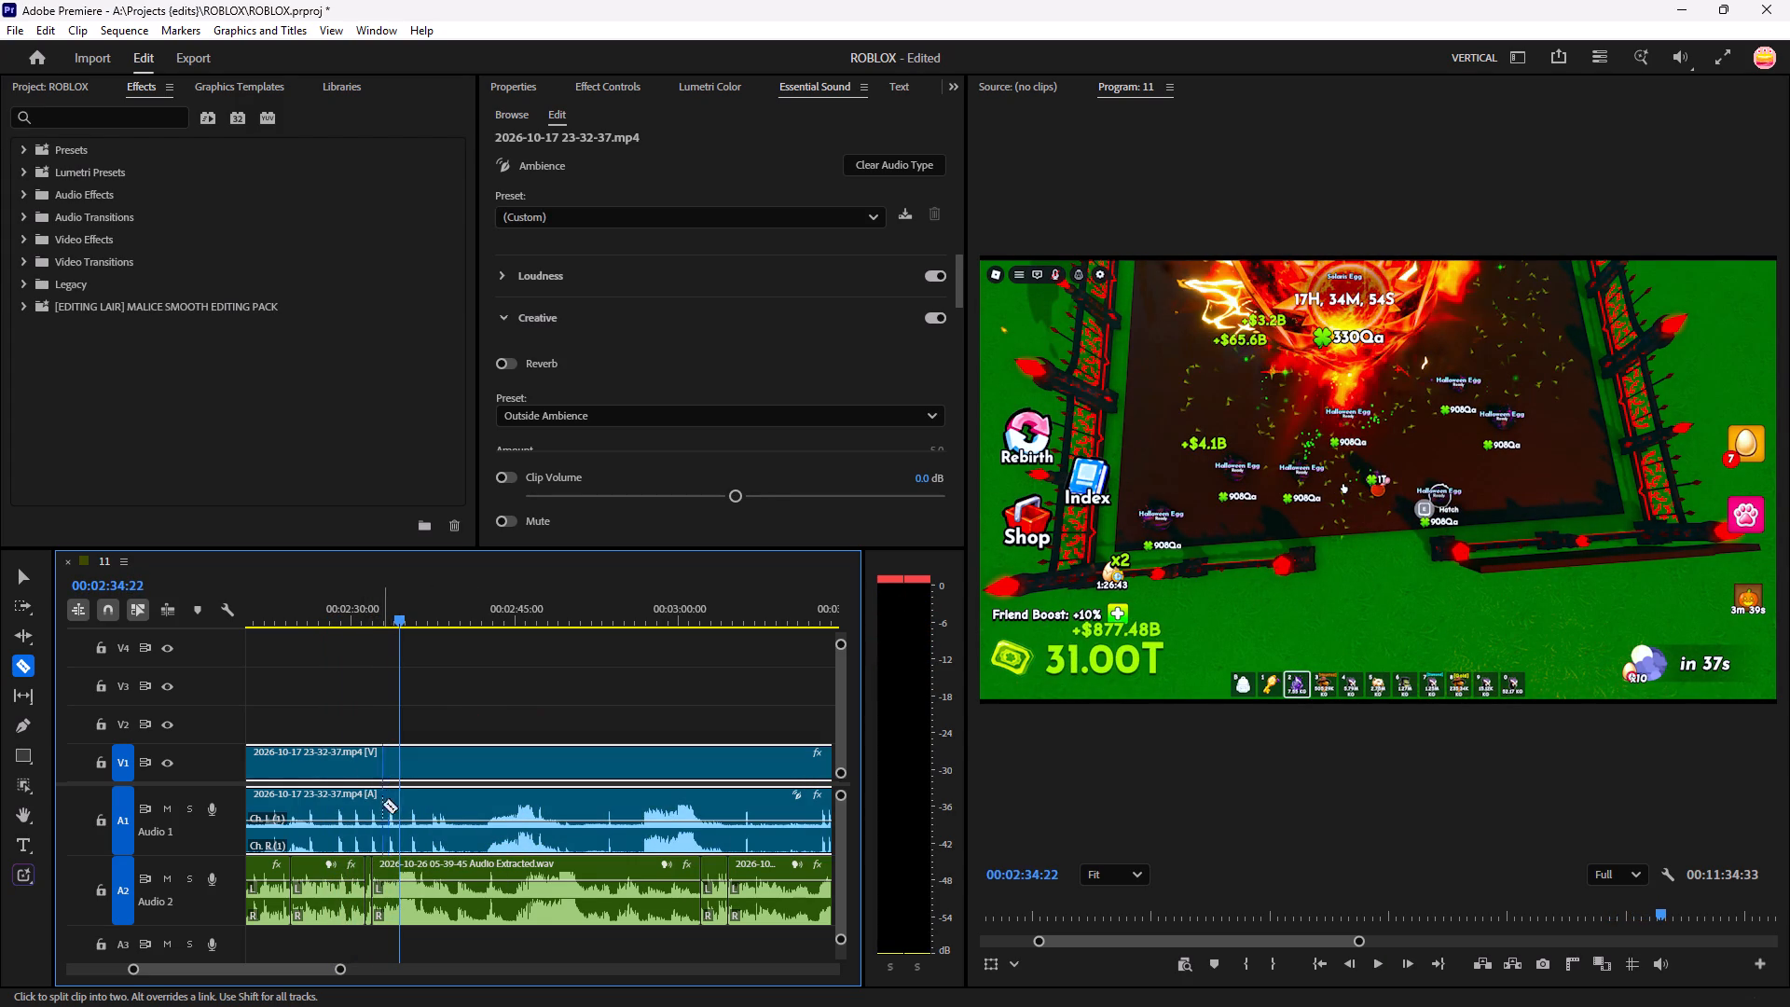
{"action": "left_click", "coordinate": [376, 807]}
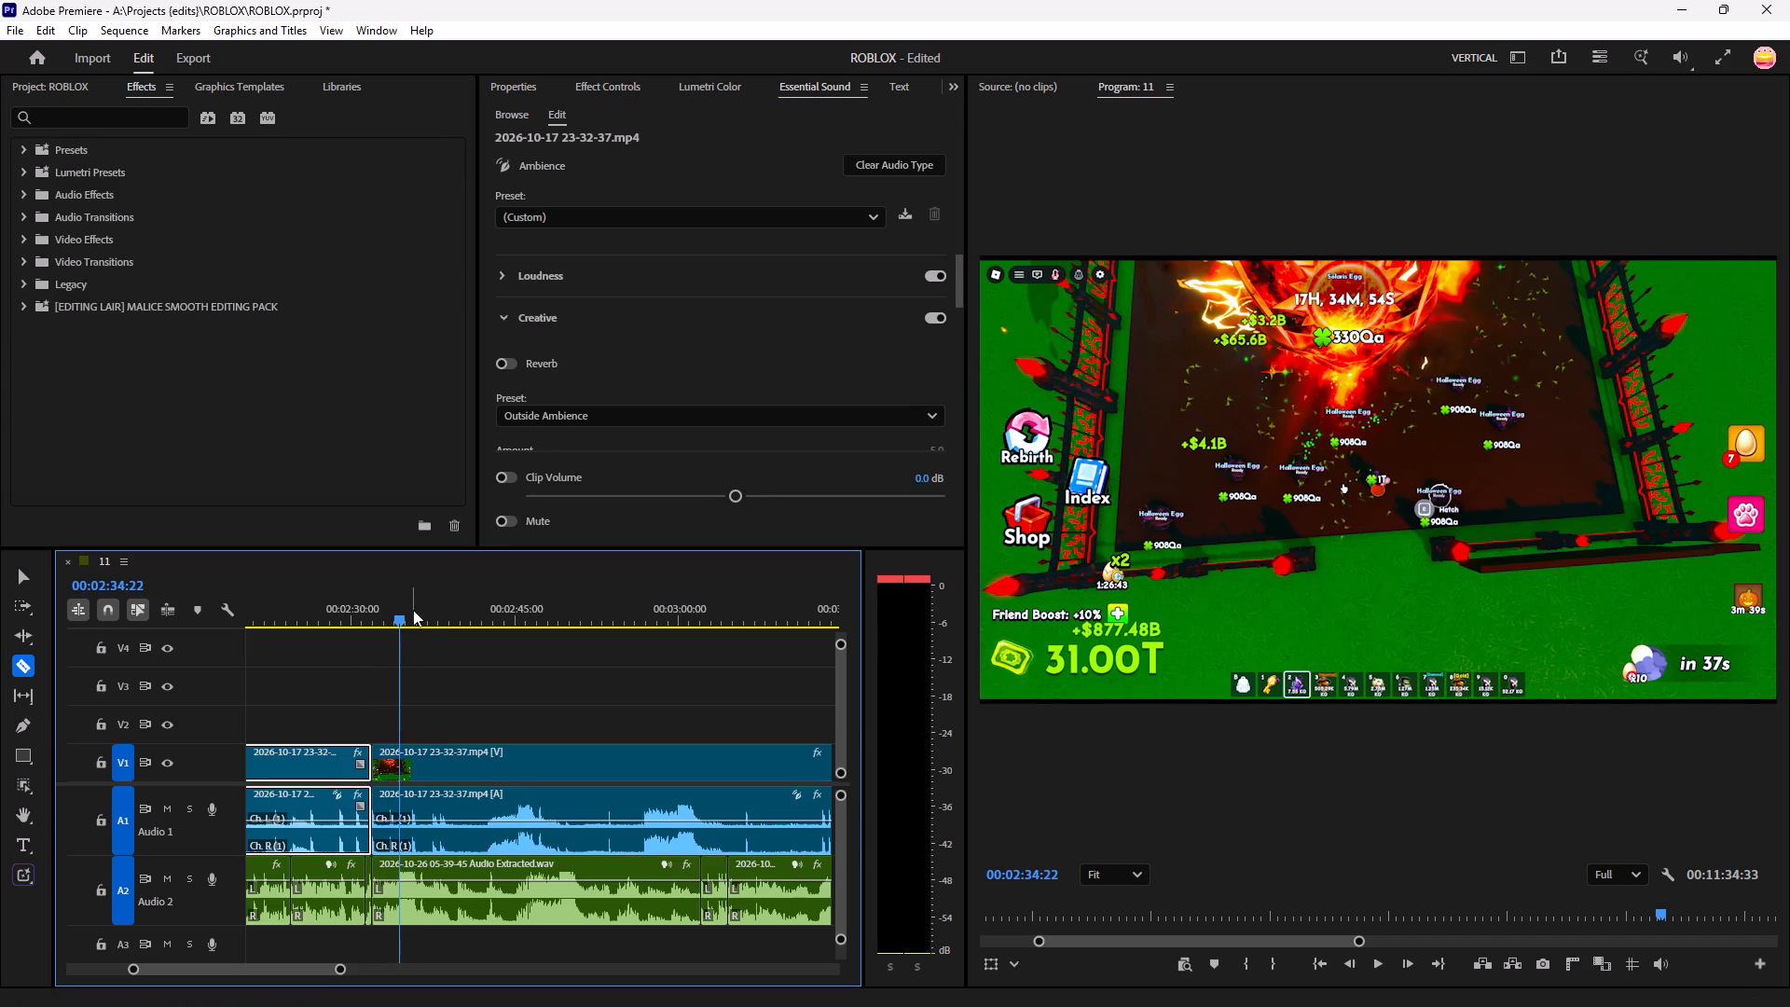
Skim ahead to around 00:03:02 and split the gameplay clip at about 00:02:56.
{"action": "left_click_drag", "start_coordinate": [406, 612], "coordinate": [572, 635]}
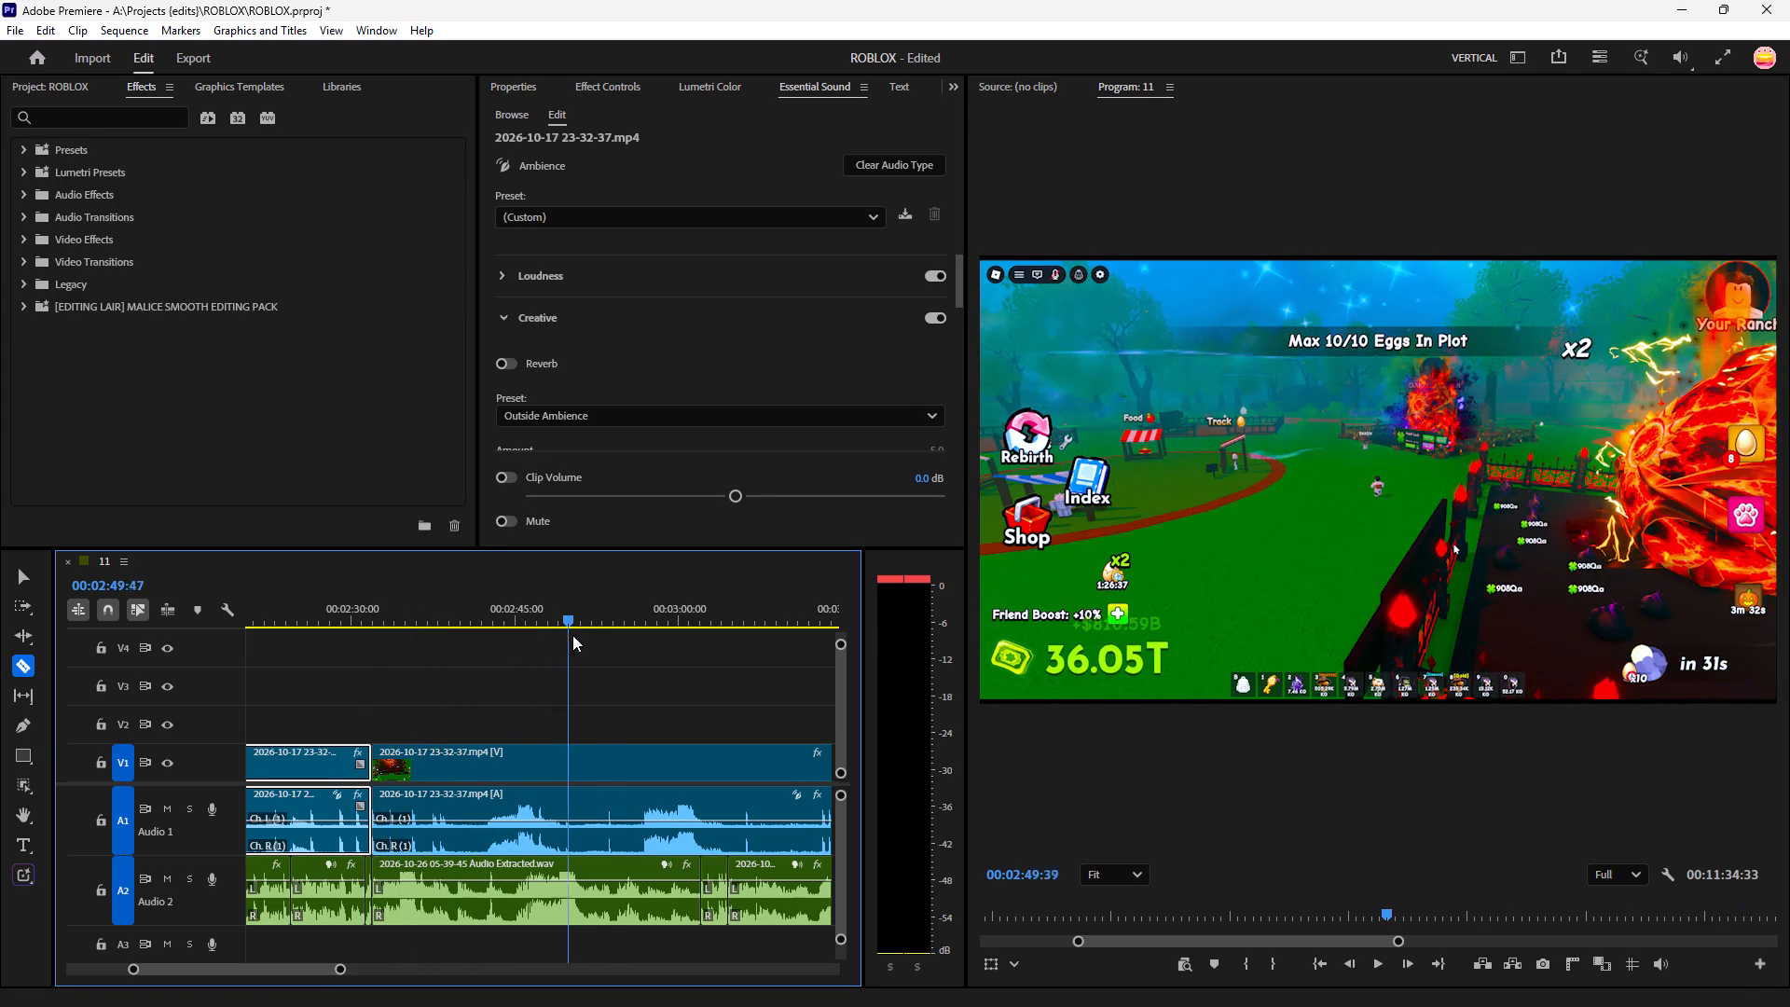
{"action": "left_click_drag", "start_coordinate": [572, 635], "coordinate": [649, 642]}
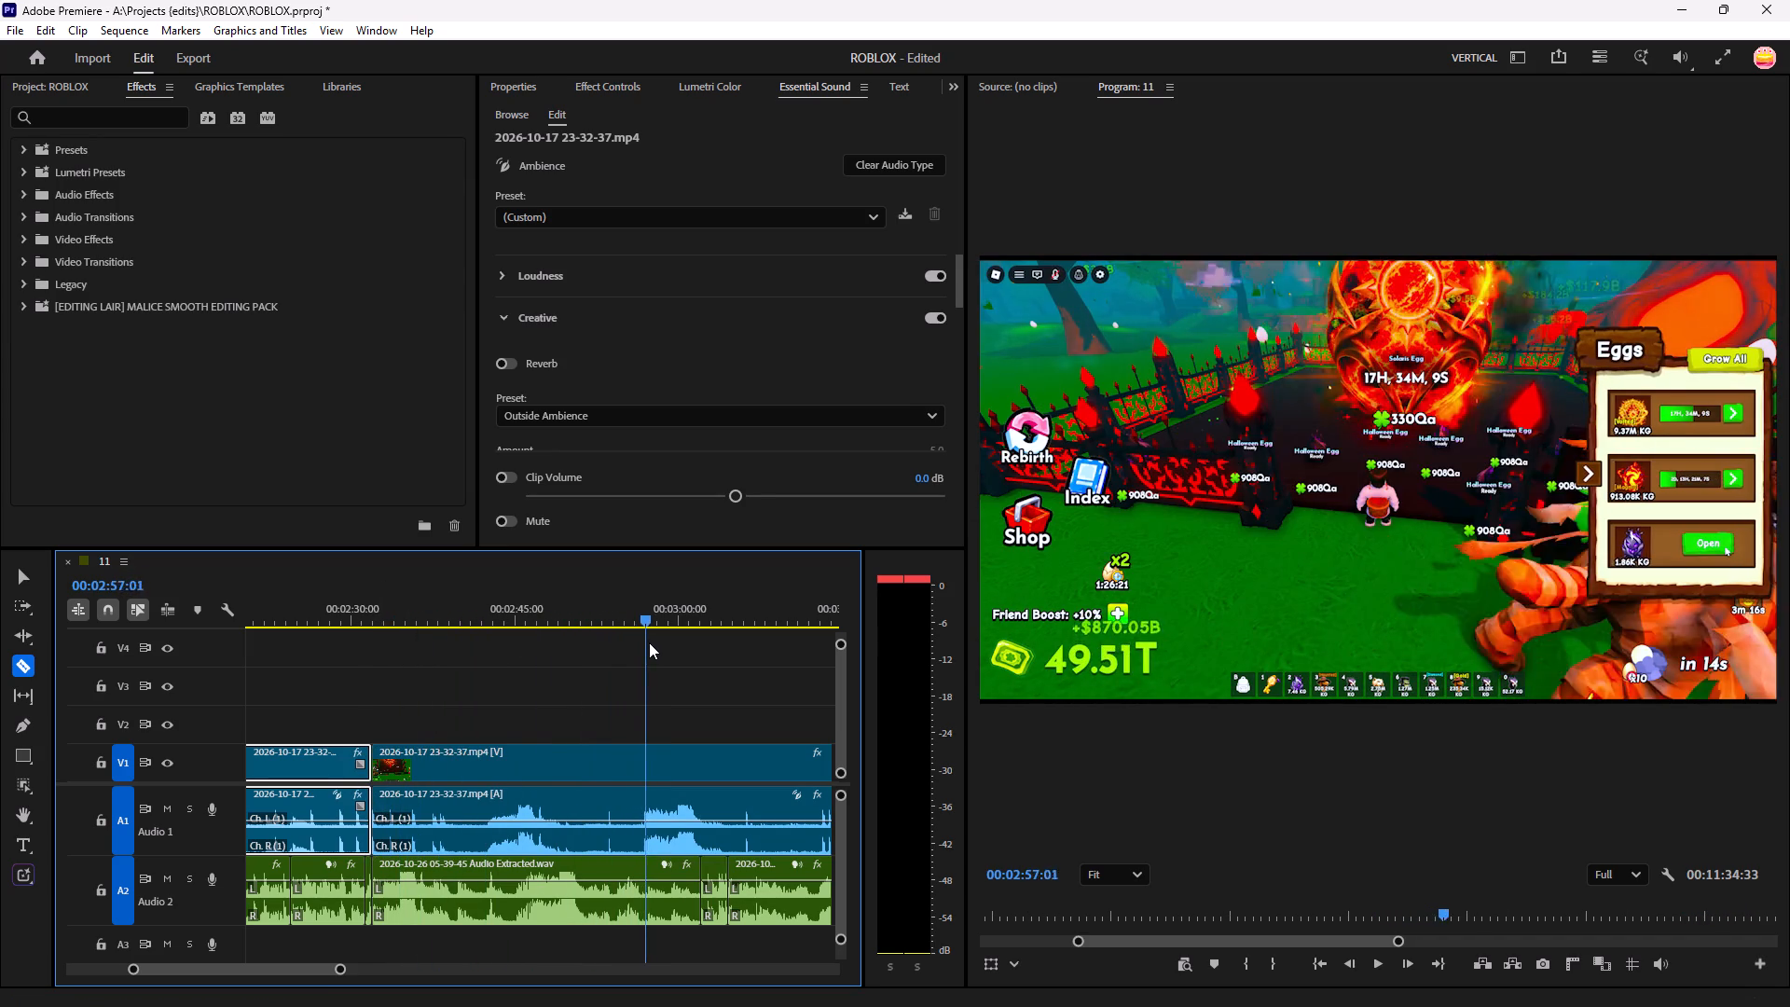
{"action": "left_click_drag", "start_coordinate": [649, 642], "coordinate": [706, 657]}
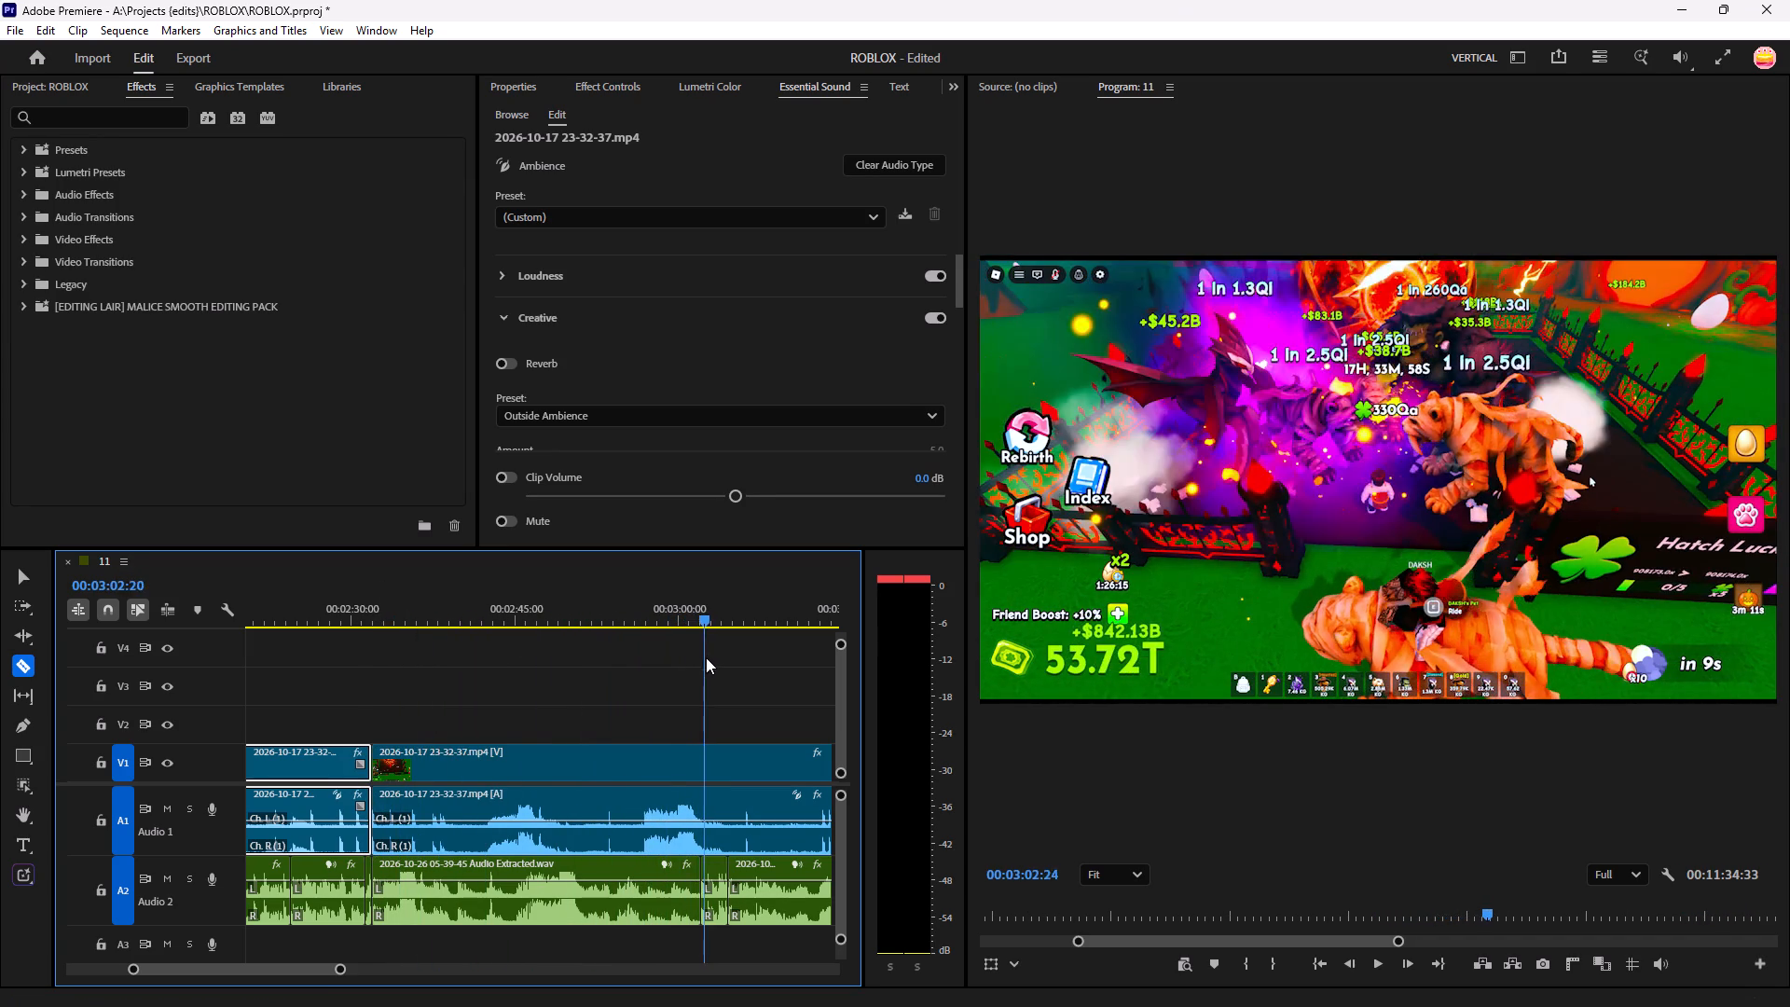
{"action": "left_click_drag", "start_coordinate": [706, 657], "coordinate": [671, 669]}
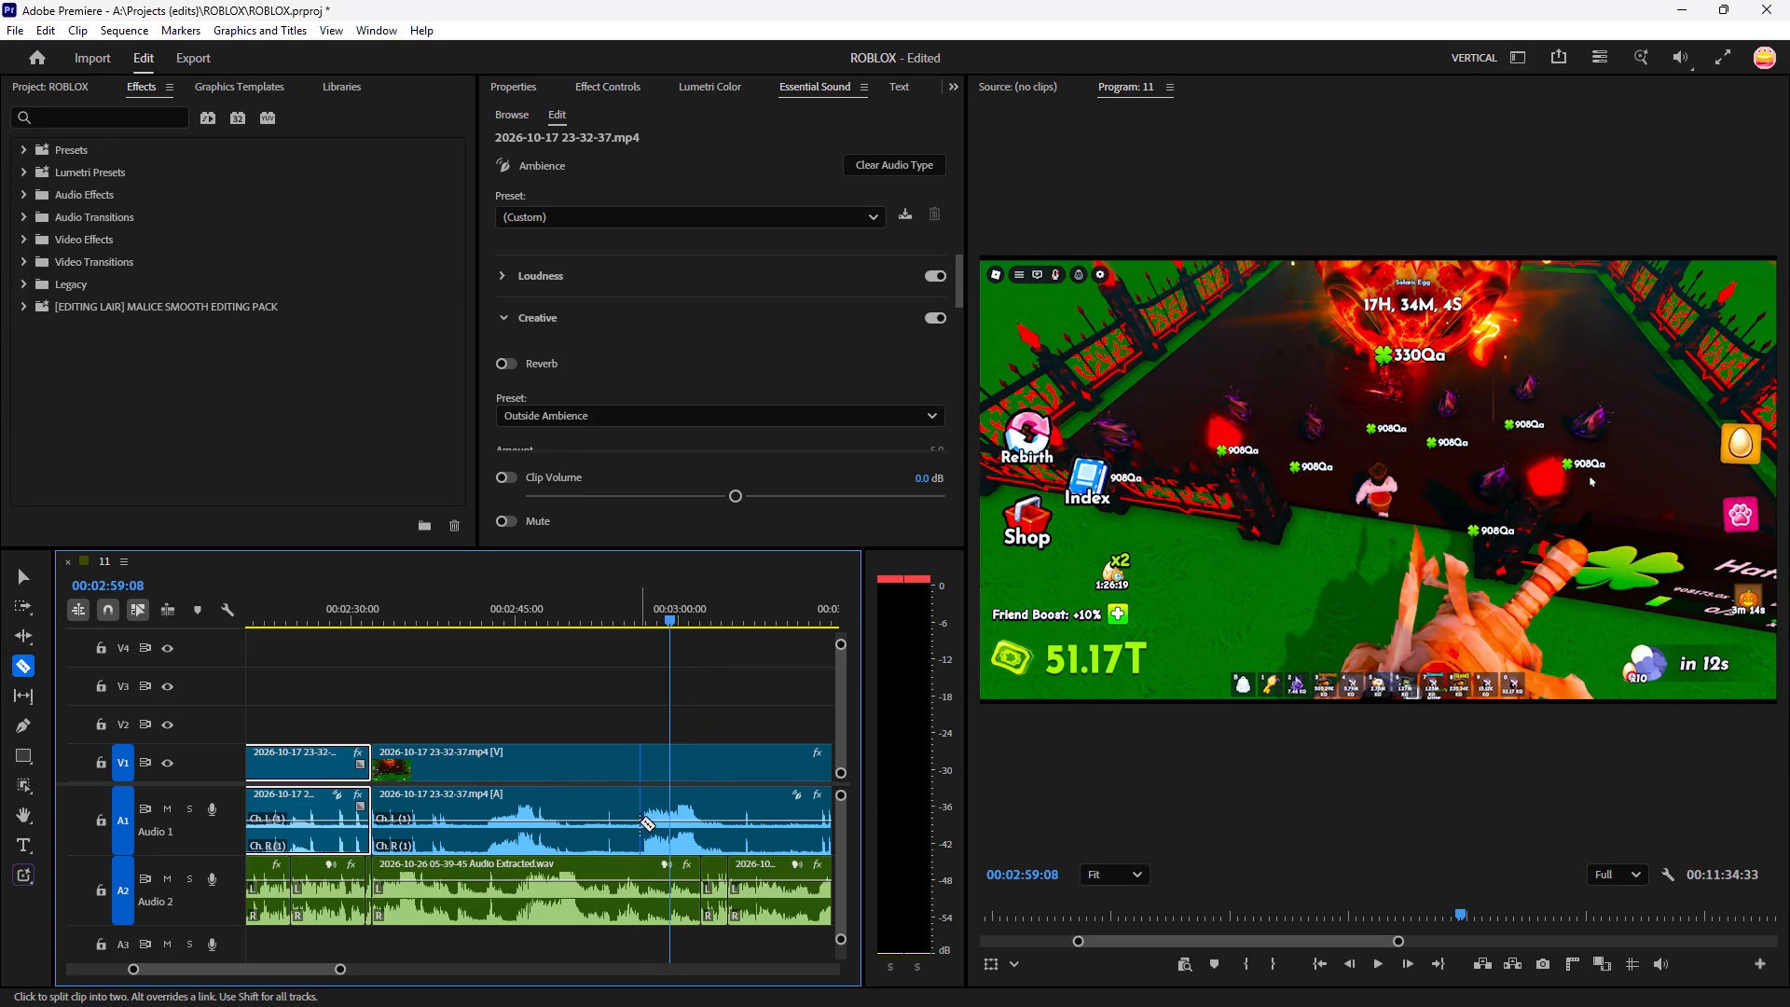
{"action": "left_click", "coordinate": [640, 819]}
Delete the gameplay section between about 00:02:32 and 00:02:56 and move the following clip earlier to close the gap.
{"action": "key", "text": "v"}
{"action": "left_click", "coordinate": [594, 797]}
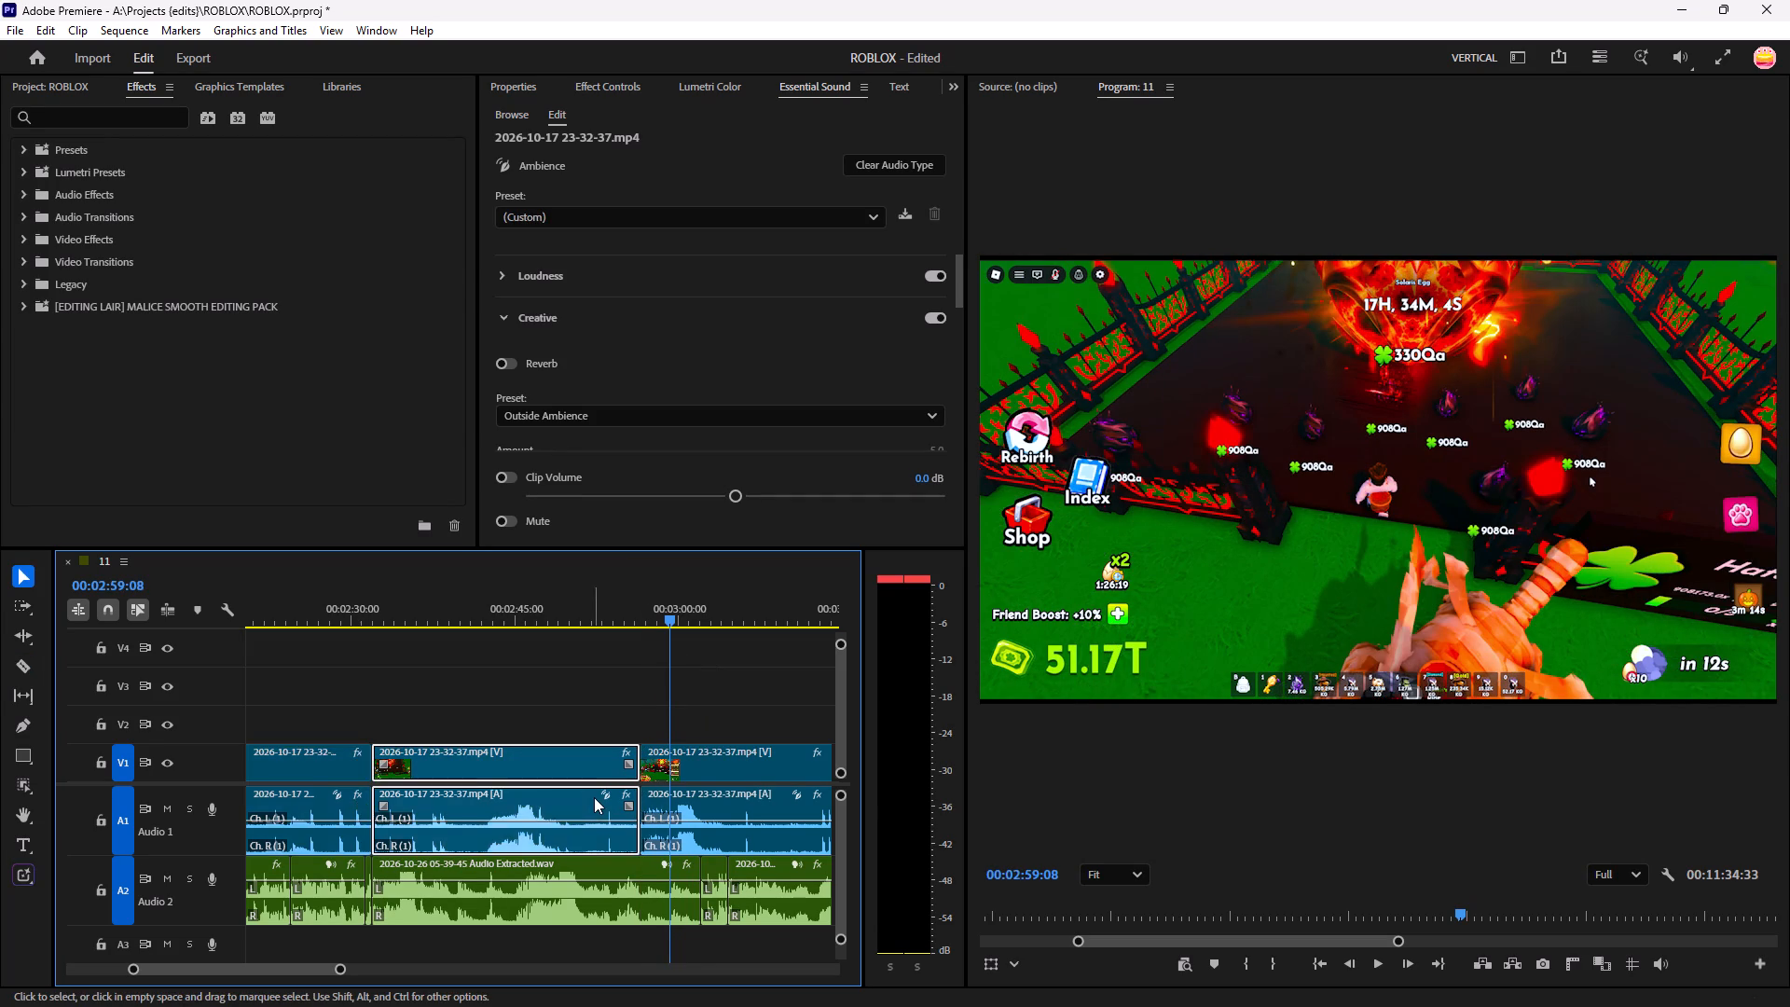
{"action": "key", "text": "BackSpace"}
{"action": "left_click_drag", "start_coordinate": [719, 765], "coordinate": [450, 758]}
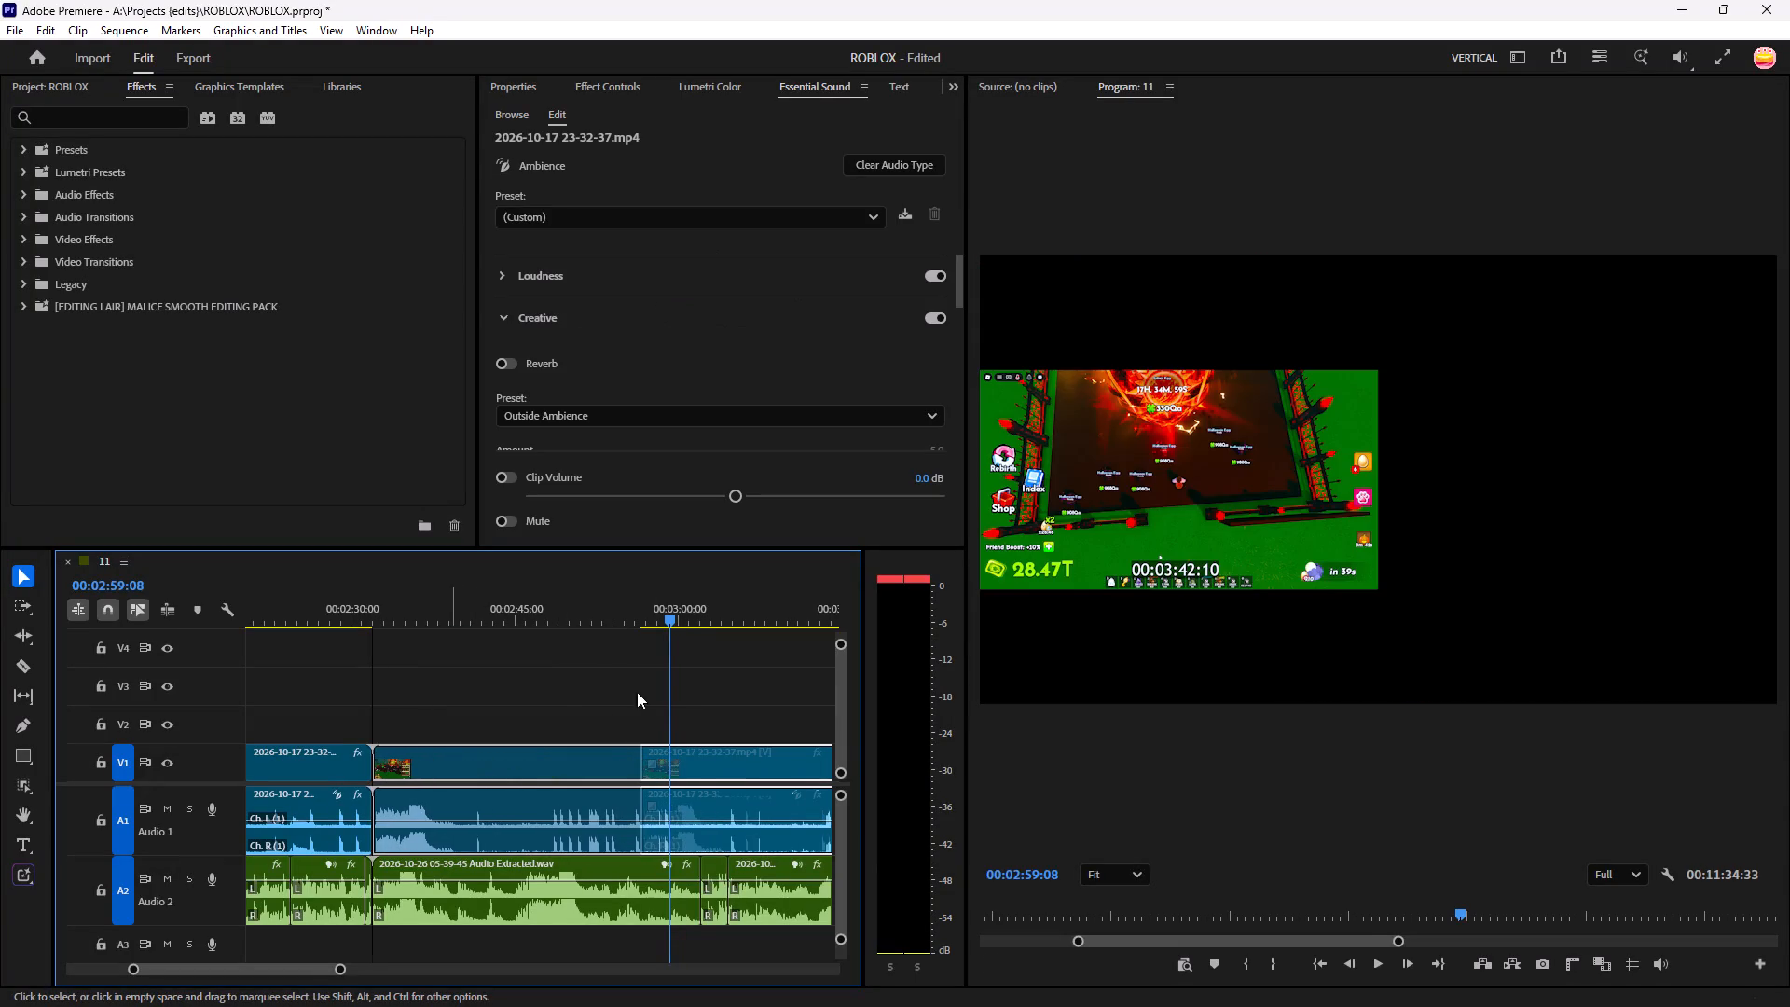
Play the edit from the join at about 00:02:32 to check the footage against the voice-over.
{"action": "left_click_drag", "start_coordinate": [667, 610], "coordinate": [380, 746]}
{"action": "left_click", "coordinate": [509, 724]}
{"action": "key", "text": "space"}
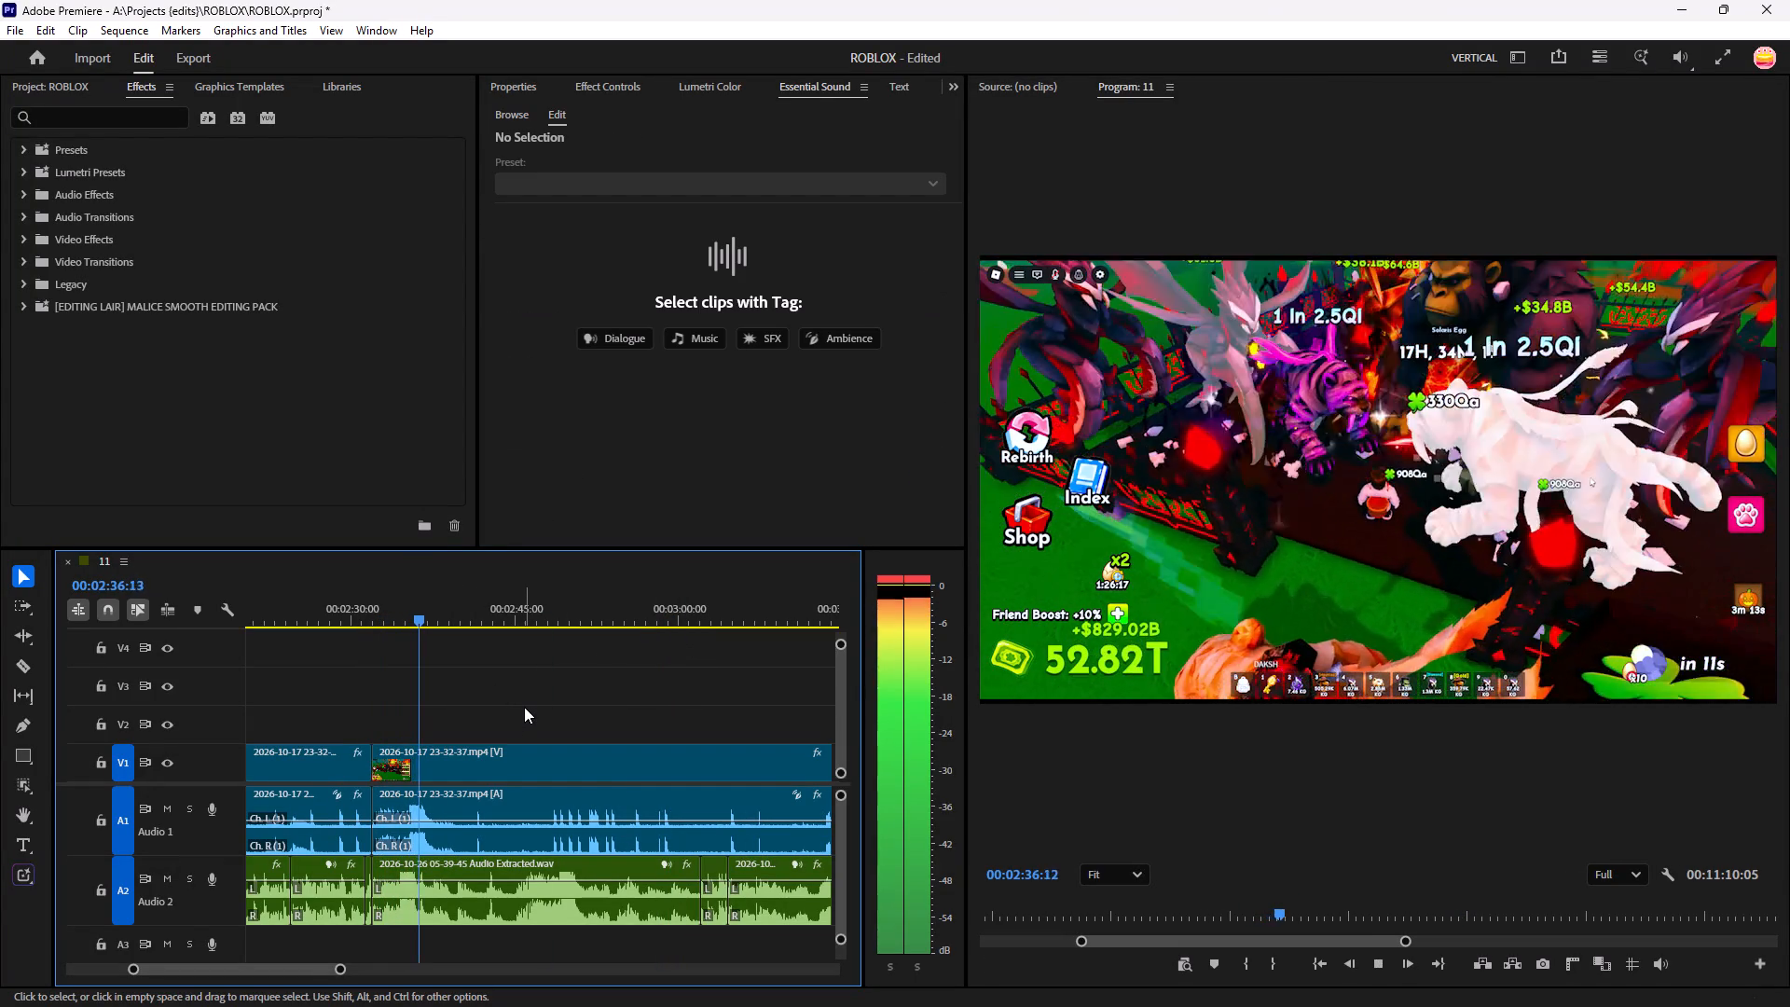
{"action": "key", "text": "space"}
{"action": "key", "text": "space"}
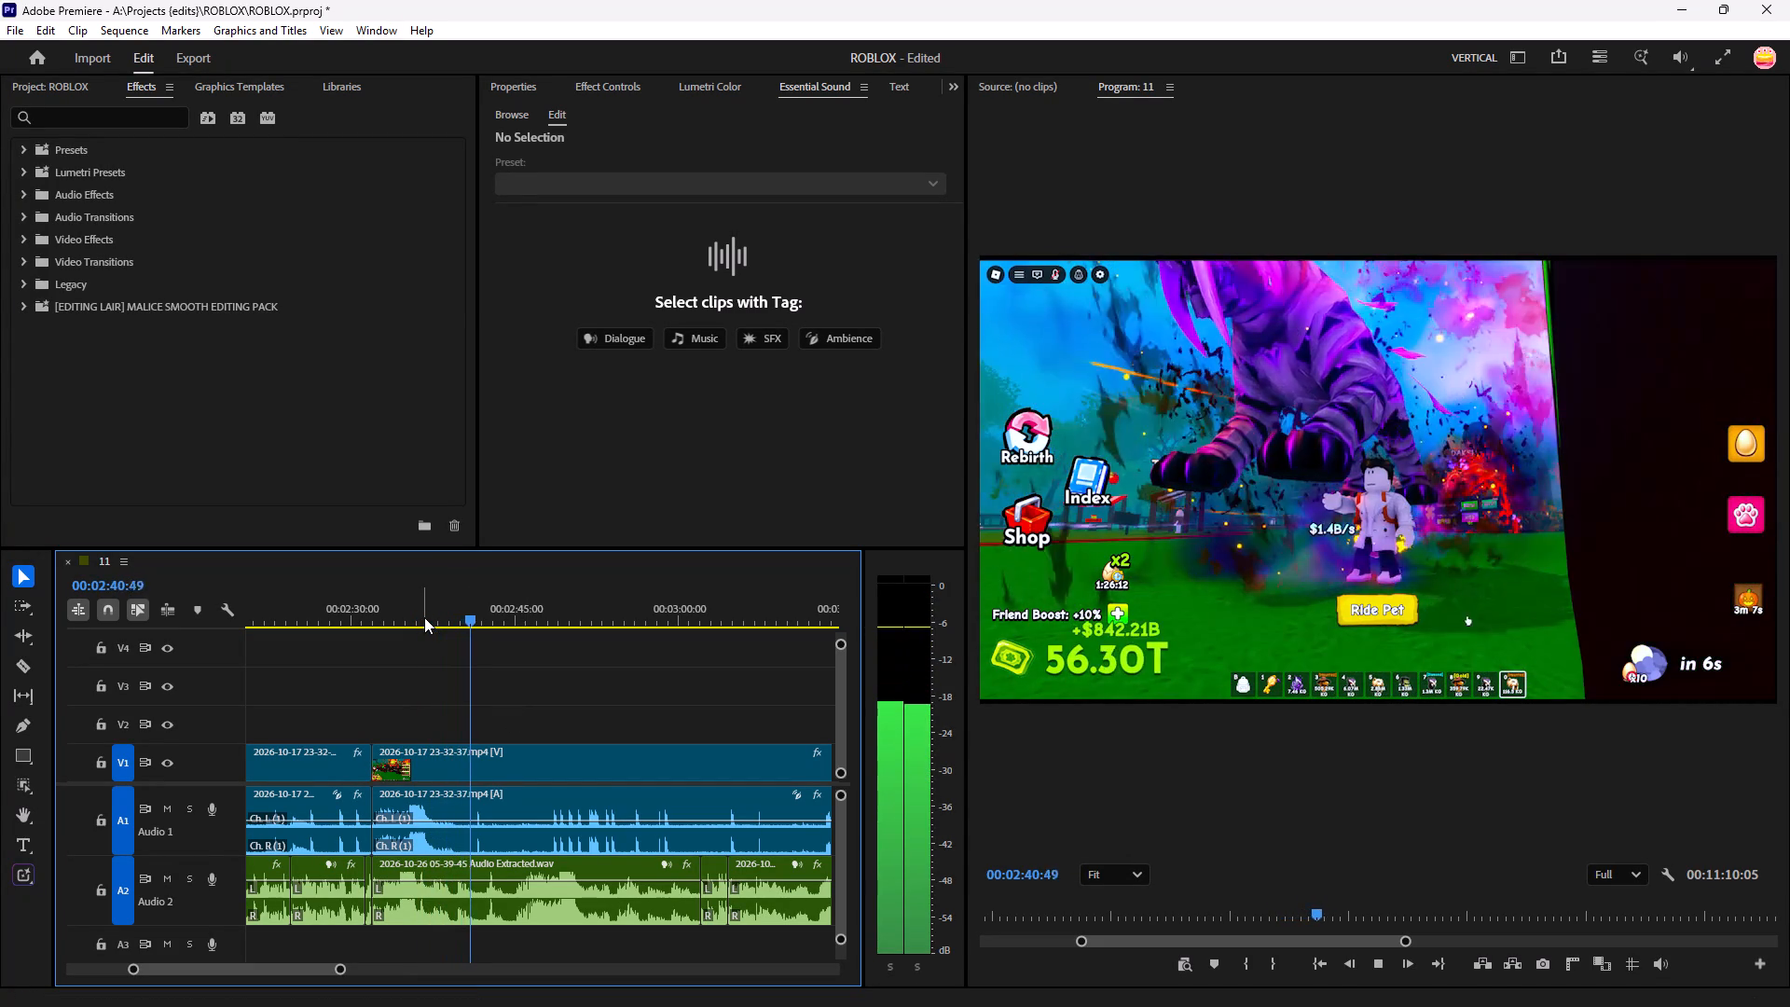
{"action": "key", "text": "space"}
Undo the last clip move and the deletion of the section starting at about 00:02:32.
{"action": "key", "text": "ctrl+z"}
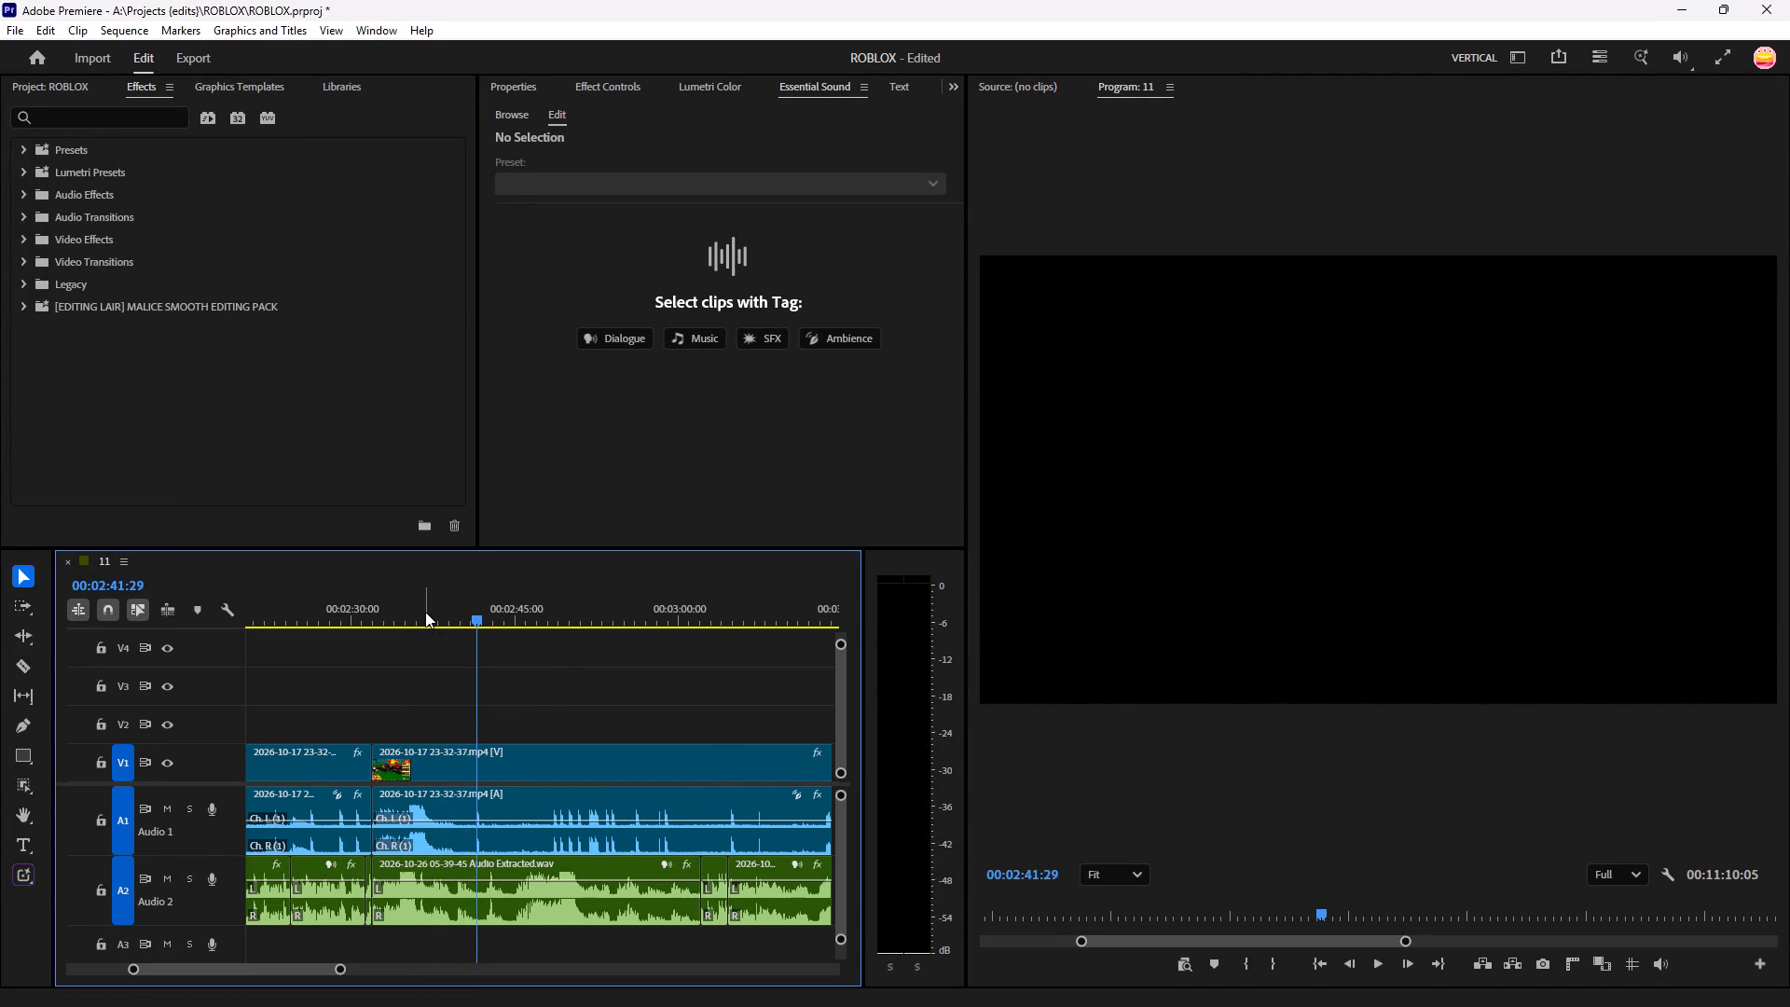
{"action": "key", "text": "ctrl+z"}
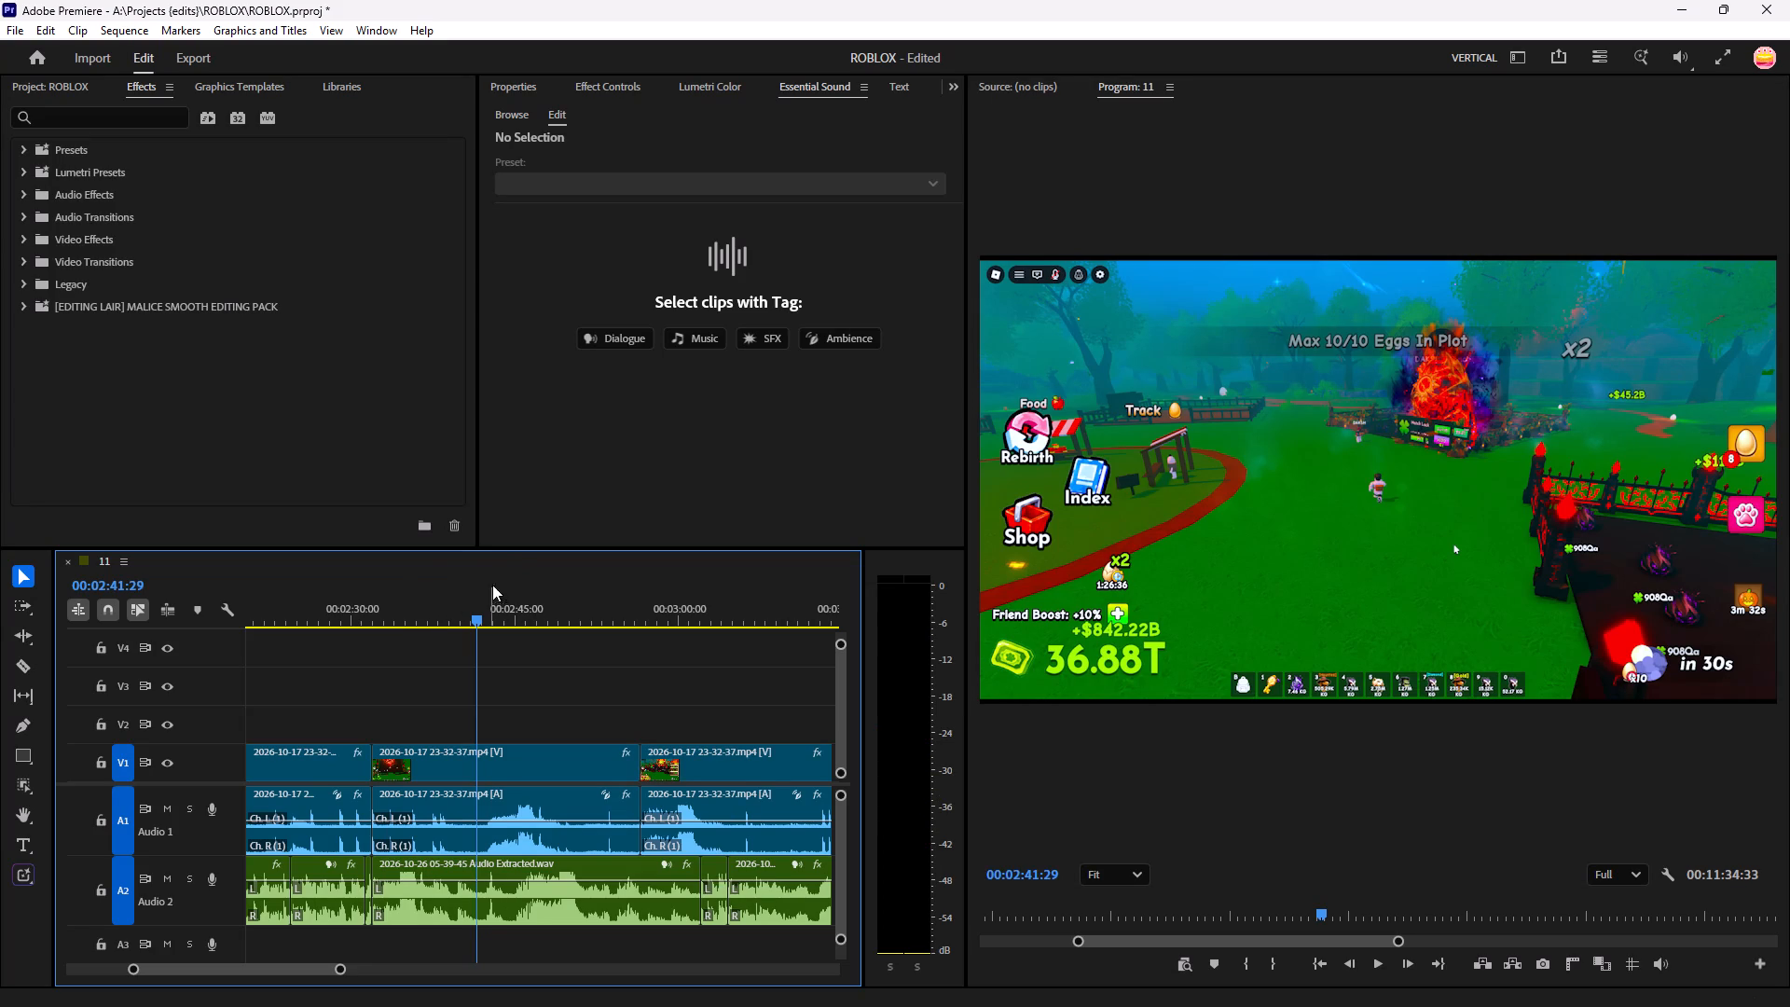
Skim the restored section up to about 00:02:47 and split the gameplay clip at about 00:02:42.
{"action": "left_click_drag", "start_coordinate": [475, 608], "coordinate": [523, 619]}
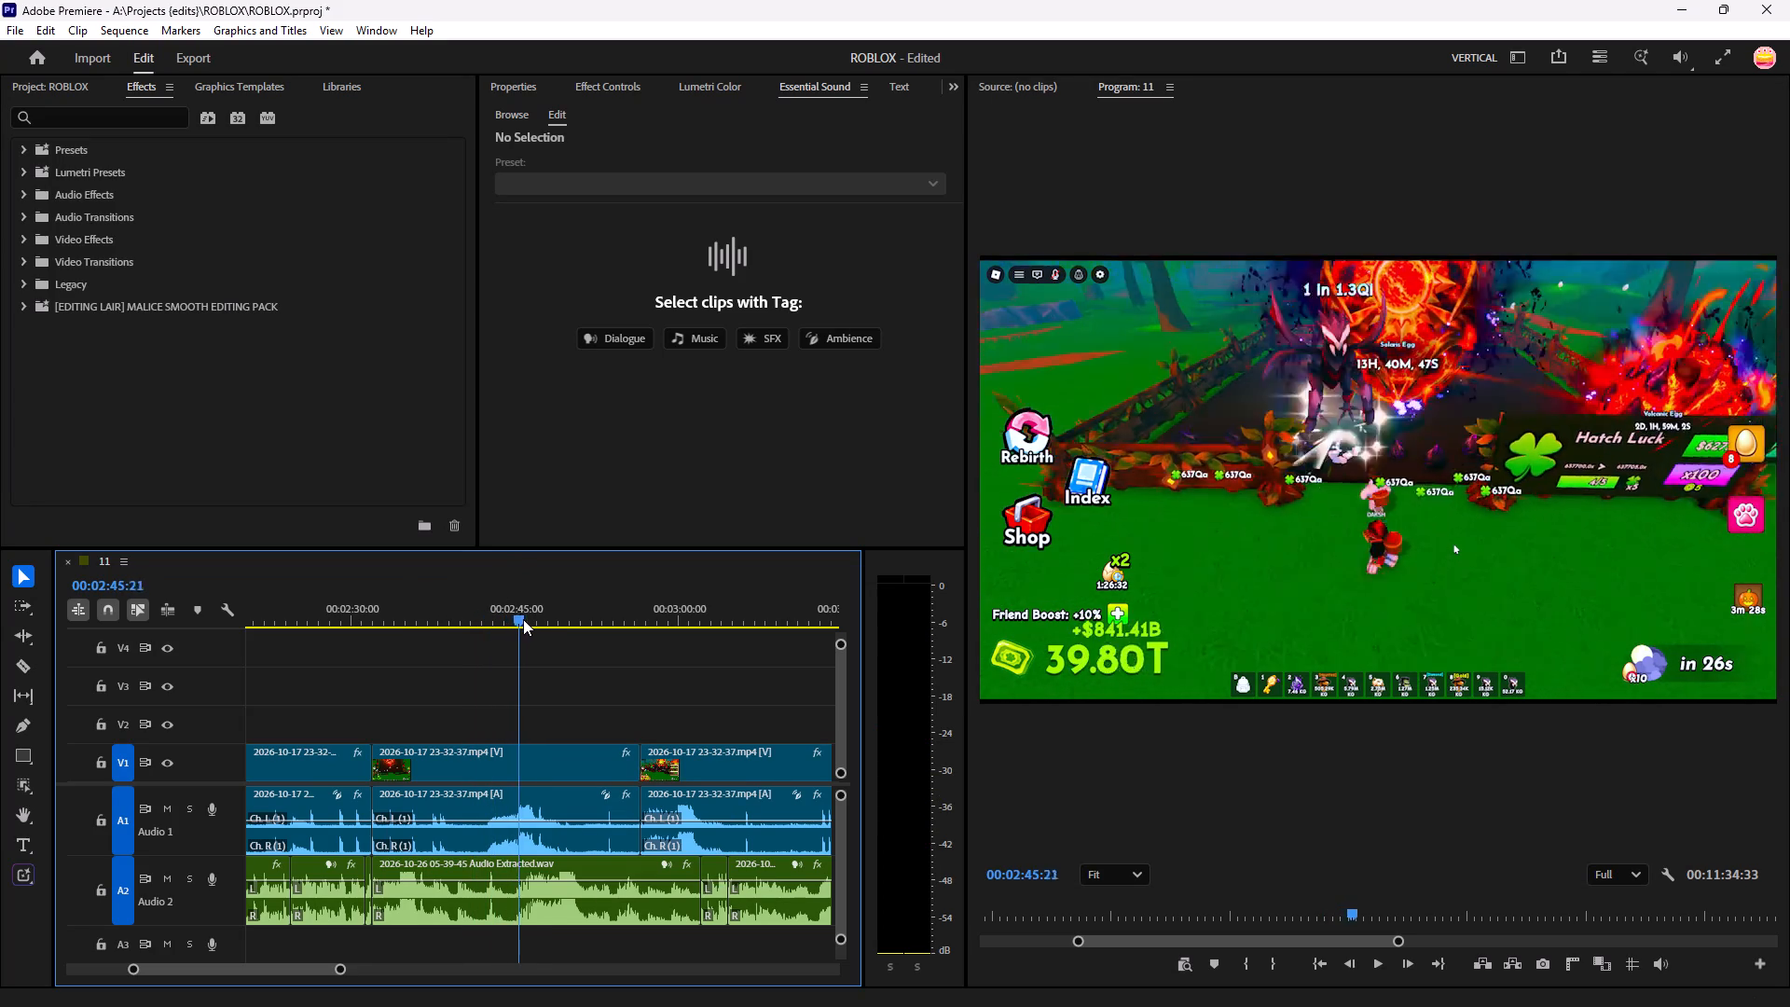
{"action": "left_click_drag", "start_coordinate": [523, 619], "coordinate": [544, 620]}
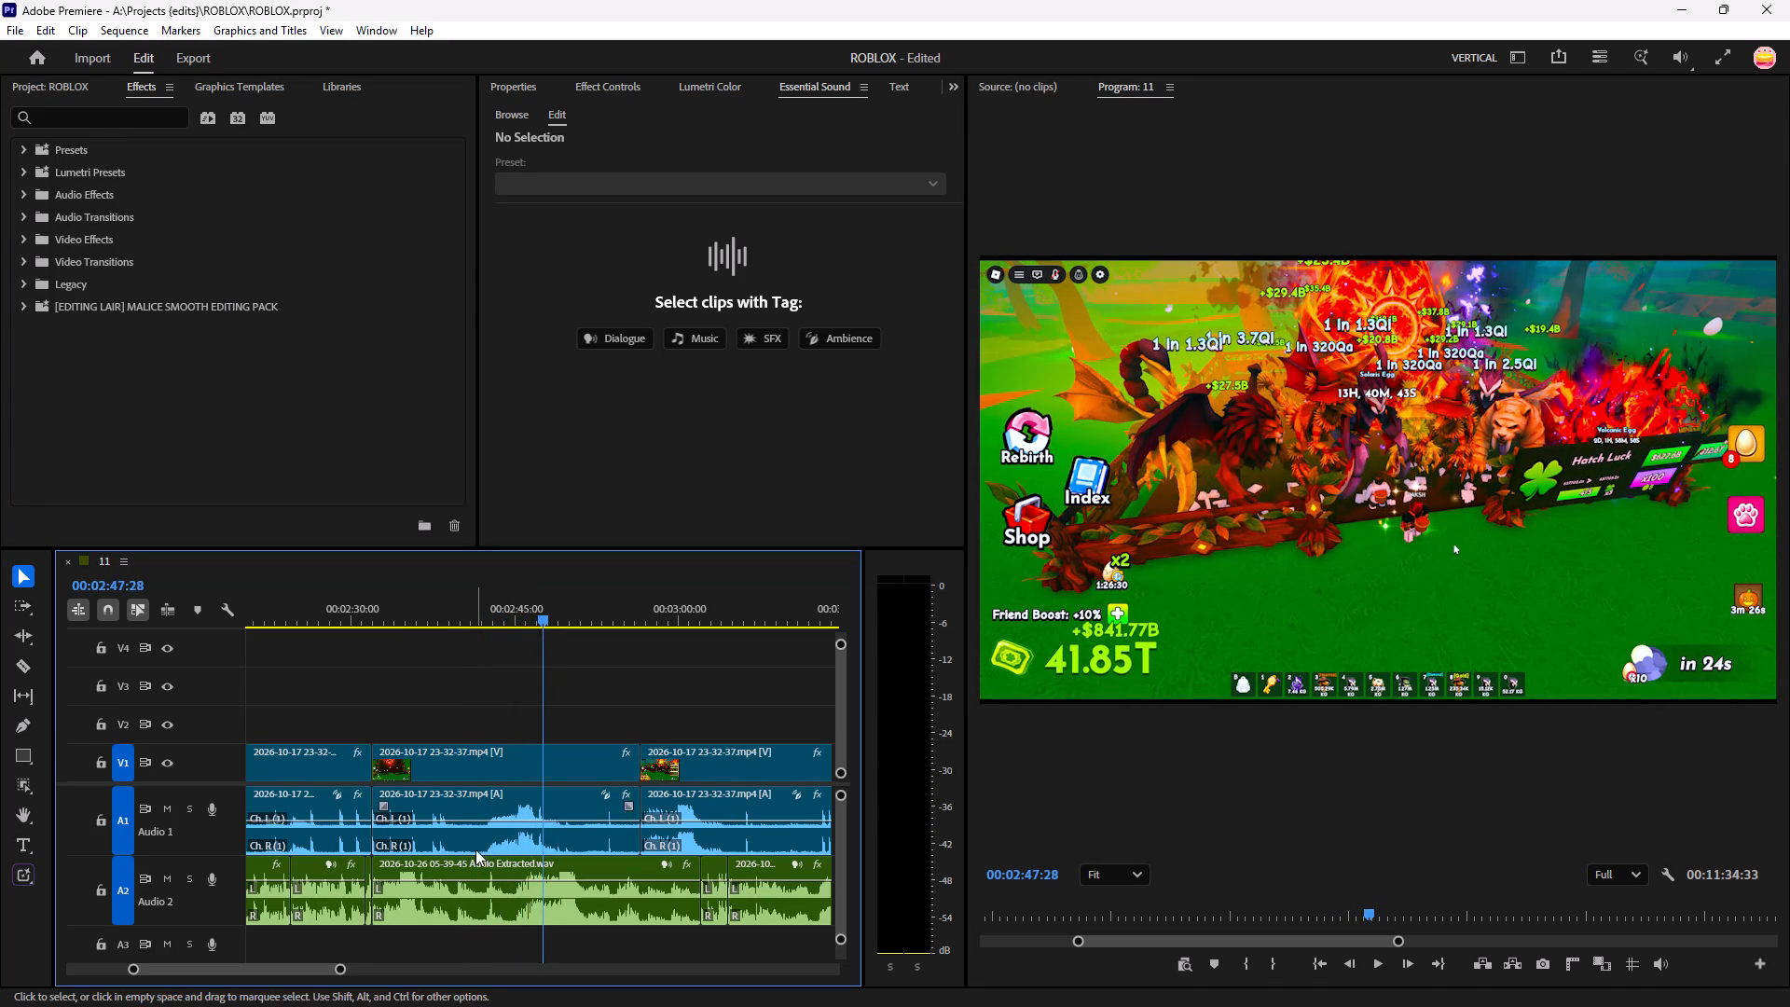
{"action": "key", "text": "c"}
{"action": "left_click", "coordinate": [485, 816]}
Delete the gameplay section between about 00:02:32 and 00:02:42 and move the adjacent piece earlier to start at about 00:02:32.
{"action": "key", "text": "v"}
{"action": "left_click", "coordinate": [458, 809]}
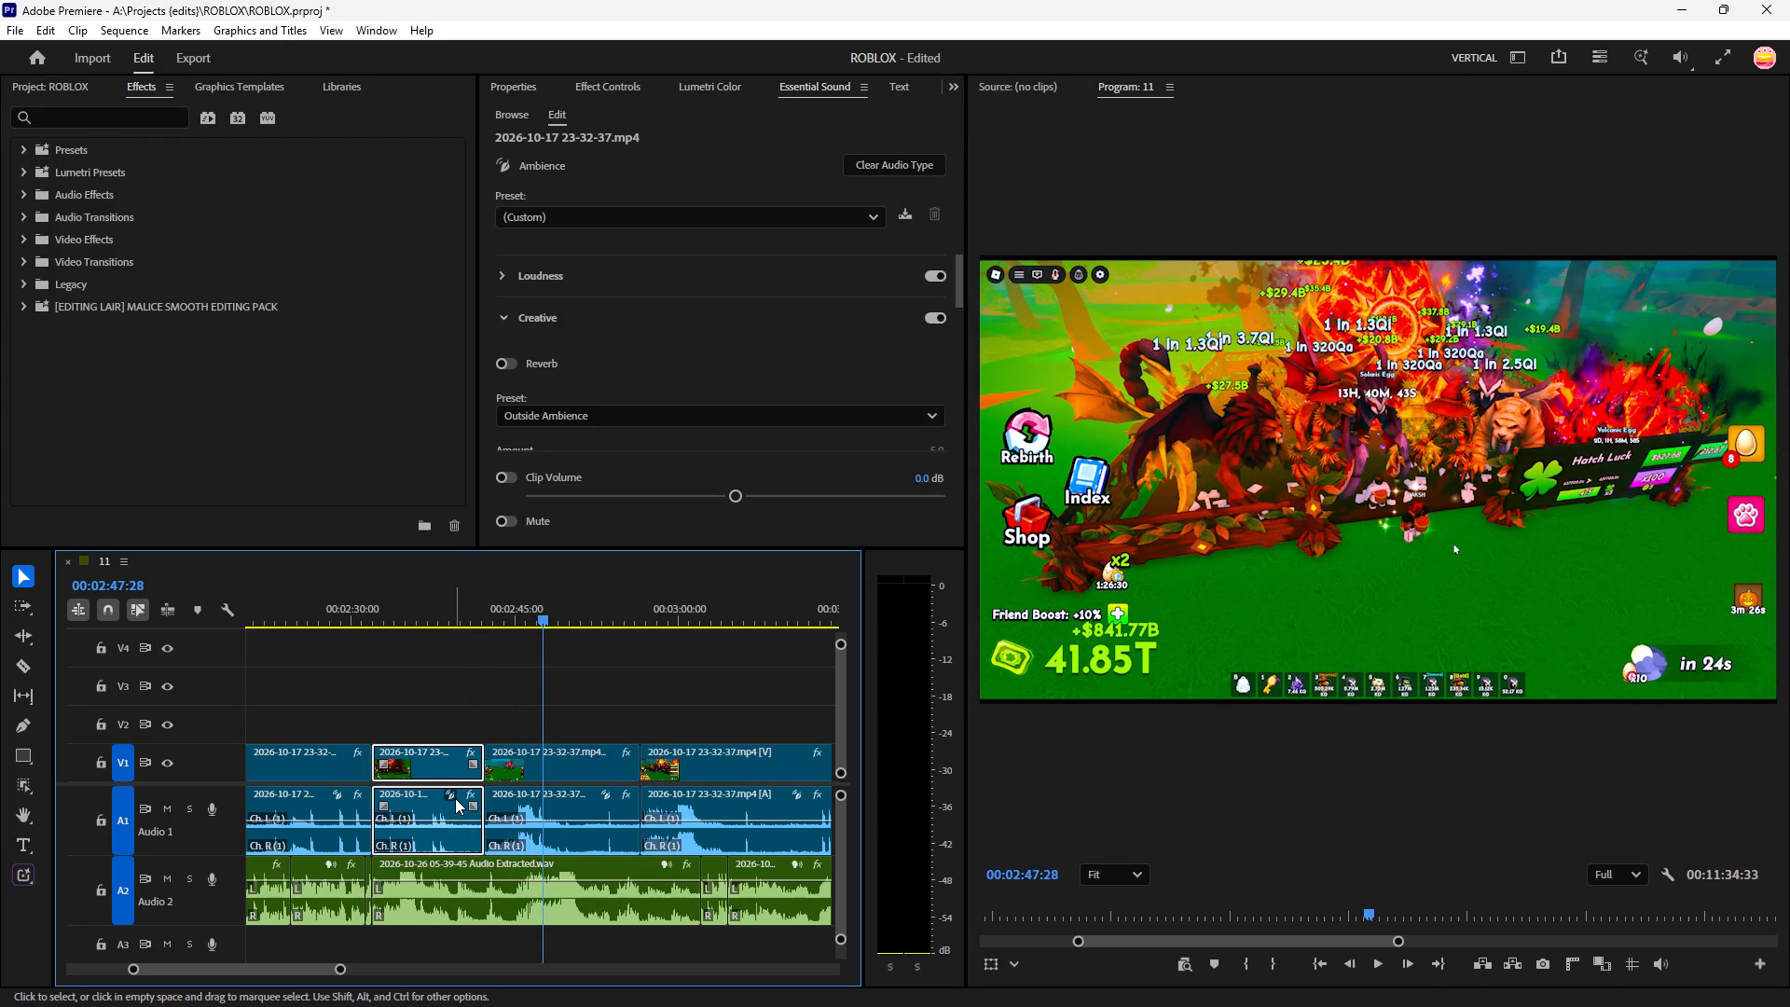
{"action": "key", "text": "BackSpace"}
{"action": "left_click_drag", "start_coordinate": [571, 766], "coordinate": [460, 766]}
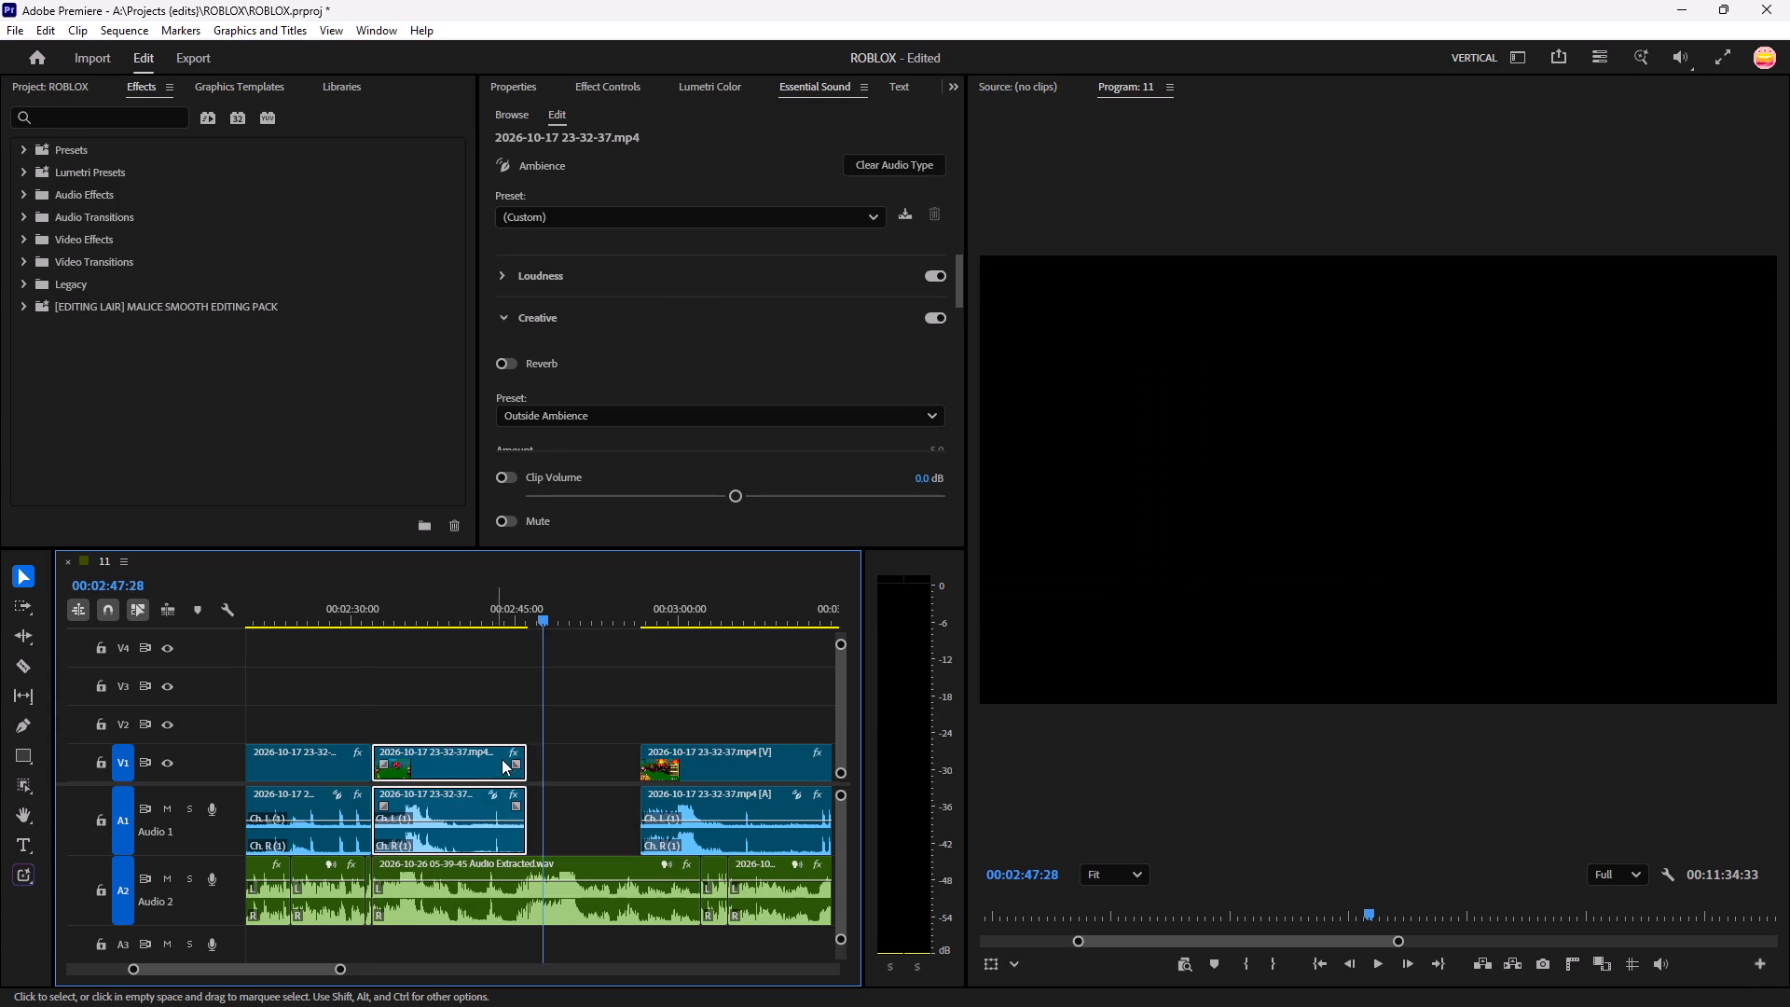
Play from the join at about 00:02:32 into the gap near 00:02:47 to check the timing.
{"action": "left_click_drag", "start_coordinate": [544, 600], "coordinate": [379, 742]}
{"action": "left_click", "coordinate": [441, 714]}
{"action": "key", "text": "space"}
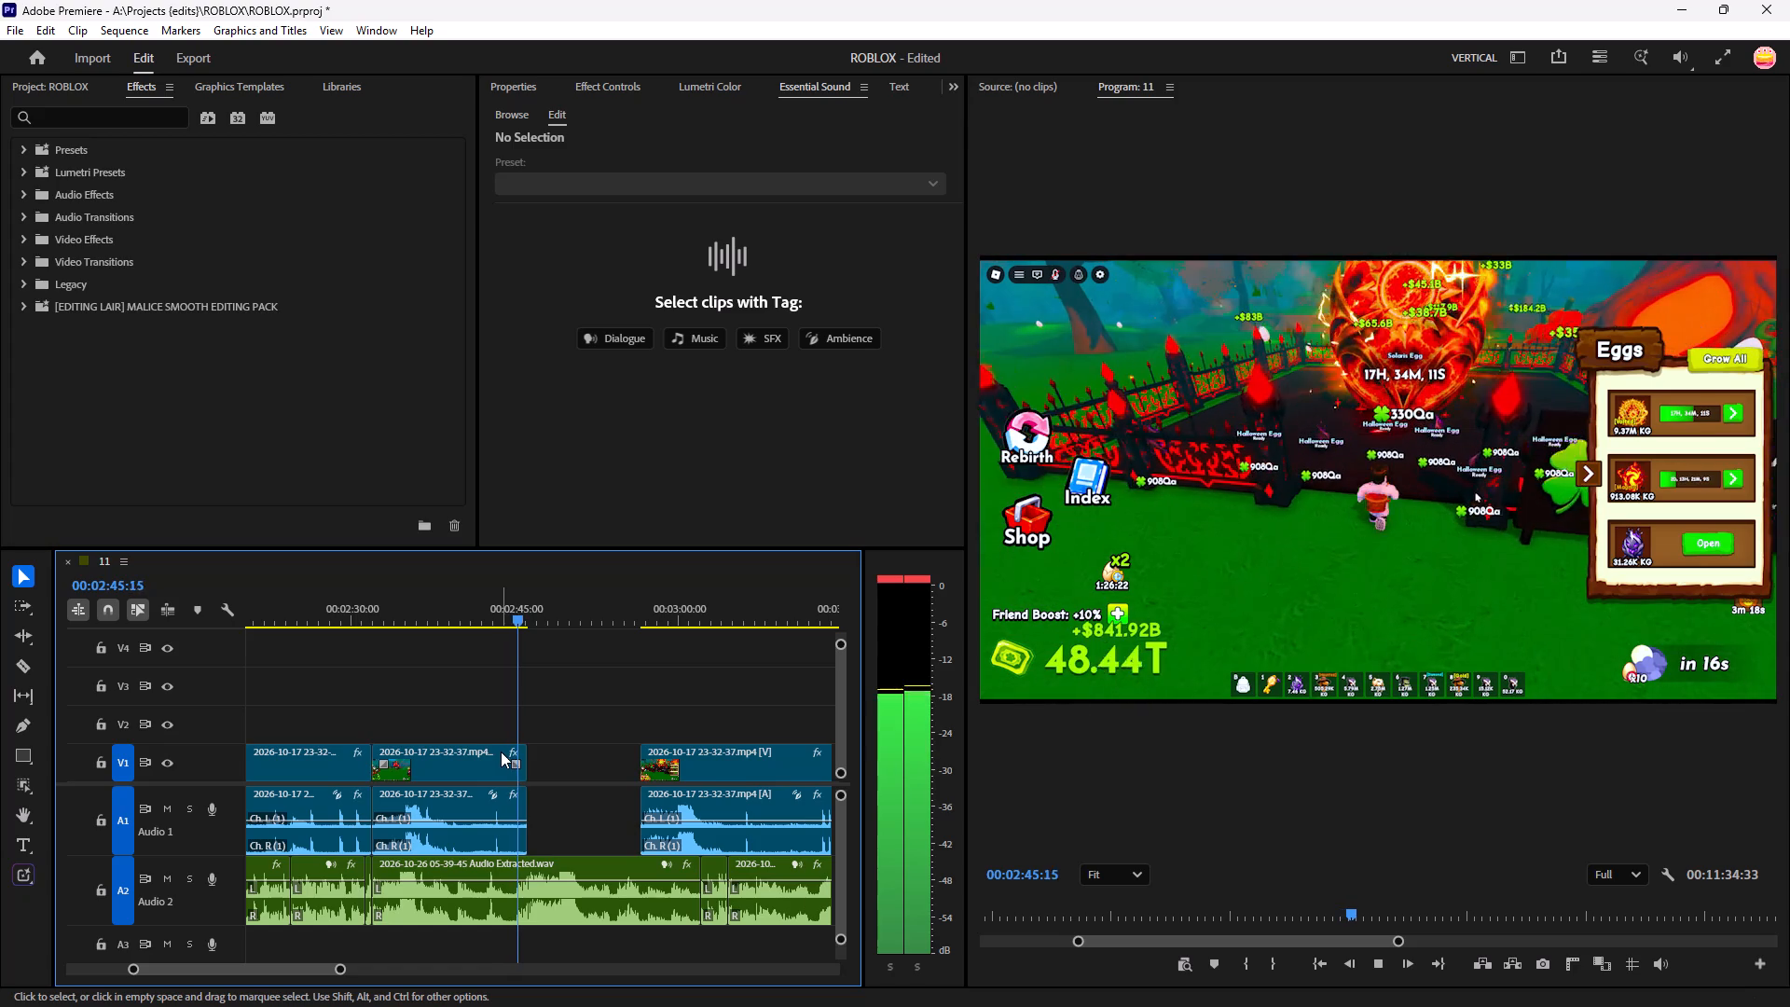
{"action": "key", "text": "space"}
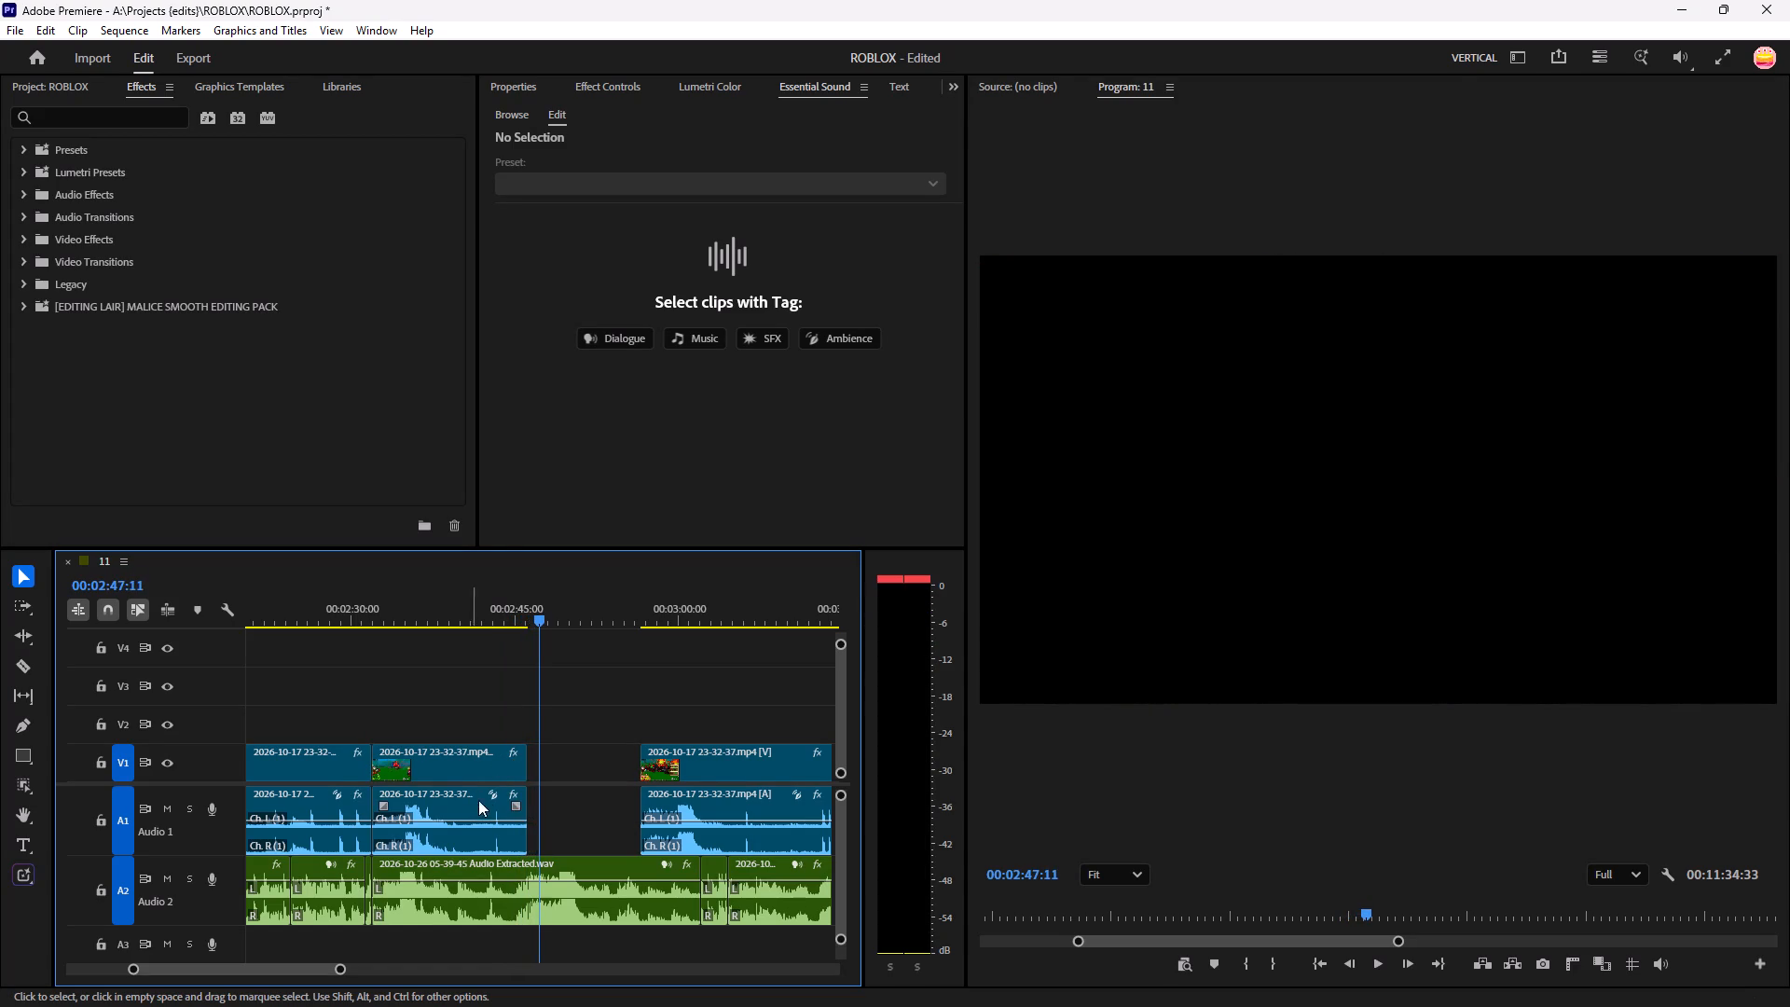
Delete the gameplay clip after the gap and extend the preceding clip's end from about 00:02:47 across the emptied stretch.
{"action": "left_click", "coordinate": [688, 771]}
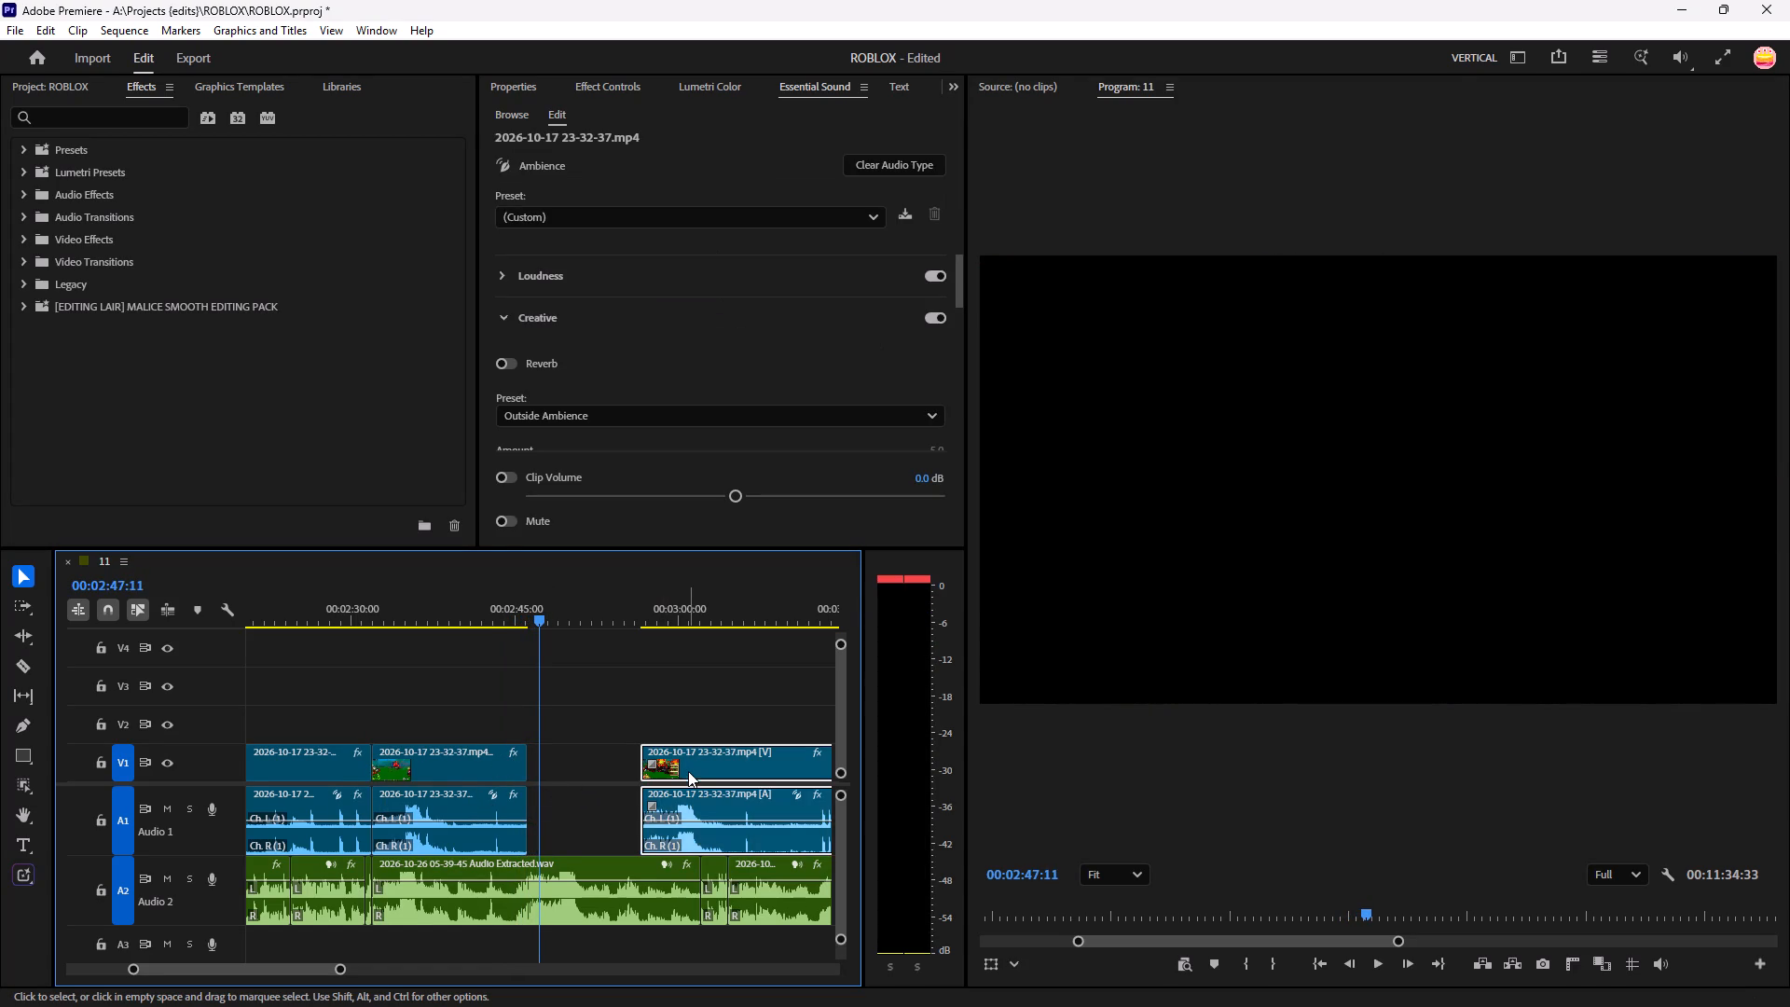
{"action": "key", "text": "minus"}
{"action": "type", "text": "---"}
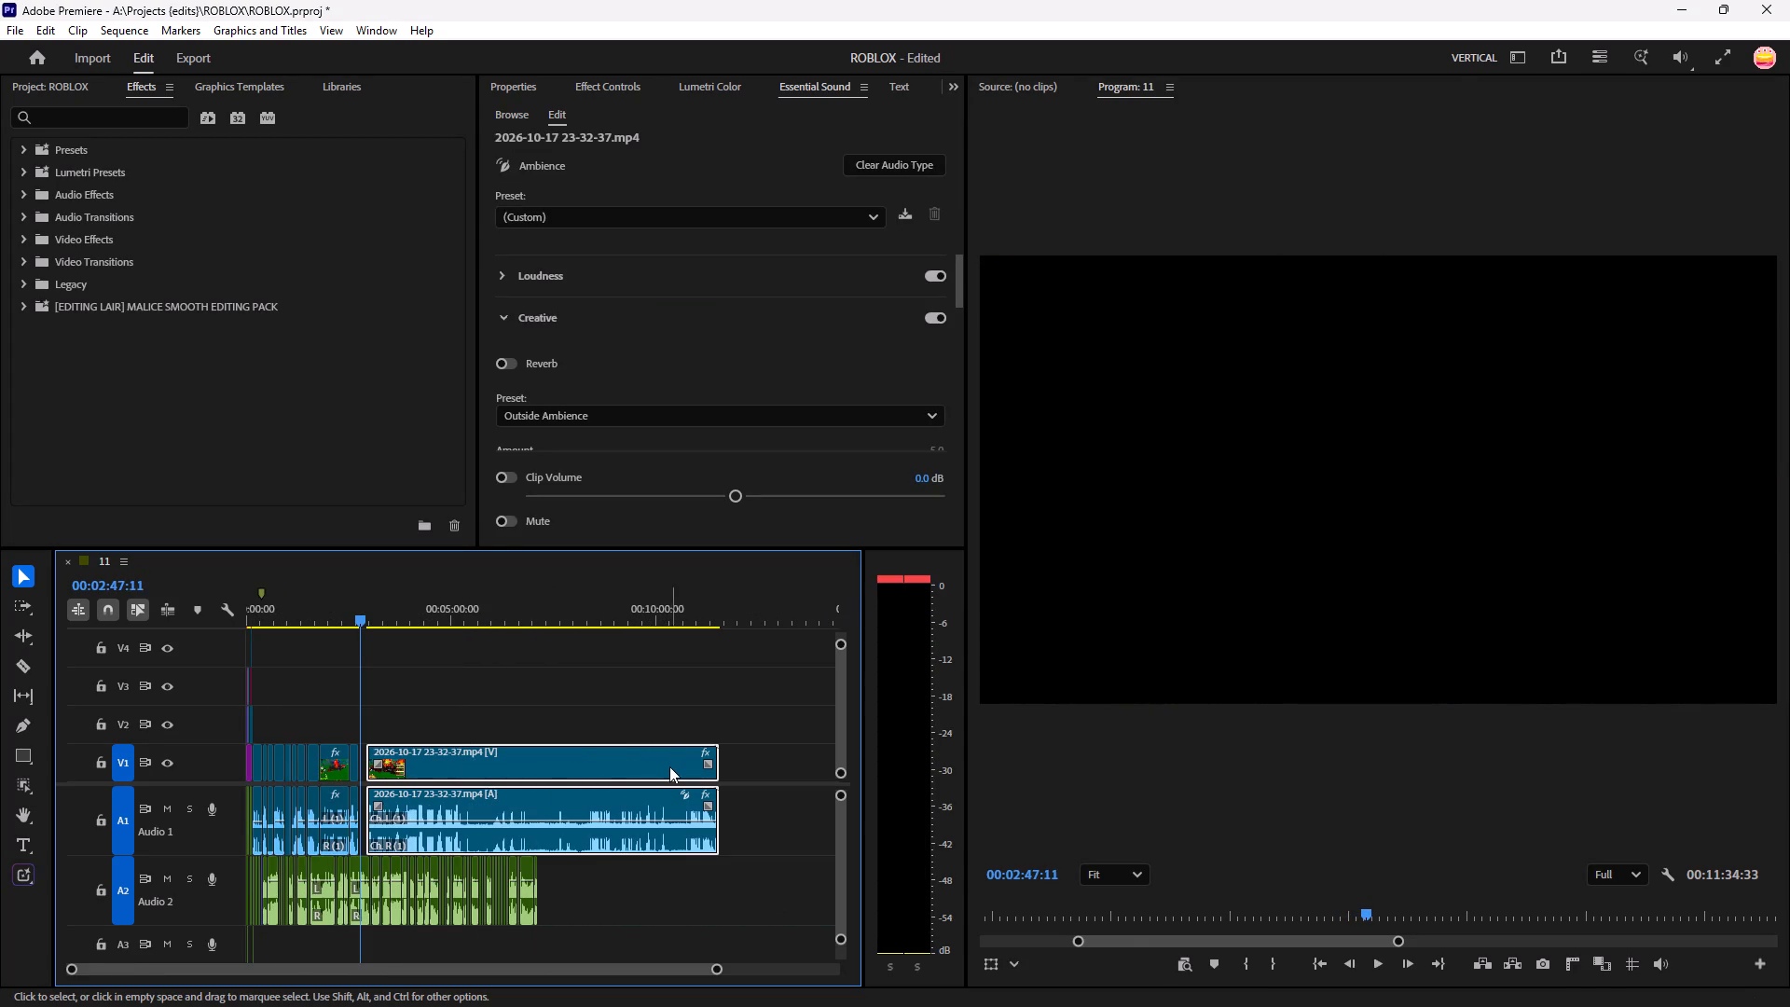
{"action": "key", "text": "BackSpace"}
{"action": "key", "text": "equal"}
{"action": "key", "text": "equal"}
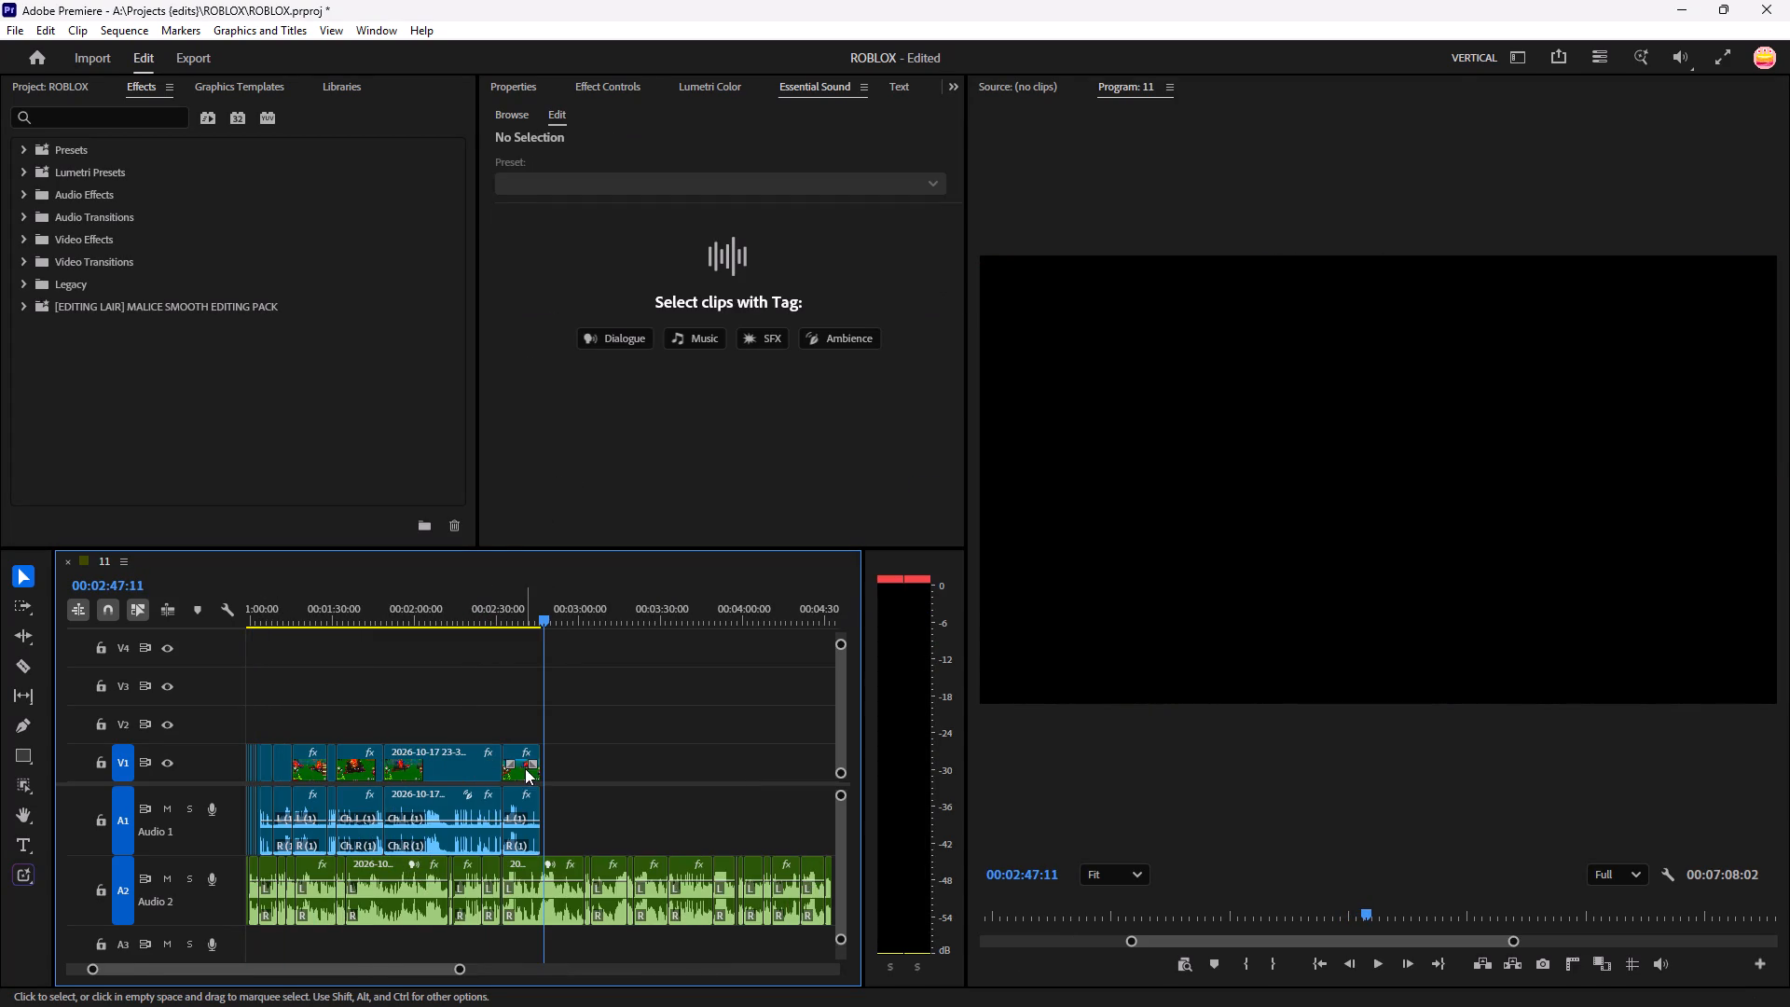
{"action": "left_click_drag", "start_coordinate": [544, 758], "coordinate": [870, 777]}
Play the extended gameplay clip from about 00:02:29 to 00:02:50 to check it against the voice-over.
{"action": "key", "text": "minus"}
{"action": "key", "text": "minus"}
{"action": "key", "text": "minus"}
{"action": "left_click_drag", "start_coordinate": [705, 608], "coordinate": [315, 772]}
{"action": "key", "text": "equal"}
{"action": "key", "text": "equal"}
{"action": "key", "text": "equal"}
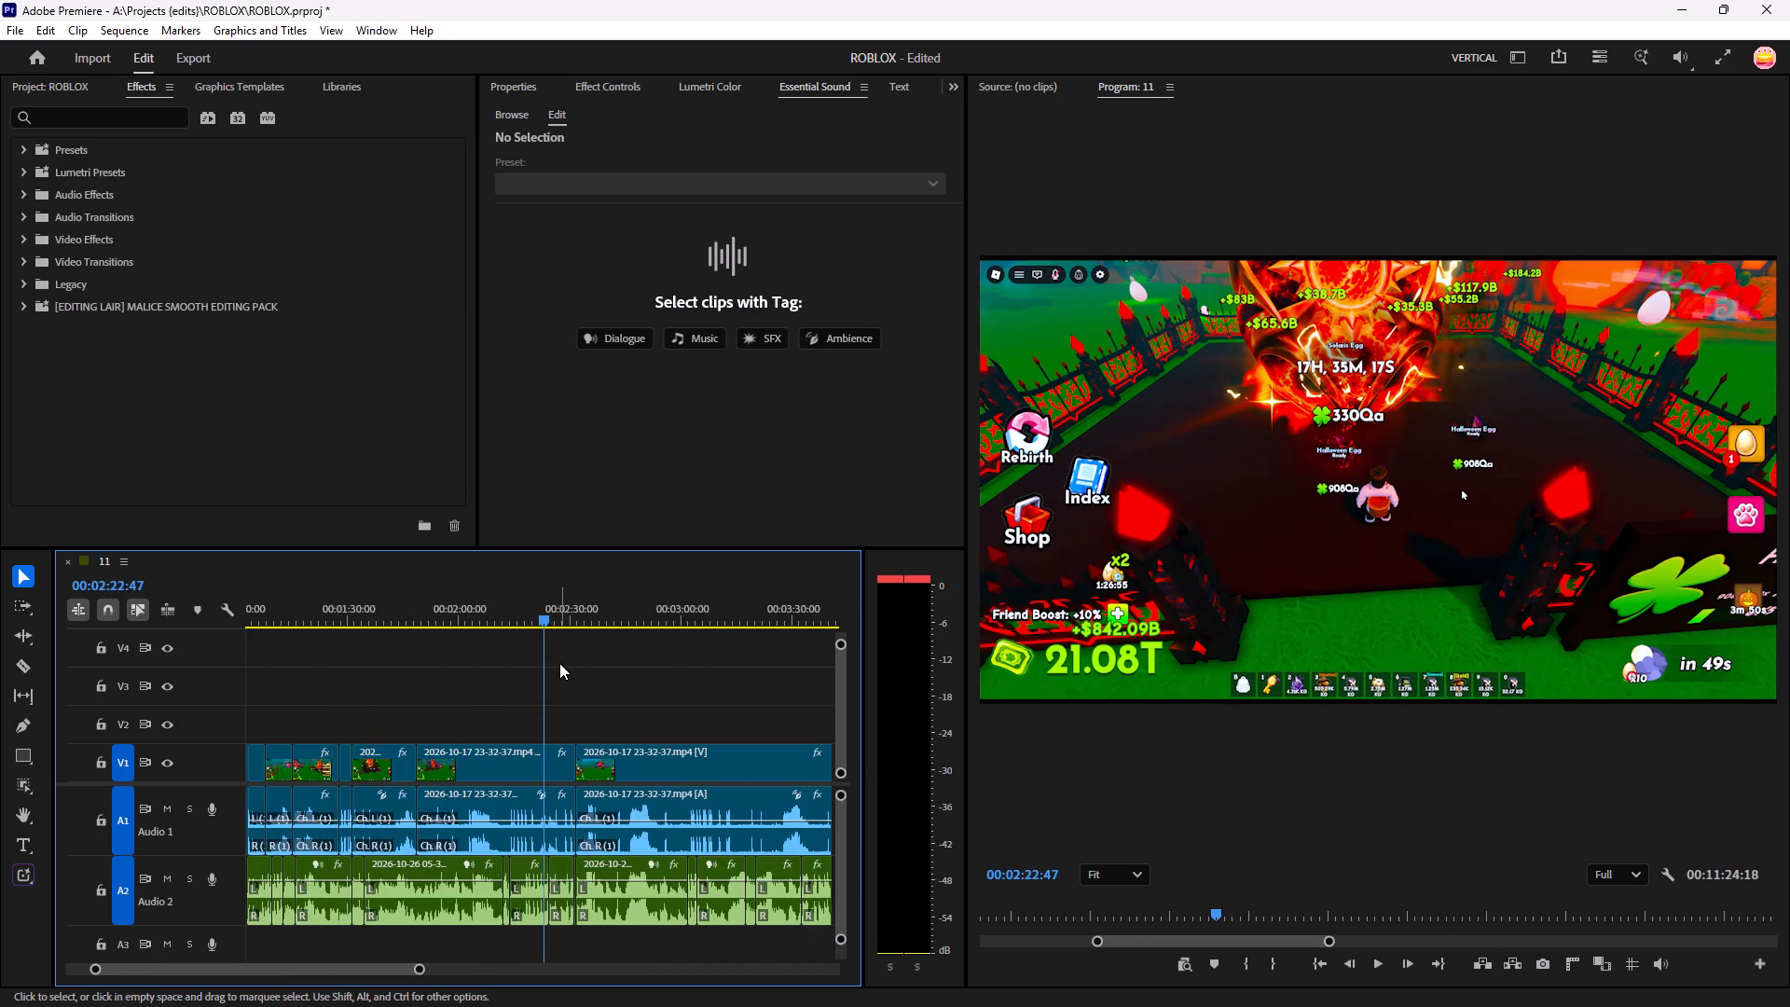
{"action": "key", "text": "equal"}
{"action": "left_click_drag", "start_coordinate": [545, 617], "coordinate": [592, 620]}
{"action": "key", "text": "space"}
{"action": "left_click", "coordinate": [683, 682]}
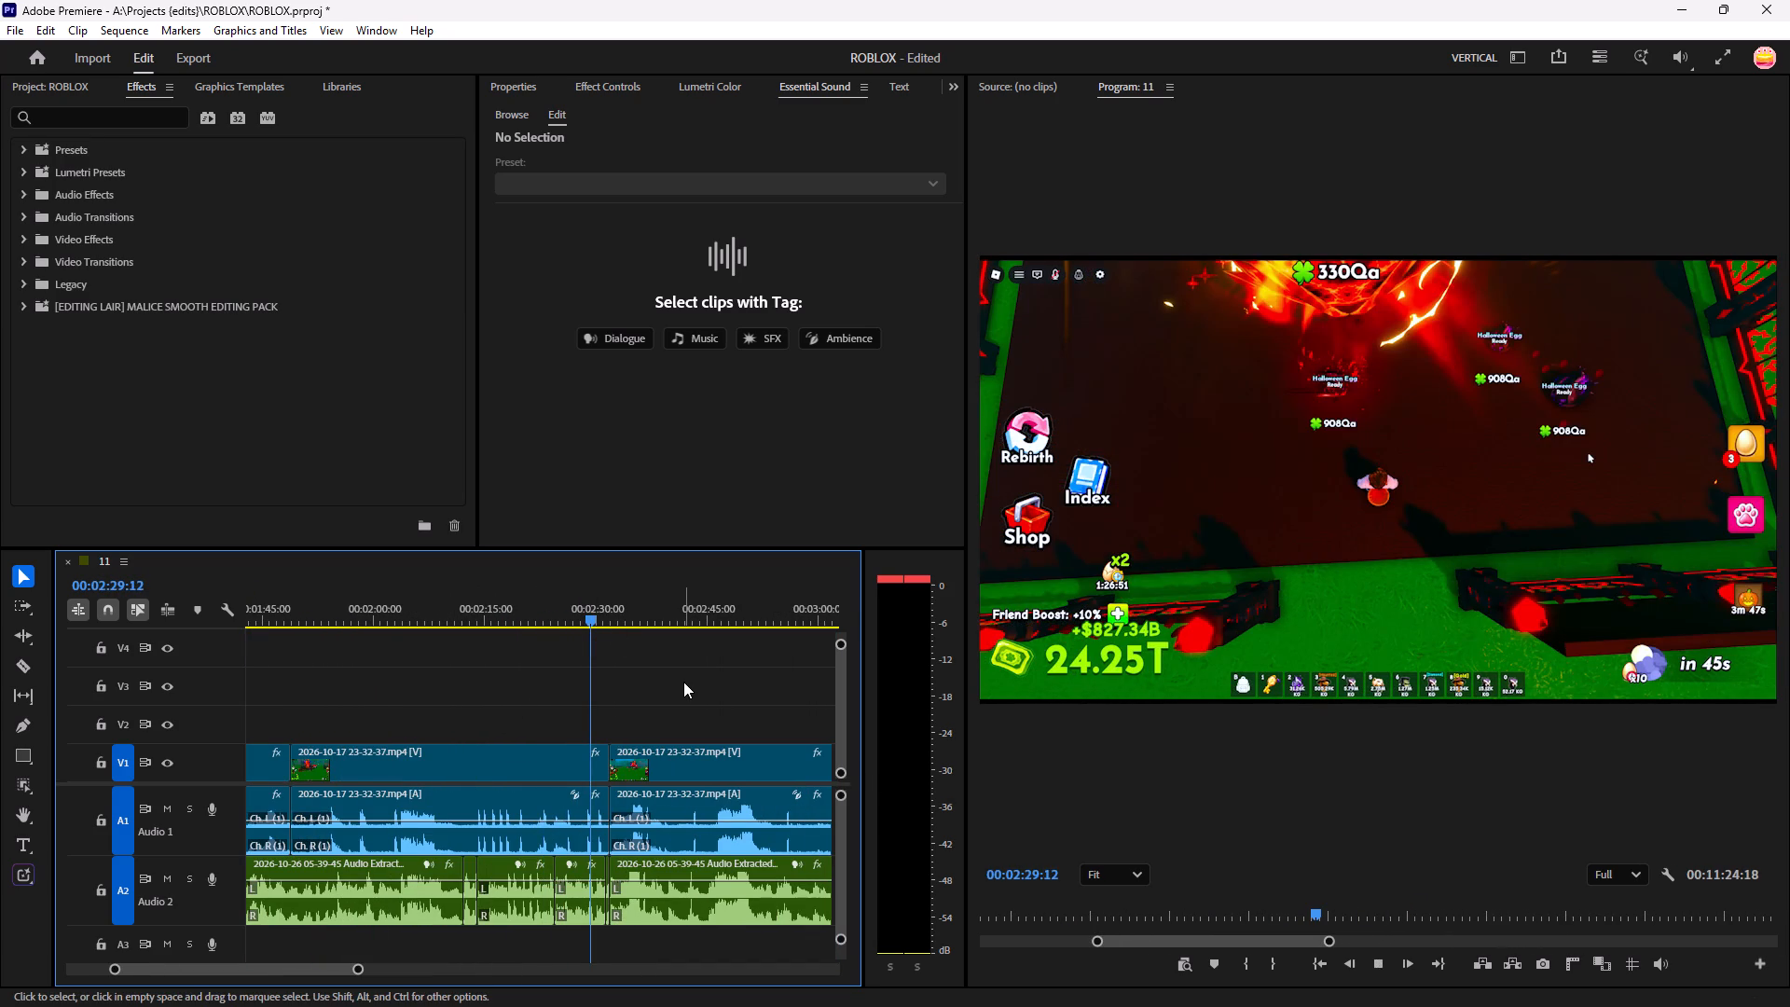
{"action": "type", "text": "-="}
{"action": "key", "text": "equal"}
{"action": "key", "text": "equal"}
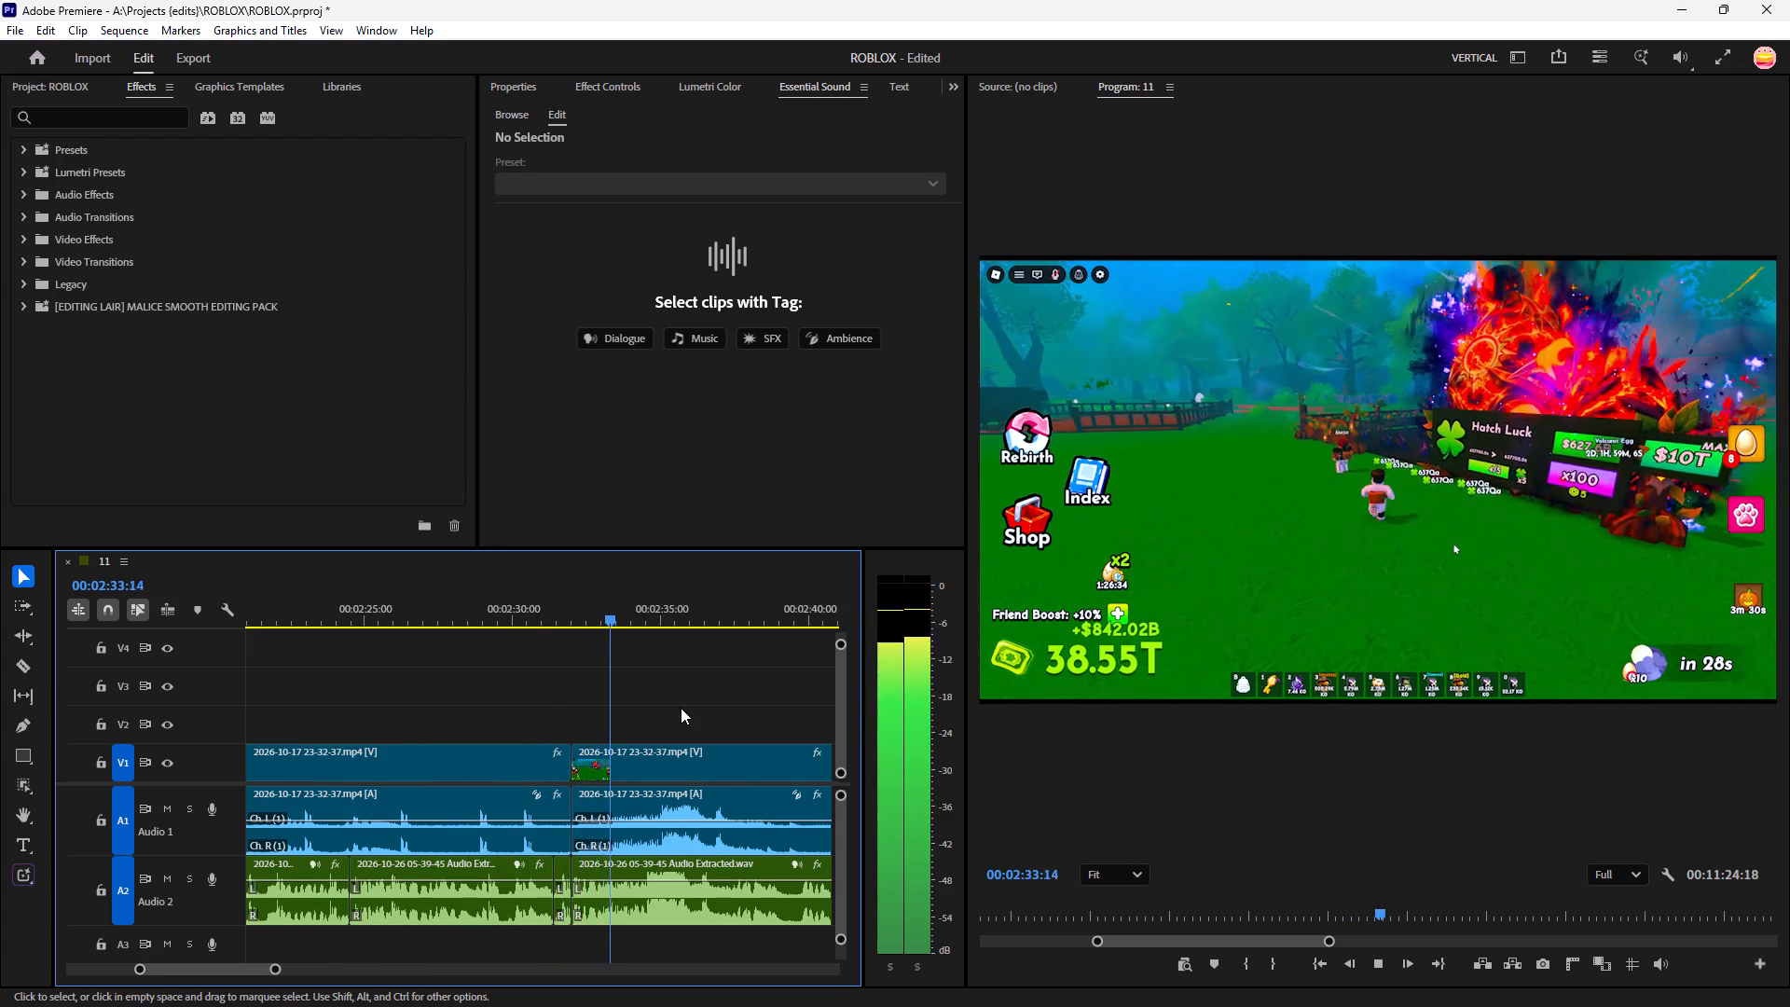
{"action": "key", "text": "equal"}
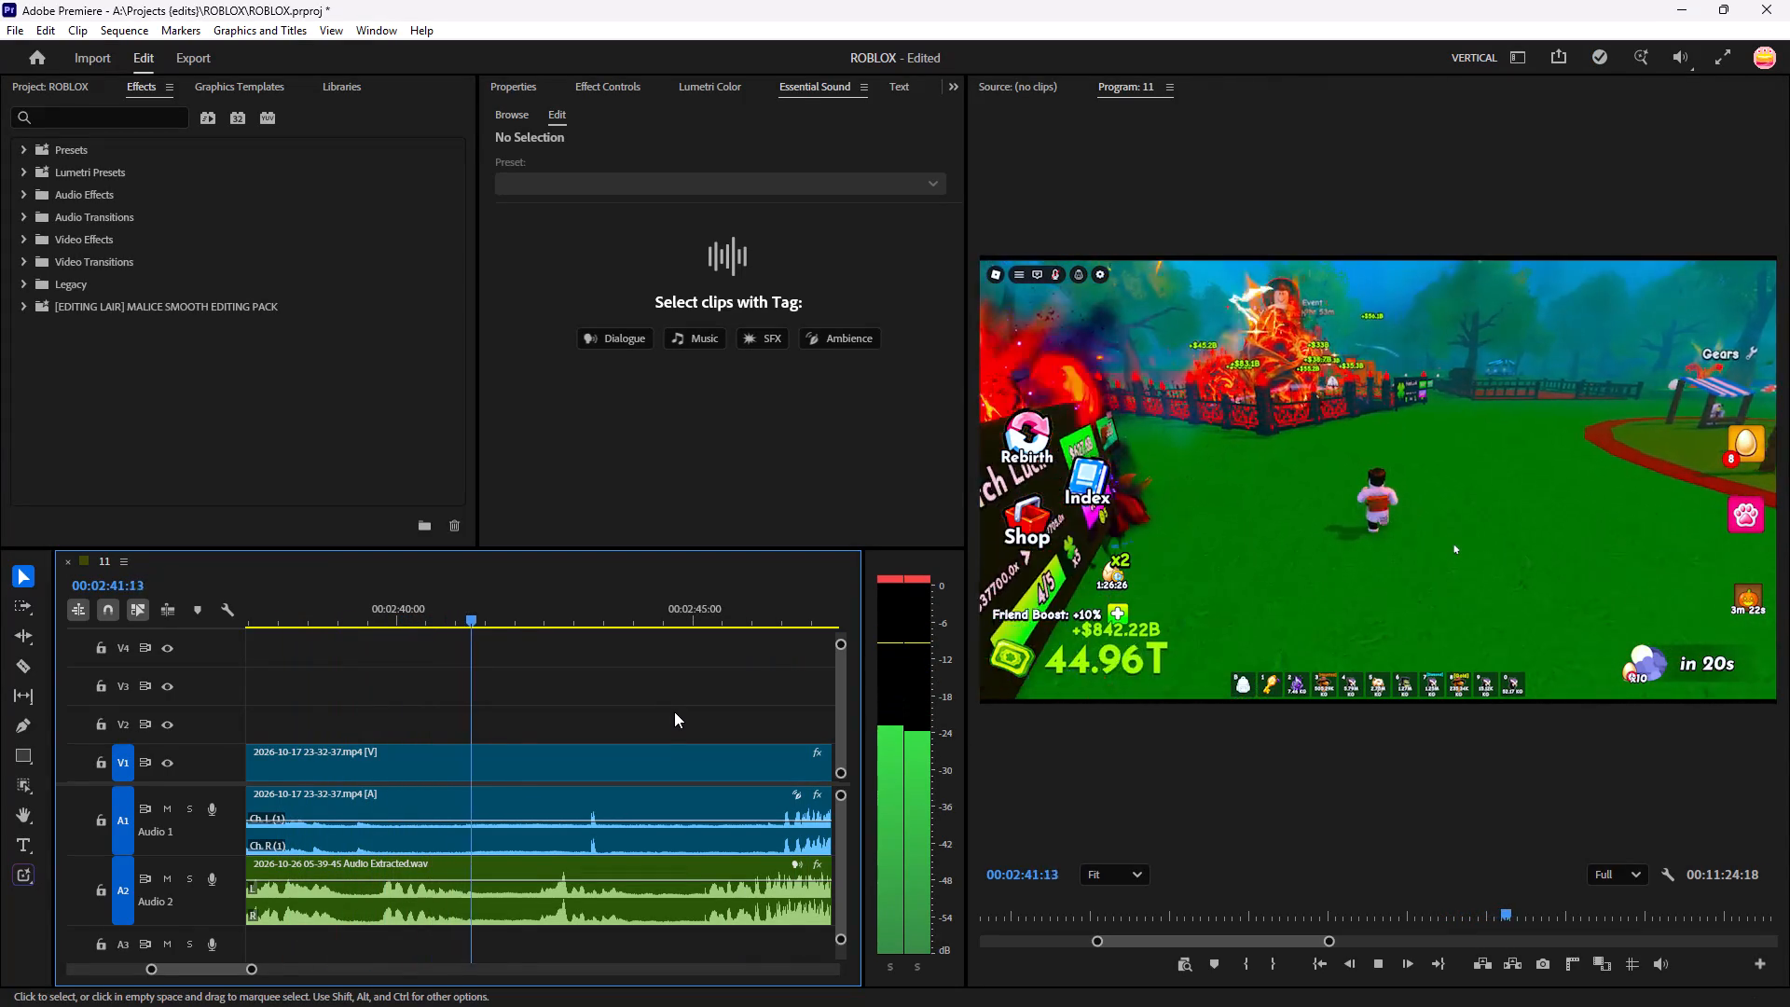
{"action": "key", "text": "minus"}
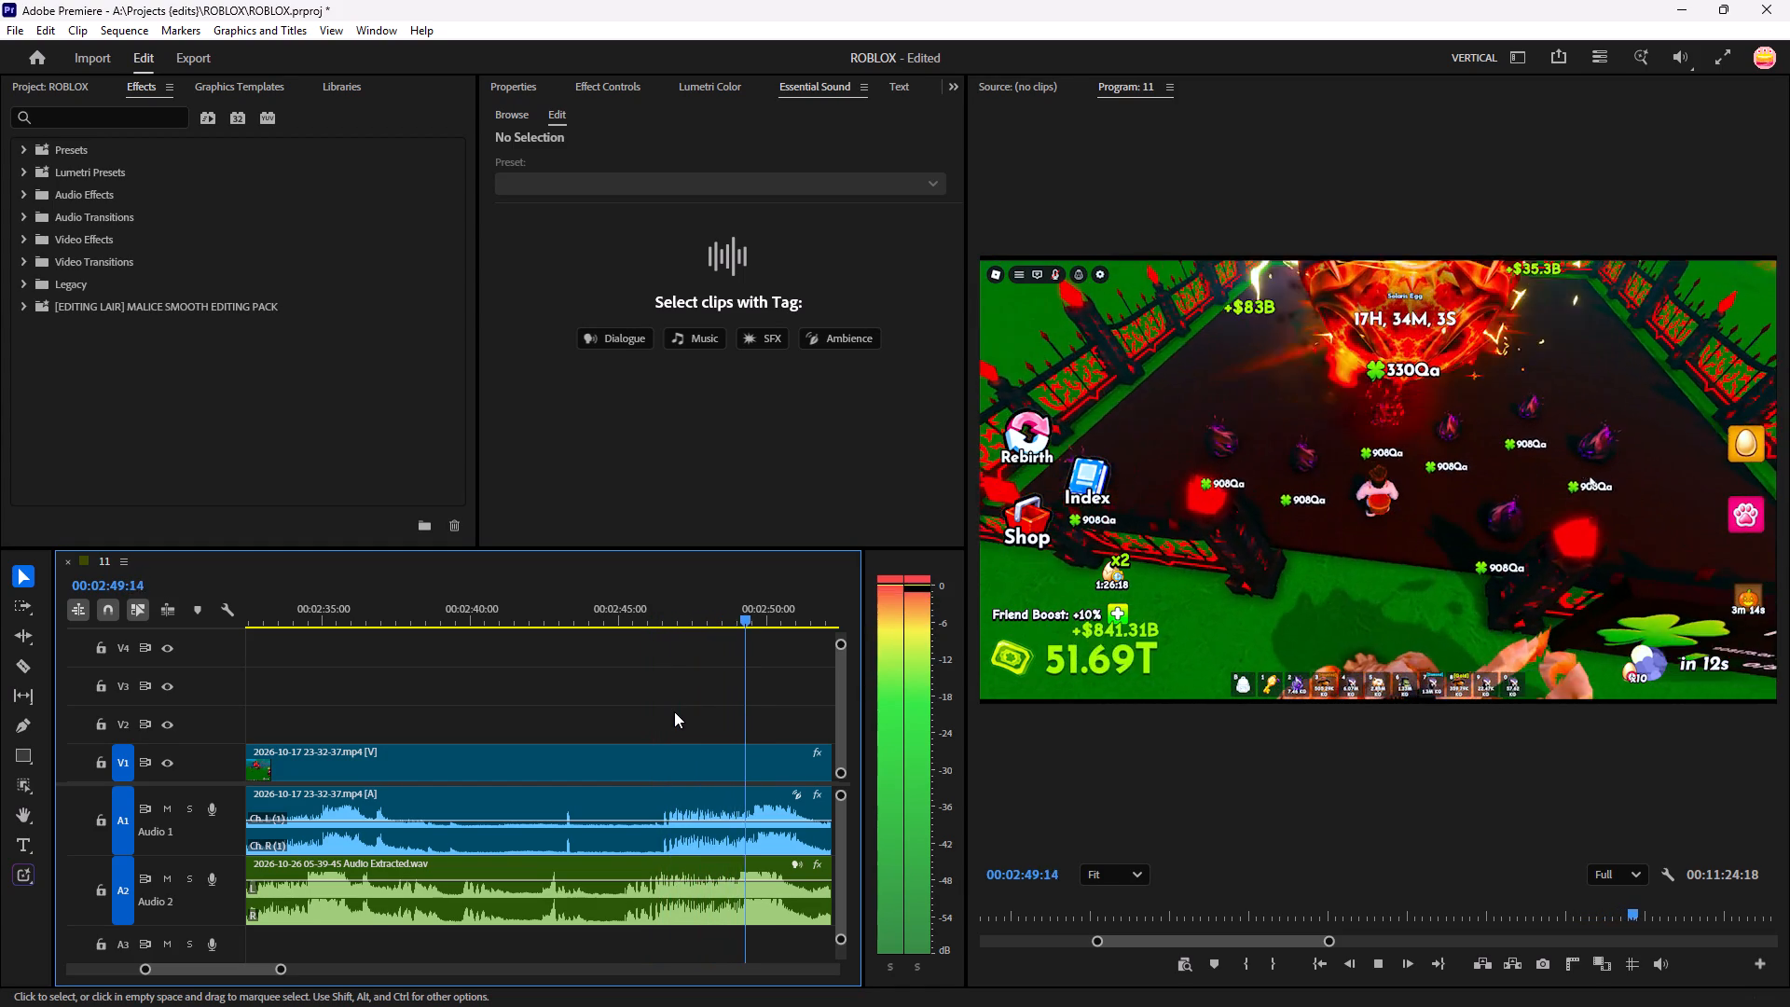
{"action": "key", "text": "space"}
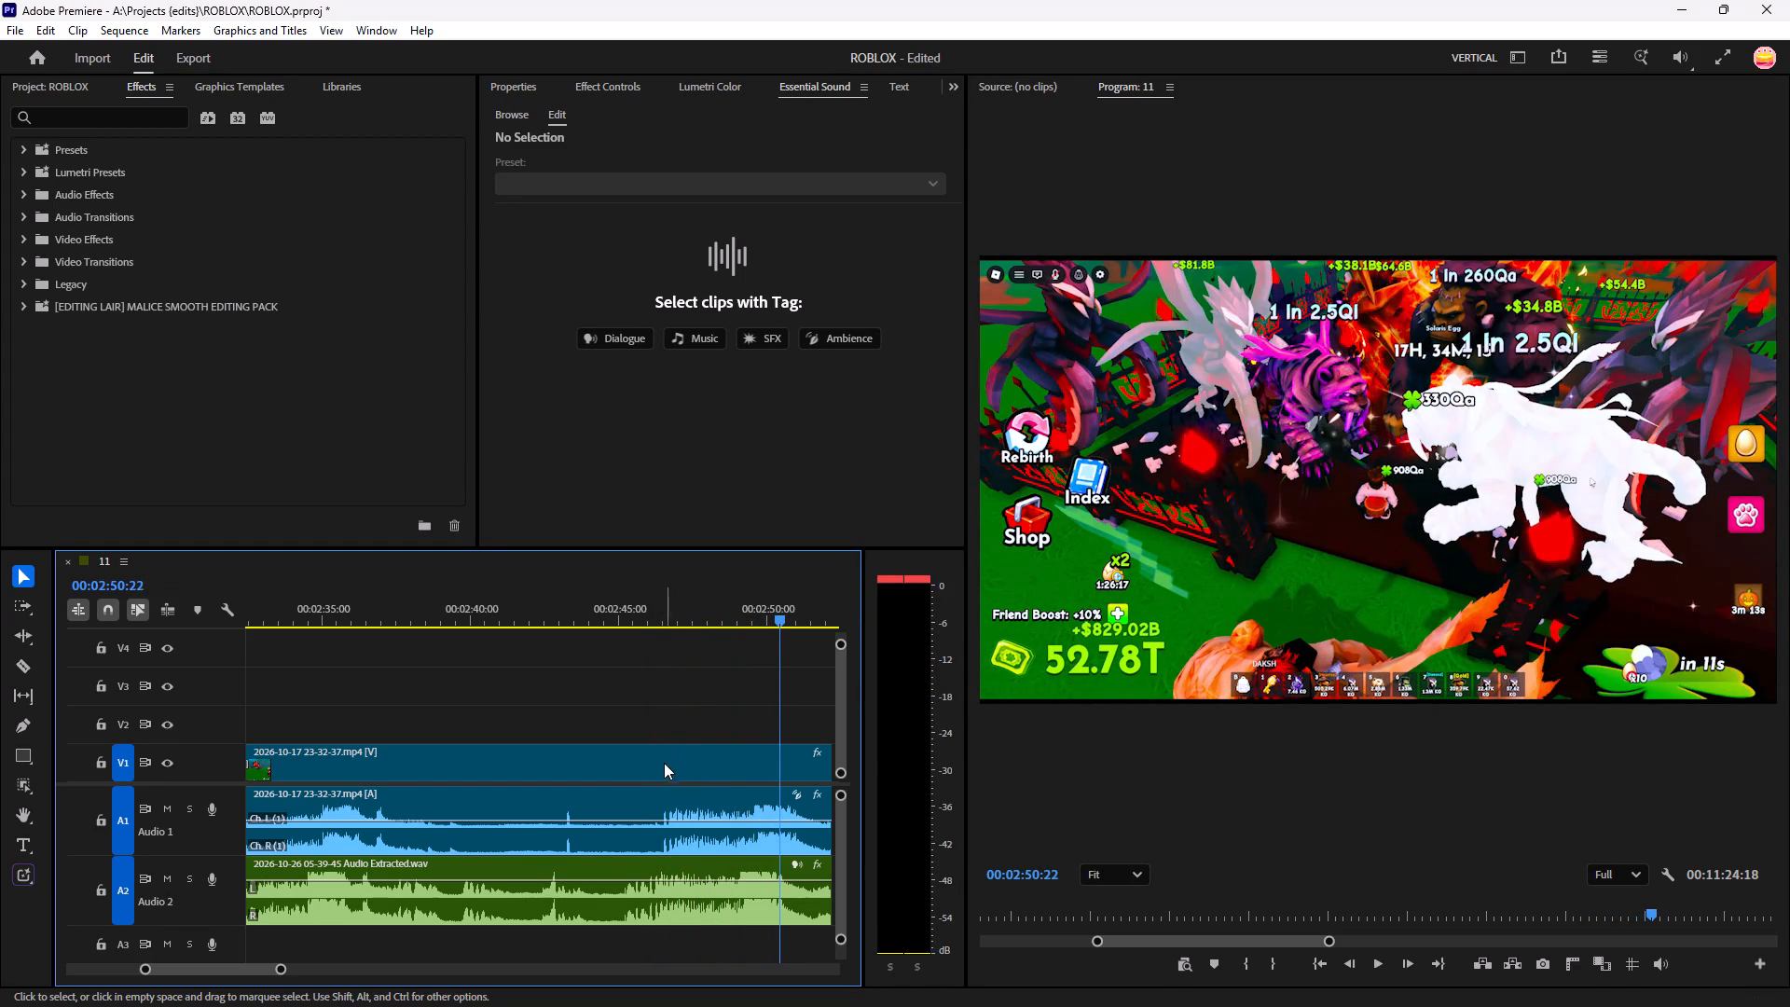
Cut out the gameplay section between about 00:02:44 and 00:02:46 and move the following clip earlier to close the gap.
{"action": "key", "text": "c"}
{"action": "left_click", "coordinate": [640, 799]}
{"action": "left_click", "coordinate": [588, 797]}
{"action": "key", "text": "v"}
{"action": "left_click", "coordinate": [612, 791]}
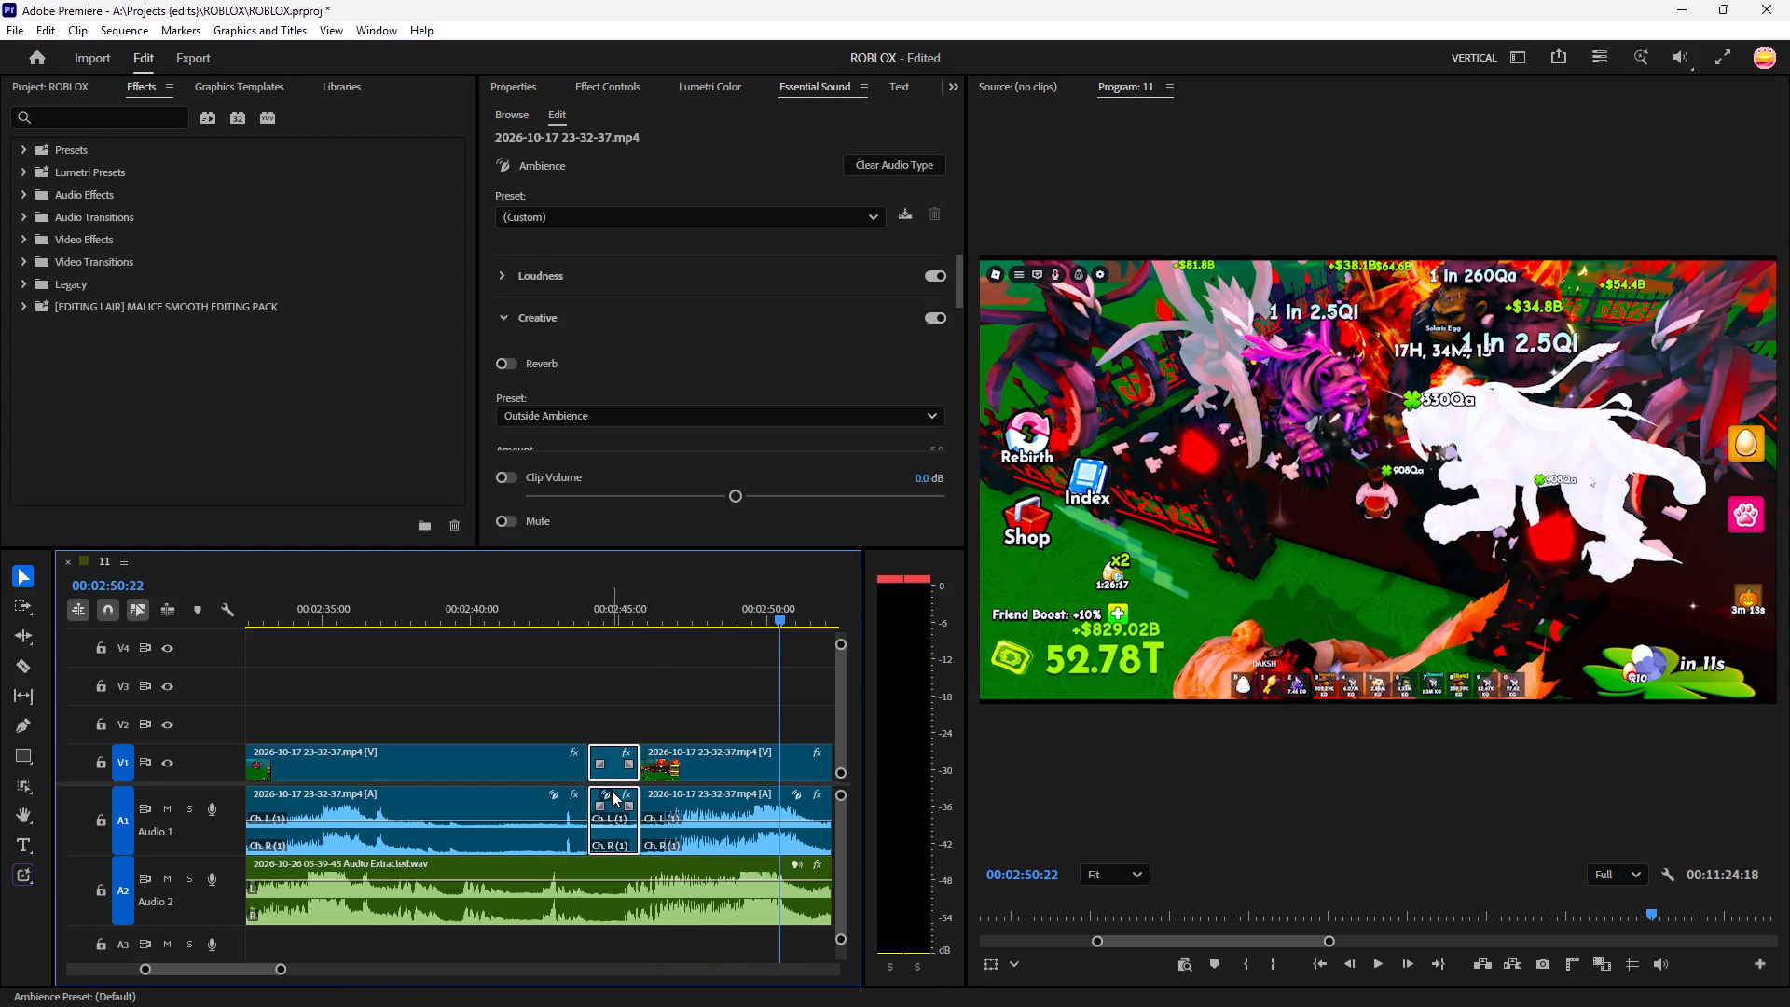
{"action": "key", "text": "BackSpace"}
{"action": "key", "text": "BackSpace"}
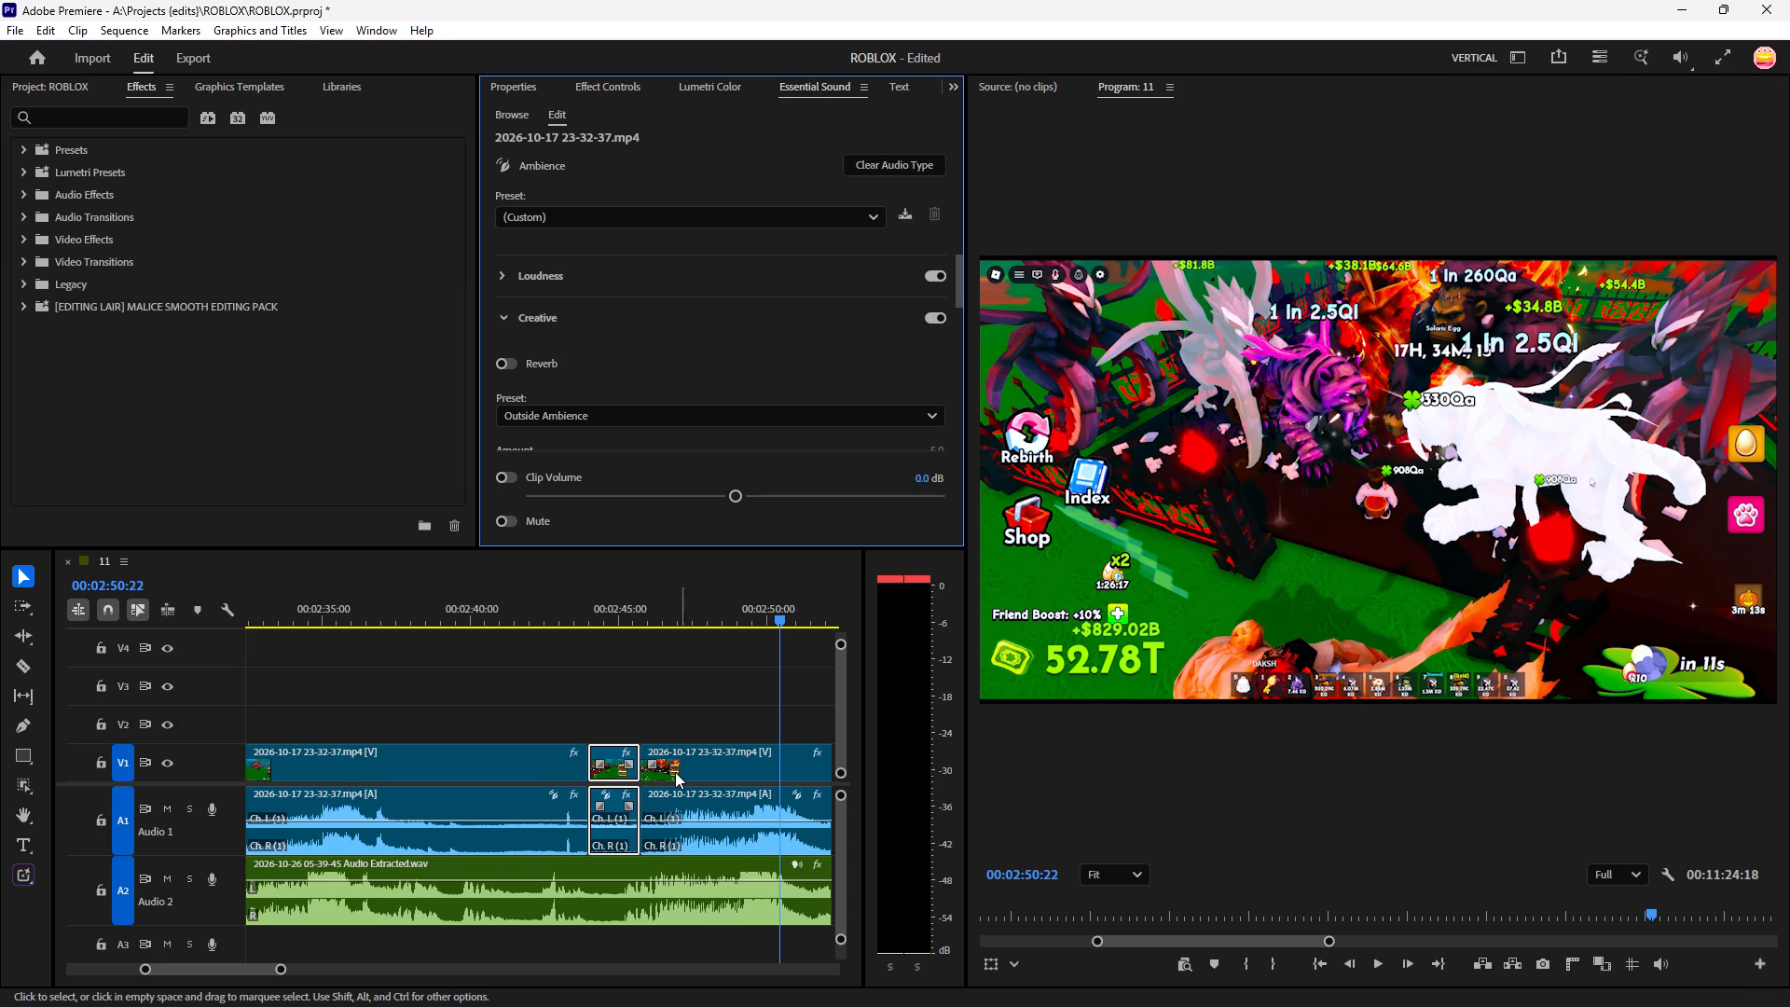
{"action": "left_click", "coordinate": [616, 777]}
{"action": "key", "text": "BackSpace"}
{"action": "left_click_drag", "start_coordinate": [682, 761], "coordinate": [645, 765]}
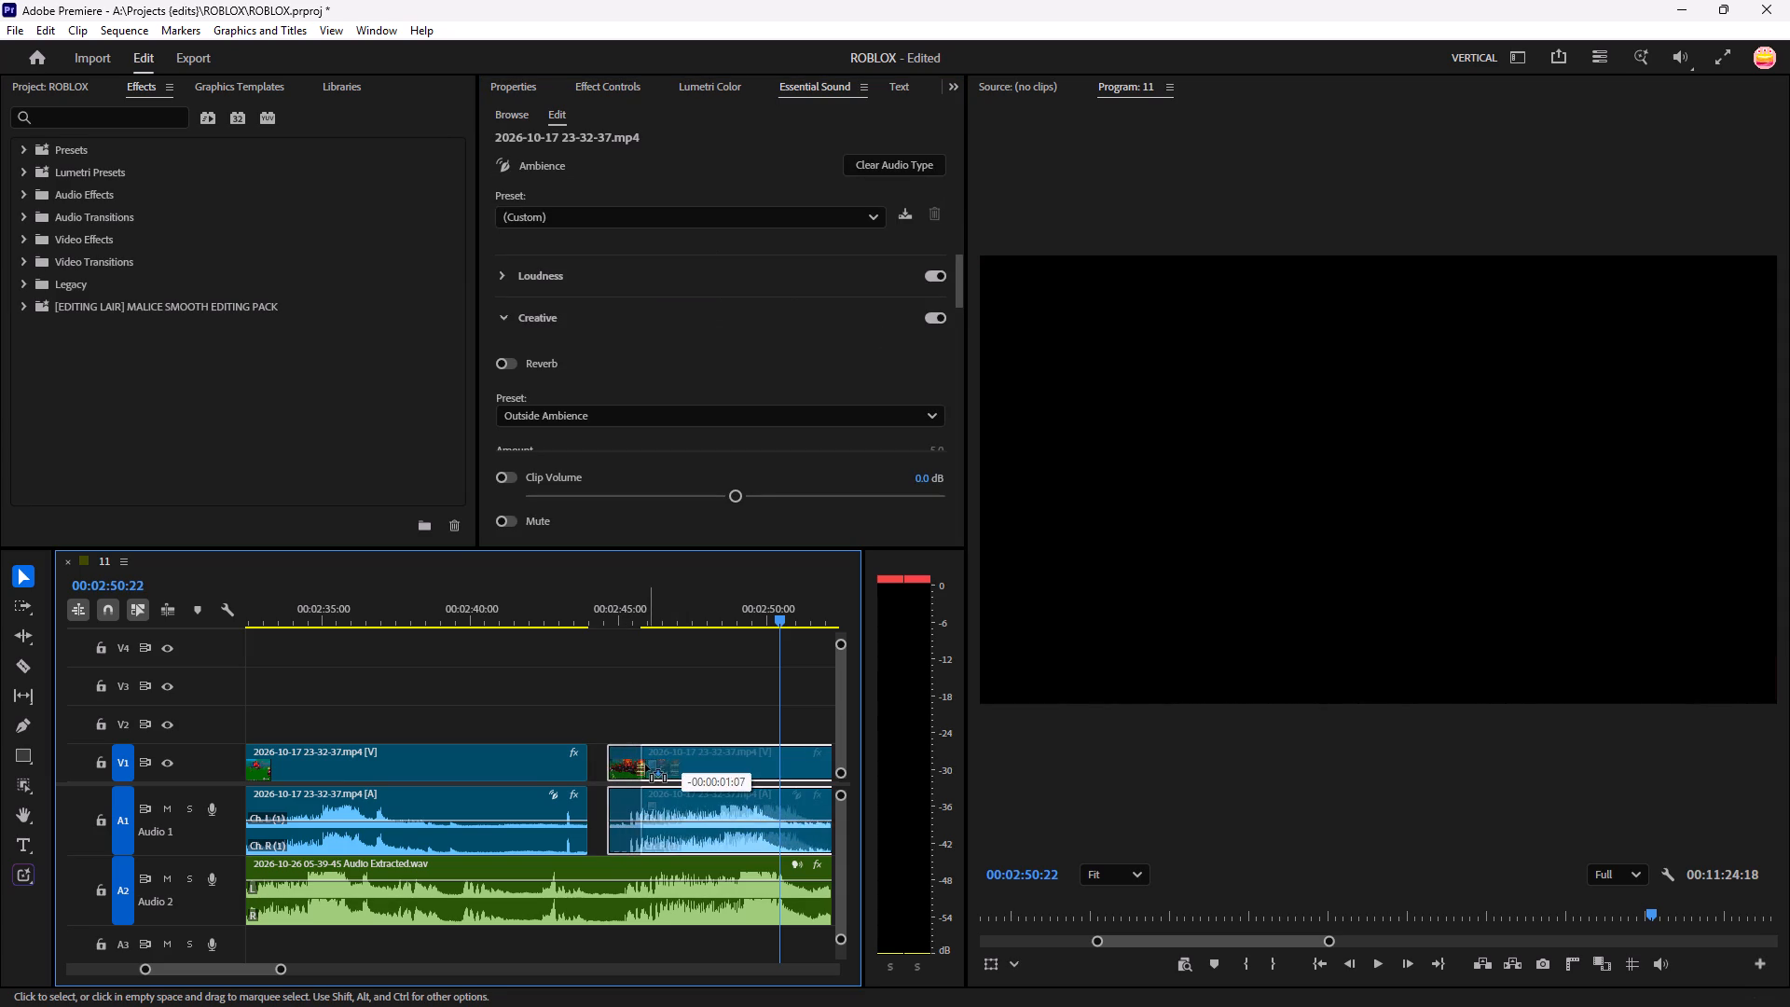
{"action": "left_click_drag", "start_coordinate": [645, 765], "coordinate": [646, 767]}
{"action": "left_click_drag", "start_coordinate": [602, 761], "coordinate": [549, 780]}
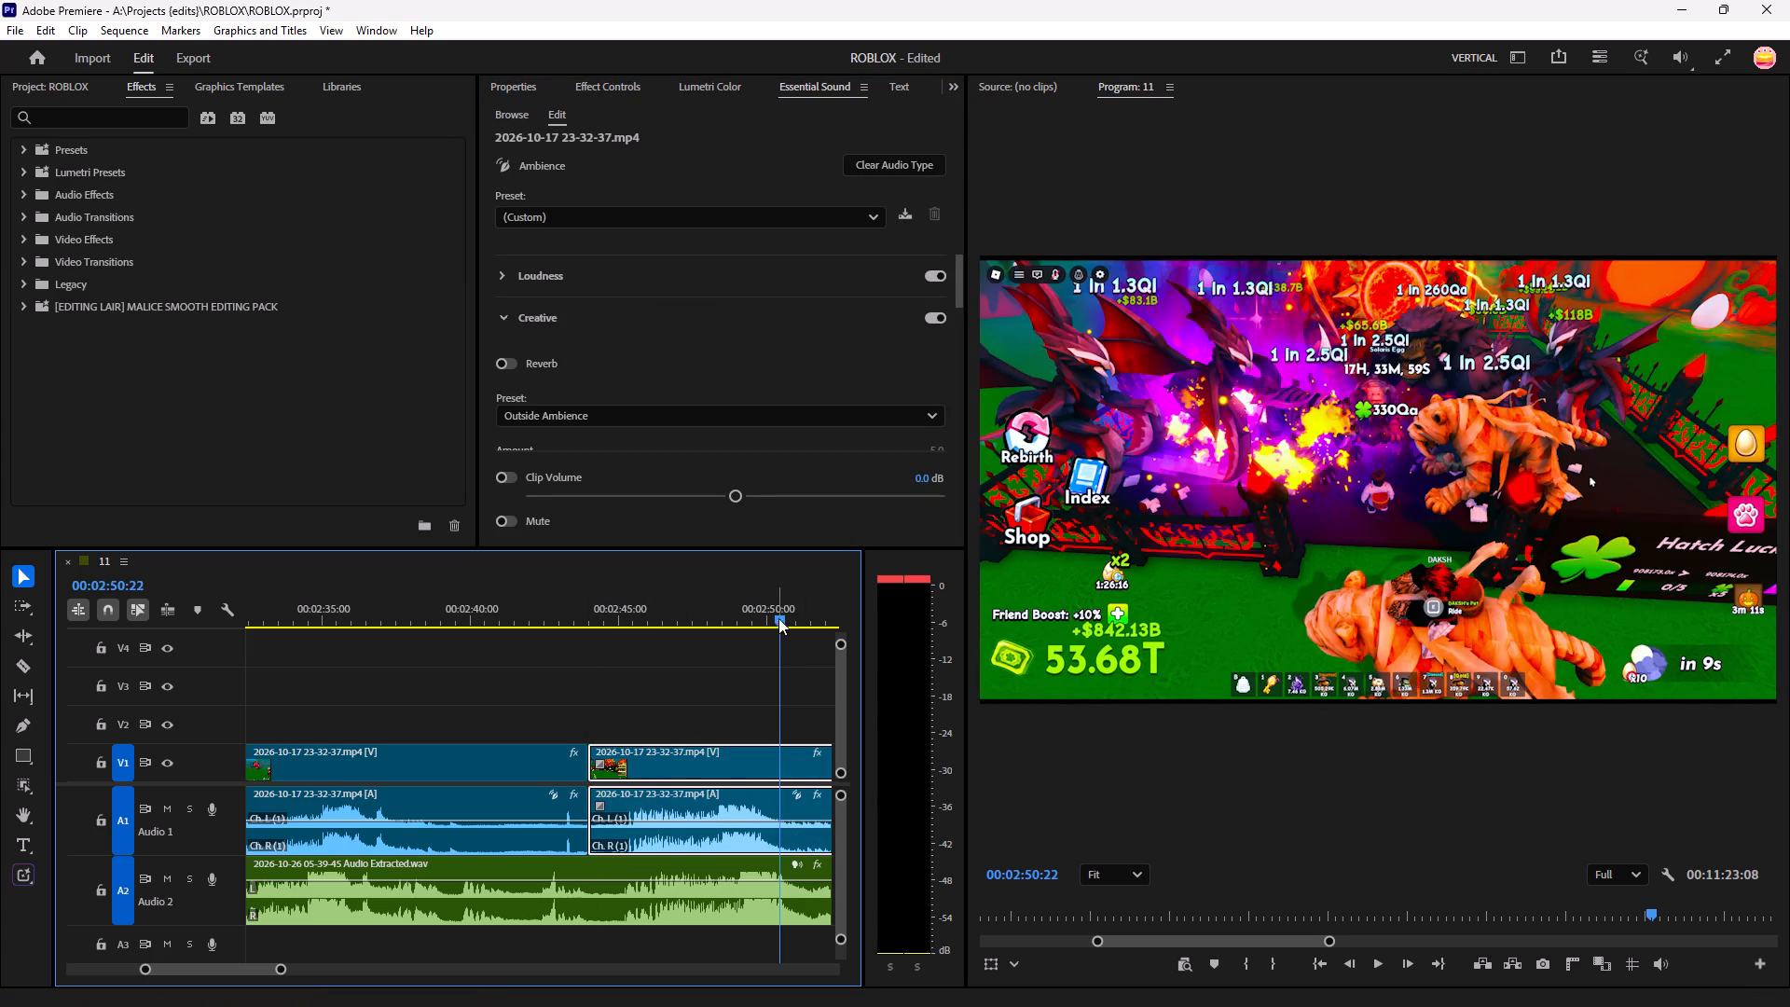
Play from just after the new join, at about 00:02:45, through to about 00:03:02.
{"action": "left_click_drag", "start_coordinate": [776, 615], "coordinate": [616, 716]}
{"action": "left_click", "coordinate": [721, 708]}
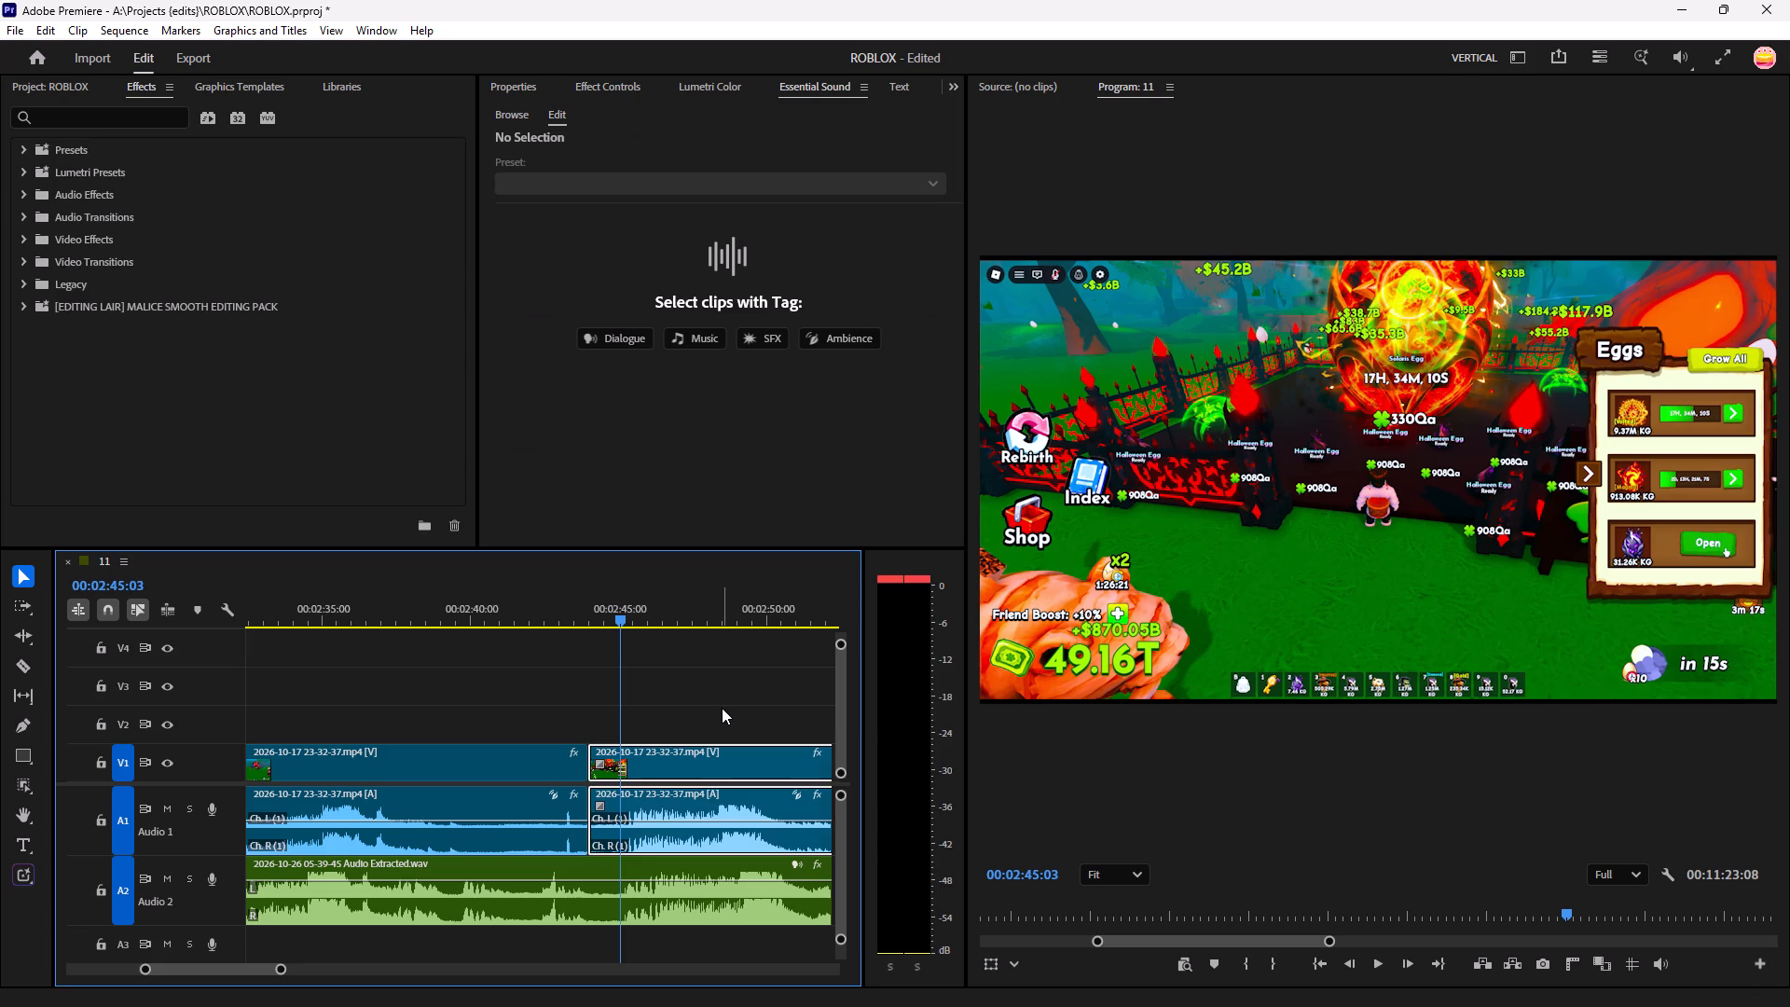
{"action": "key", "text": "space"}
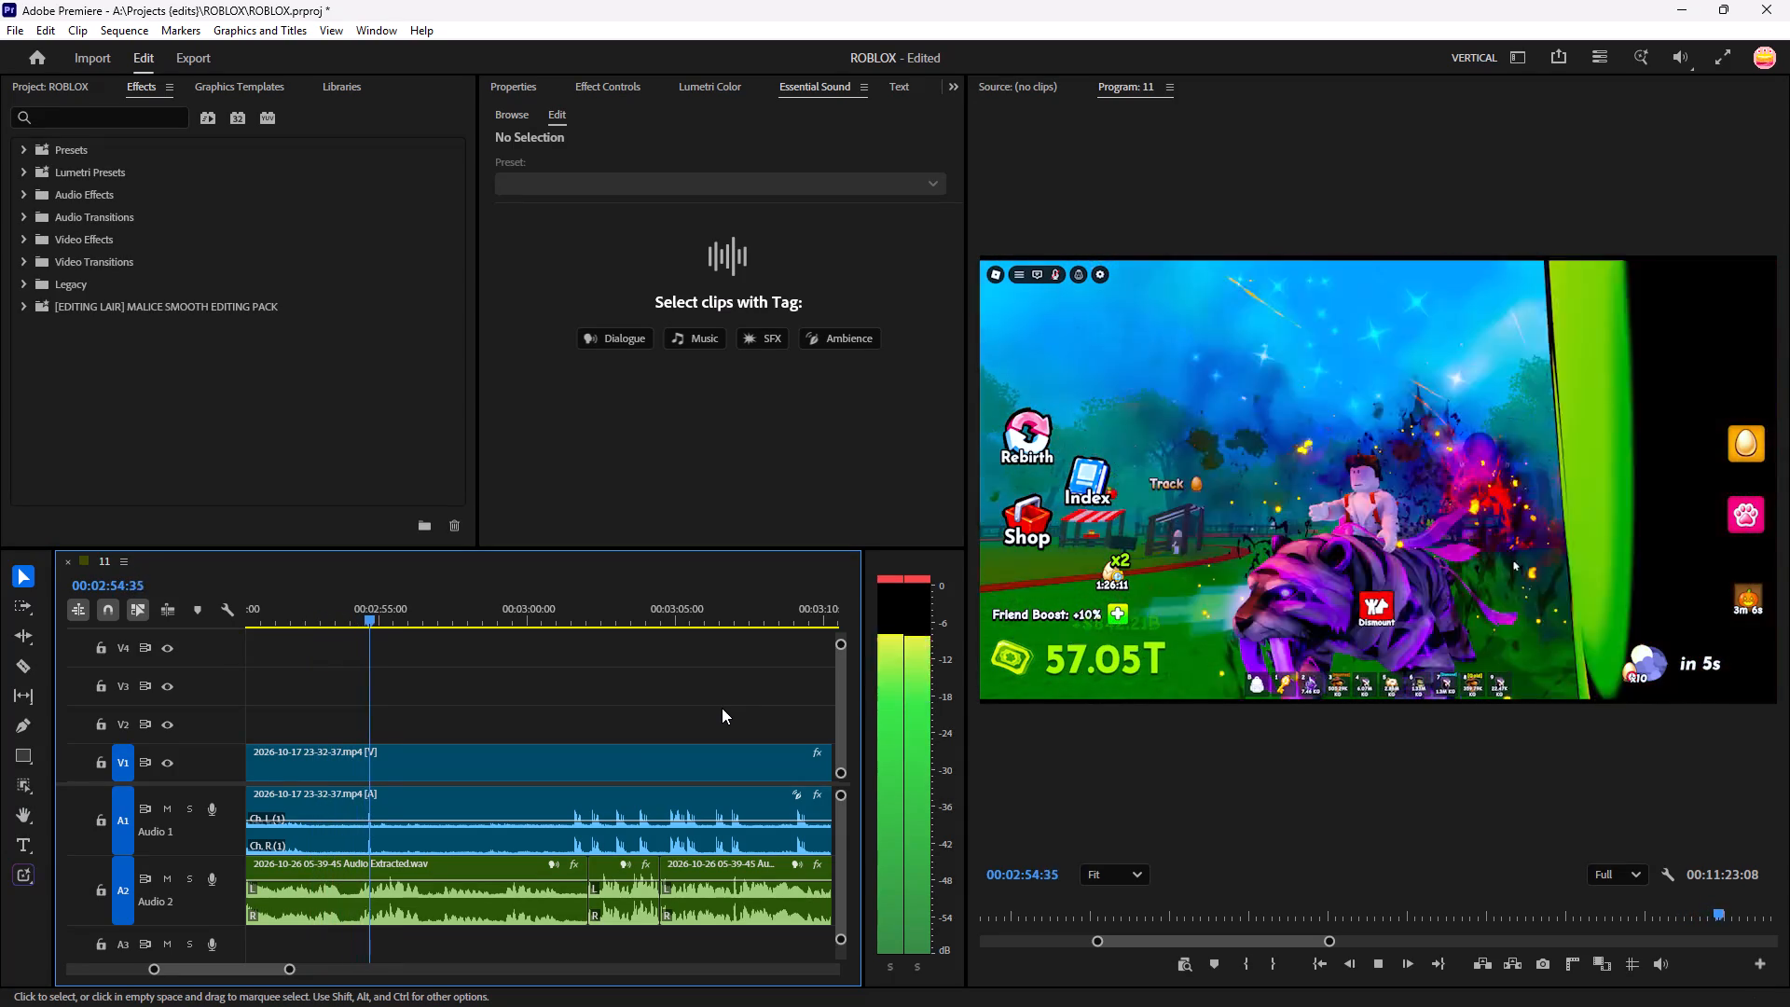
{"action": "type", "text": "------"}
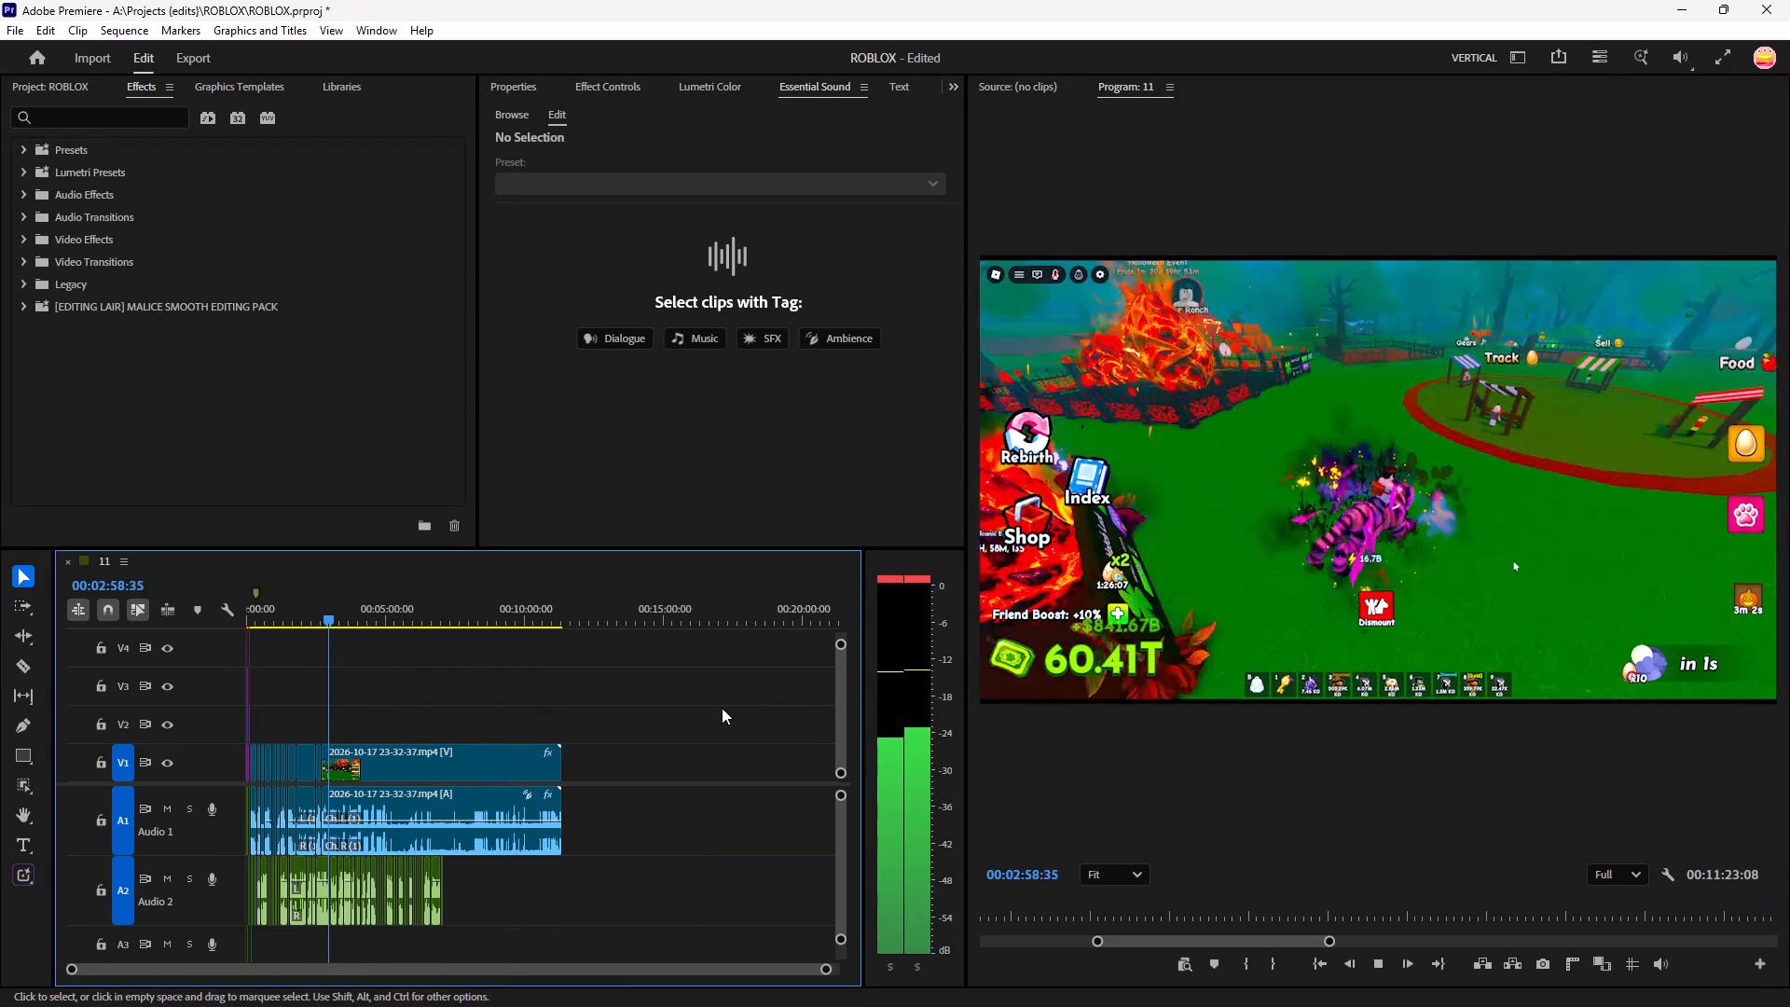
{"action": "type", "text": "======"}
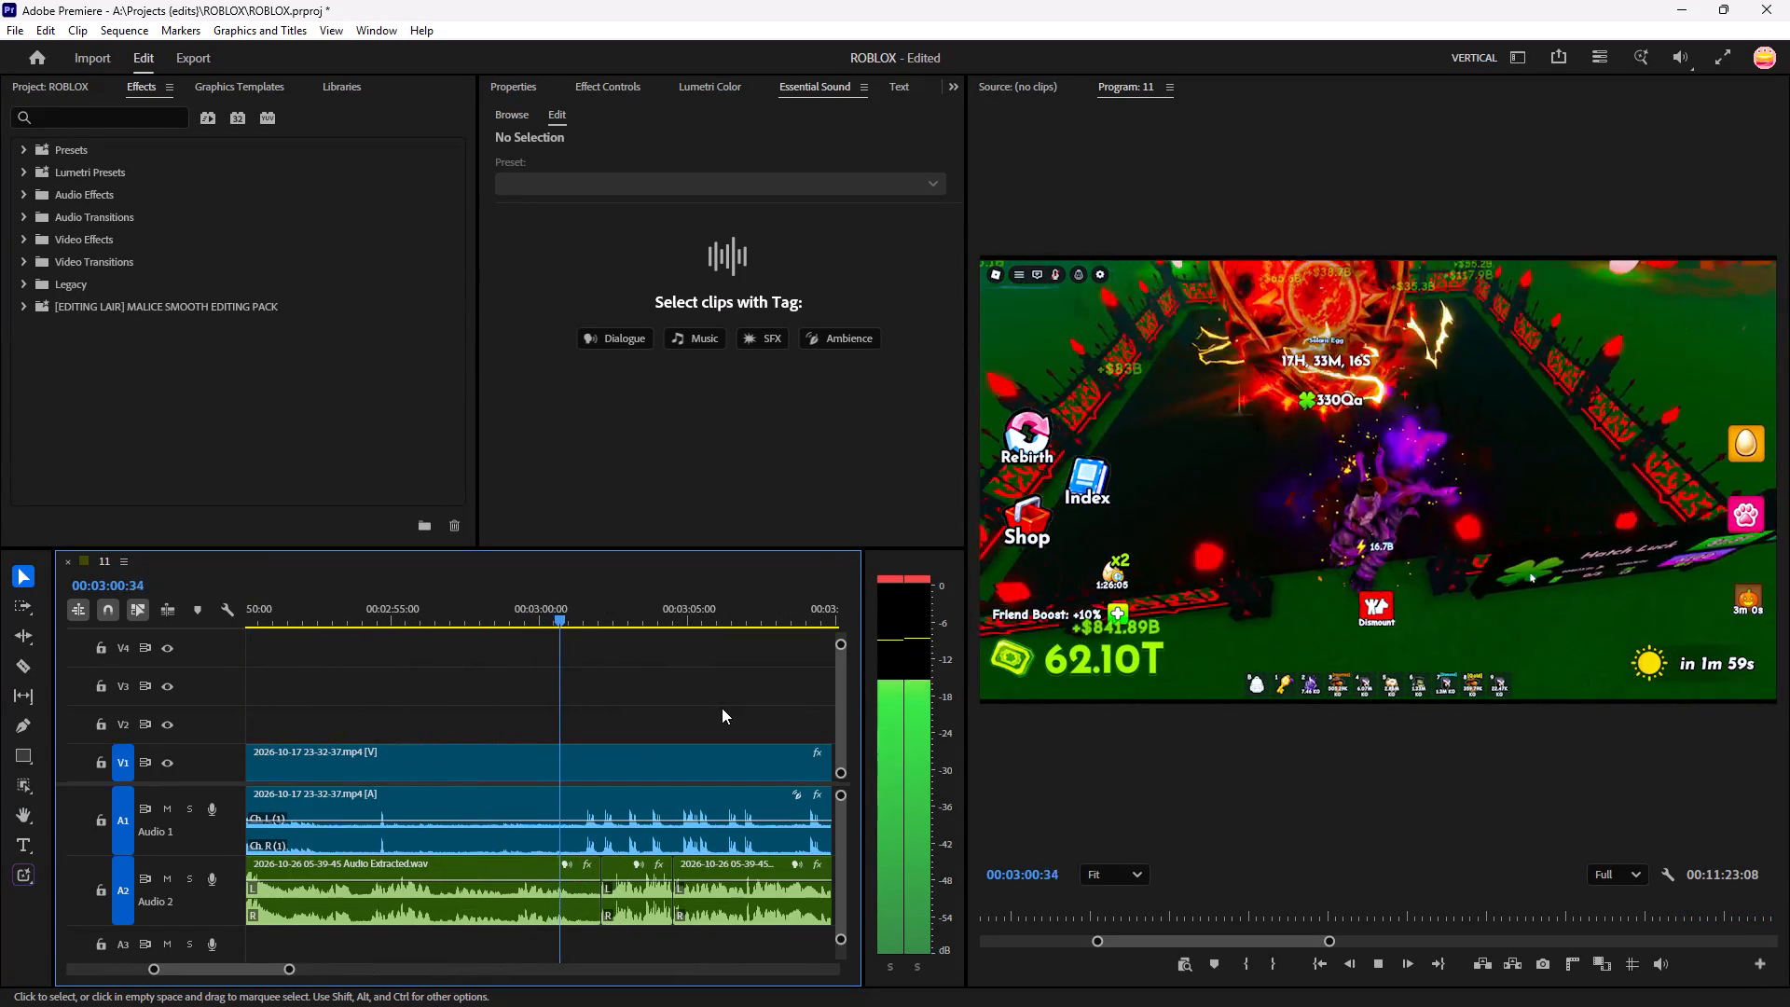
{"action": "key", "text": "space"}
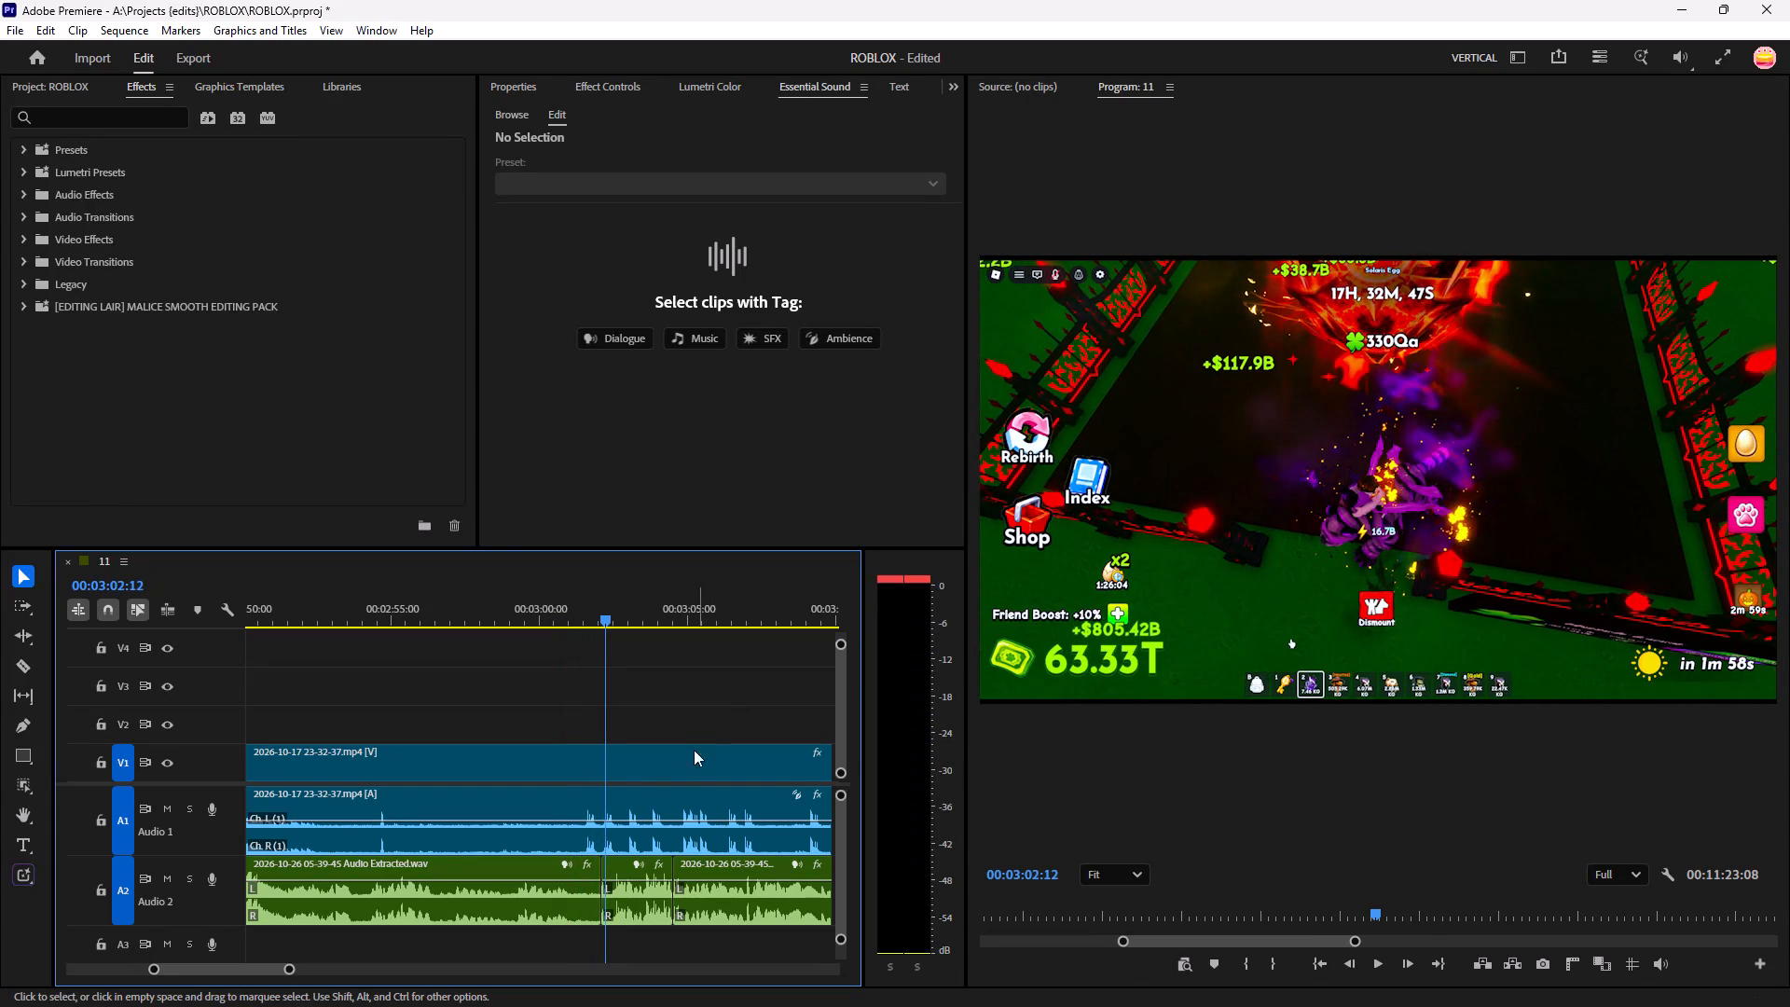
Replay the gameplay from about 00:02:51 to 00:03:00 with the Razor tool ready, pausing to look for a cut point.
{"action": "key", "text": "c"}
{"action": "left_click_drag", "start_coordinate": [606, 596], "coordinate": [289, 763]}
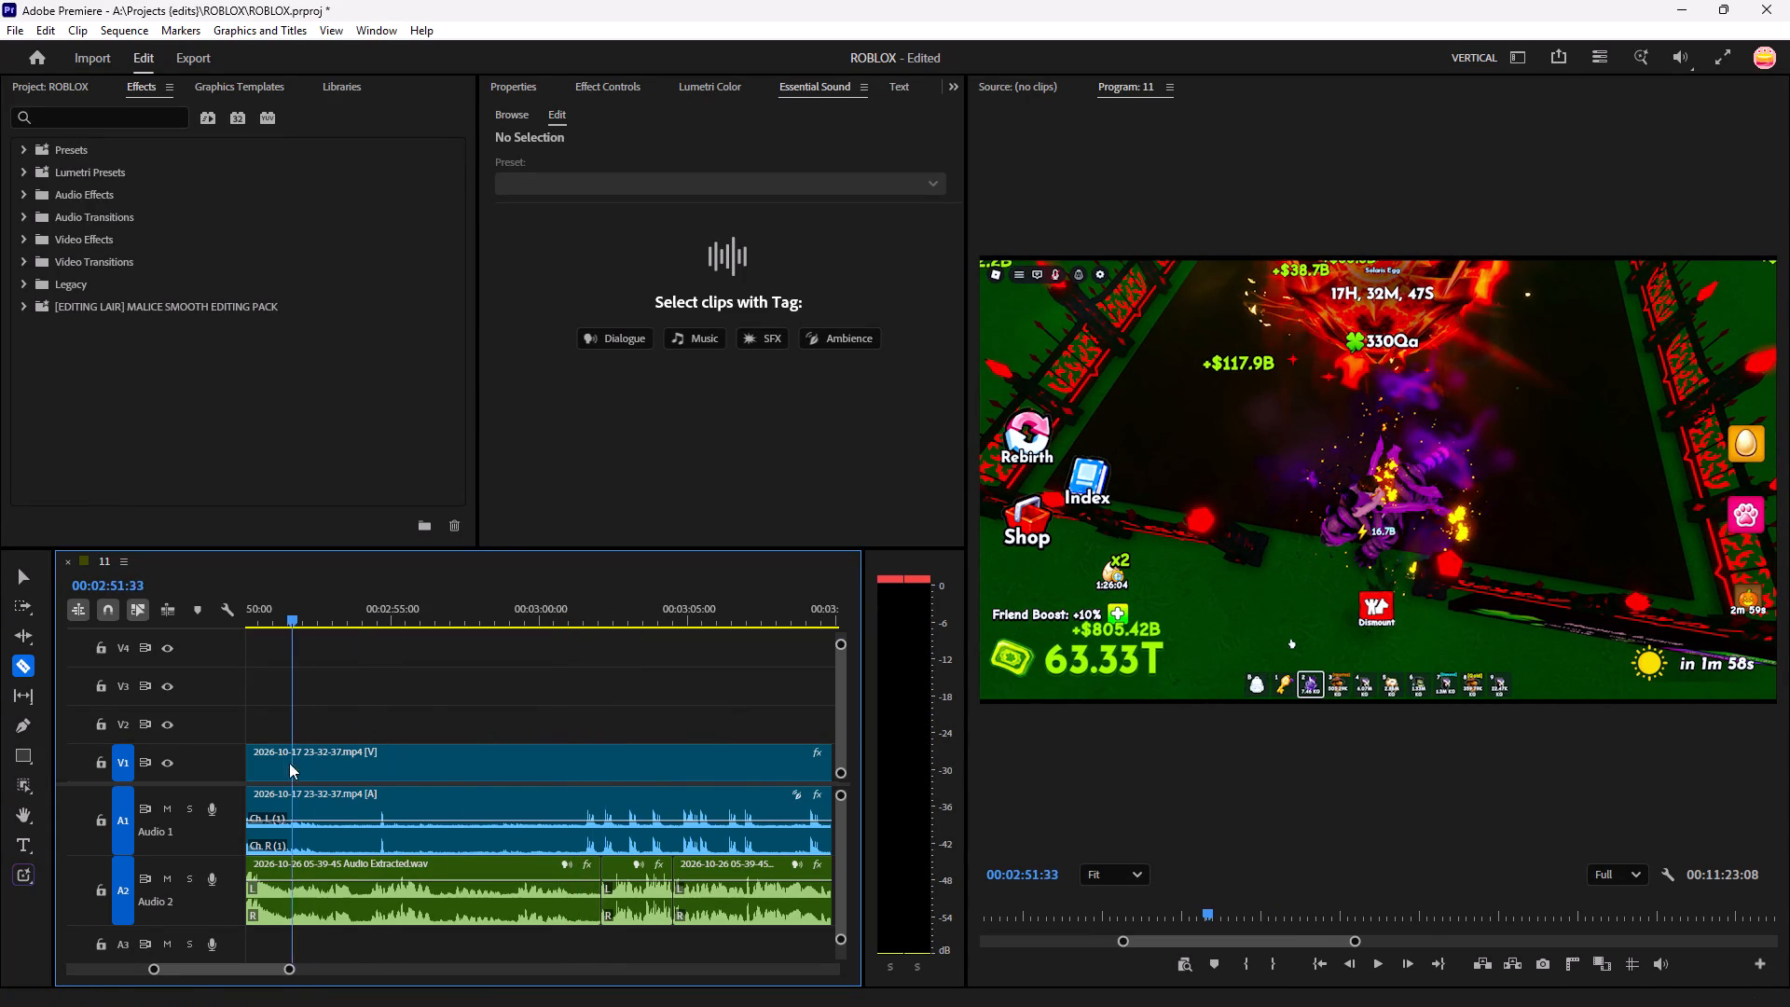
{"action": "left_click_drag", "start_coordinate": [289, 763], "coordinate": [288, 764]}
{"action": "key", "text": "space"}
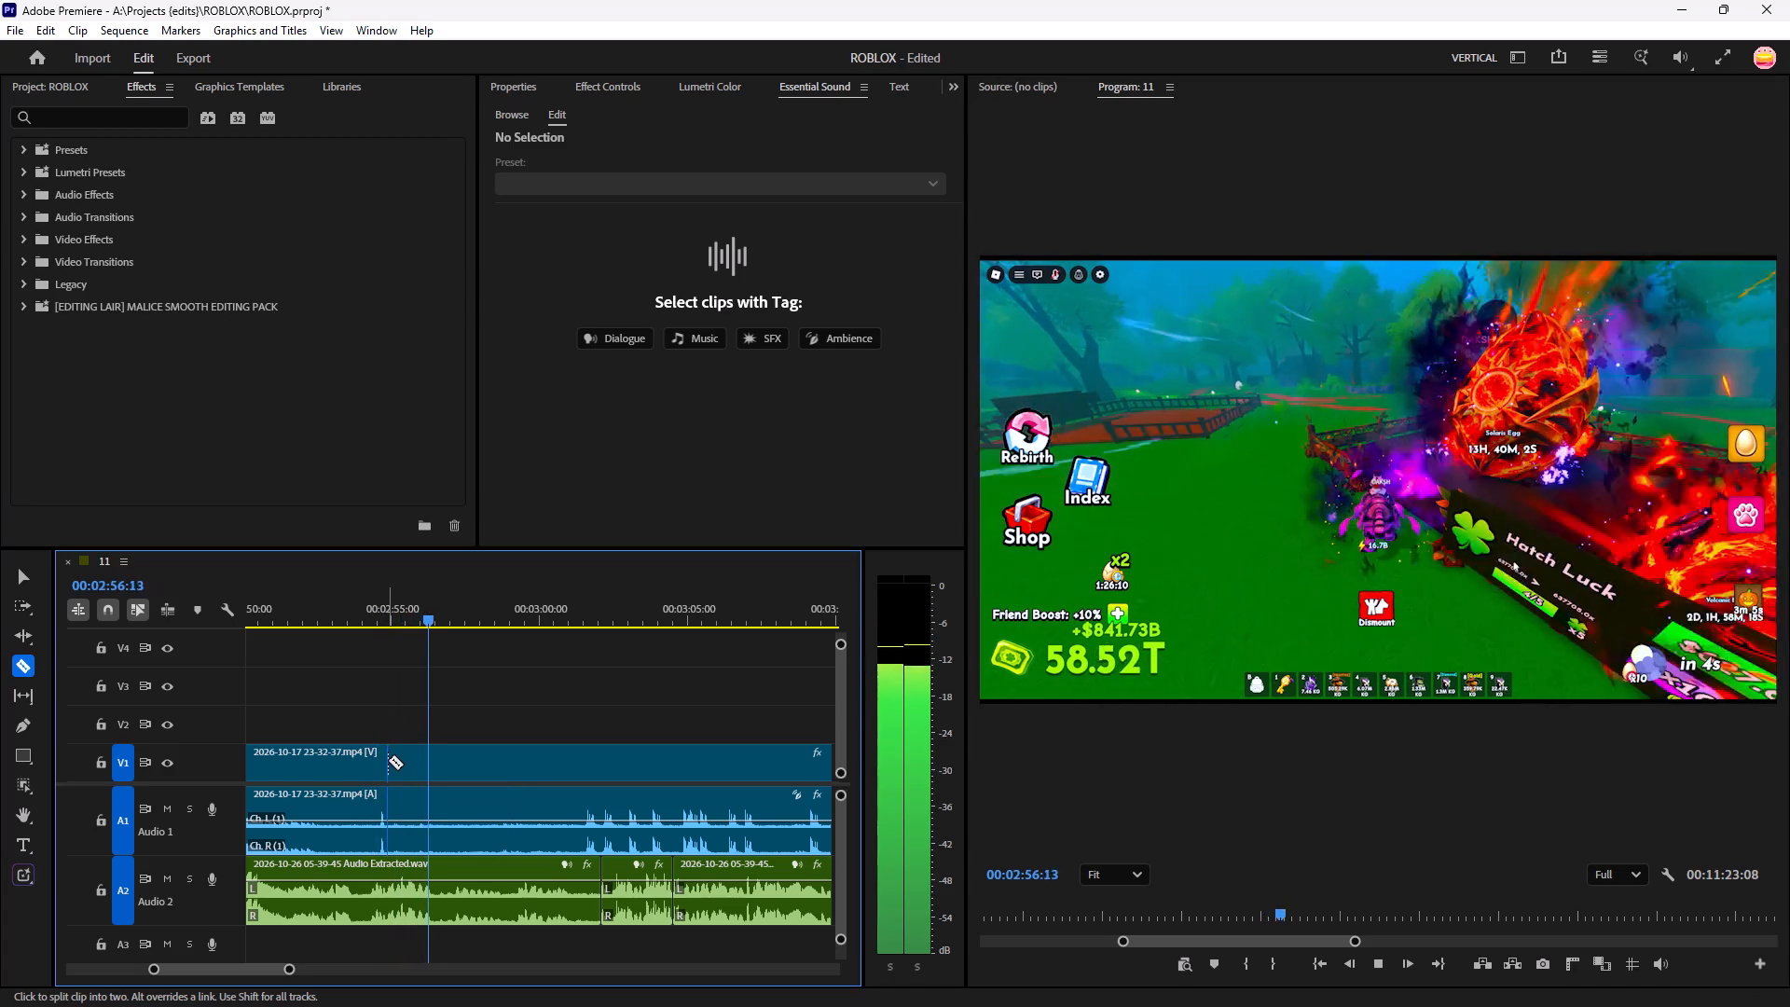
{"action": "key", "text": "space"}
{"action": "key", "text": "space"}
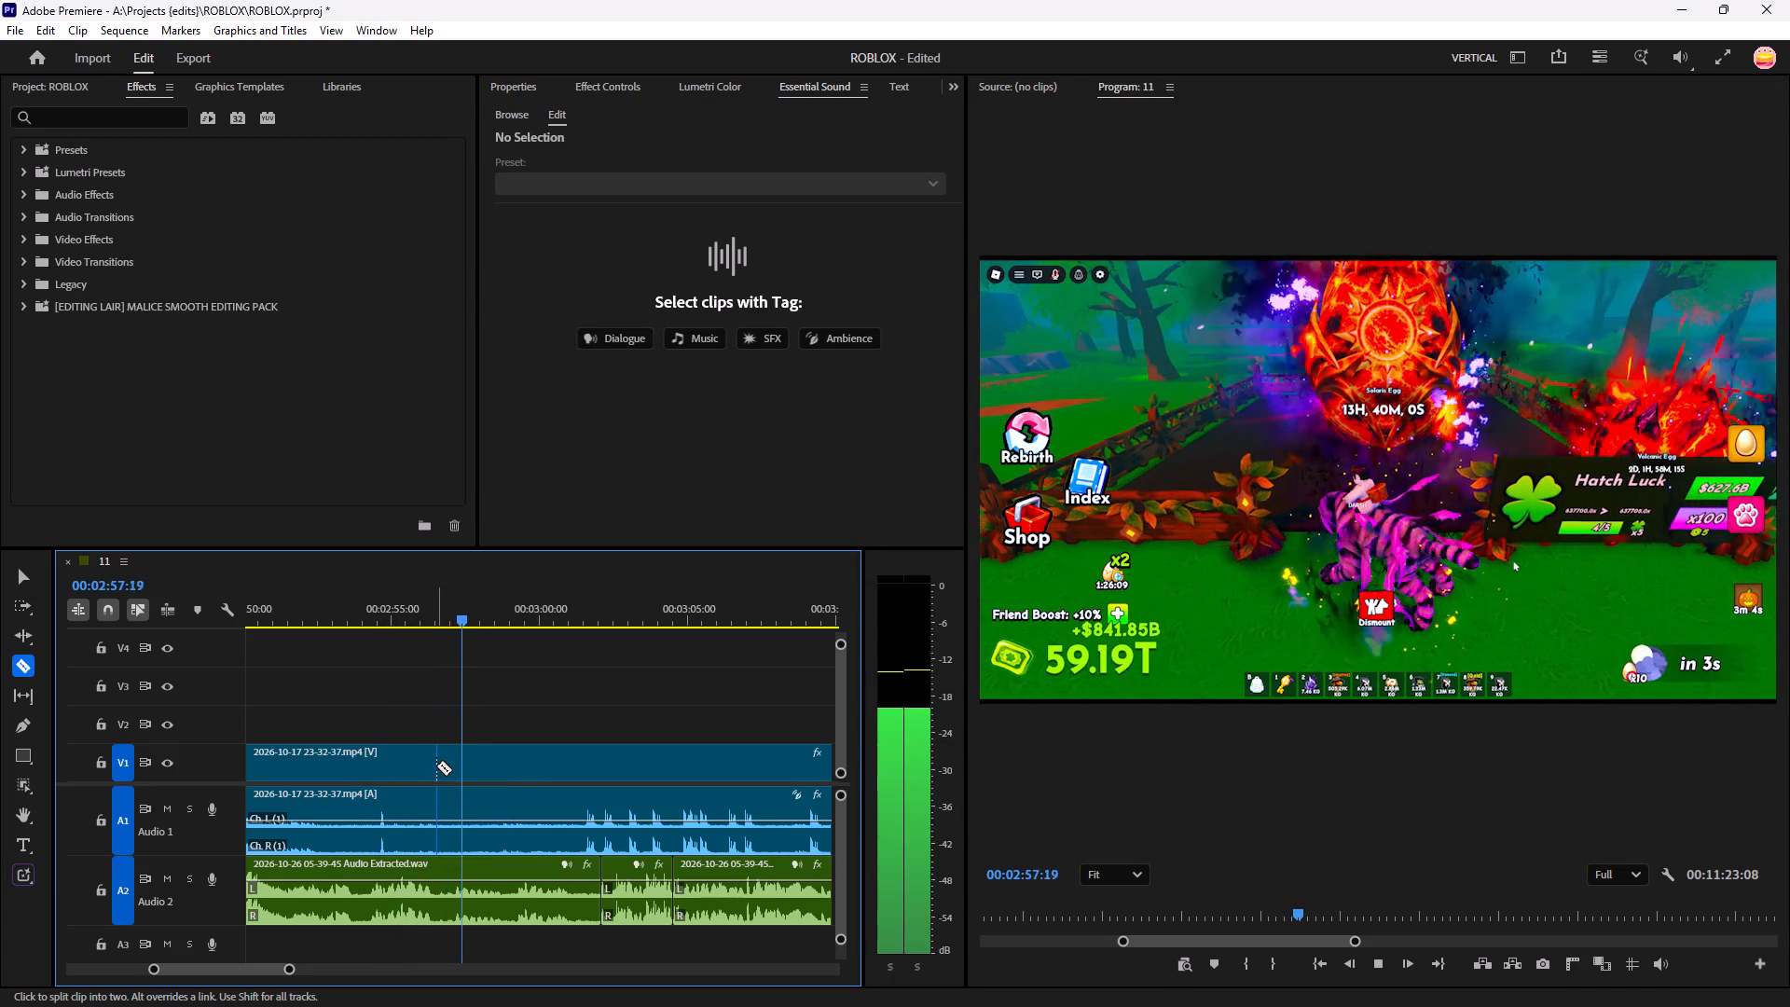
{"action": "key", "text": "space"}
{"action": "key", "text": "space"}
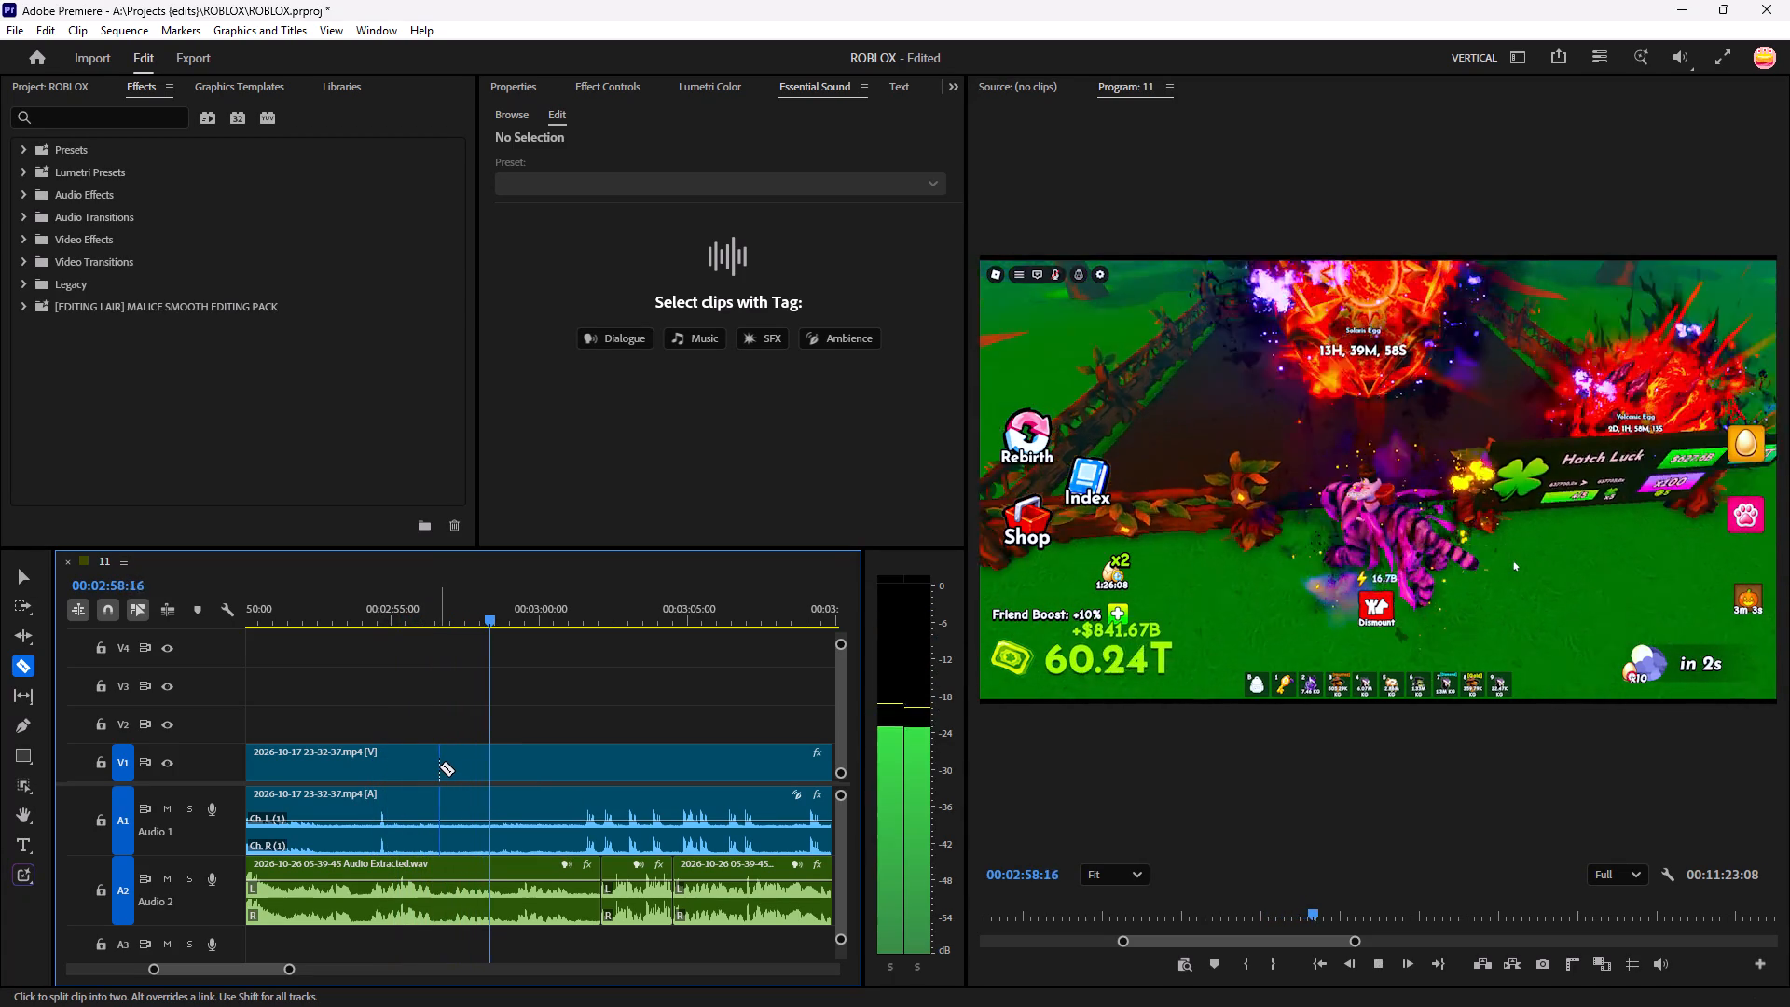
{"action": "key", "text": "space"}
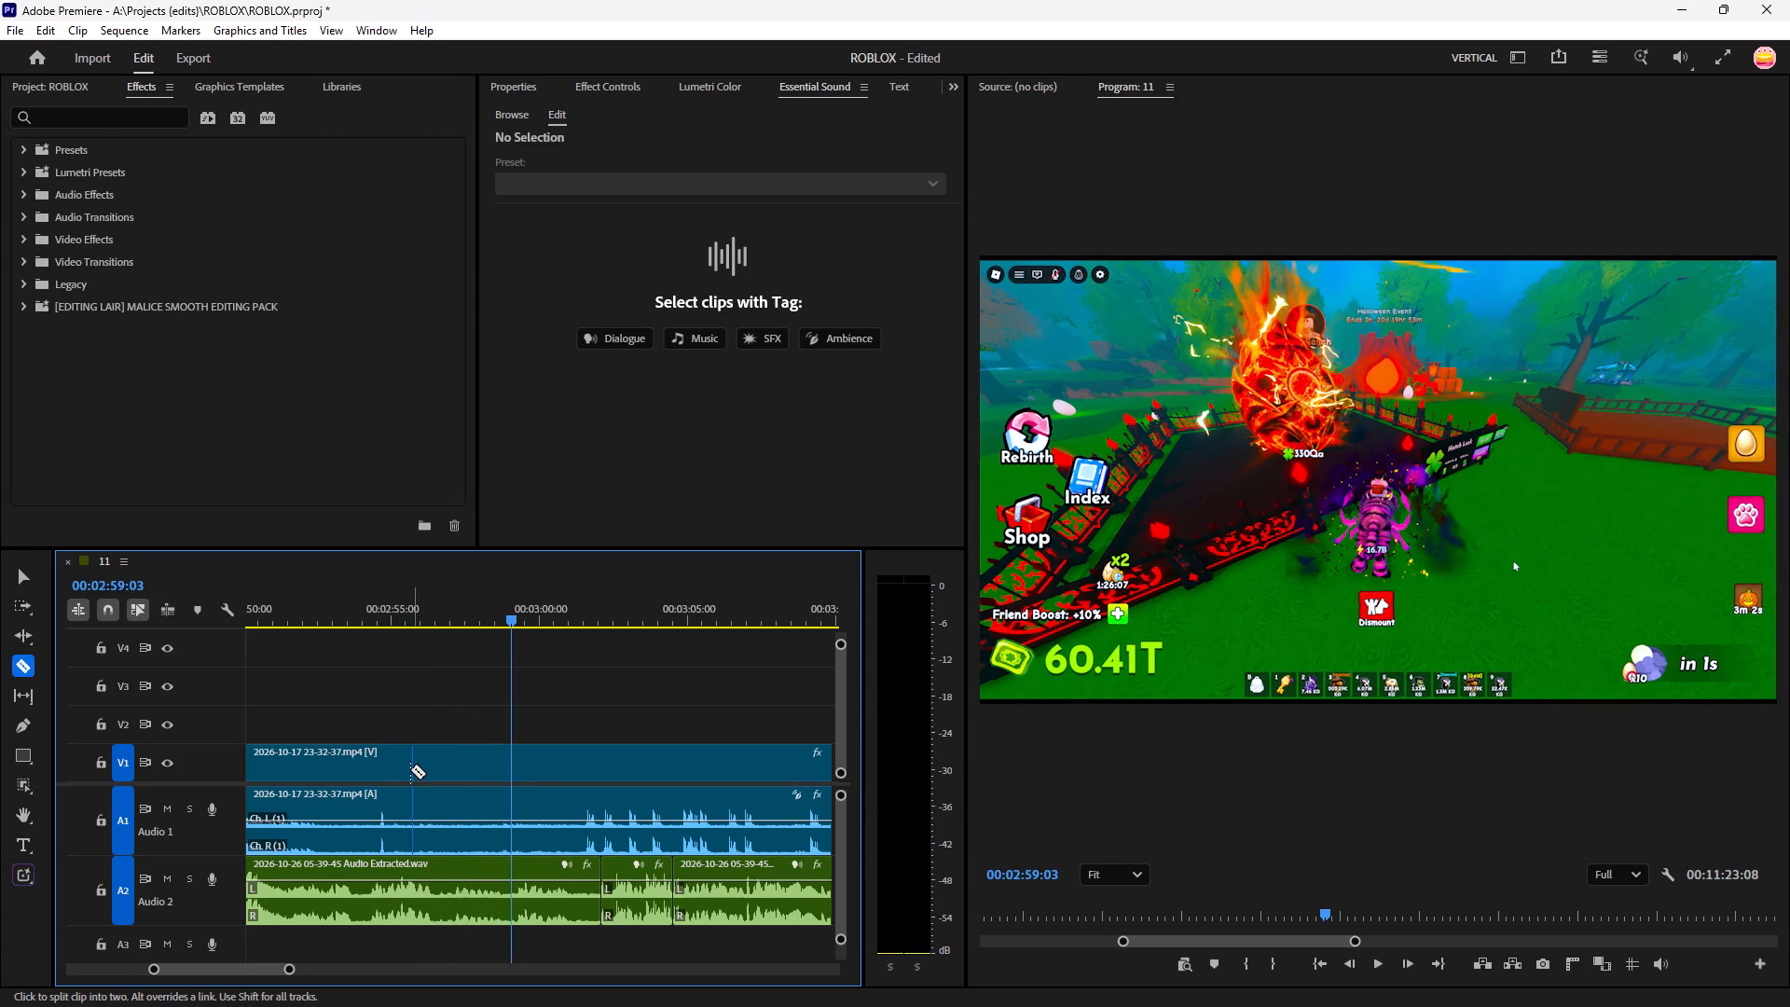
{"action": "key", "text": "space"}
{"action": "key", "text": "space"}
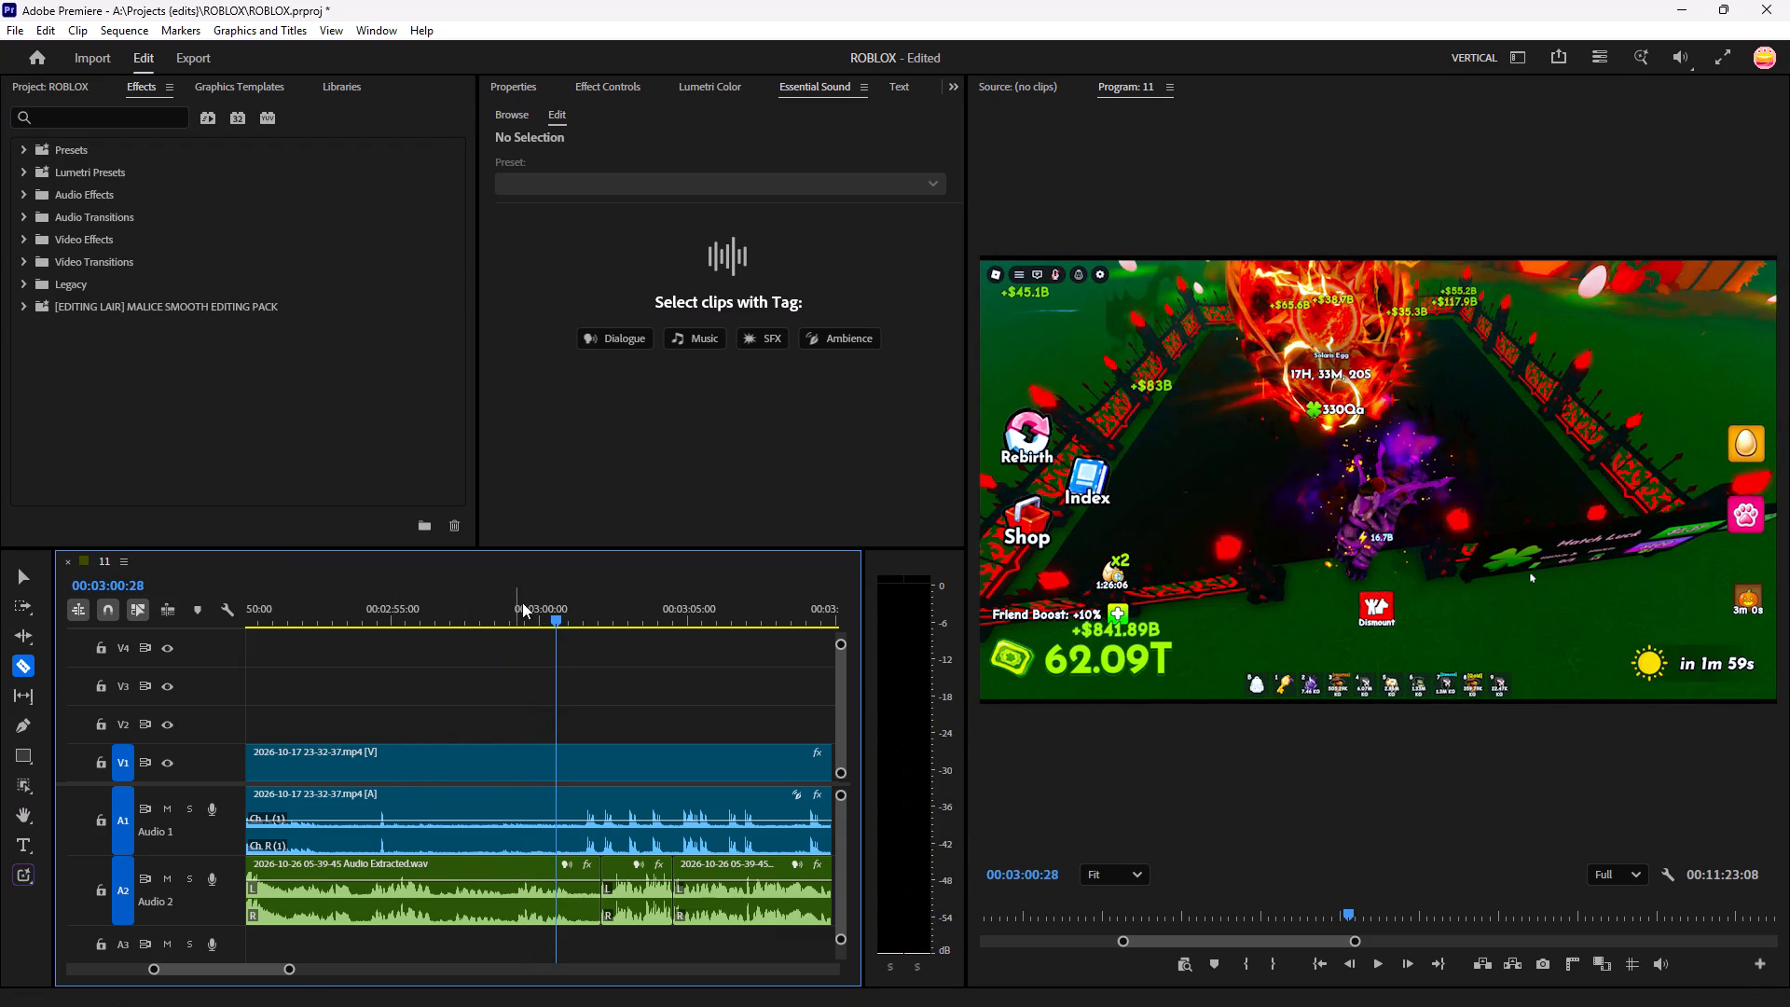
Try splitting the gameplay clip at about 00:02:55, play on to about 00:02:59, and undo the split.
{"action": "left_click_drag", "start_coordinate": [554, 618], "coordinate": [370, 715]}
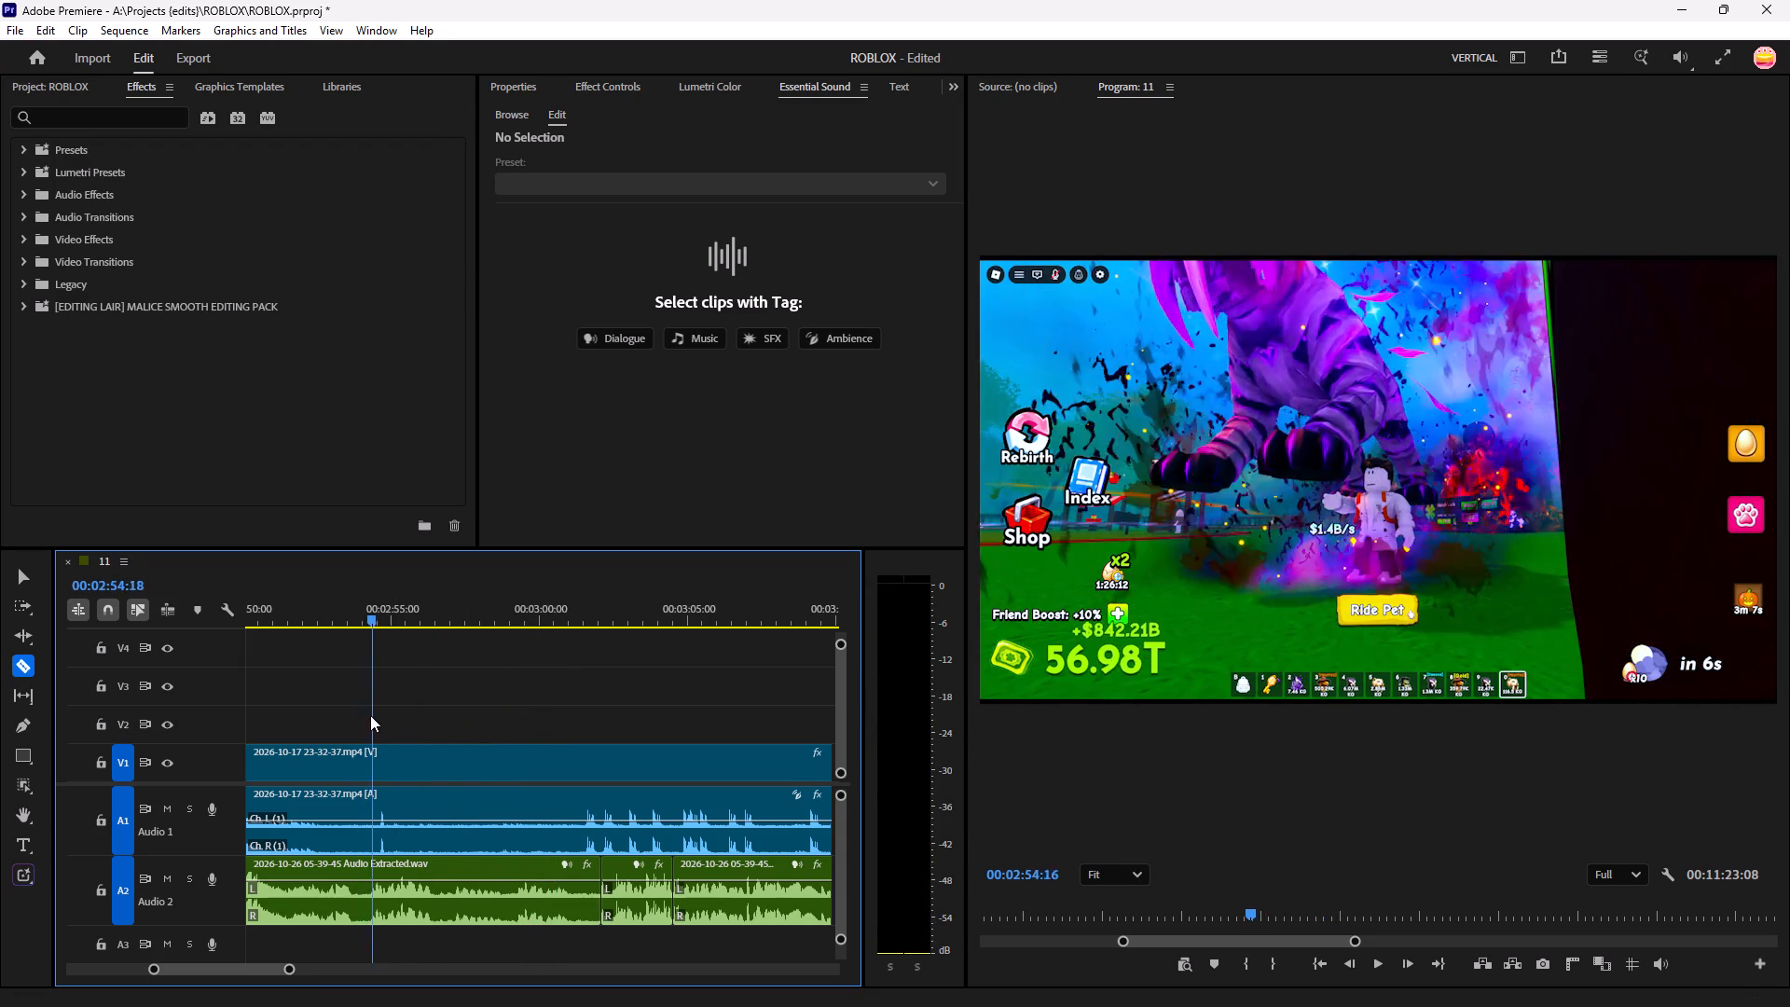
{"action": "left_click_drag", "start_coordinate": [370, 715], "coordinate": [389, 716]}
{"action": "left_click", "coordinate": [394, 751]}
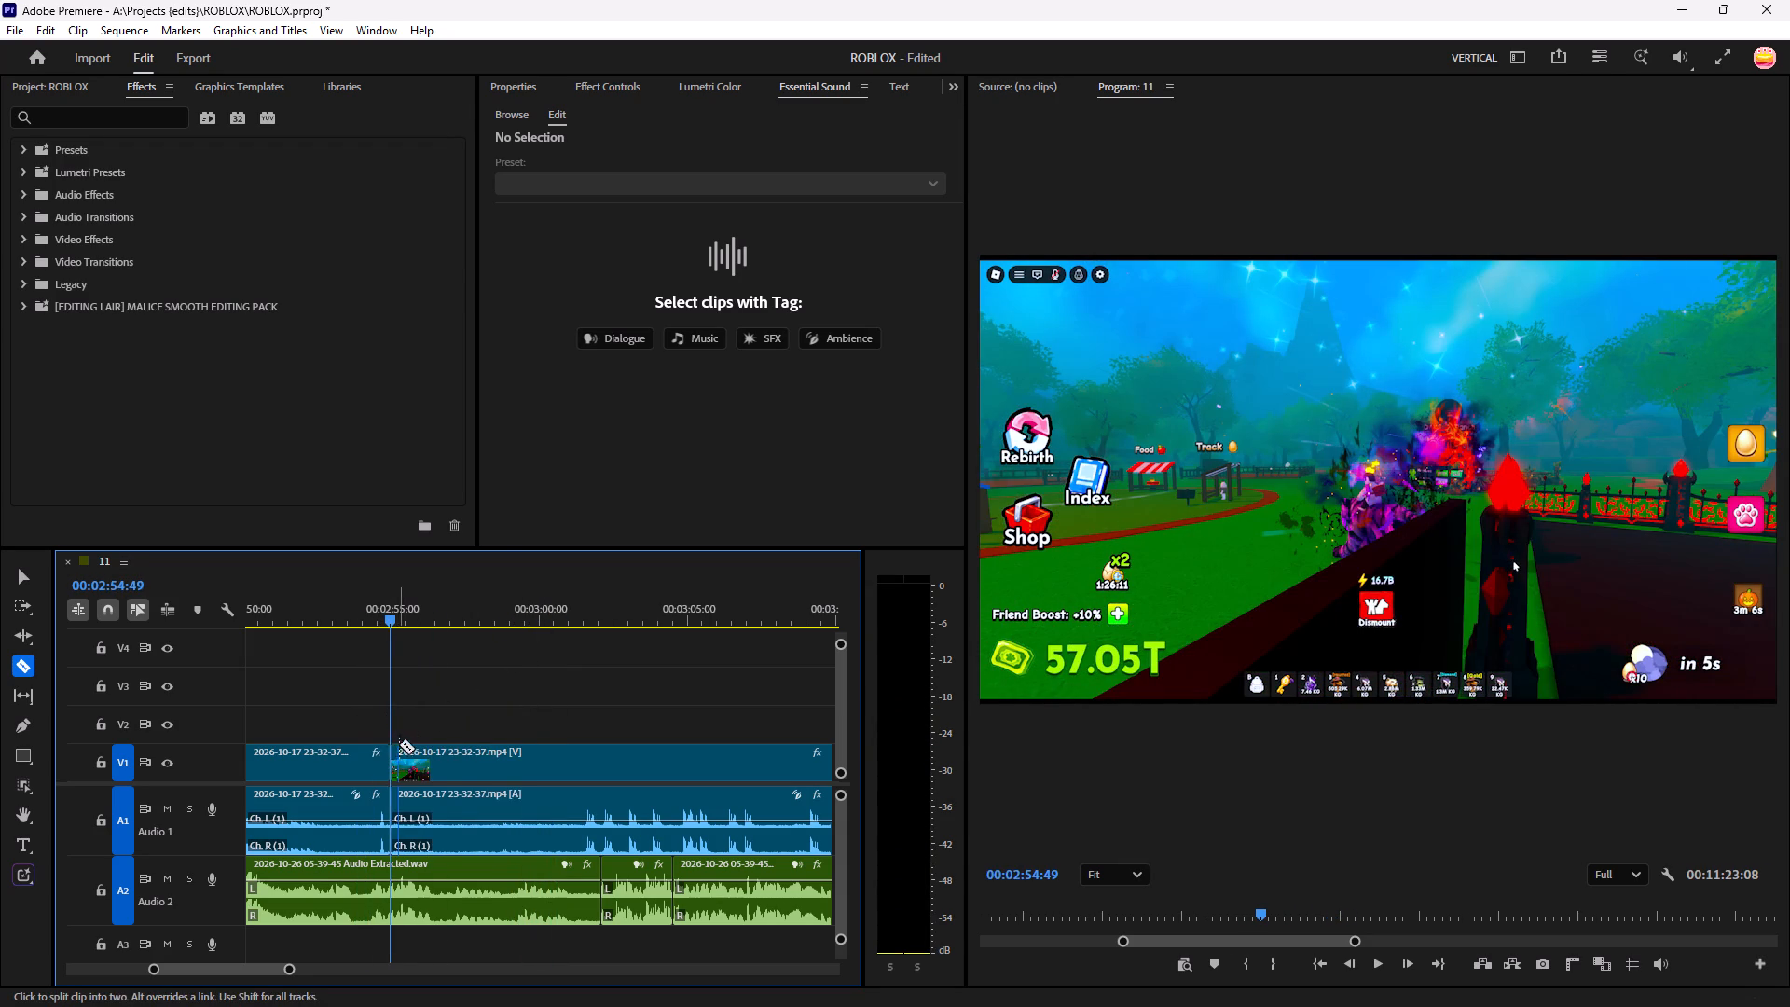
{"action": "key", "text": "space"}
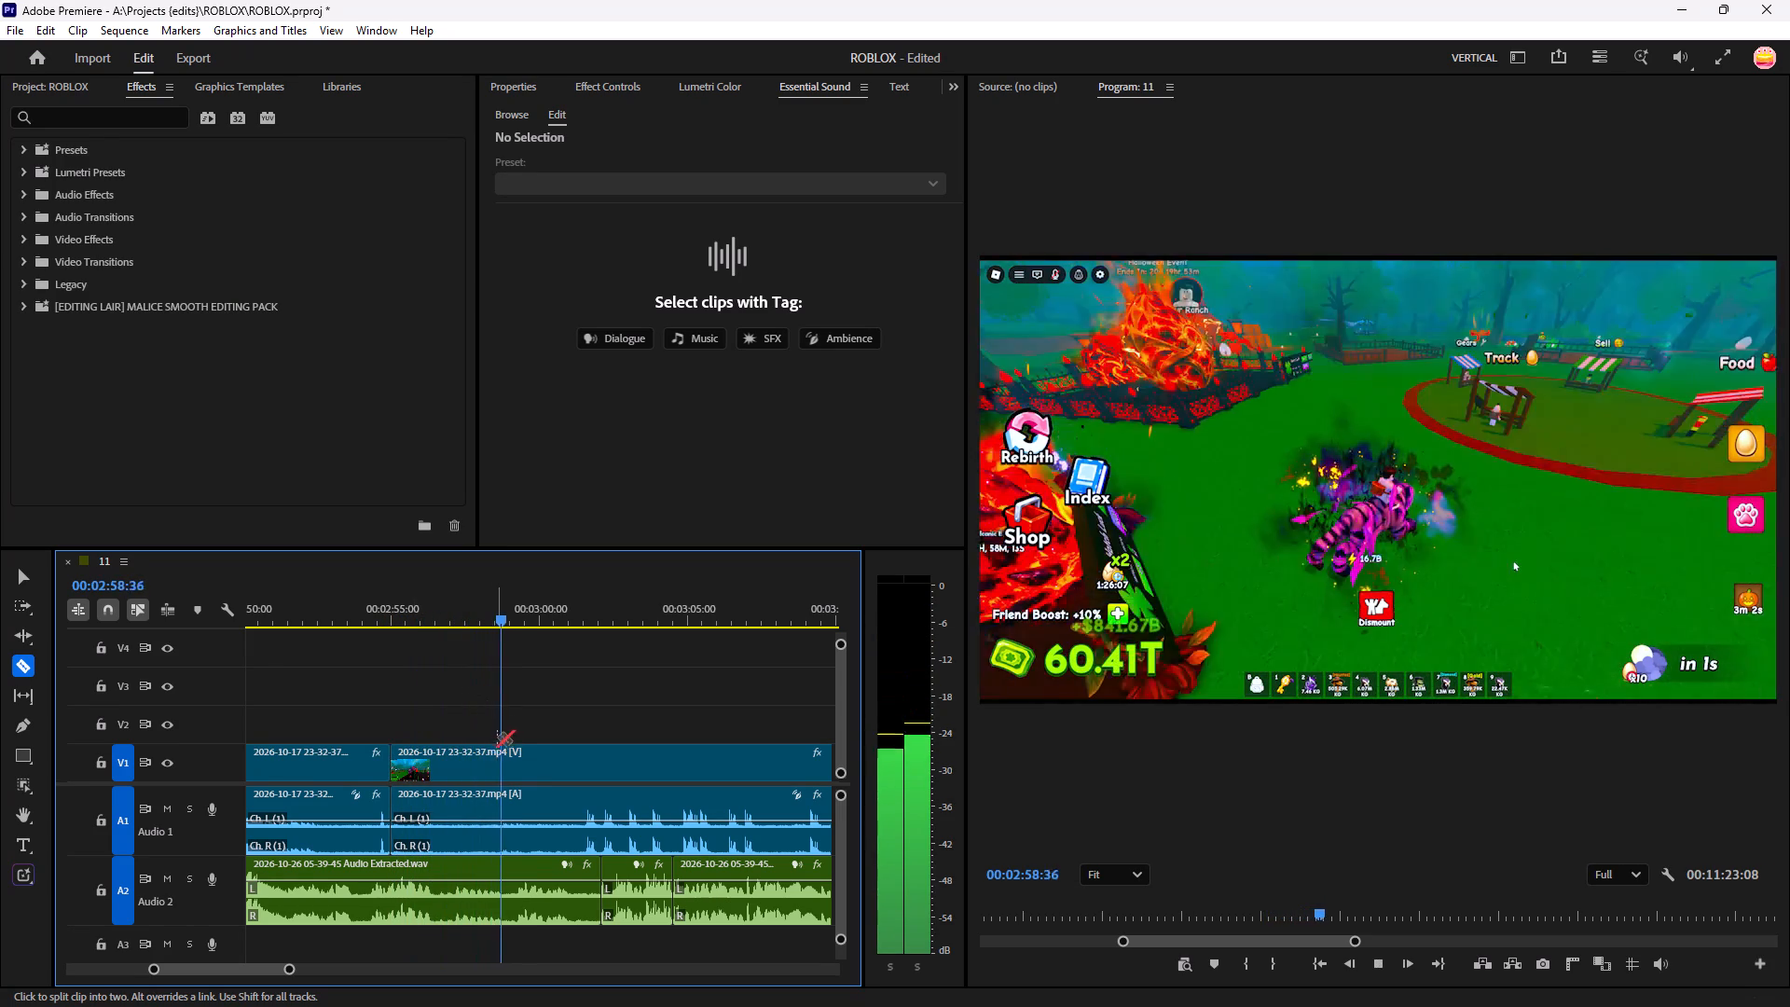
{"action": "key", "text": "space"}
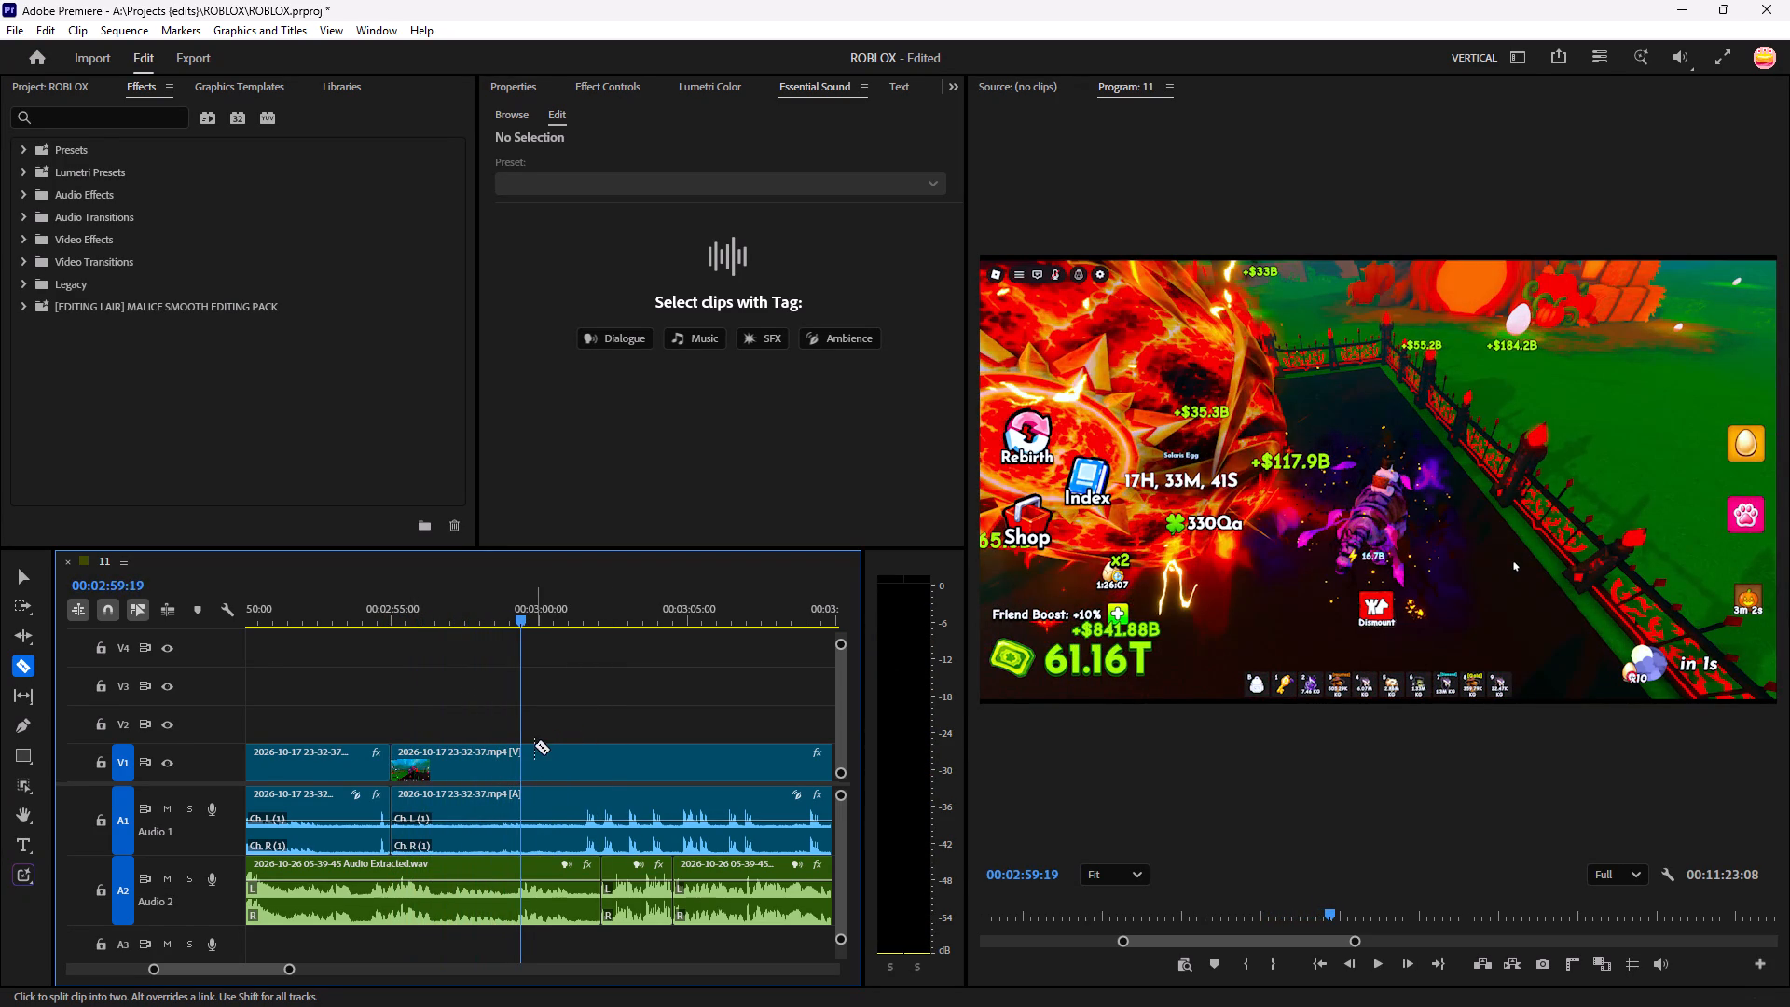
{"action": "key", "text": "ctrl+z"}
Split the gameplay clip at about 00:02:59 and play on to about 00:03:08 to check the following section.
{"action": "left_click", "coordinate": [526, 776]}
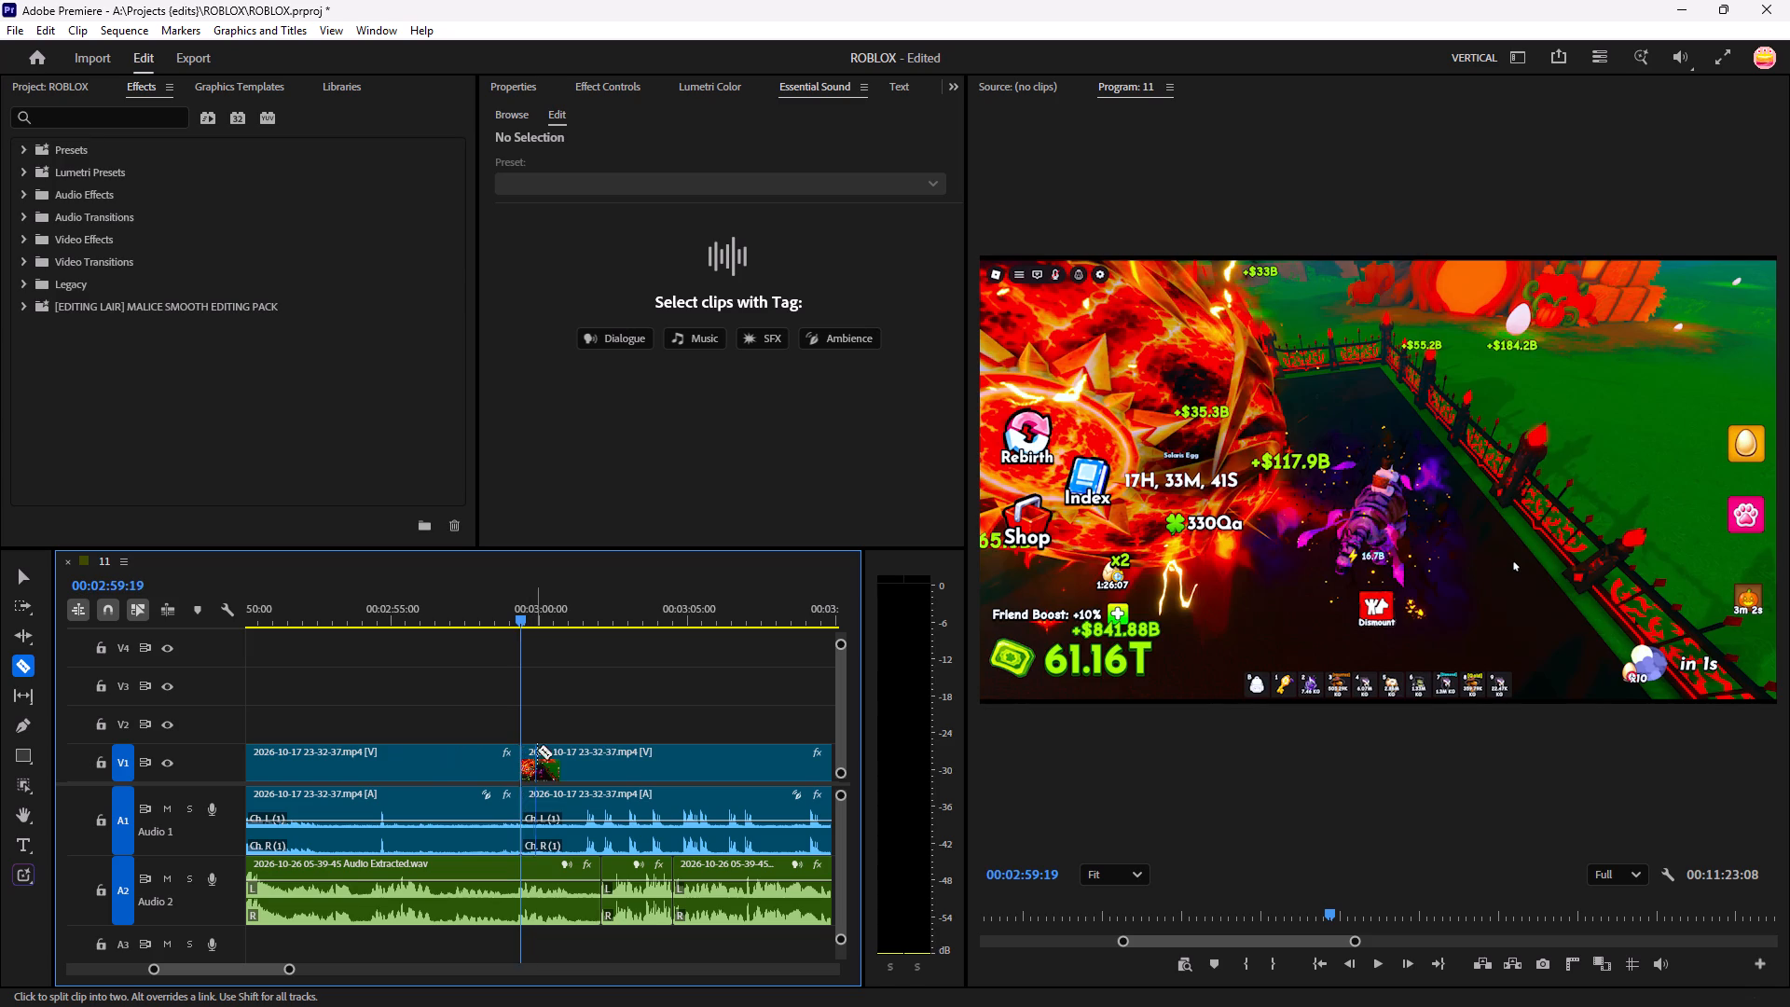
{"action": "key", "text": "space"}
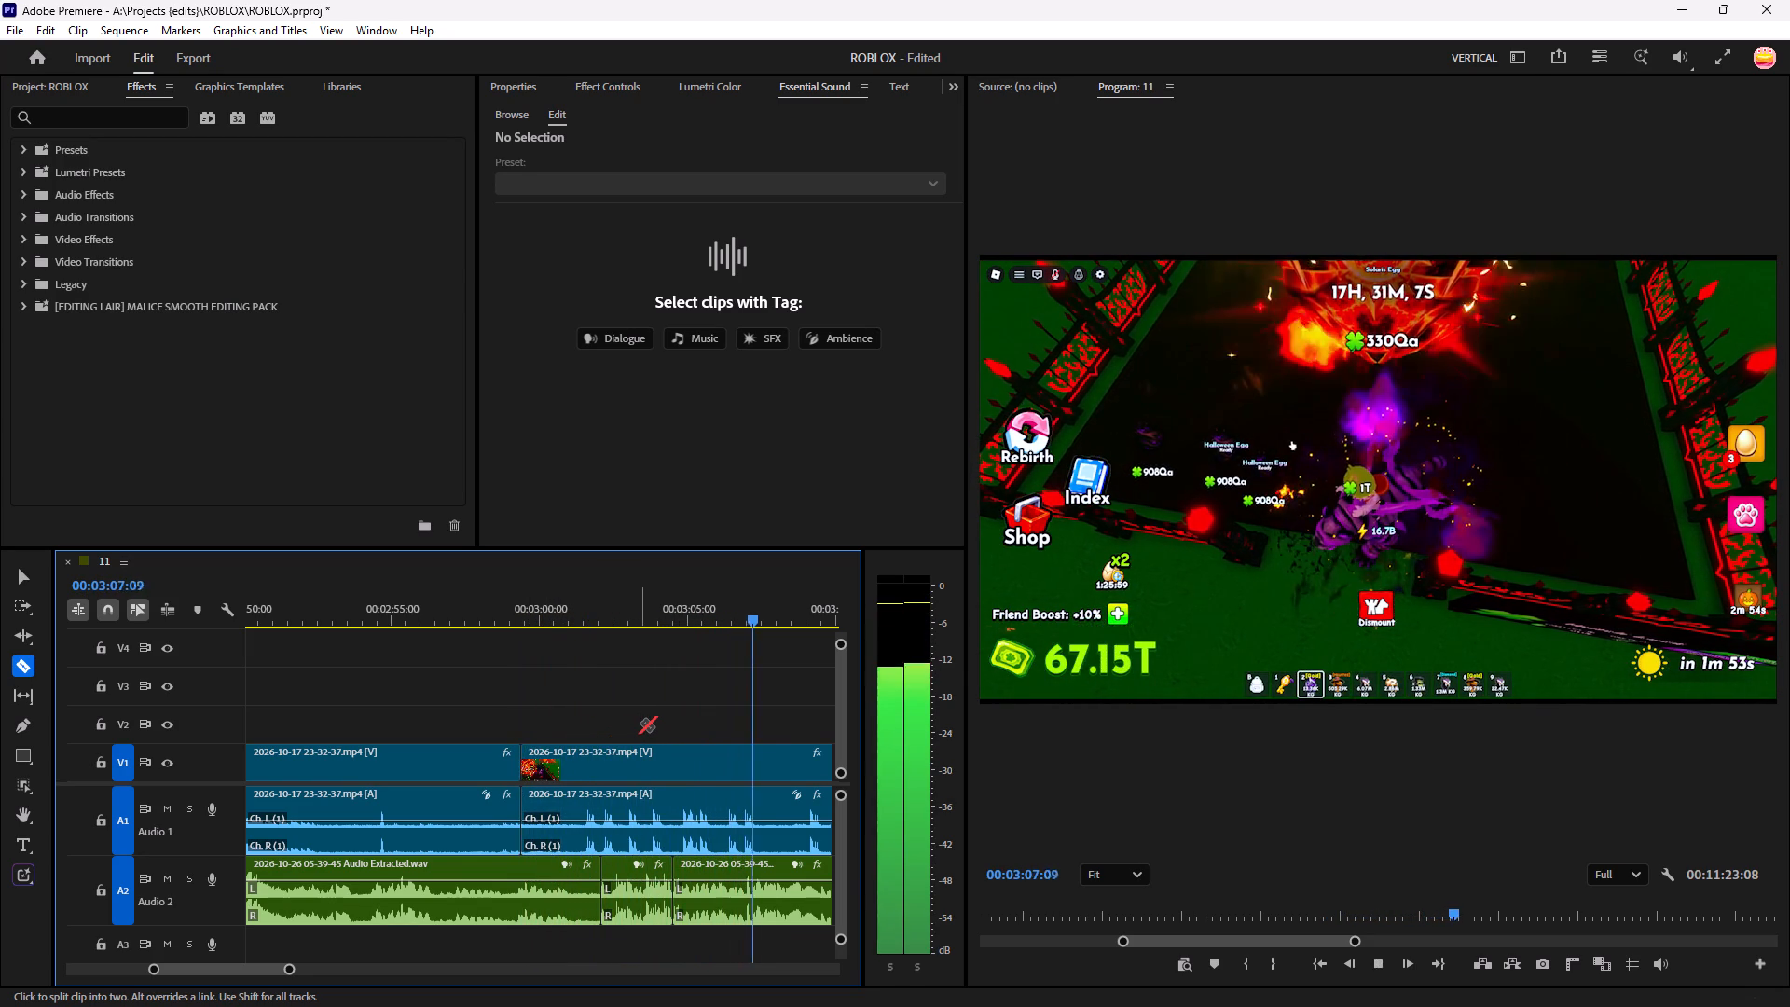
{"action": "key", "text": "space"}
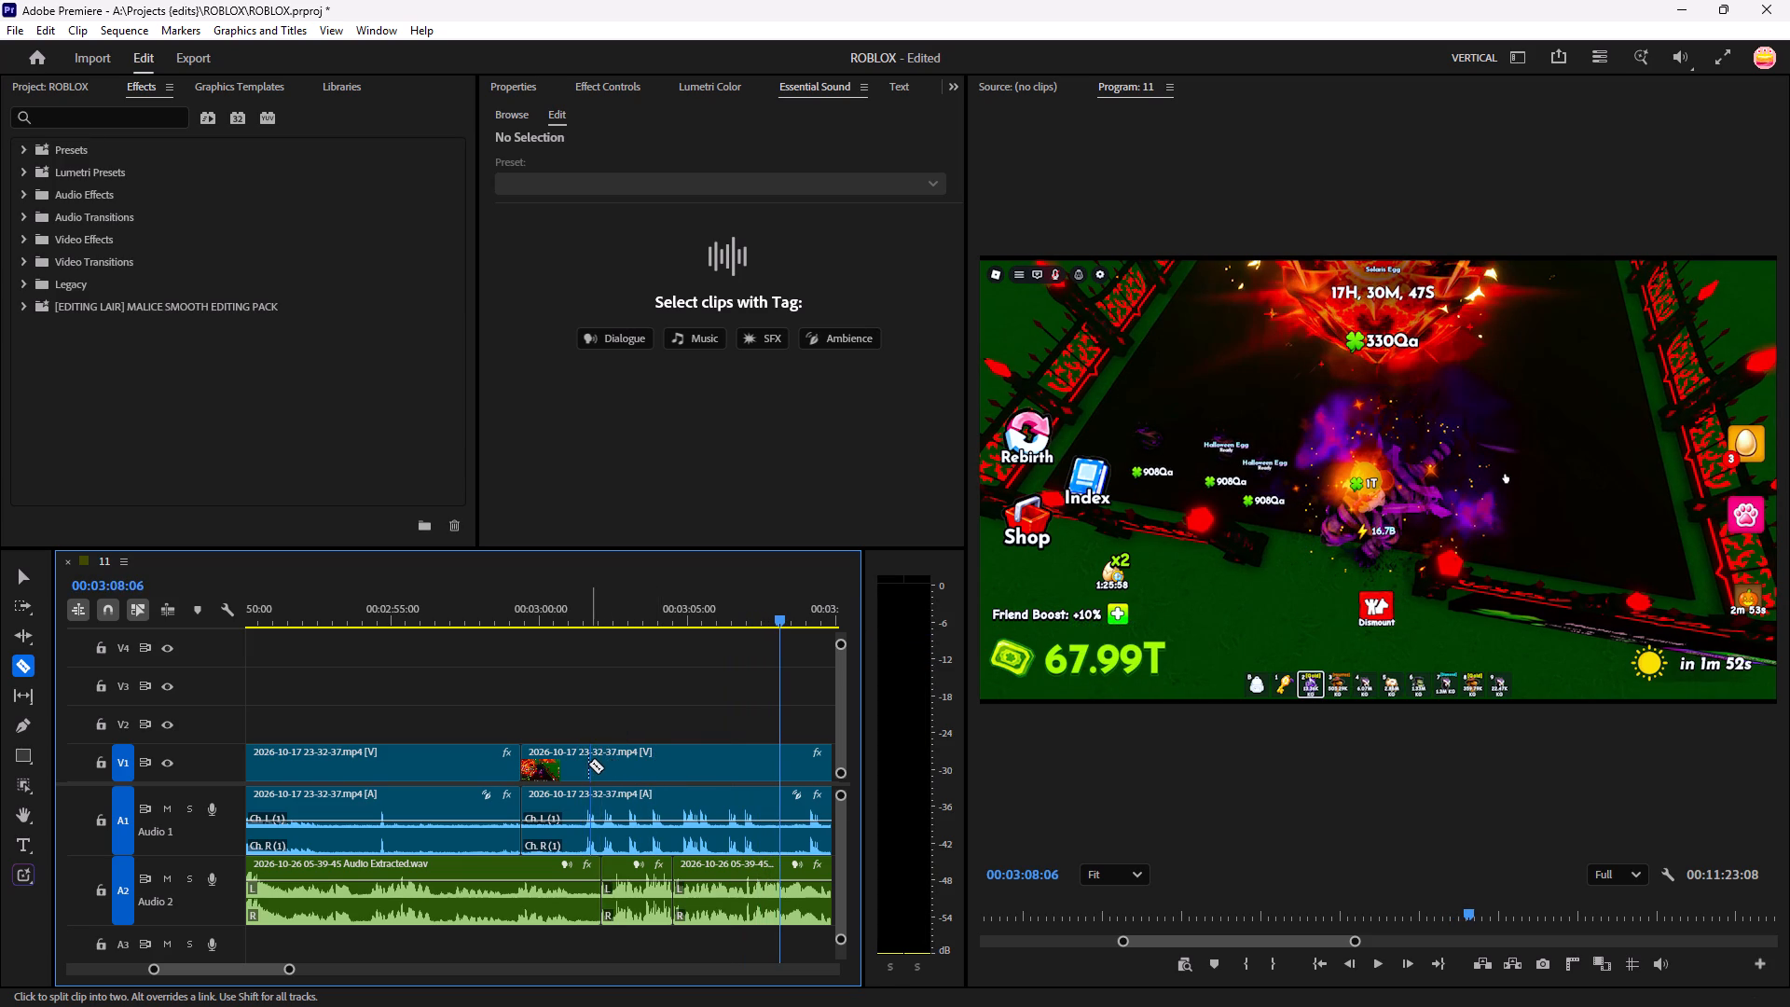
Cut out the gameplay section between about 00:03:02 and 00:03:07 and move the following clip earlier to close the gap.
{"action": "left_click", "coordinate": [599, 761]}
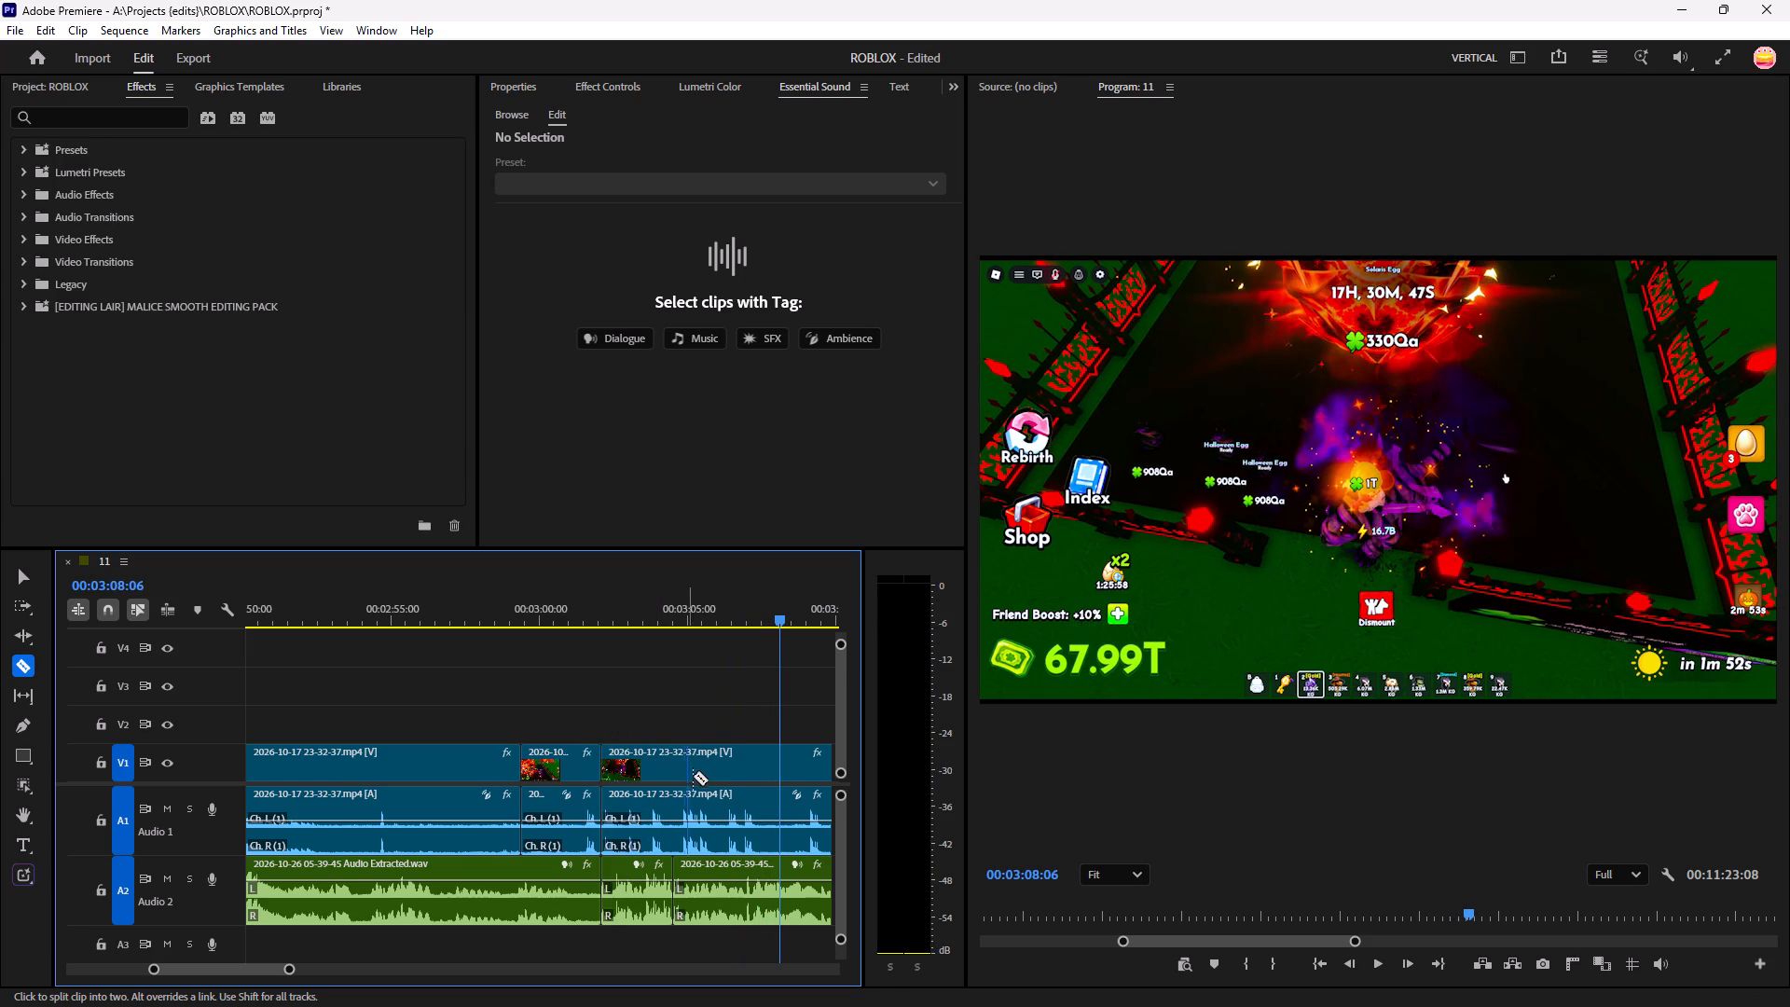
{"action": "left_click", "coordinate": [742, 790]}
{"action": "key", "text": "v"}
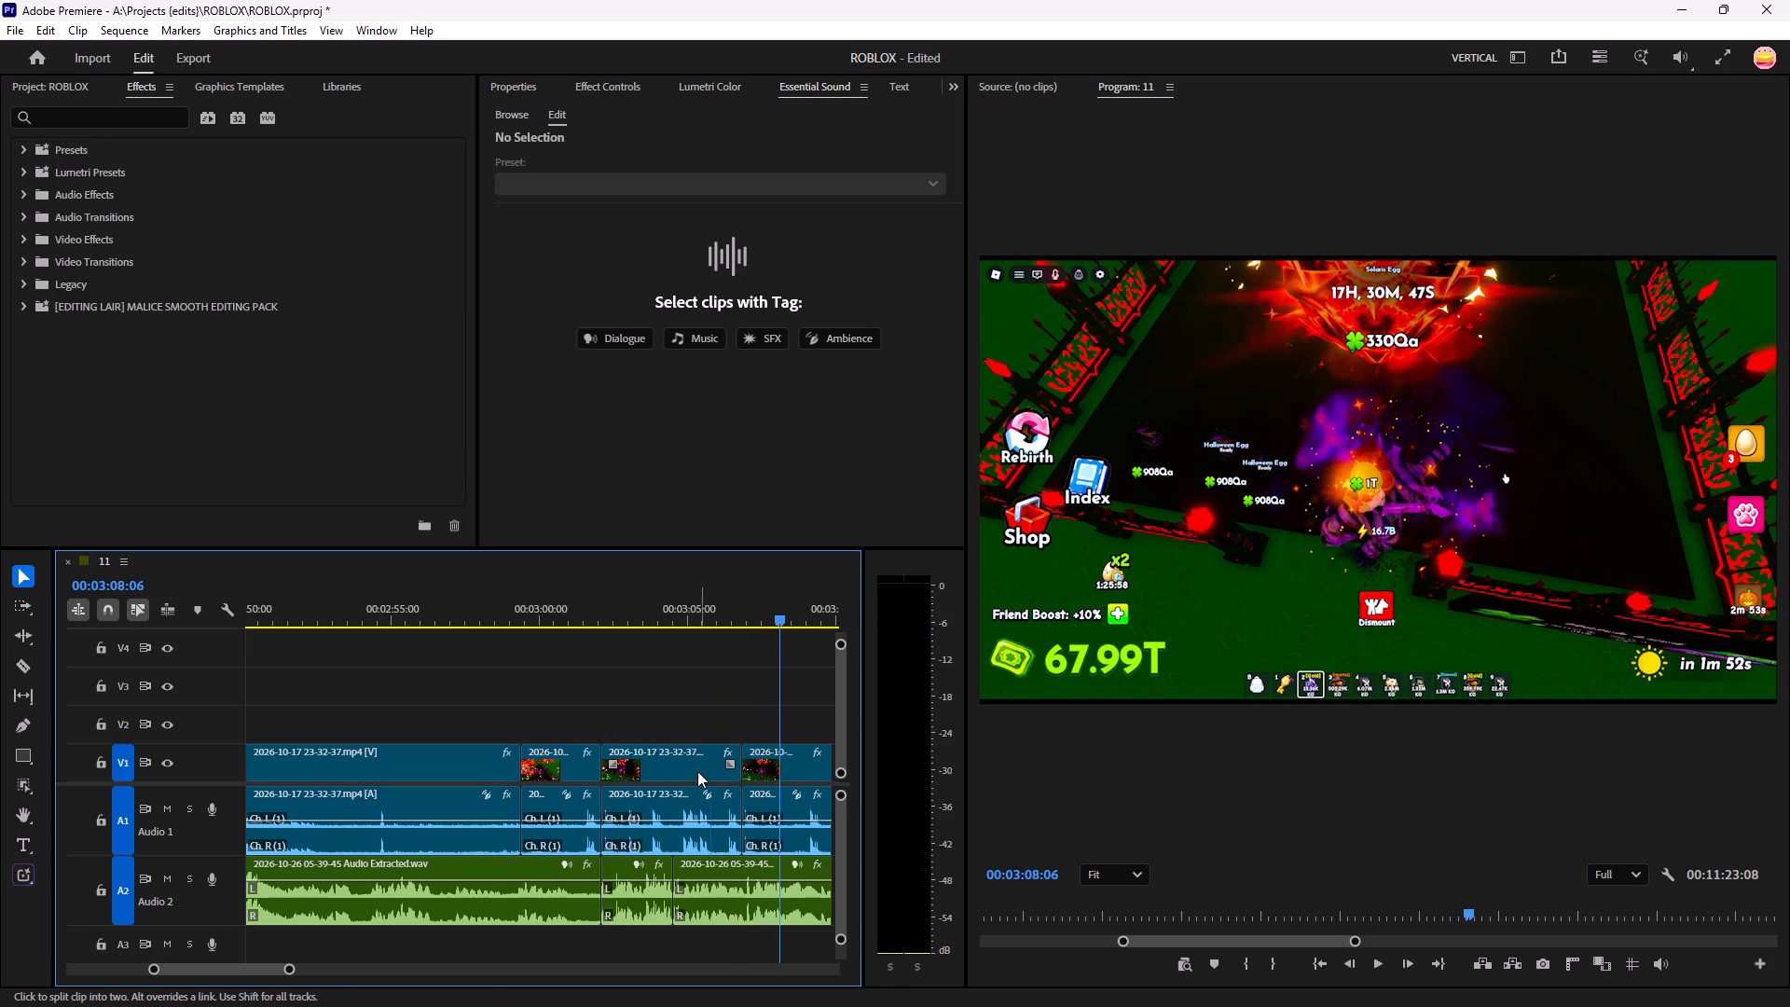
{"action": "left_click", "coordinate": [666, 756]}
{"action": "key", "text": "BackSpace"}
{"action": "left_click_drag", "start_coordinate": [792, 781], "coordinate": [664, 771]}
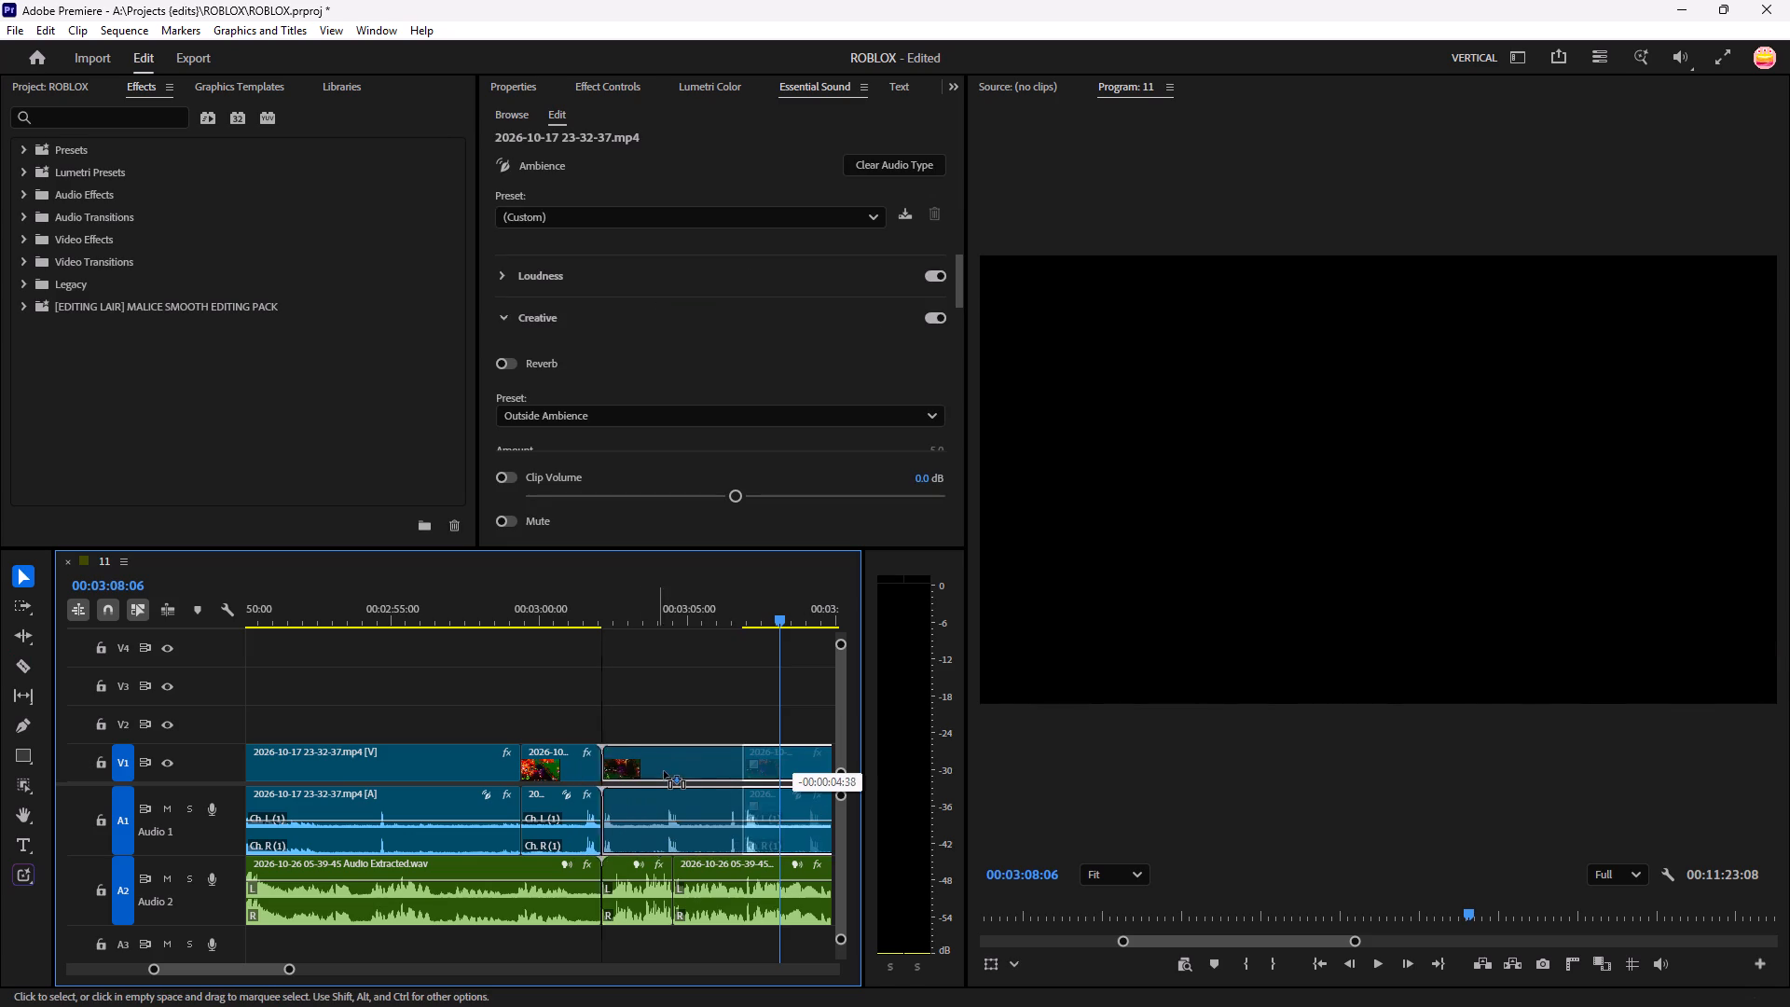
Place the following gameplay clip against the cut at about 00:03:02 and play the join through to about 00:03:12.
{"action": "left_click_drag", "start_coordinate": [664, 771], "coordinate": [650, 774]}
{"action": "left_click_drag", "start_coordinate": [779, 612], "coordinate": [586, 748]}
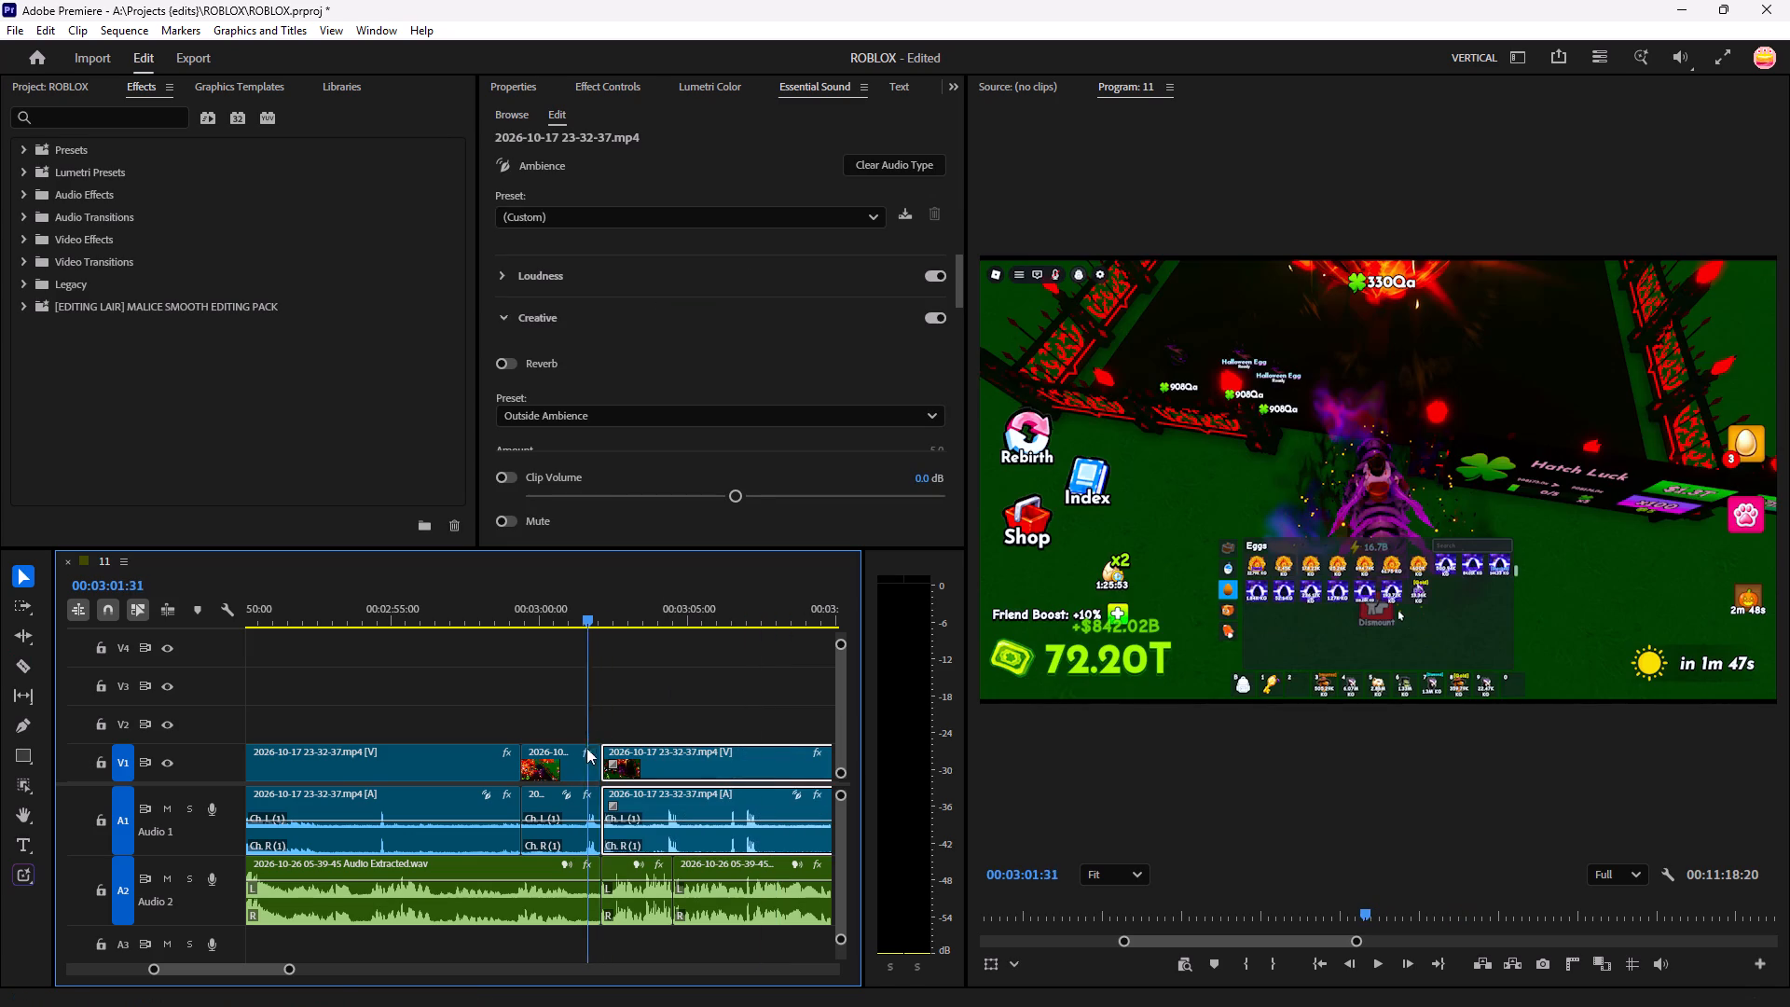
{"action": "left_click_drag", "start_coordinate": [586, 748], "coordinate": [583, 752]}
{"action": "left_click", "coordinate": [771, 678]}
{"action": "key", "text": "space"}
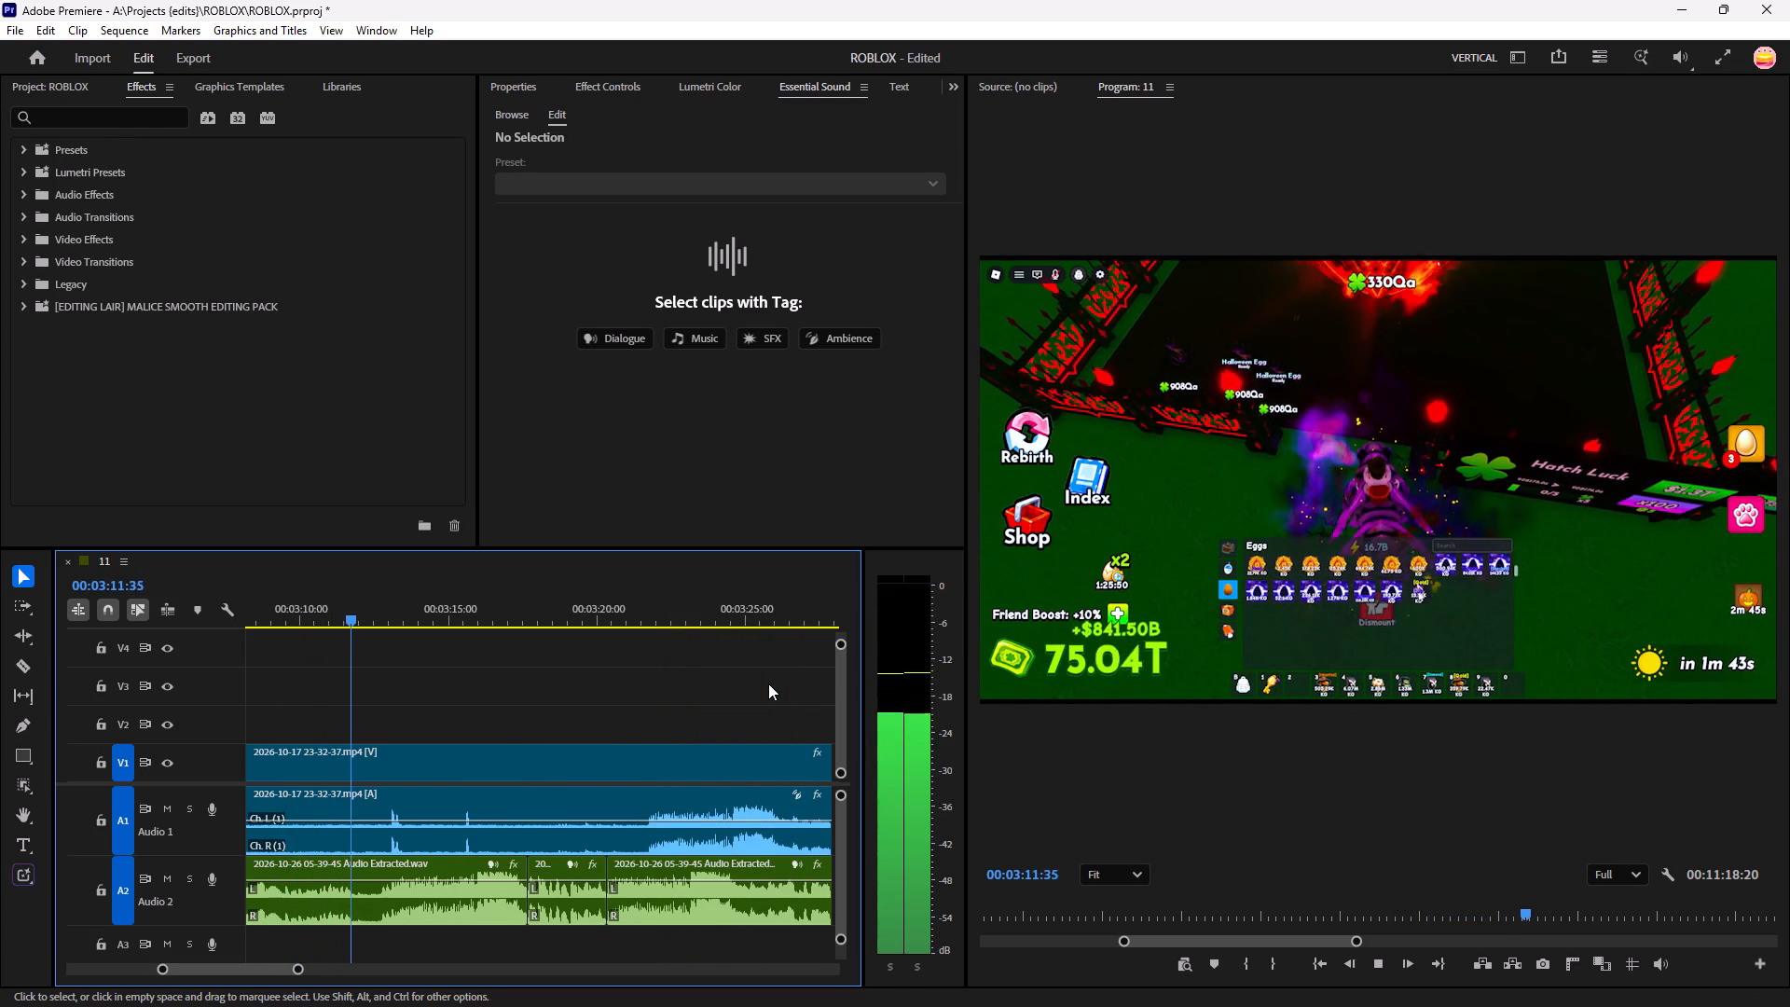
{"action": "key", "text": "space"}
Replay from about 00:03:06 to find the cut point and split the gameplay clip at about 00:03:07.
{"action": "key", "text": "minus"}
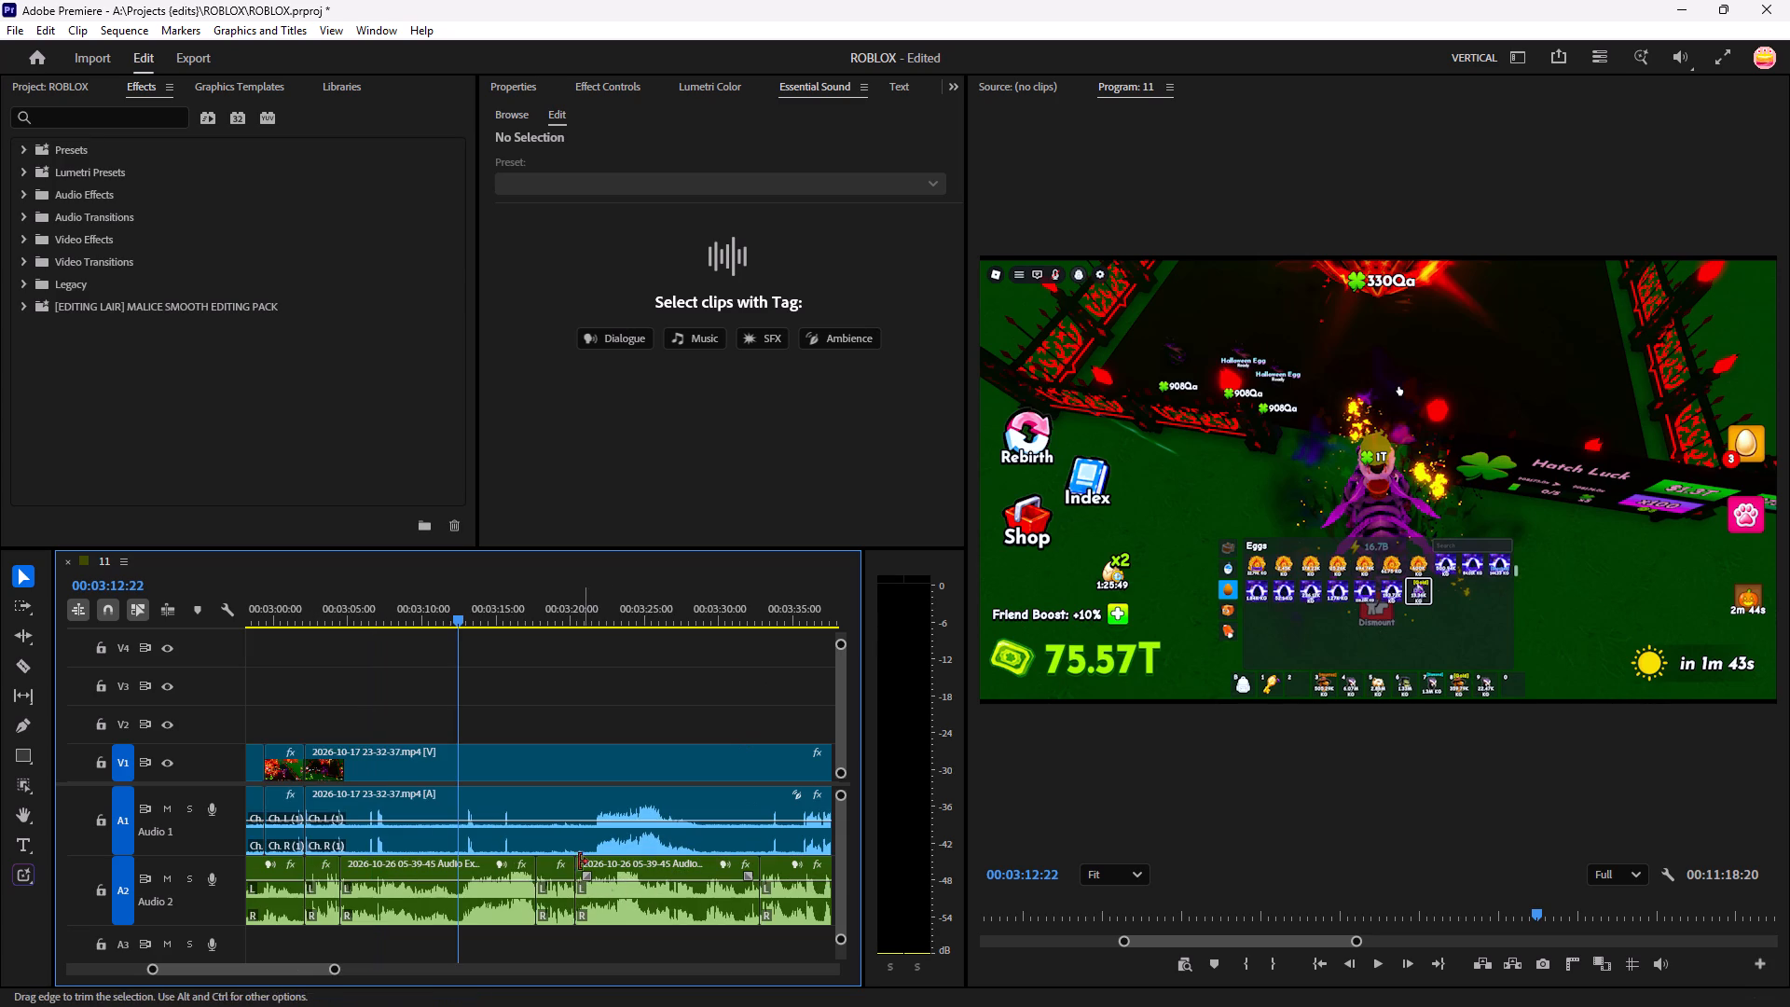
{"action": "key", "text": "c"}
{"action": "left_click_drag", "start_coordinate": [458, 614], "coordinate": [409, 688]}
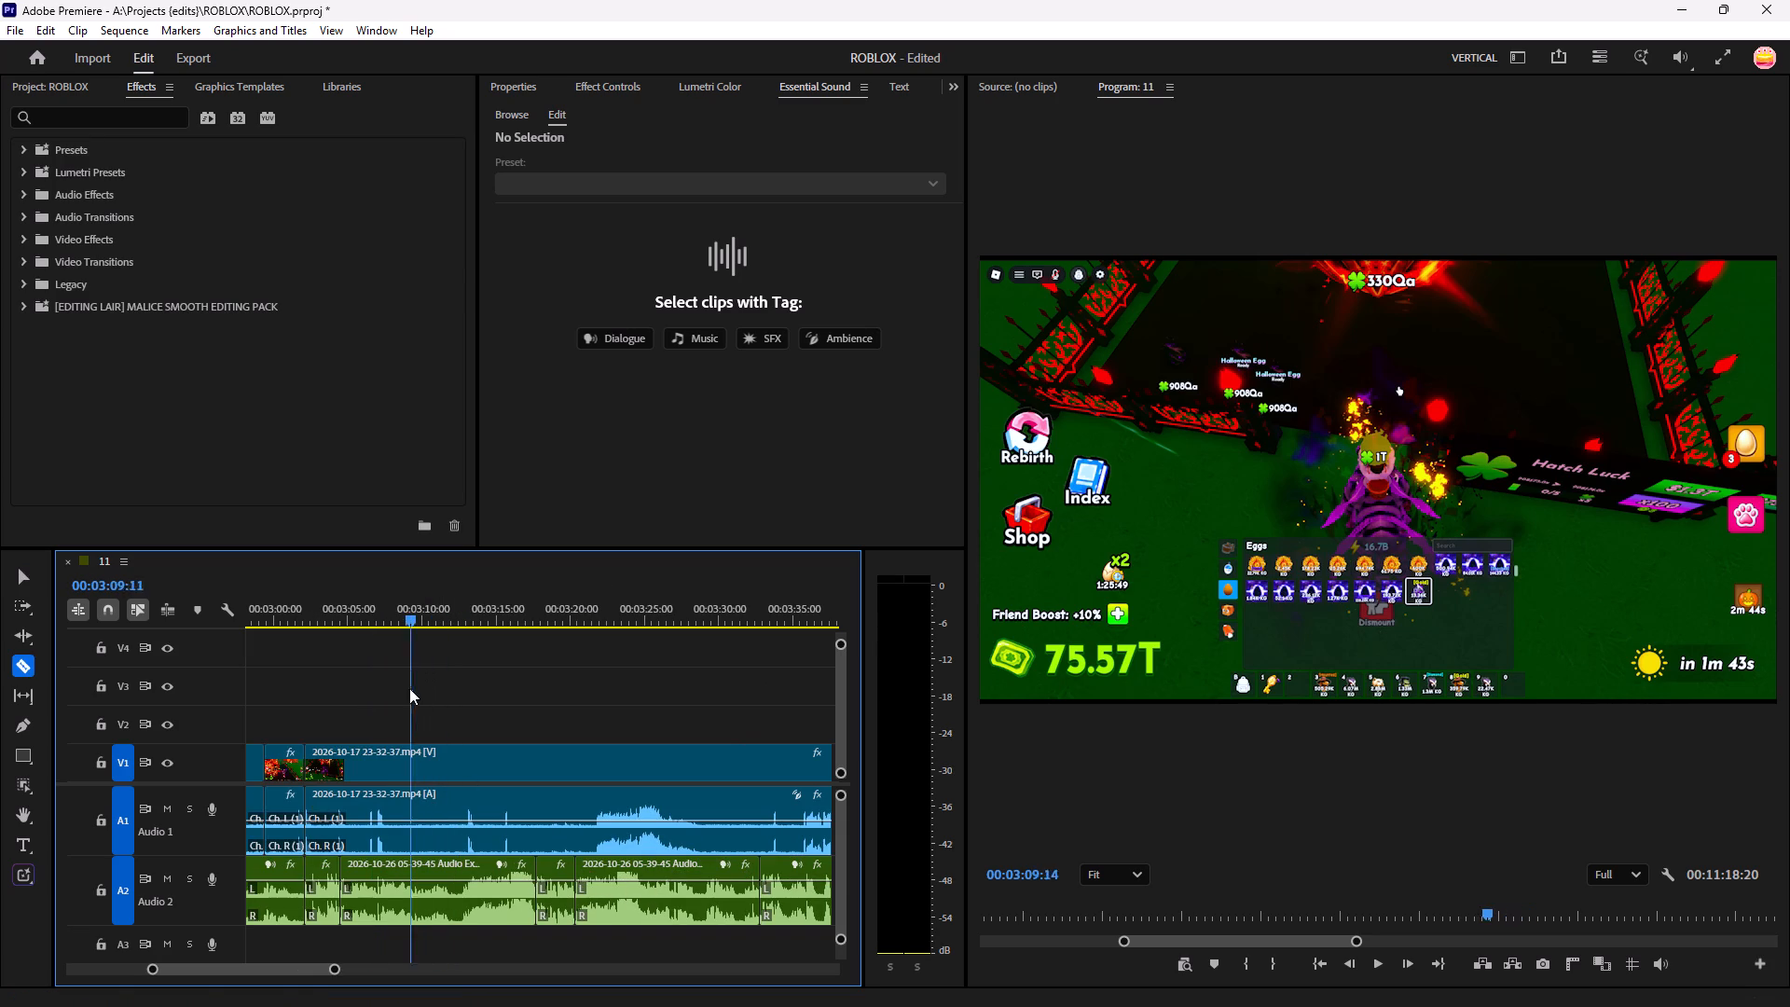
{"action": "left_click_drag", "start_coordinate": [409, 688], "coordinate": [377, 752]}
{"action": "key", "text": "space"}
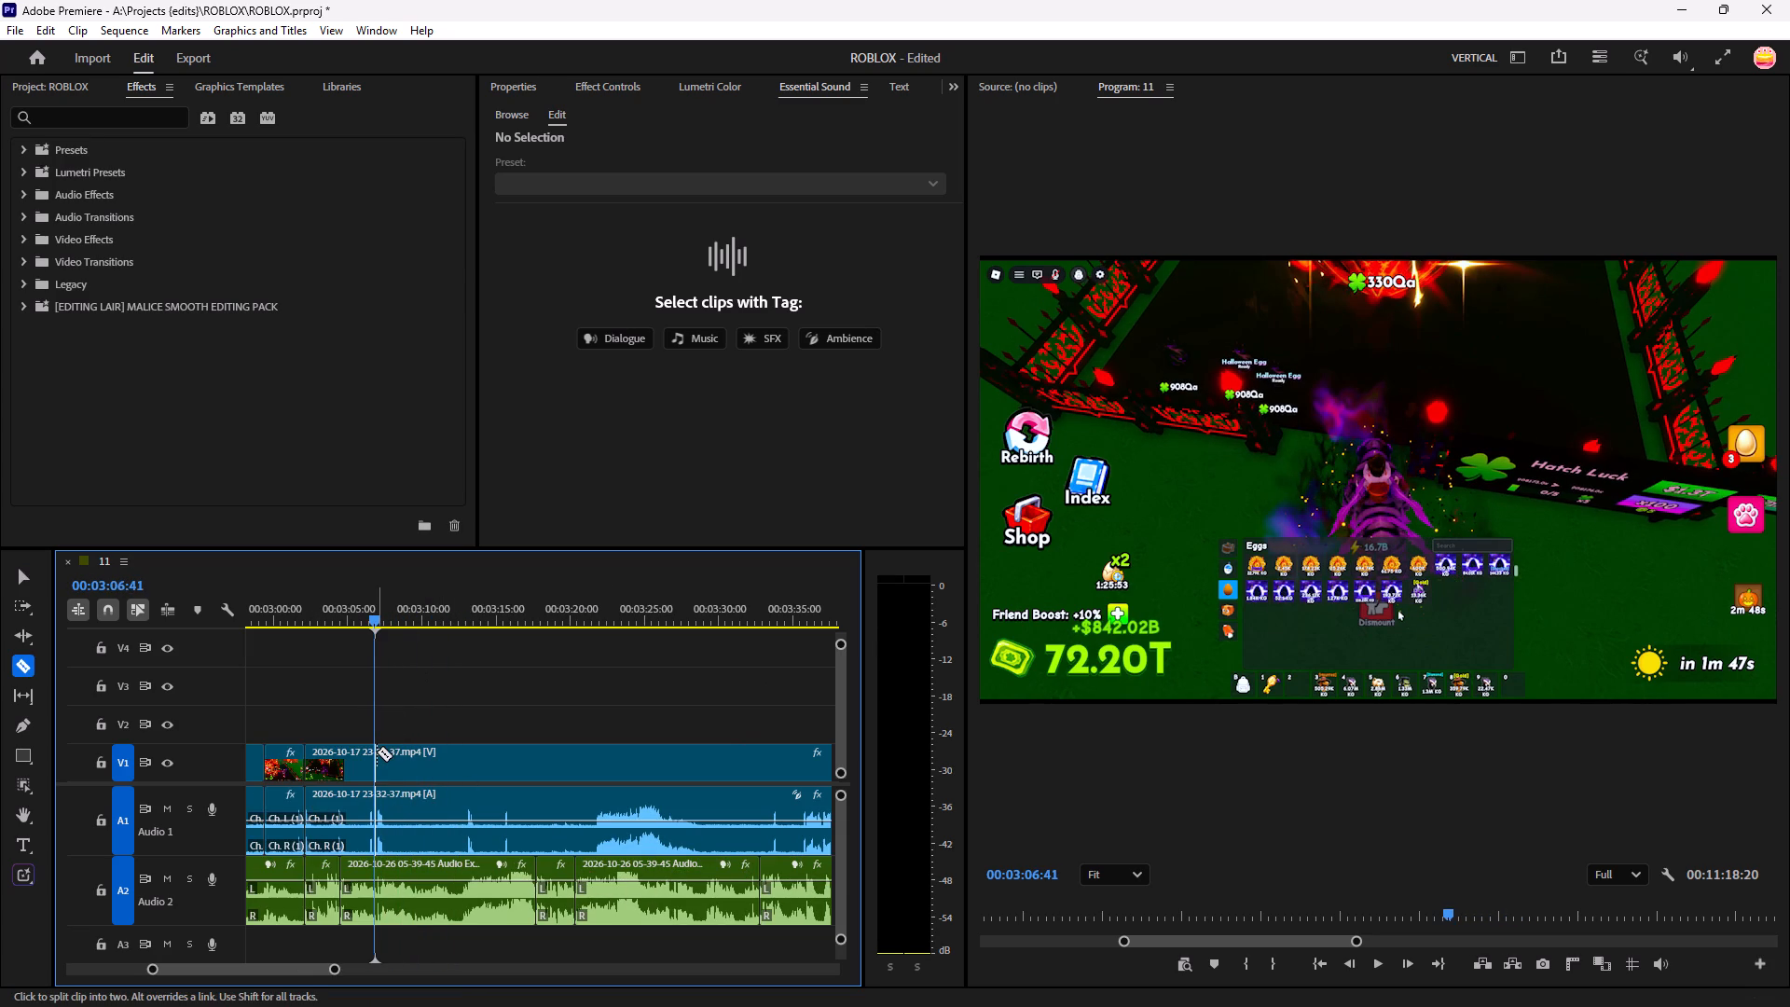
{"action": "key", "text": "space"}
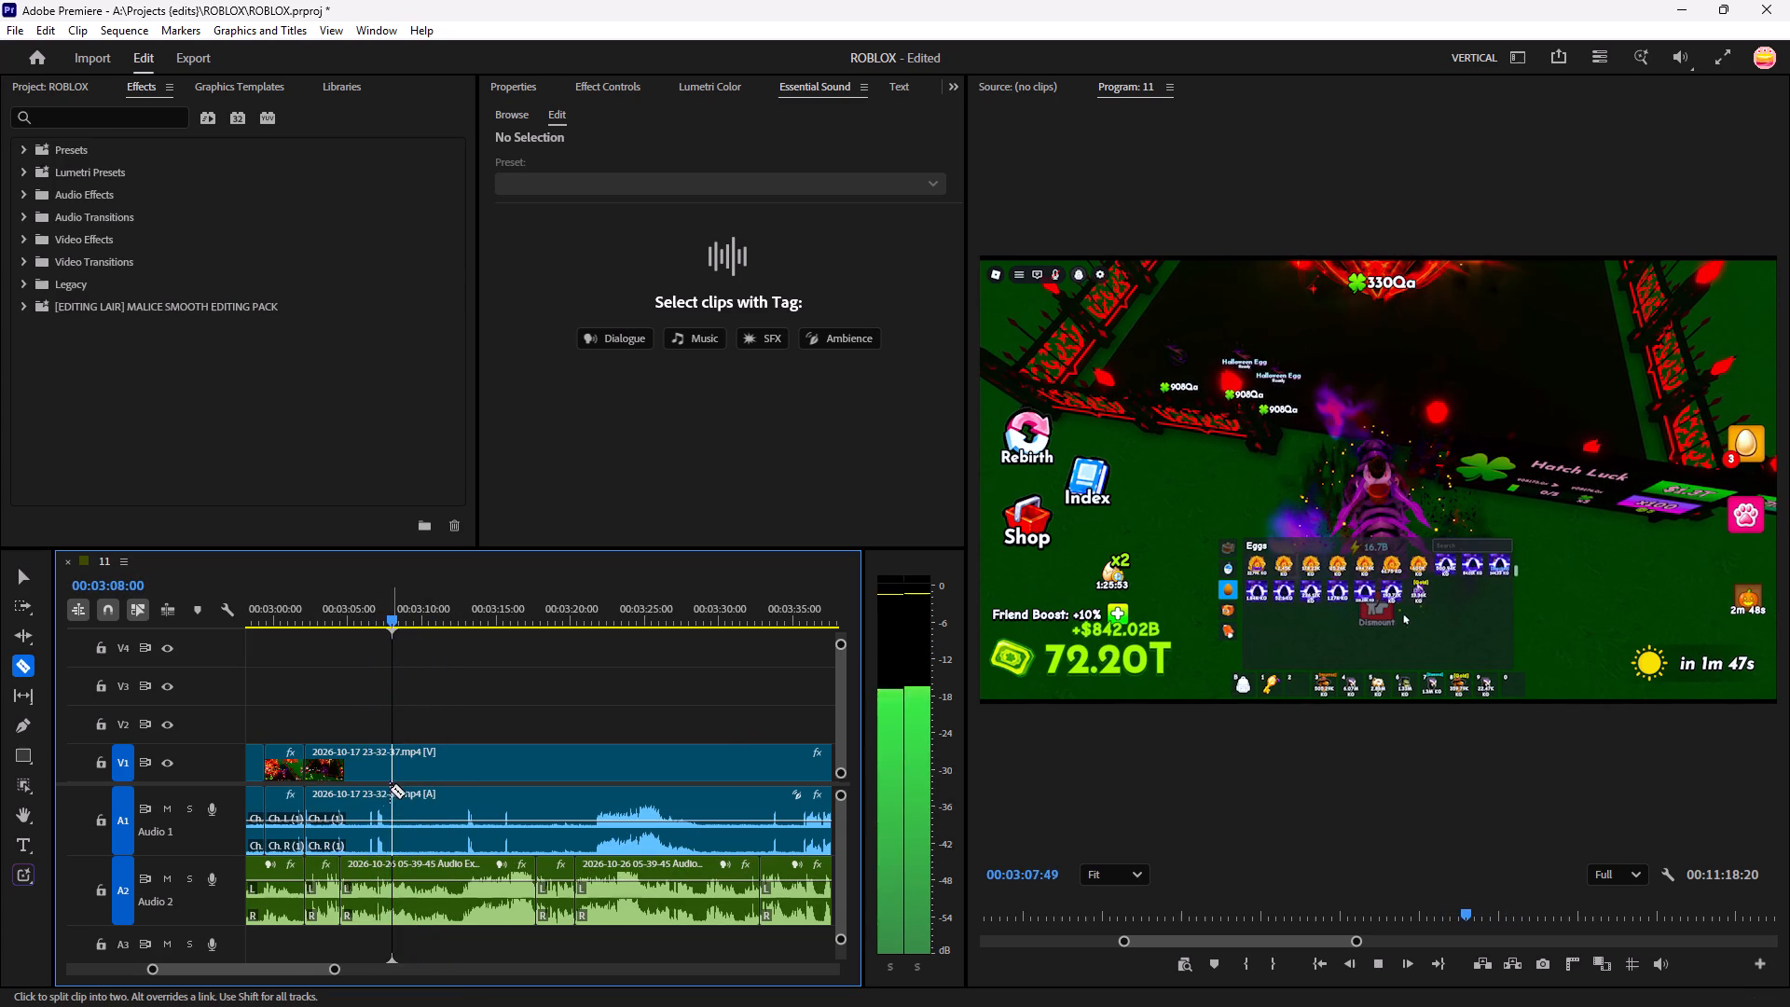
{"action": "left_click", "coordinate": [374, 800]}
{"action": "key", "text": "space"}
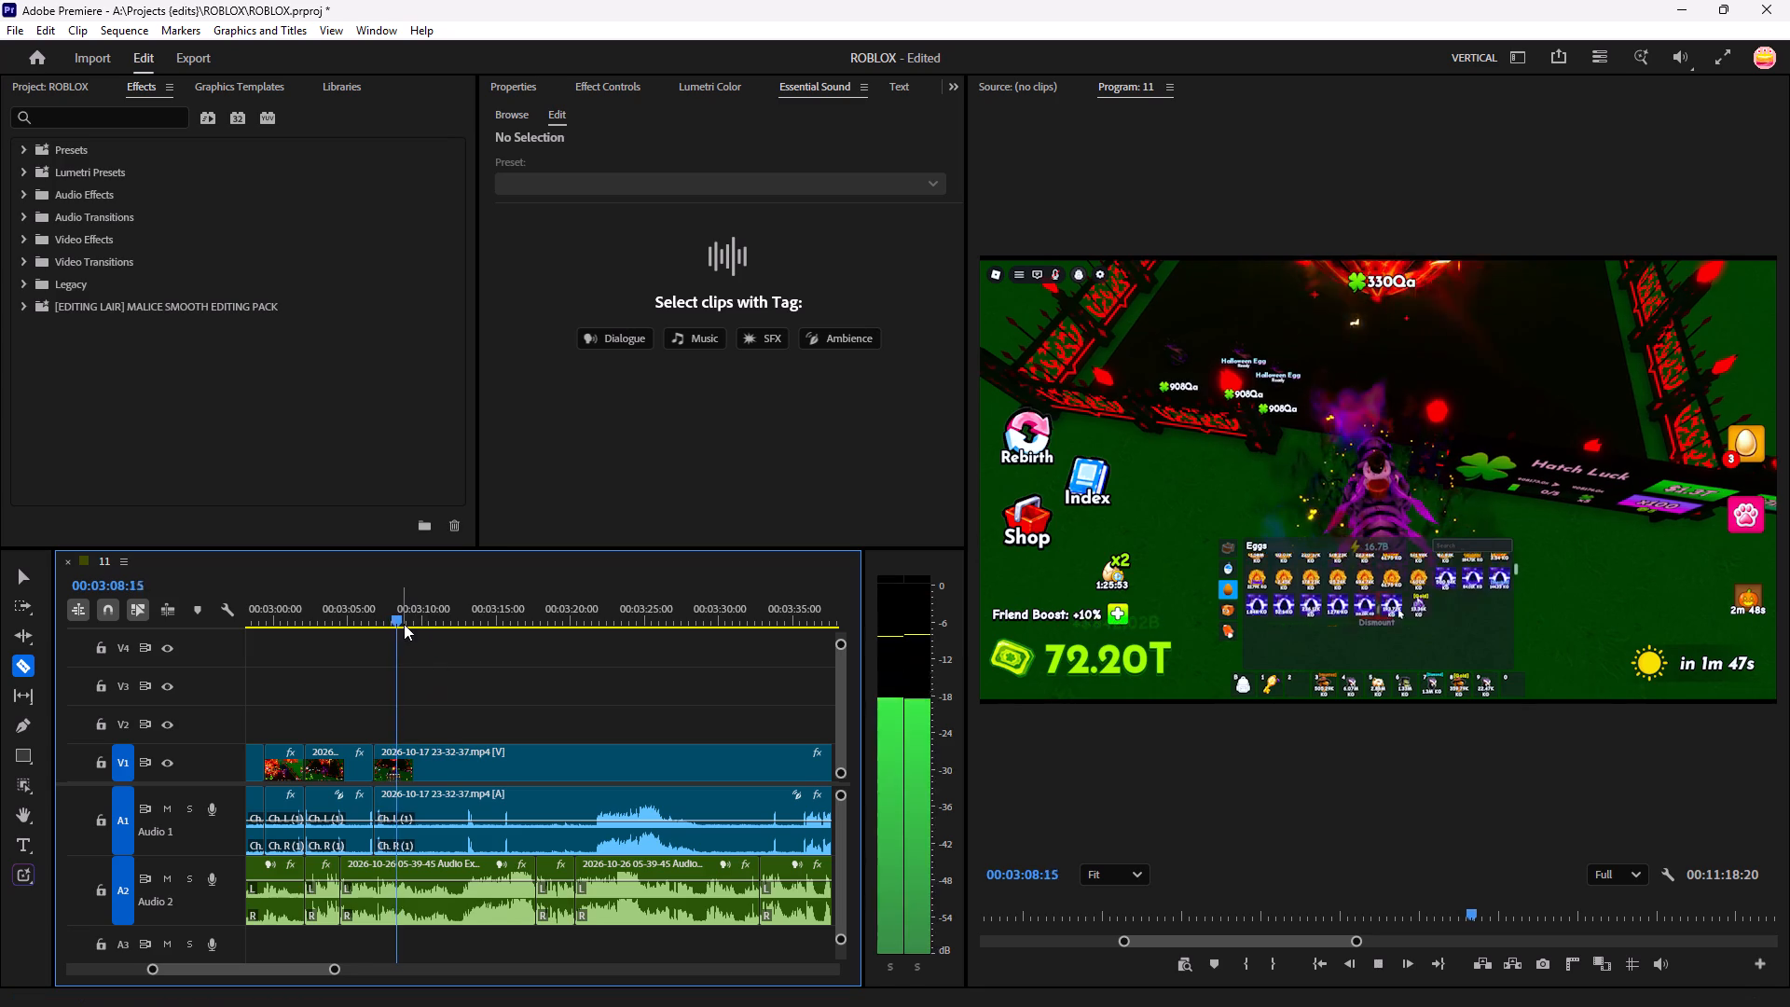
Cut out the gameplay section between about 00:03:07 and 00:03:13 and move the following clip earlier to close the gap.
{"action": "left_click_drag", "start_coordinate": [404, 624], "coordinate": [493, 668]}
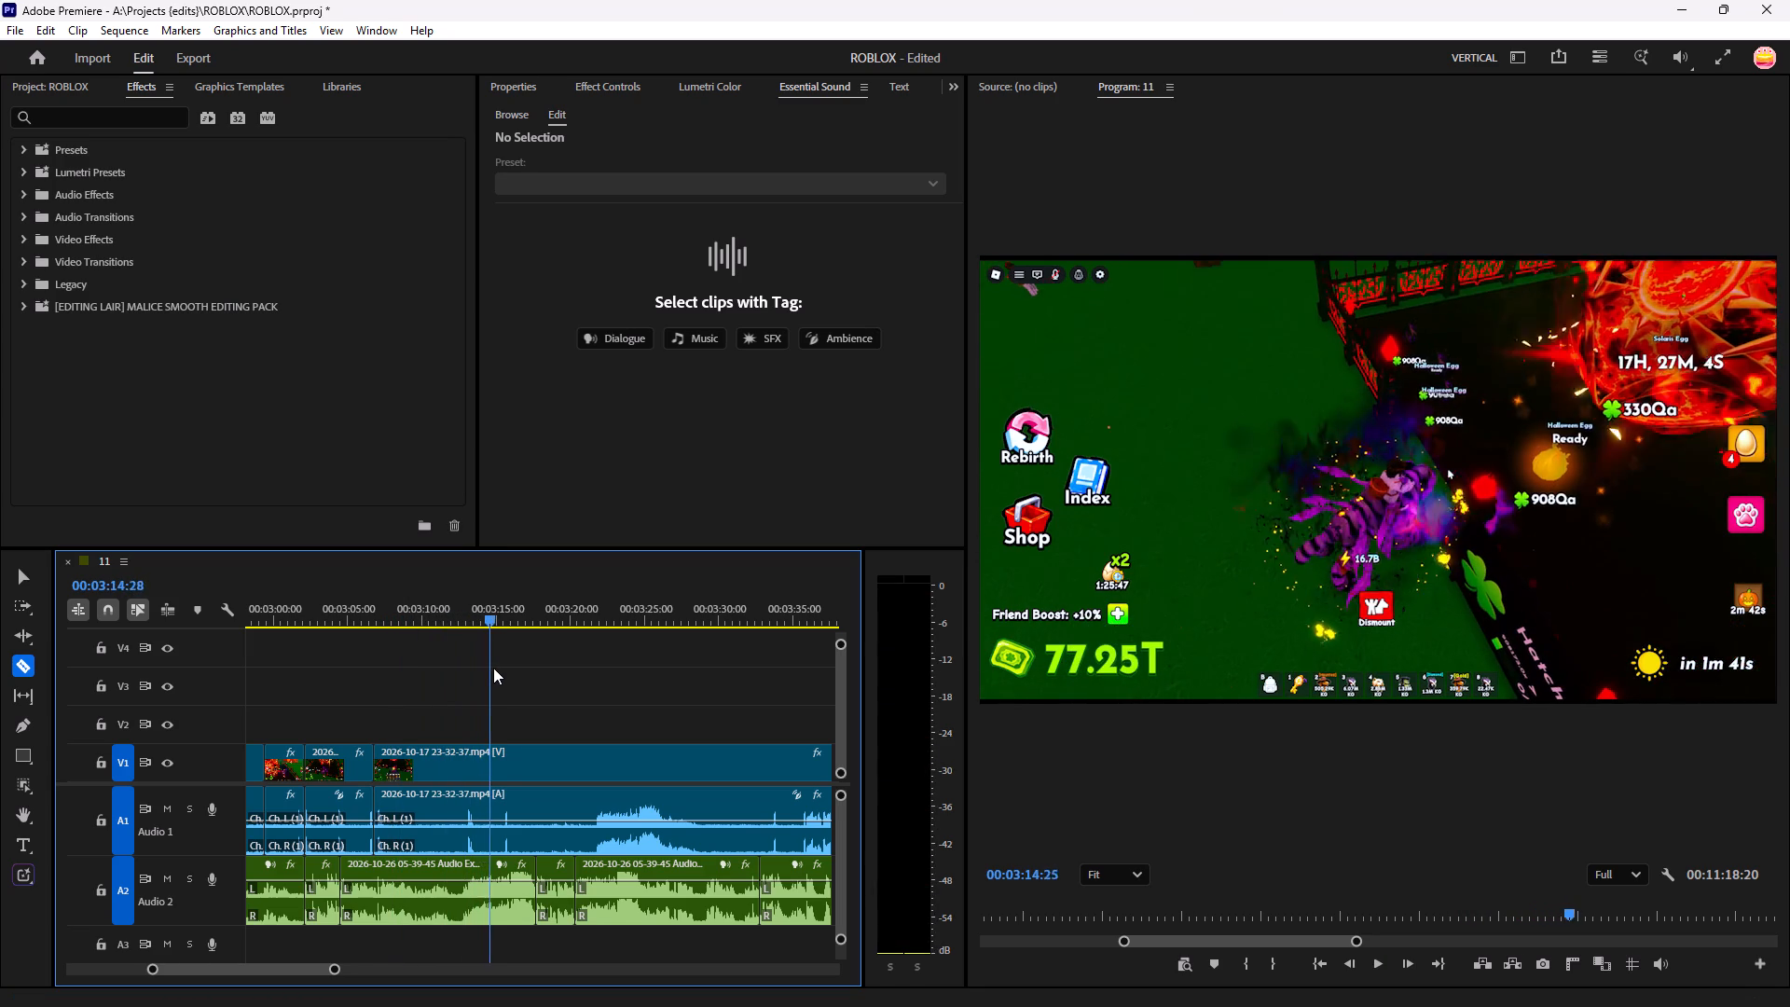
{"action": "left_click_drag", "start_coordinate": [493, 668], "coordinate": [497, 669]}
{"action": "left_click", "coordinate": [465, 787]}
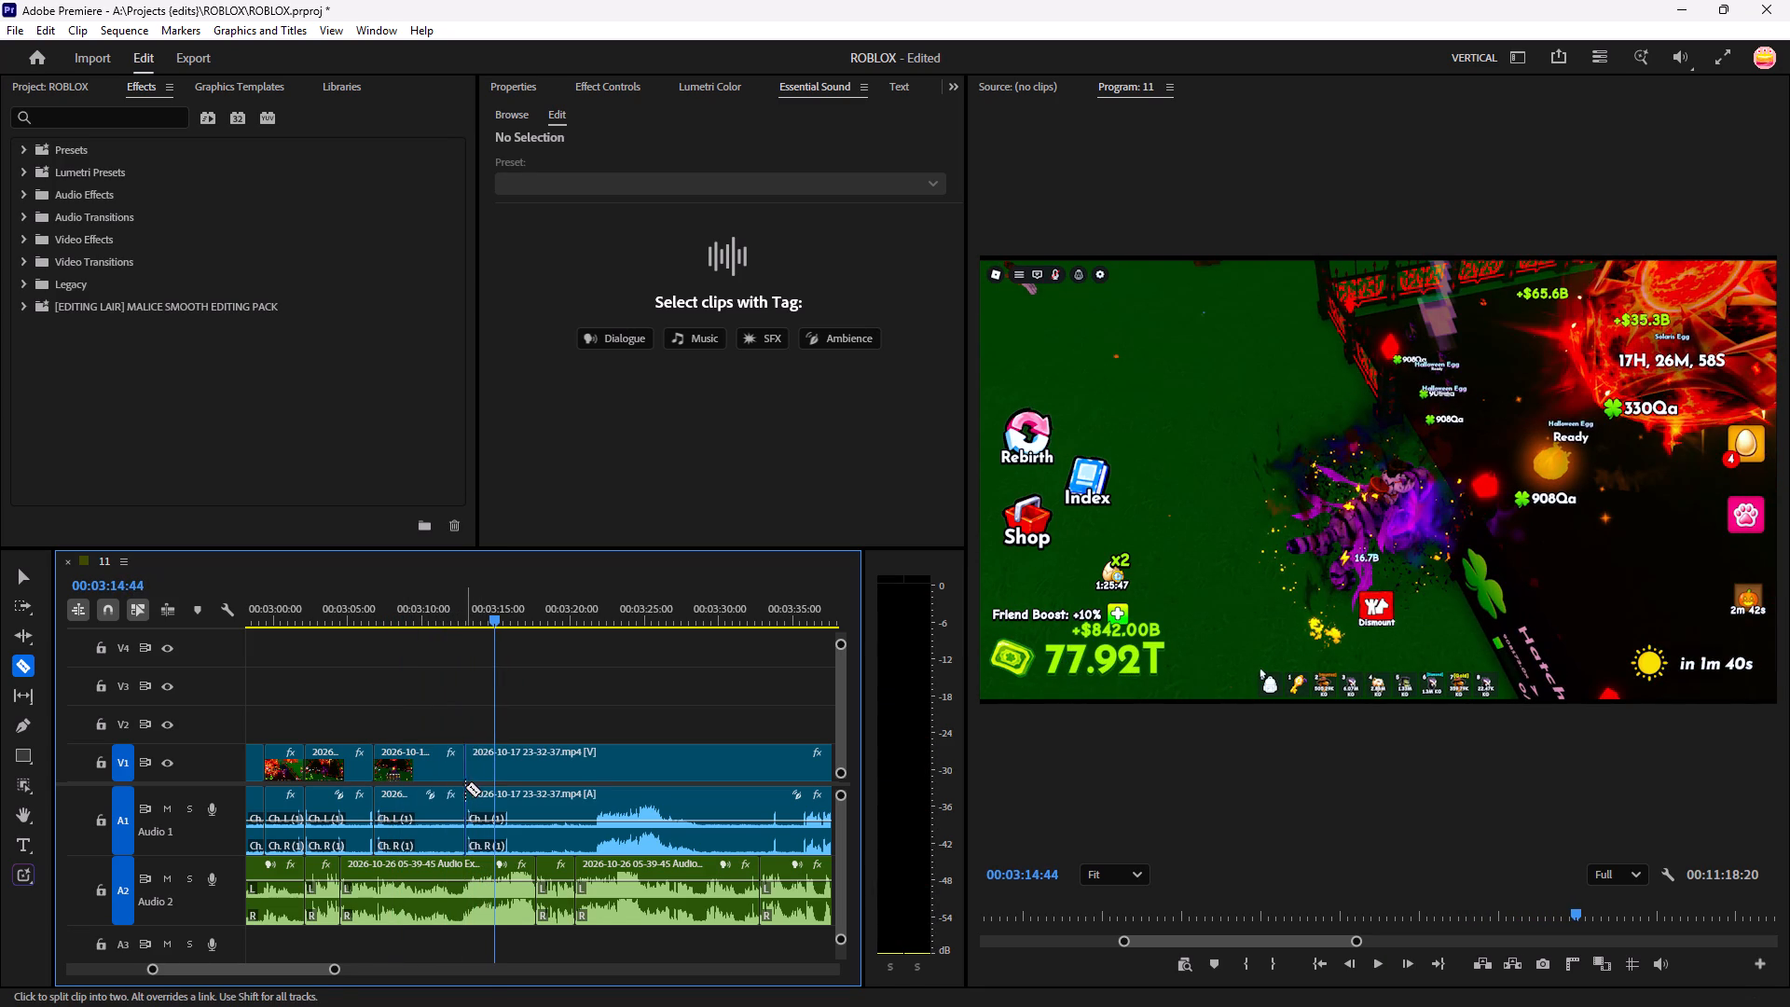
{"action": "key", "text": "v"}
{"action": "left_click", "coordinate": [437, 766]}
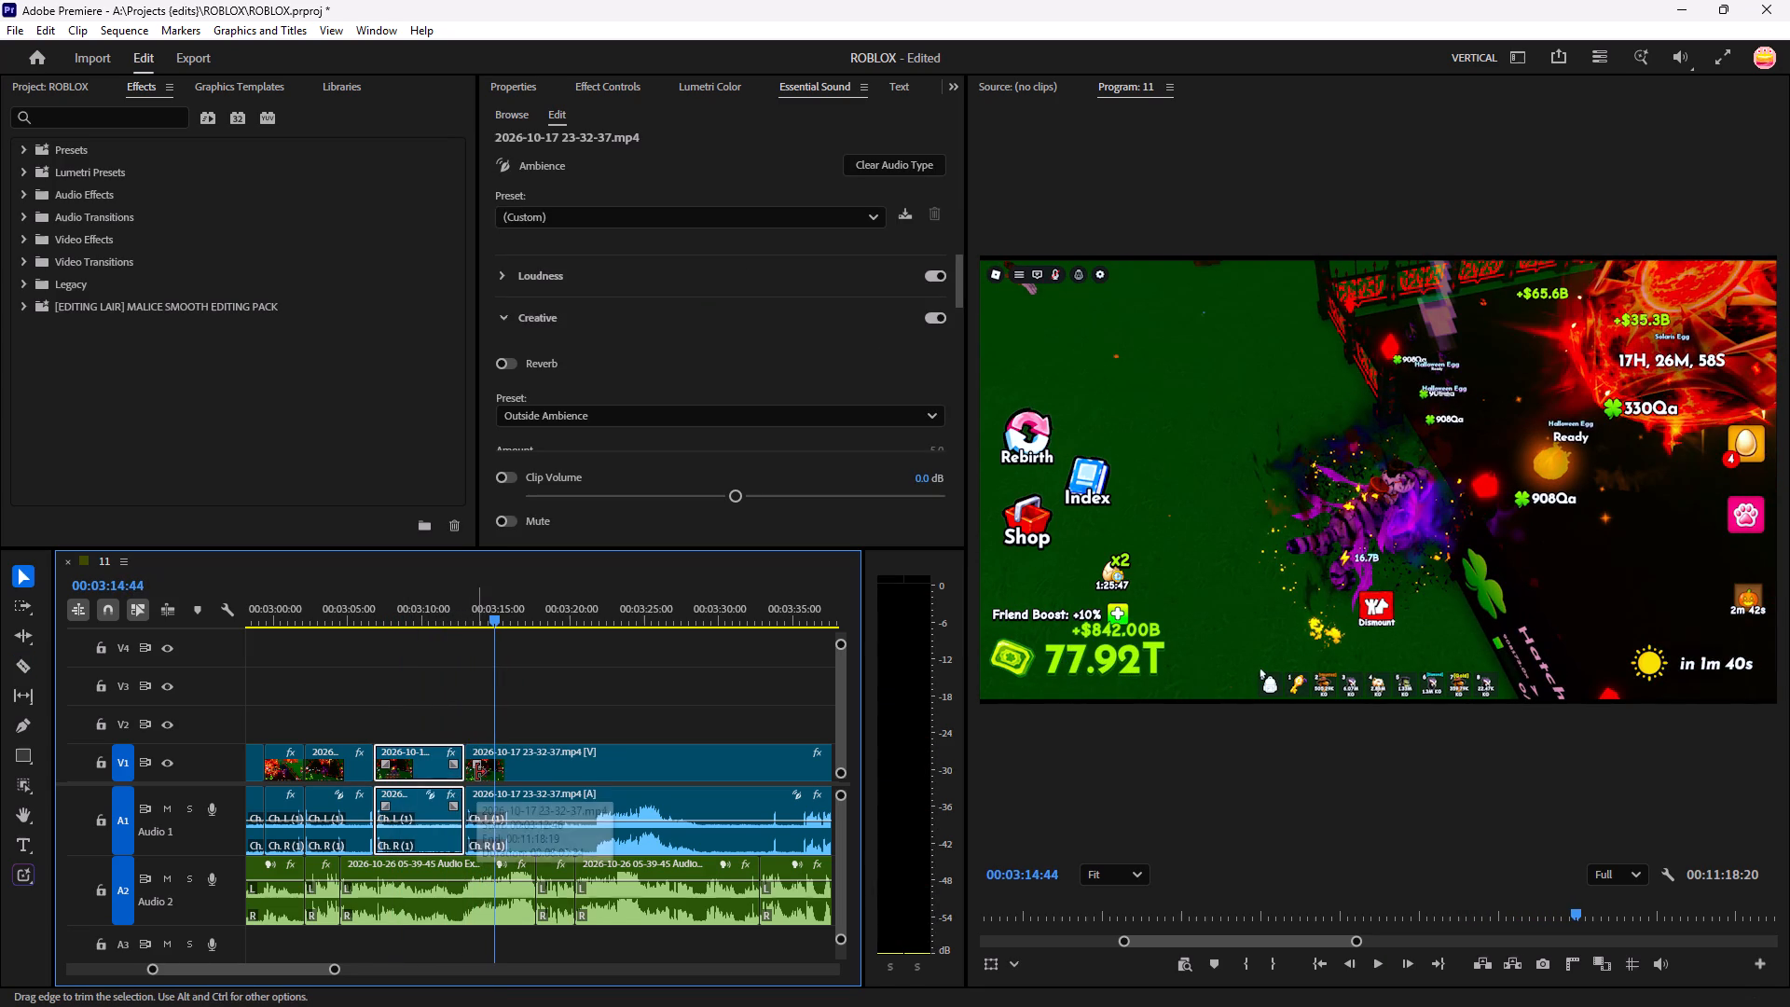
{"action": "key", "text": "space"}
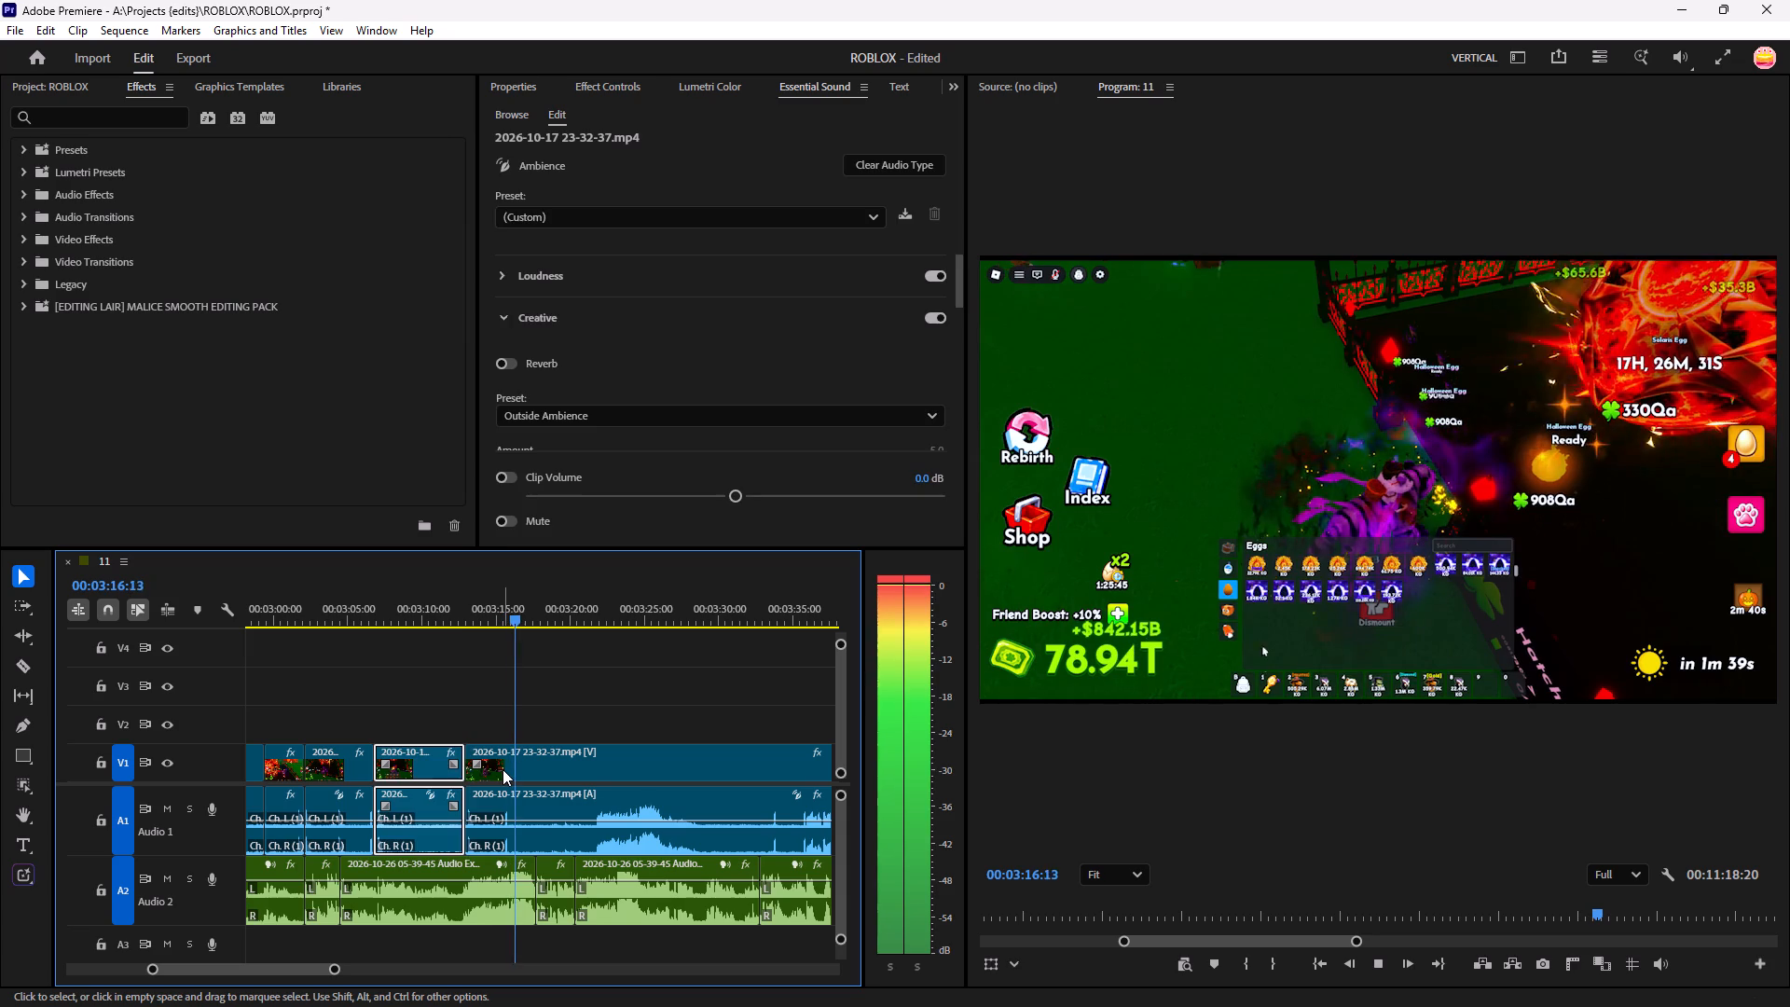
{"action": "key", "text": "BackSpace"}
{"action": "key", "text": "space"}
{"action": "left_click_drag", "start_coordinate": [511, 765], "coordinate": [449, 775]}
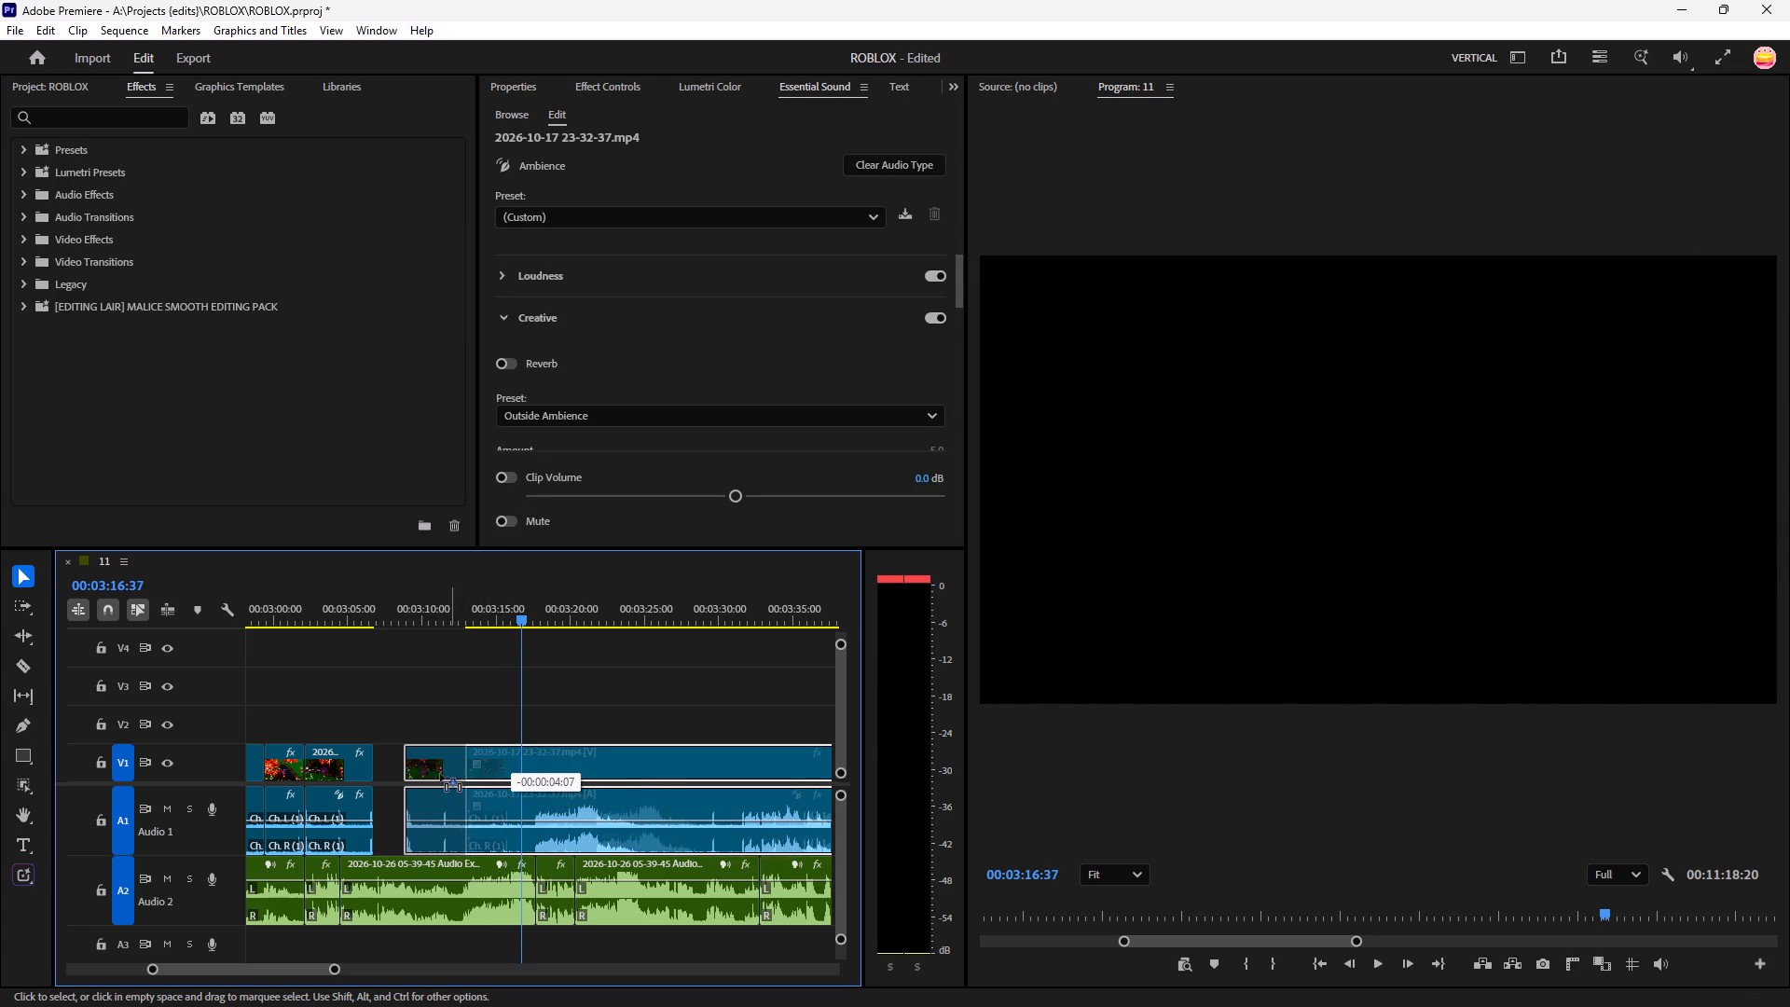
{"action": "left_click_drag", "start_coordinate": [401, 764], "coordinate": [310, 792]}
Replay the join from about 00:03:05 and split the gameplay clip at about 00:03:11.
{"action": "left_click_drag", "start_coordinate": [512, 614], "coordinate": [362, 768]}
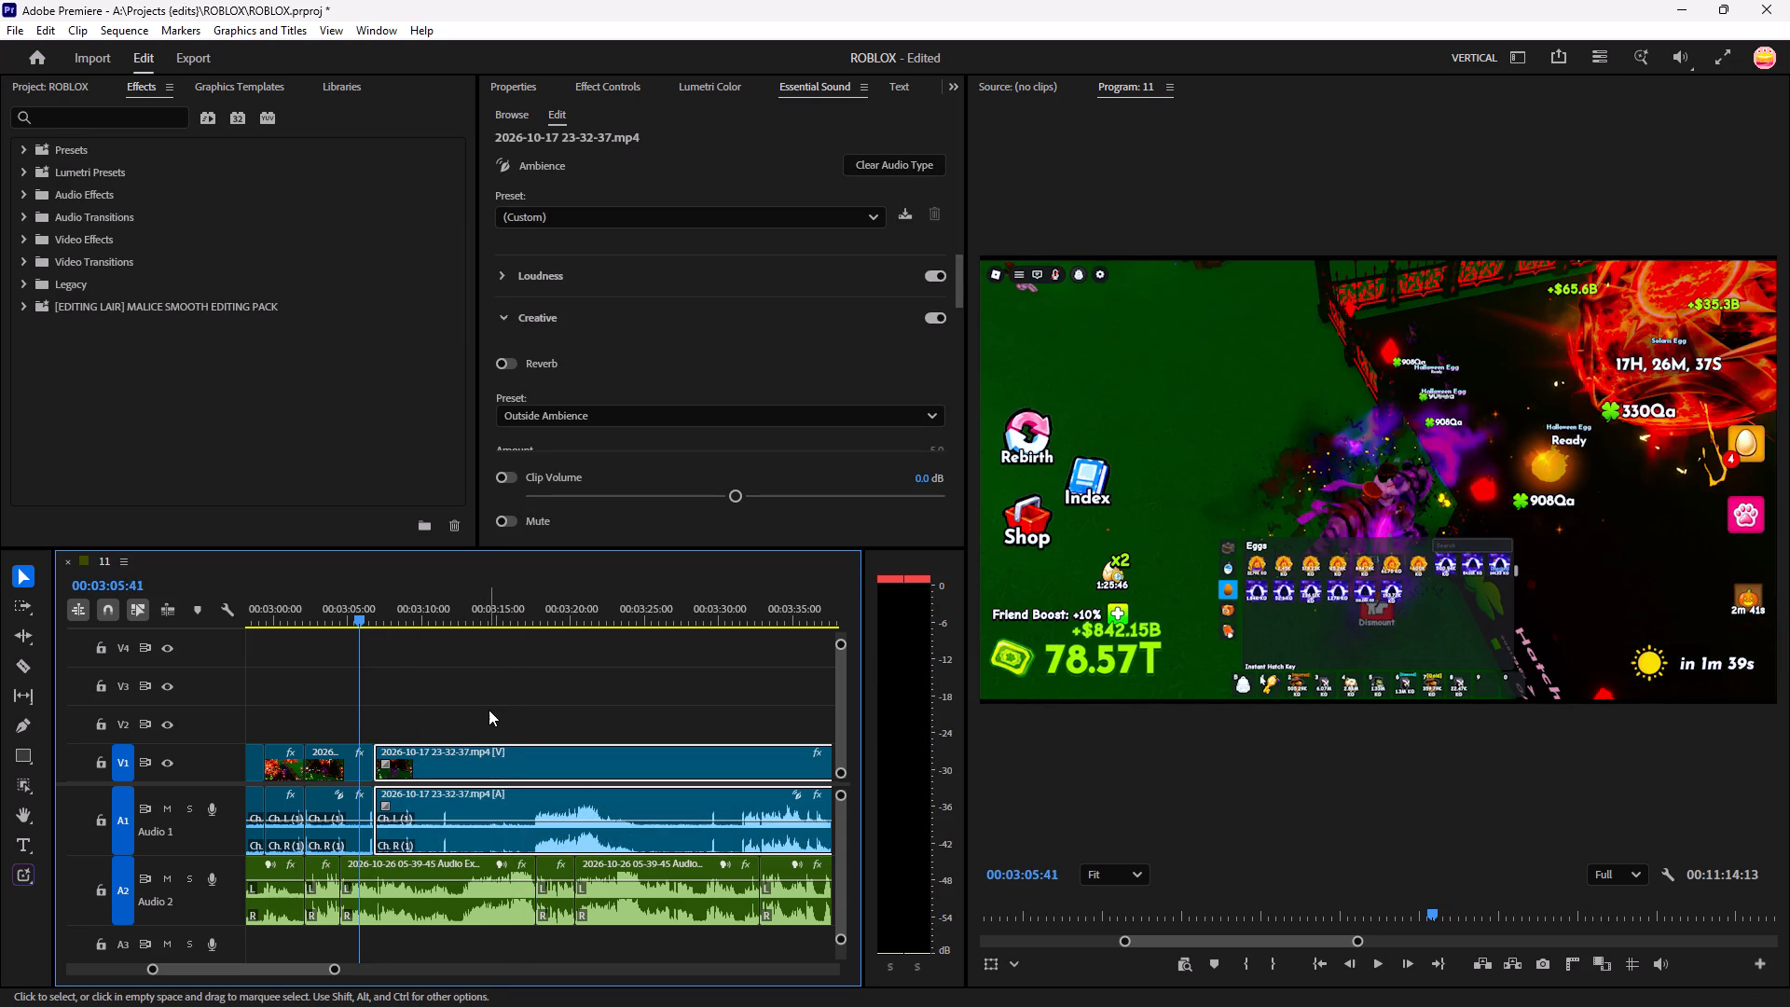
{"action": "left_click", "coordinate": [489, 710]}
{"action": "key", "text": "space"}
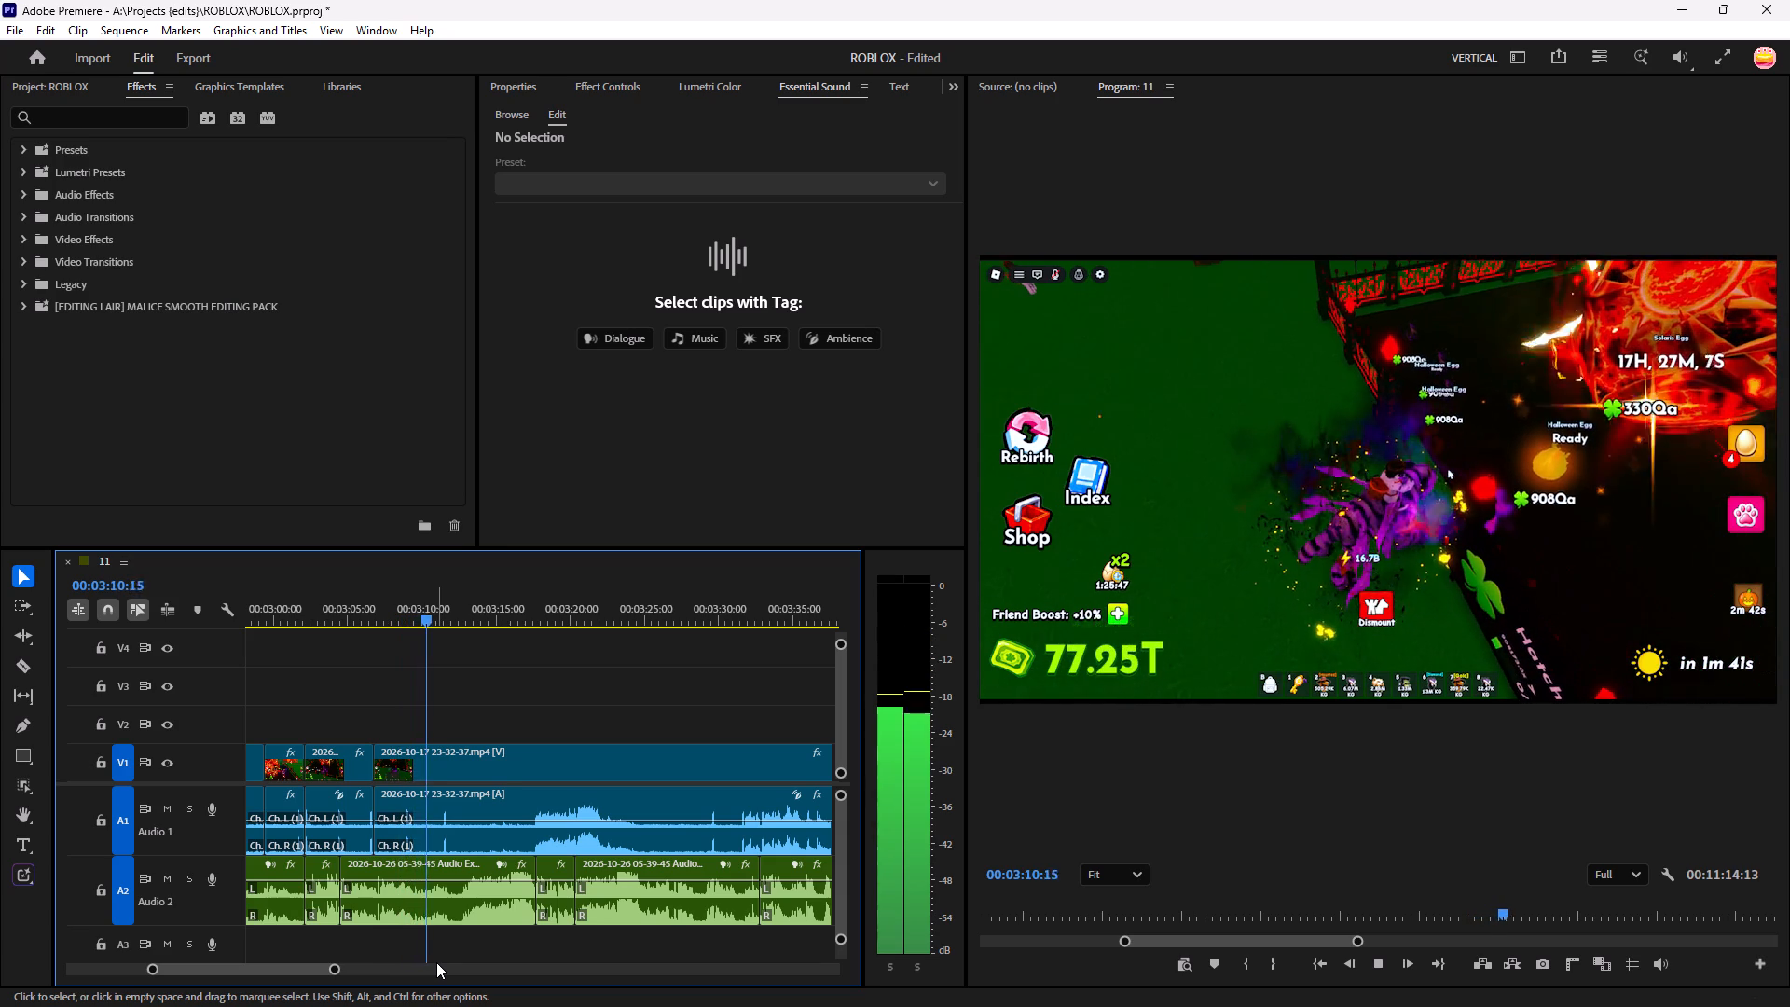
{"action": "key", "text": "space"}
{"action": "key", "text": "c"}
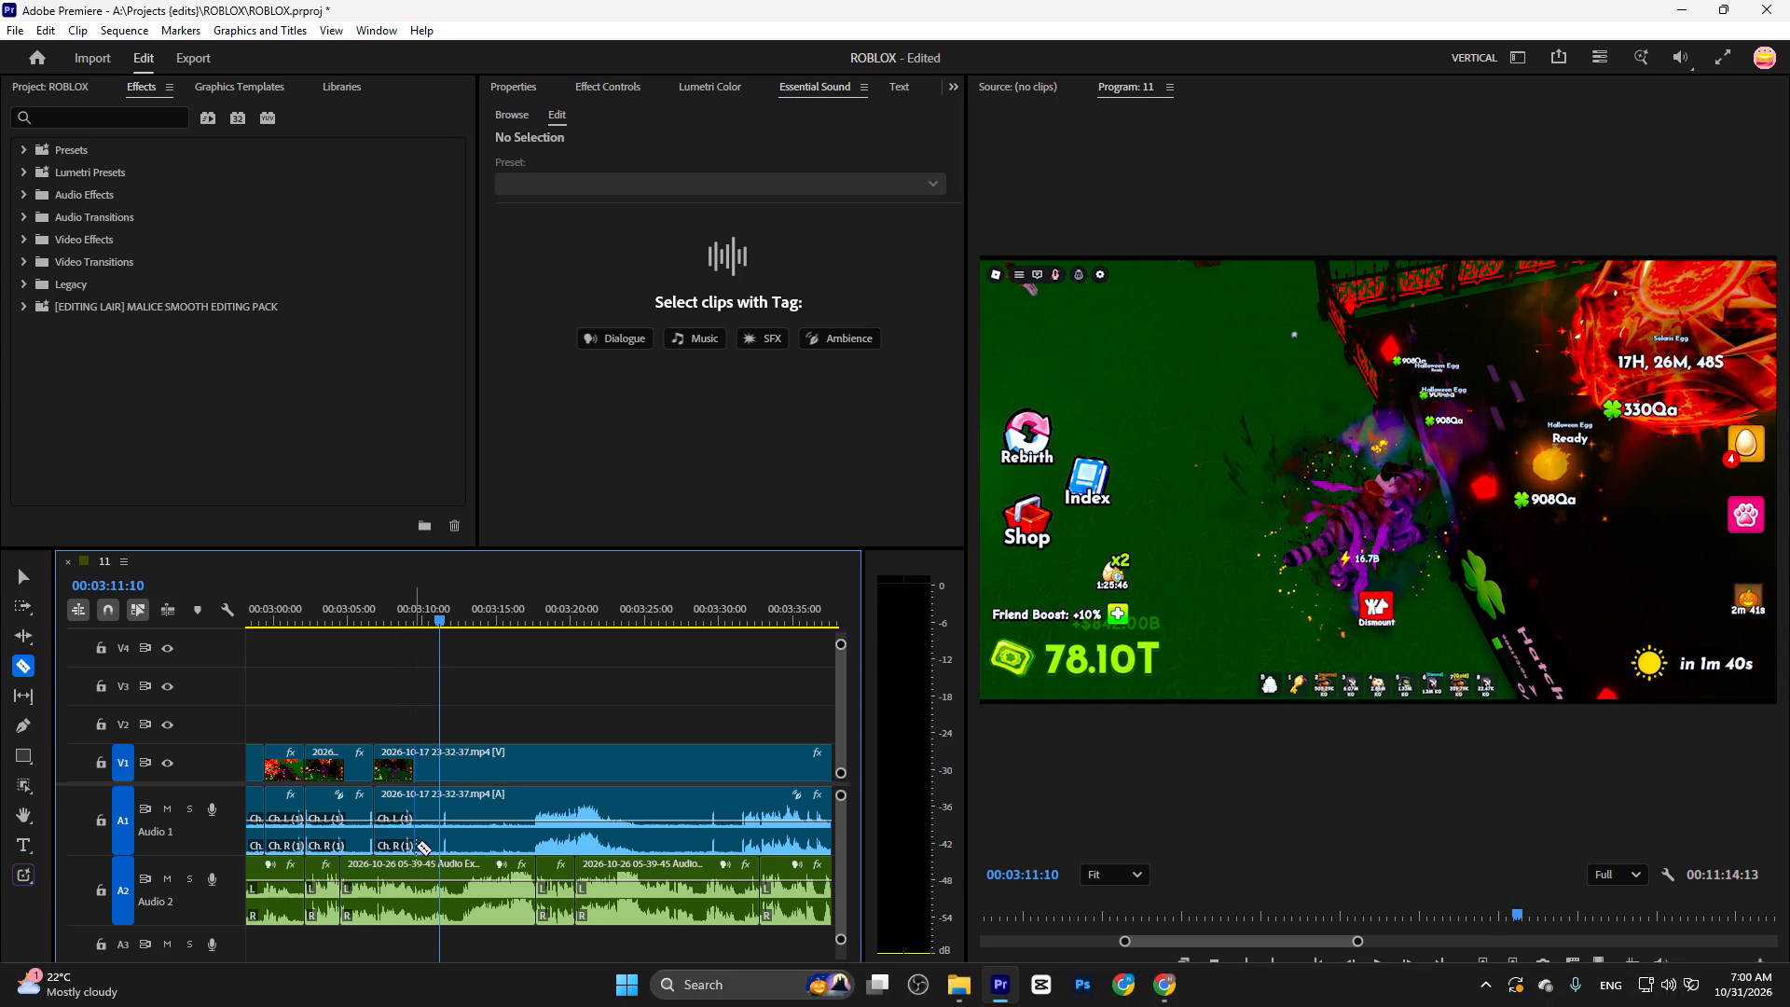
{"action": "left_click", "coordinate": [432, 803]}
Cut out the gameplay section between about 00:03:11 and 00:03:17 and move the following clip earlier to close the gap.
{"action": "left_click_drag", "start_coordinate": [431, 614], "coordinate": [458, 618]}
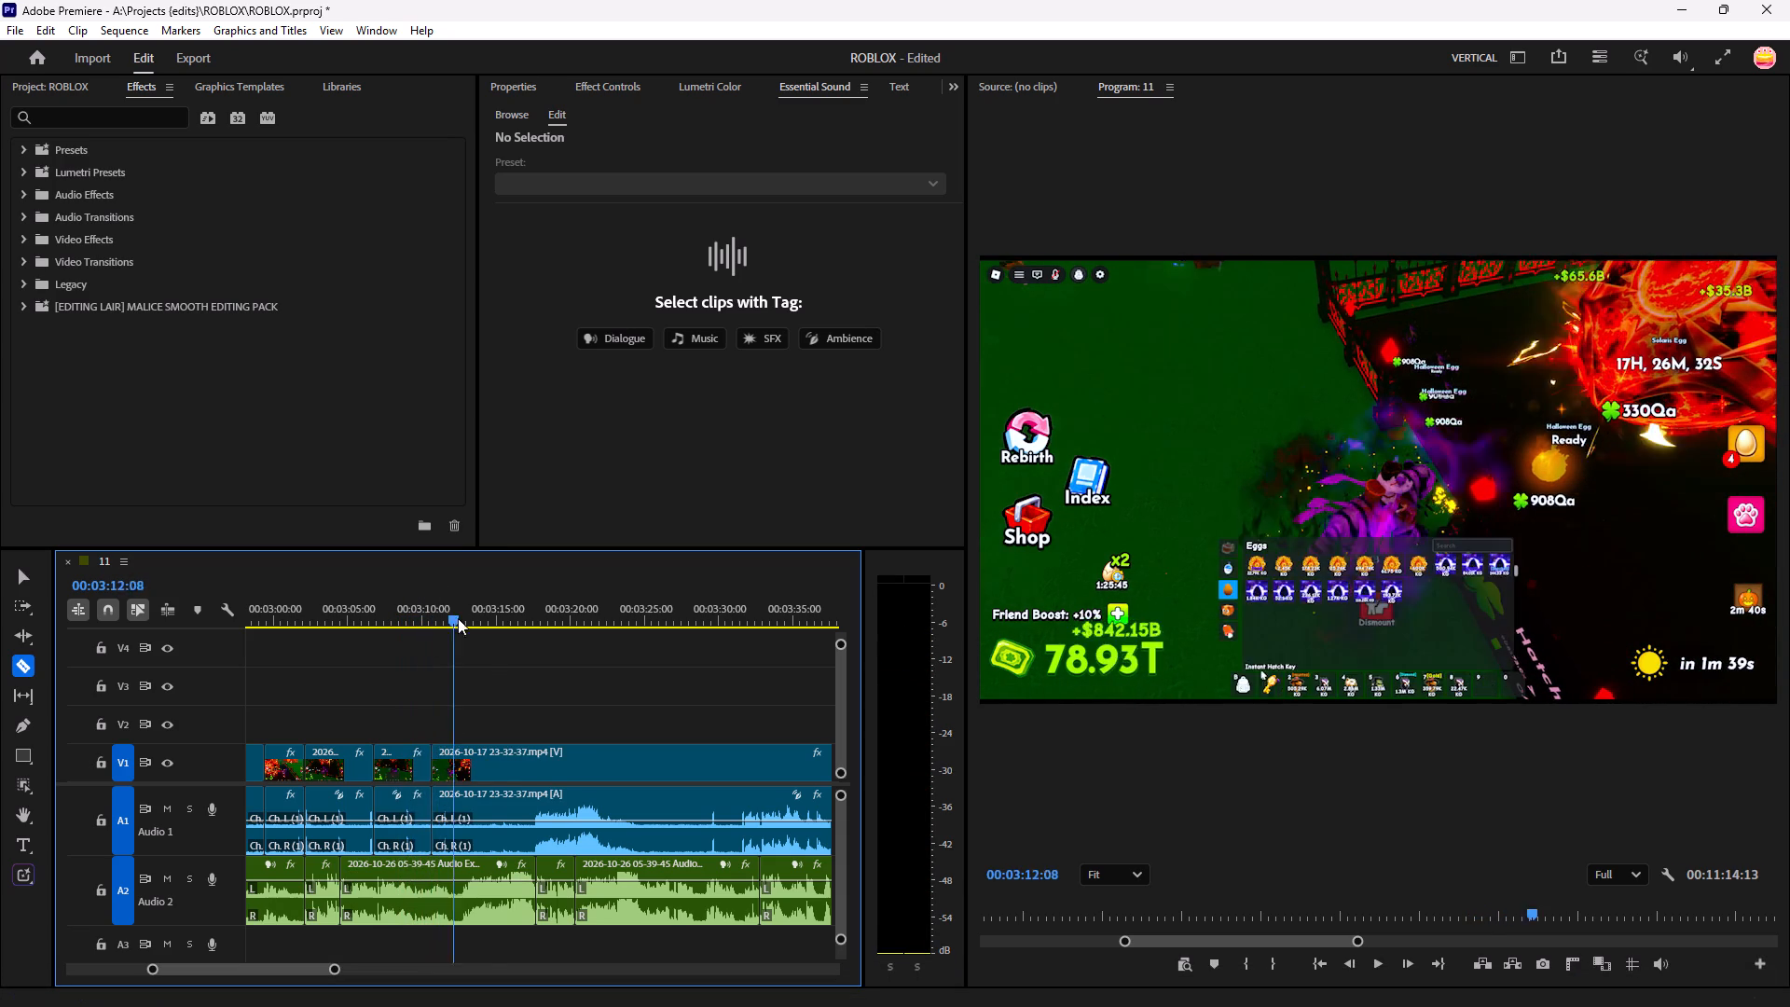
{"action": "left_click_drag", "start_coordinate": [458, 618], "coordinate": [536, 632]}
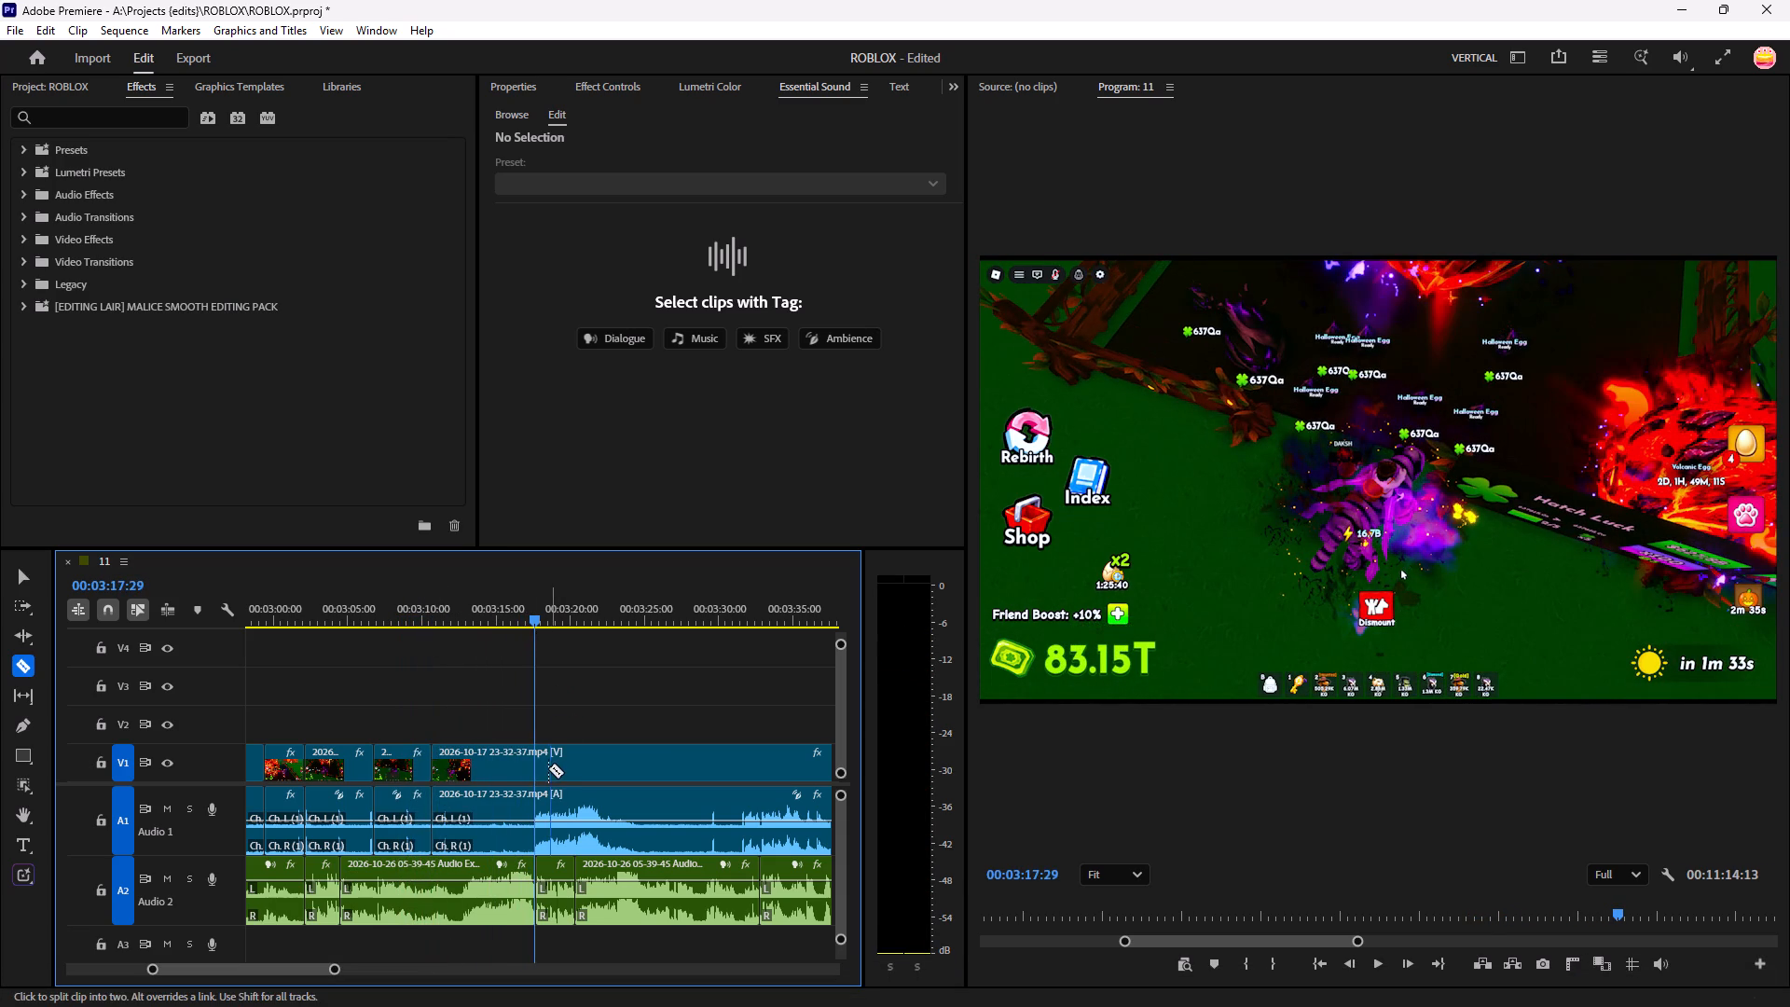
{"action": "left_click", "coordinate": [537, 764]}
{"action": "key", "text": "v"}
{"action": "left_click", "coordinate": [473, 746]}
{"action": "key", "text": "BackSpace"}
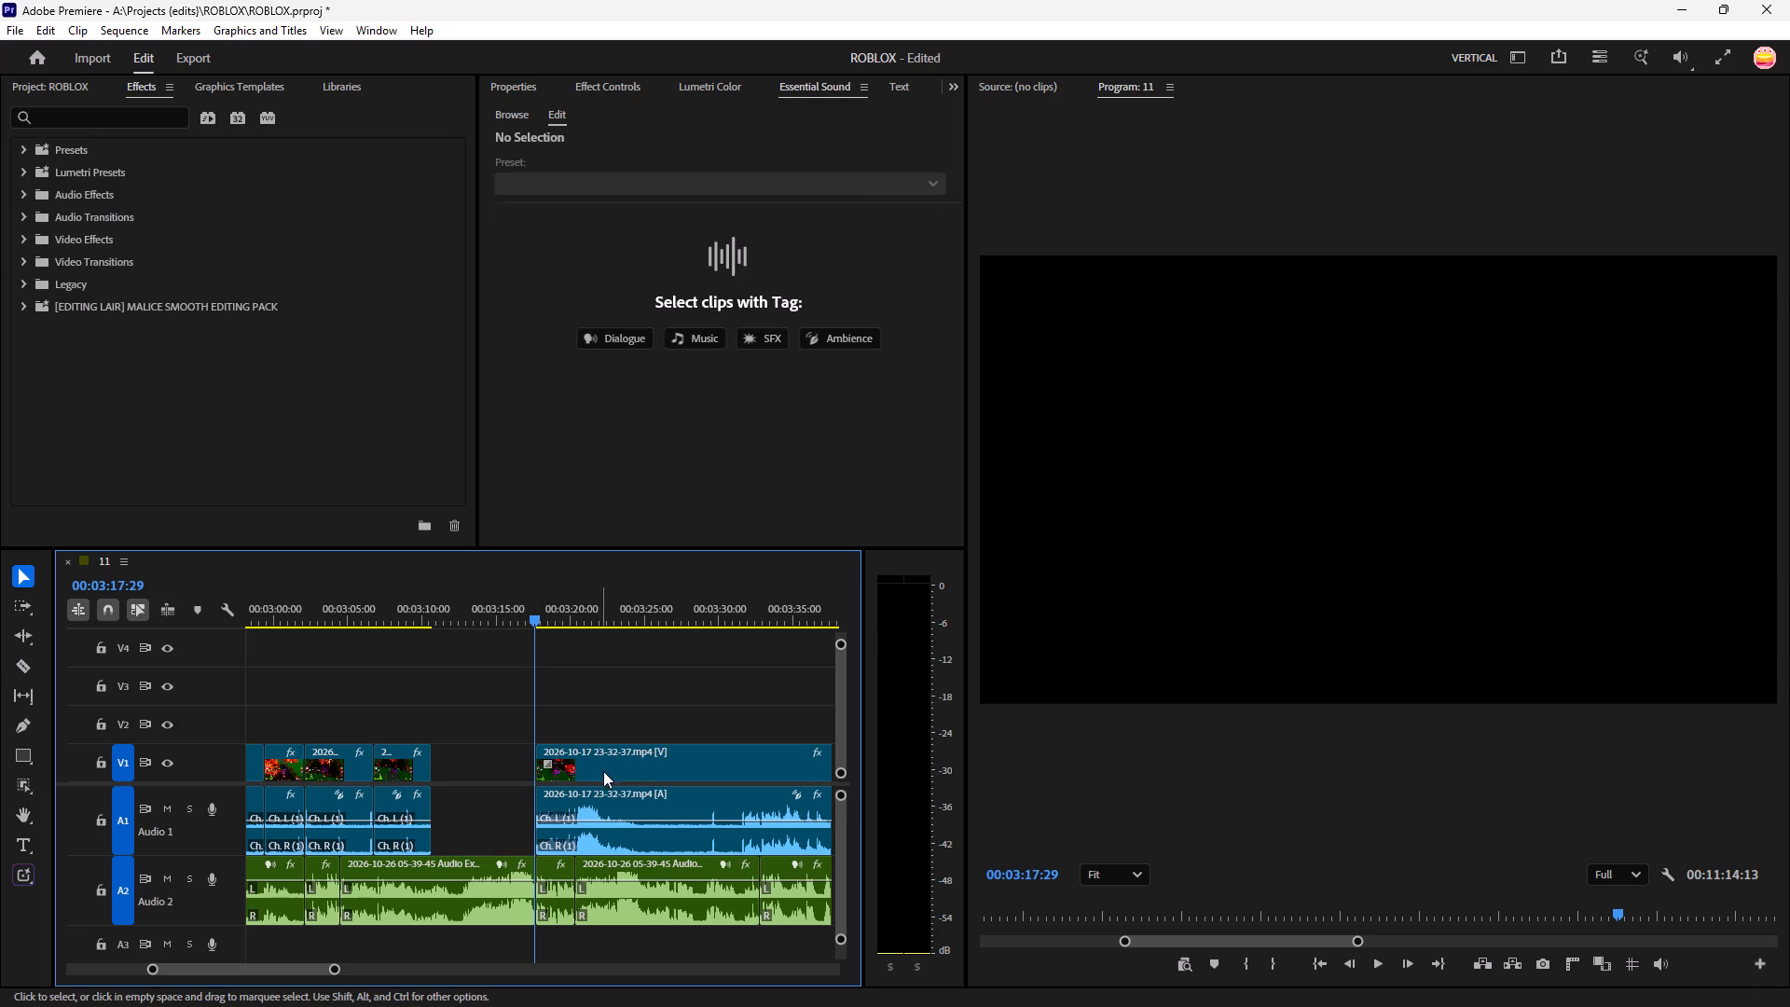
{"action": "left_click_drag", "start_coordinate": [608, 763], "coordinate": [528, 784]}
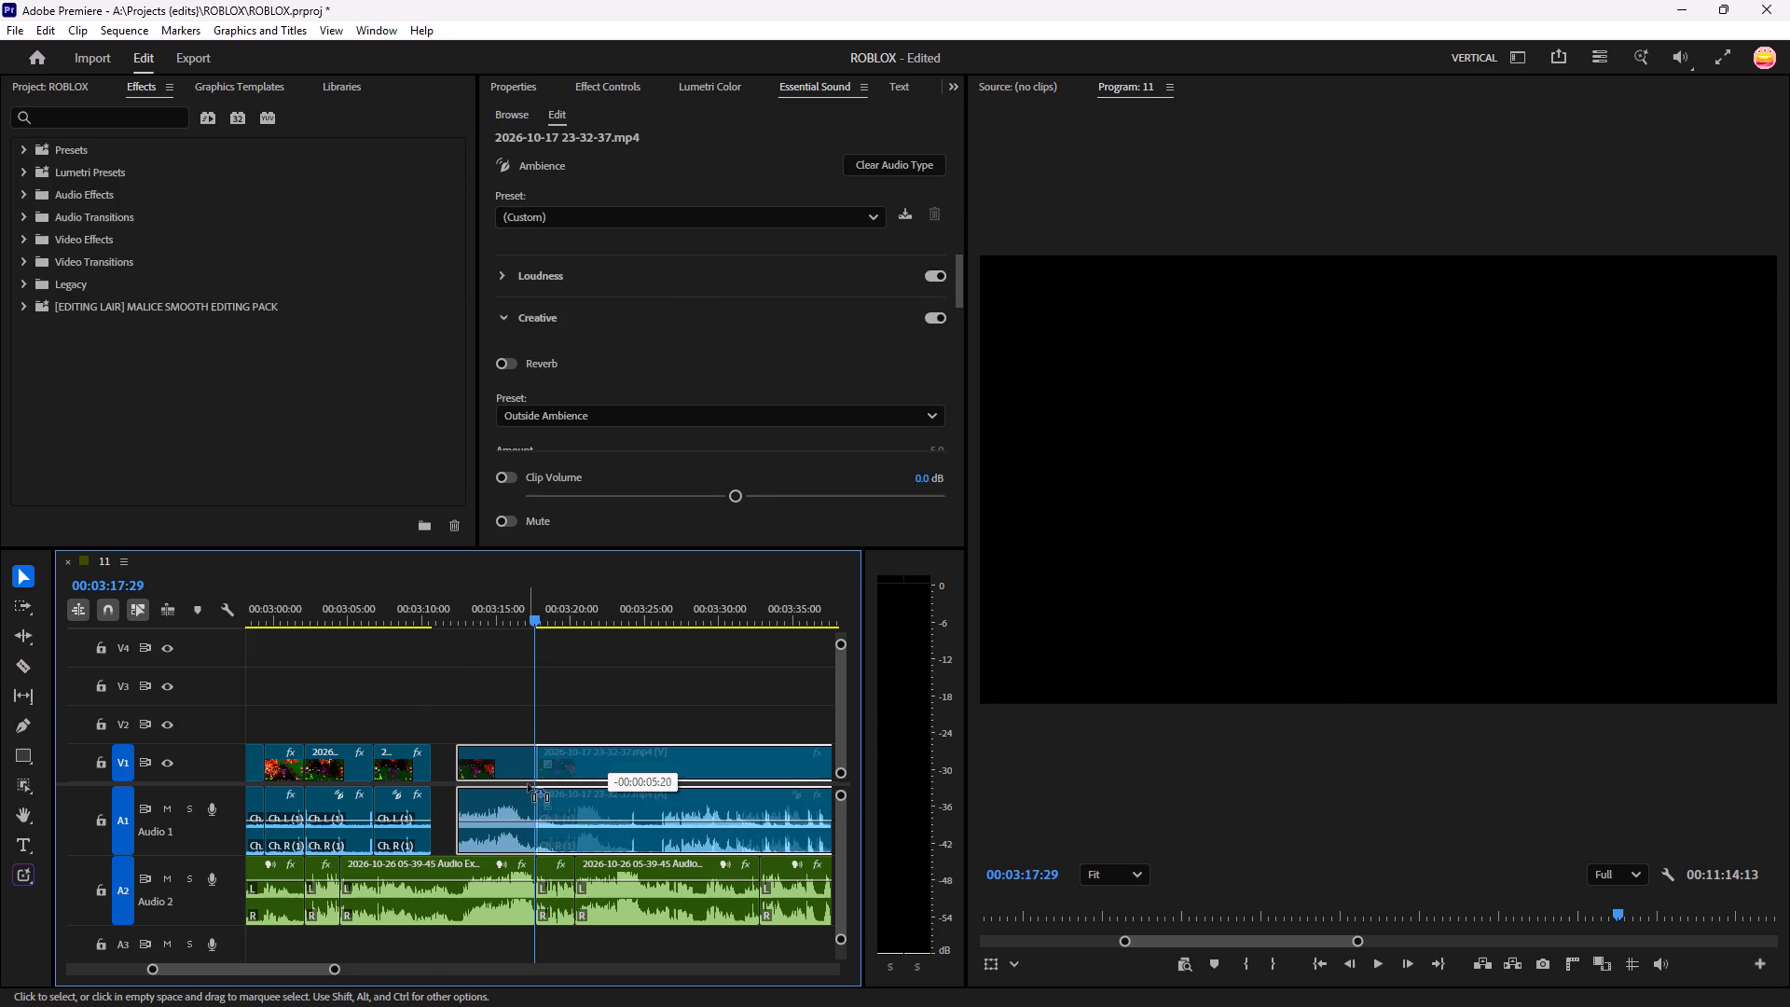
{"action": "left_click_drag", "start_coordinate": [528, 784], "coordinate": [532, 783]}
{"action": "left_click_drag", "start_coordinate": [459, 768], "coordinate": [372, 793]}
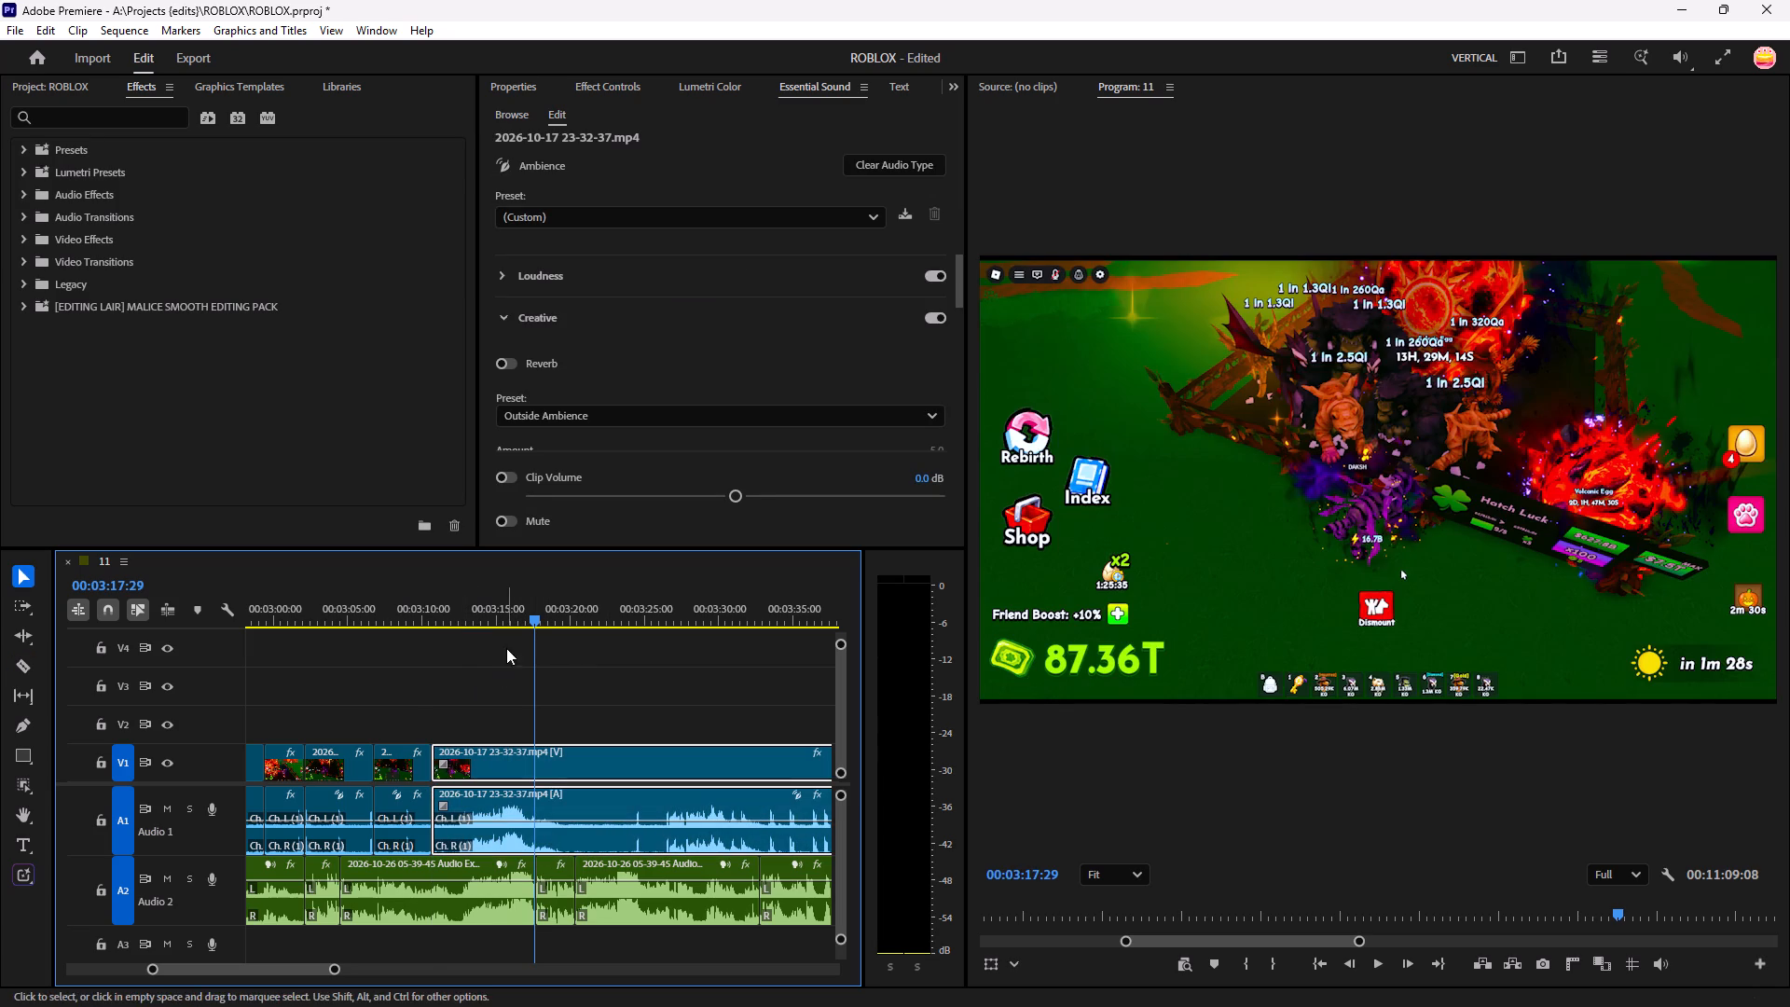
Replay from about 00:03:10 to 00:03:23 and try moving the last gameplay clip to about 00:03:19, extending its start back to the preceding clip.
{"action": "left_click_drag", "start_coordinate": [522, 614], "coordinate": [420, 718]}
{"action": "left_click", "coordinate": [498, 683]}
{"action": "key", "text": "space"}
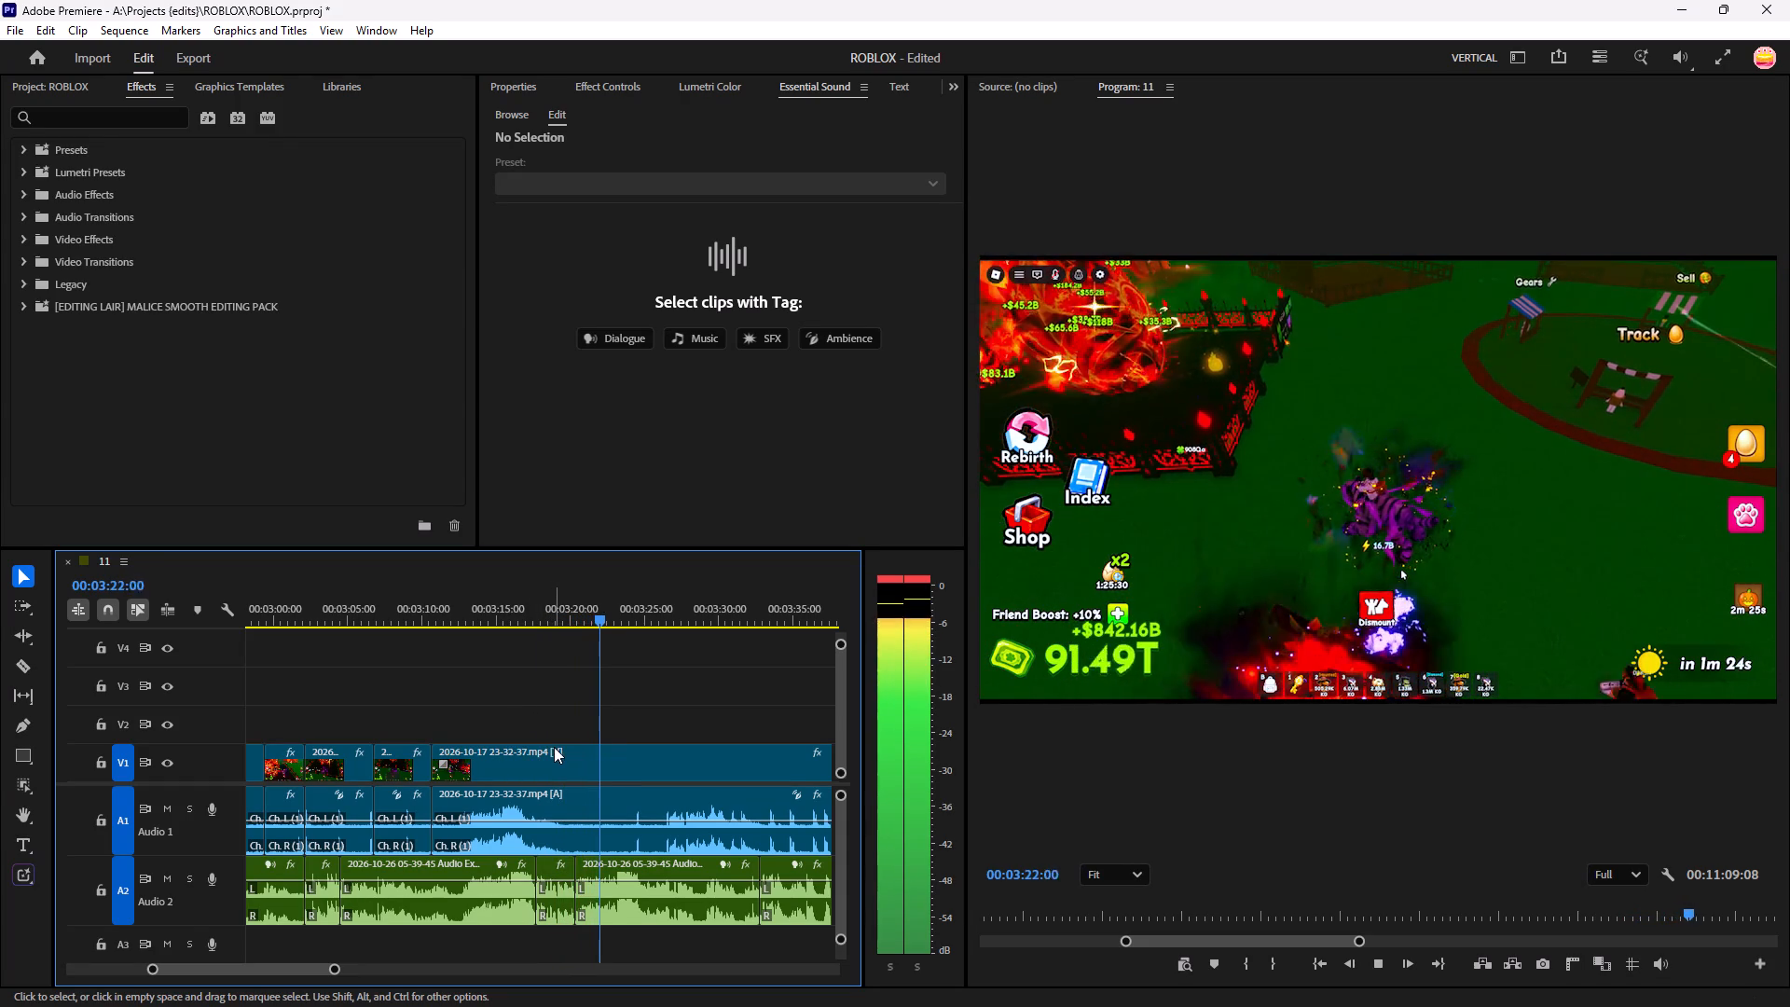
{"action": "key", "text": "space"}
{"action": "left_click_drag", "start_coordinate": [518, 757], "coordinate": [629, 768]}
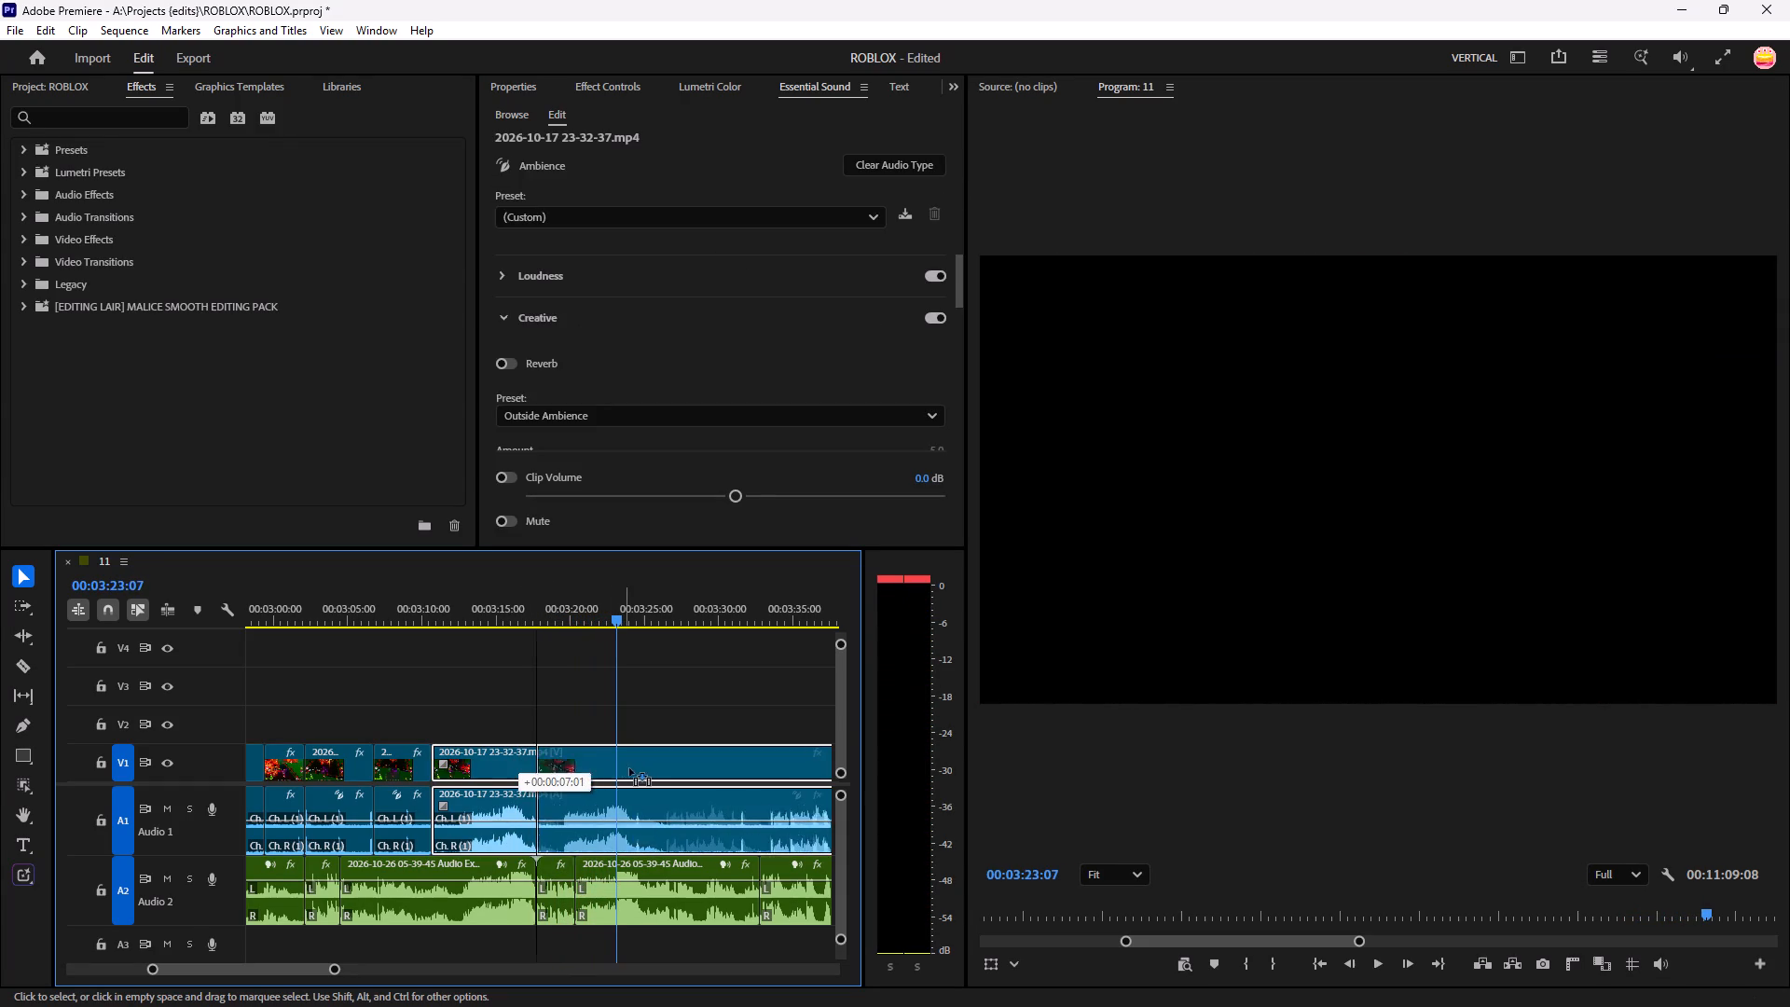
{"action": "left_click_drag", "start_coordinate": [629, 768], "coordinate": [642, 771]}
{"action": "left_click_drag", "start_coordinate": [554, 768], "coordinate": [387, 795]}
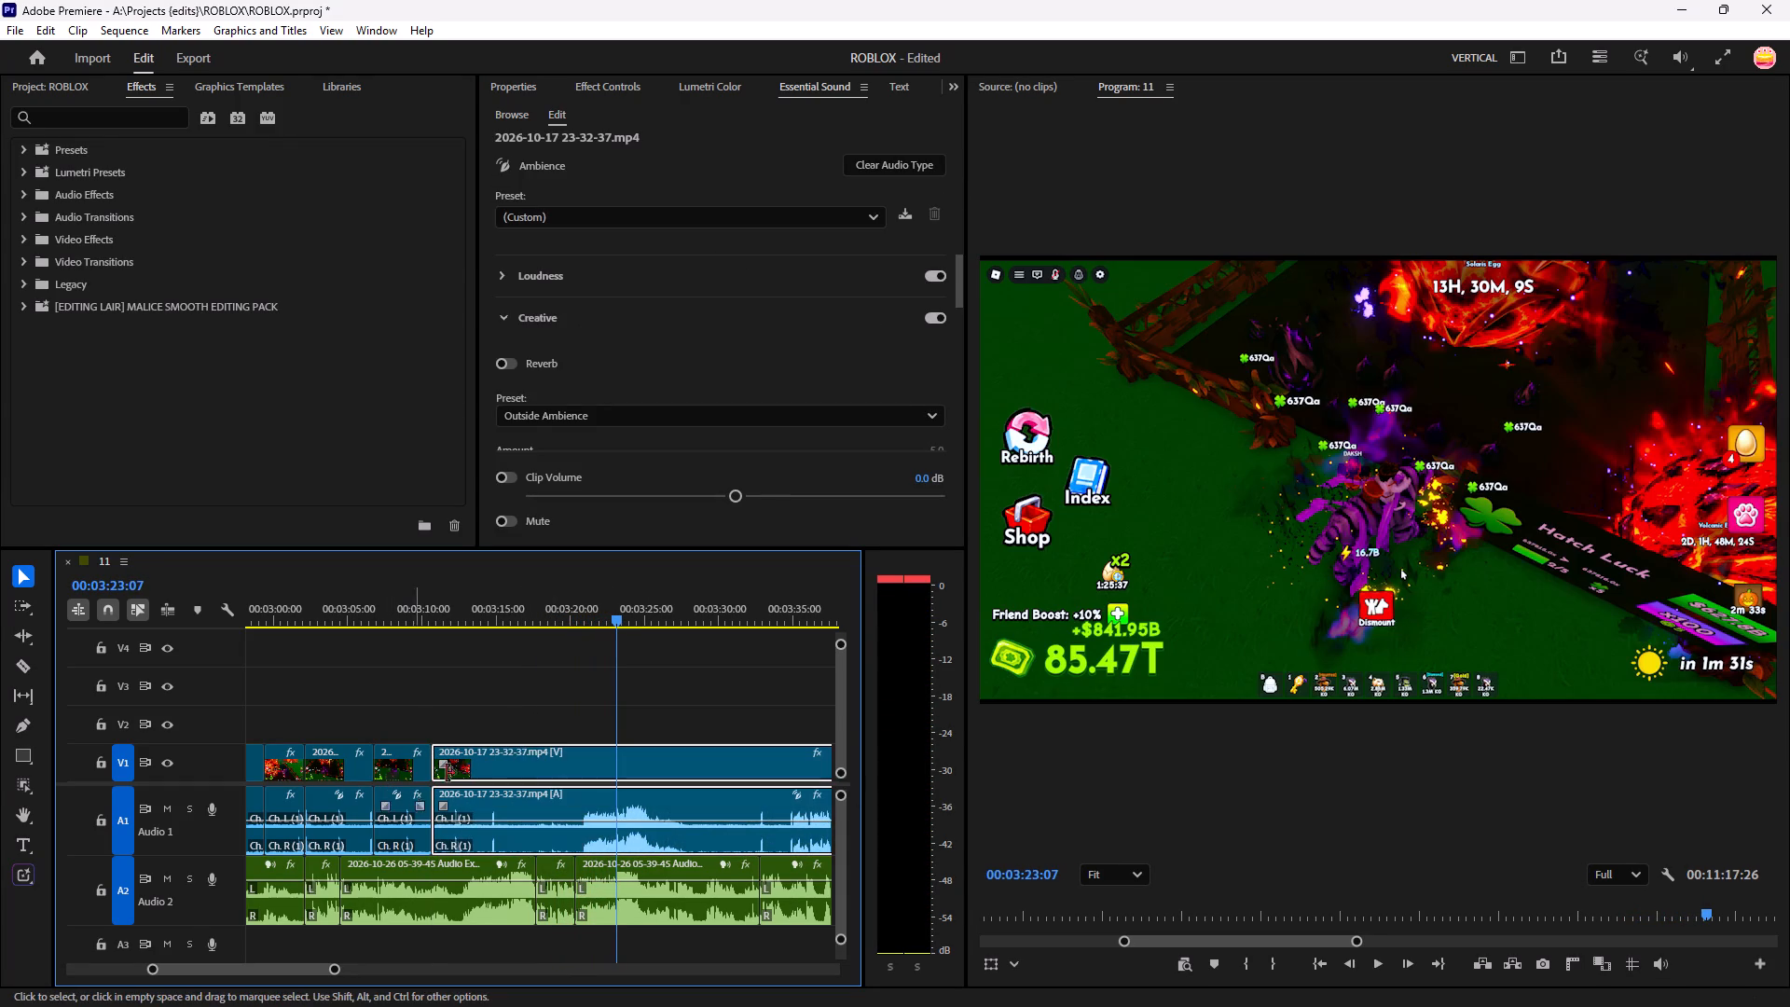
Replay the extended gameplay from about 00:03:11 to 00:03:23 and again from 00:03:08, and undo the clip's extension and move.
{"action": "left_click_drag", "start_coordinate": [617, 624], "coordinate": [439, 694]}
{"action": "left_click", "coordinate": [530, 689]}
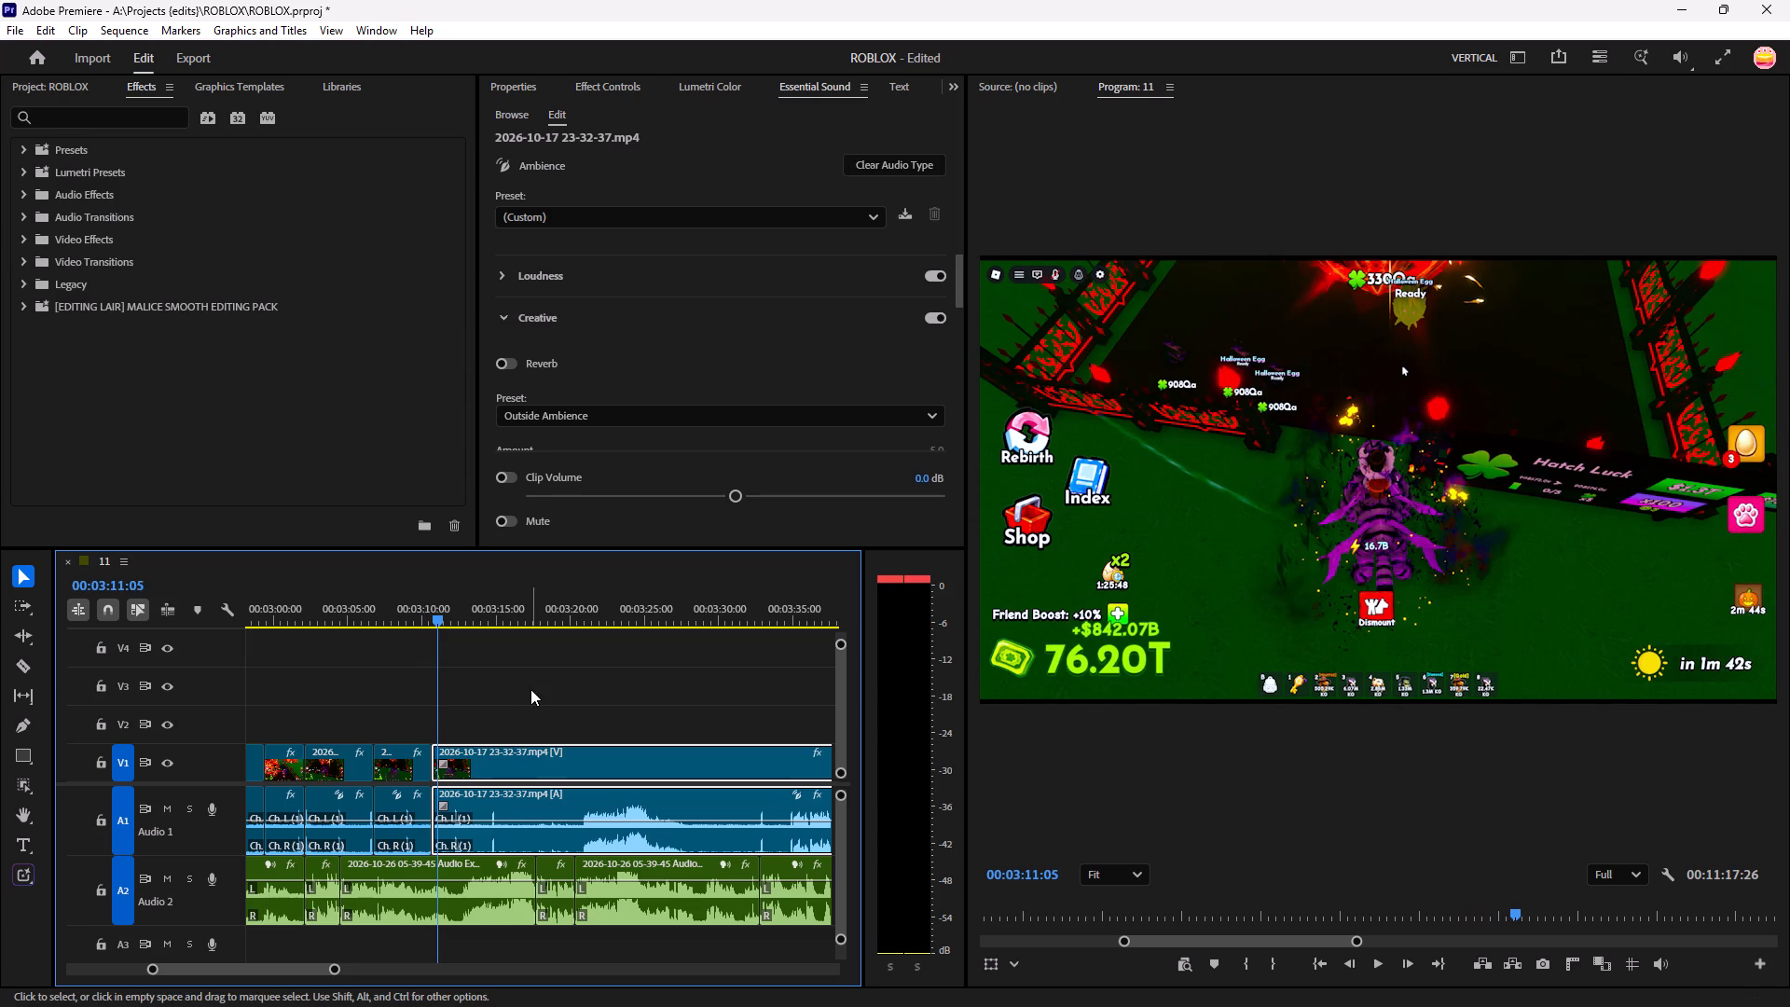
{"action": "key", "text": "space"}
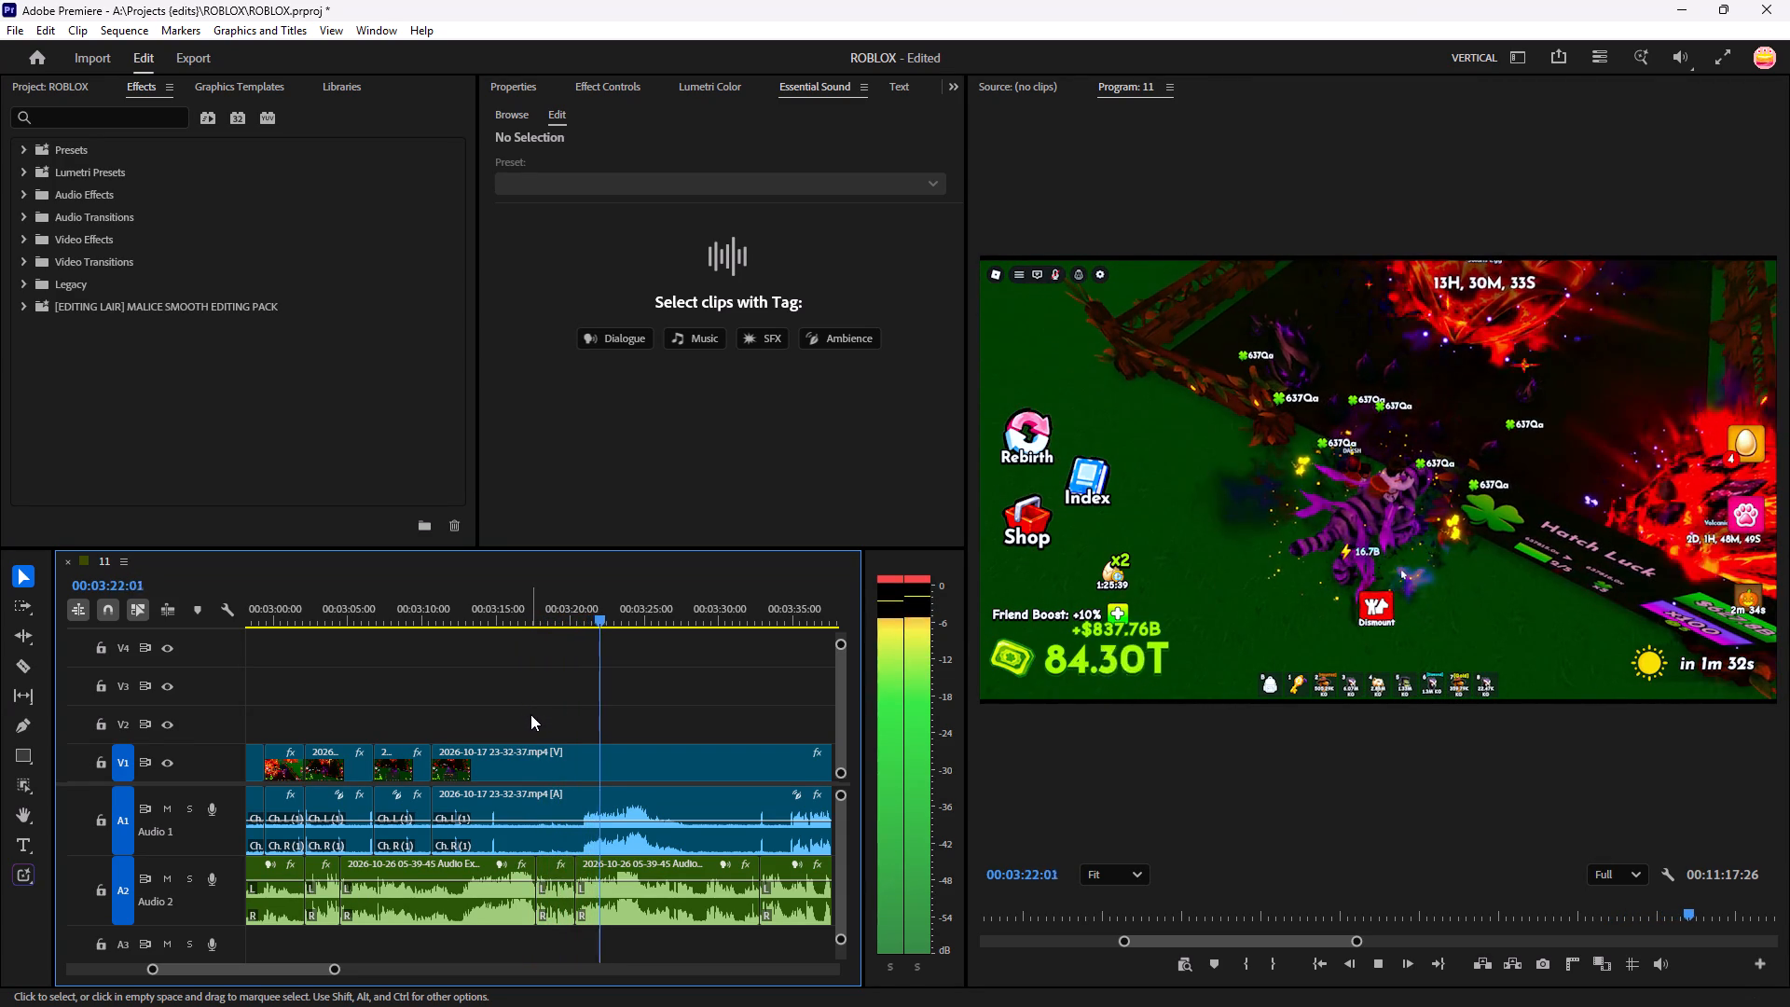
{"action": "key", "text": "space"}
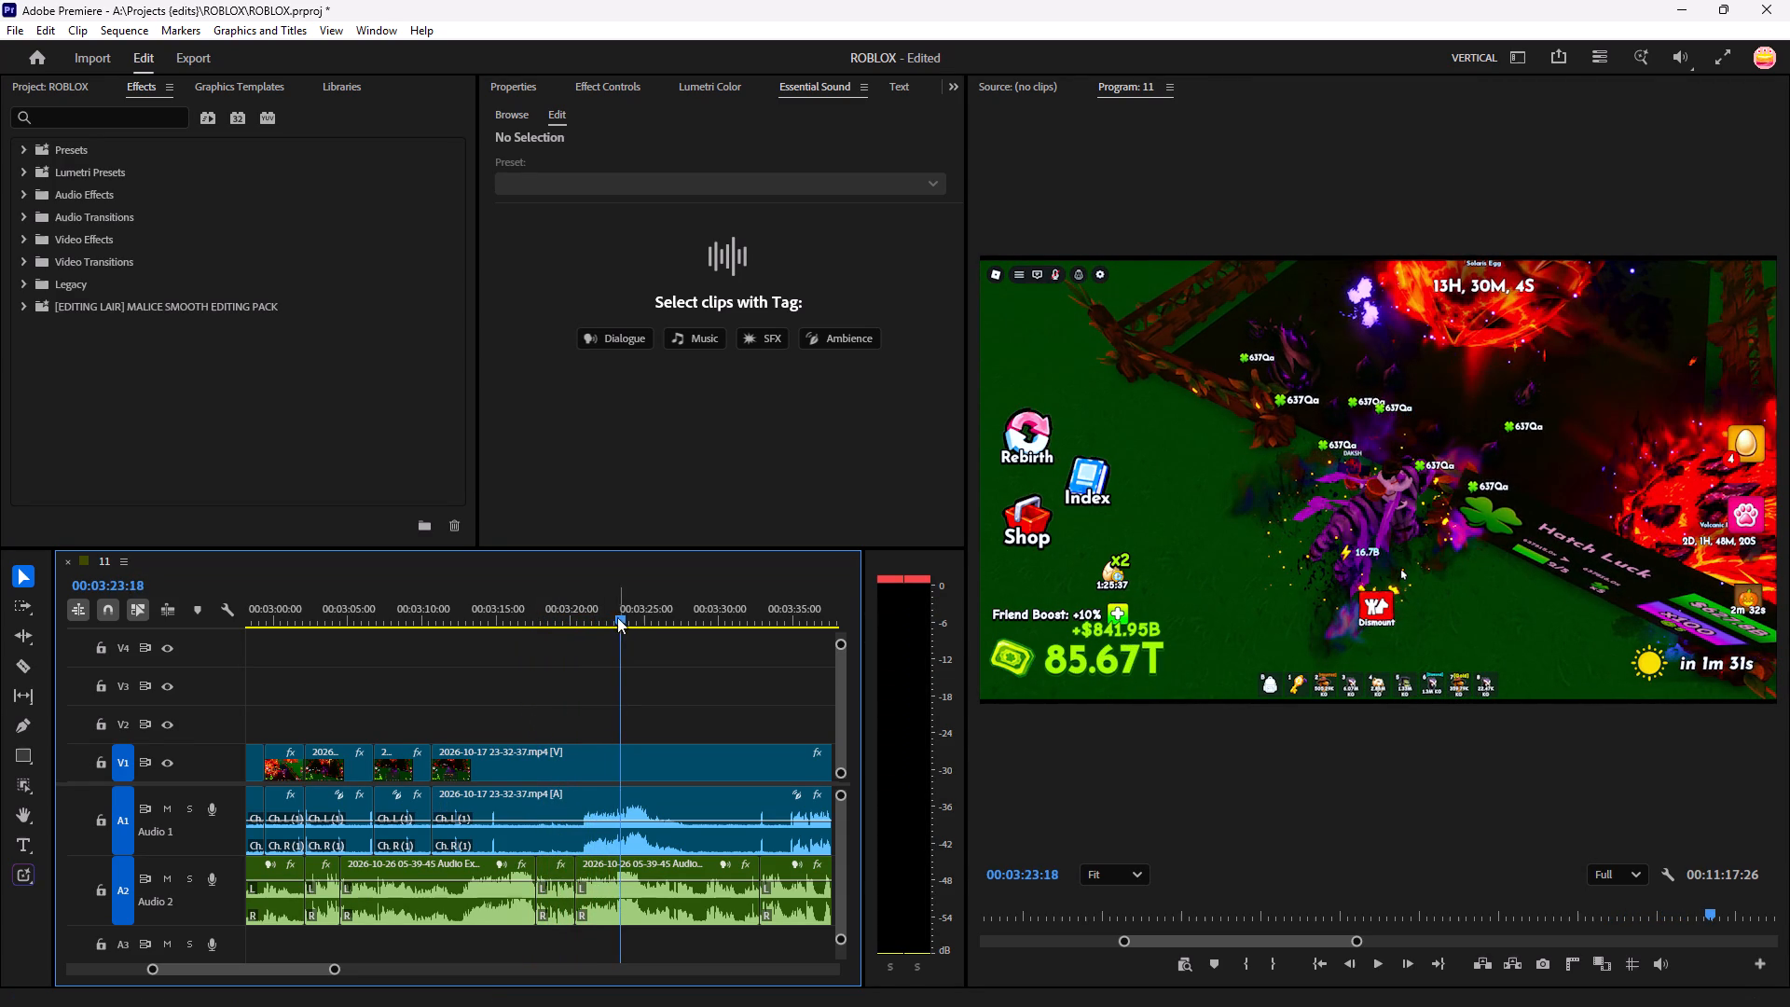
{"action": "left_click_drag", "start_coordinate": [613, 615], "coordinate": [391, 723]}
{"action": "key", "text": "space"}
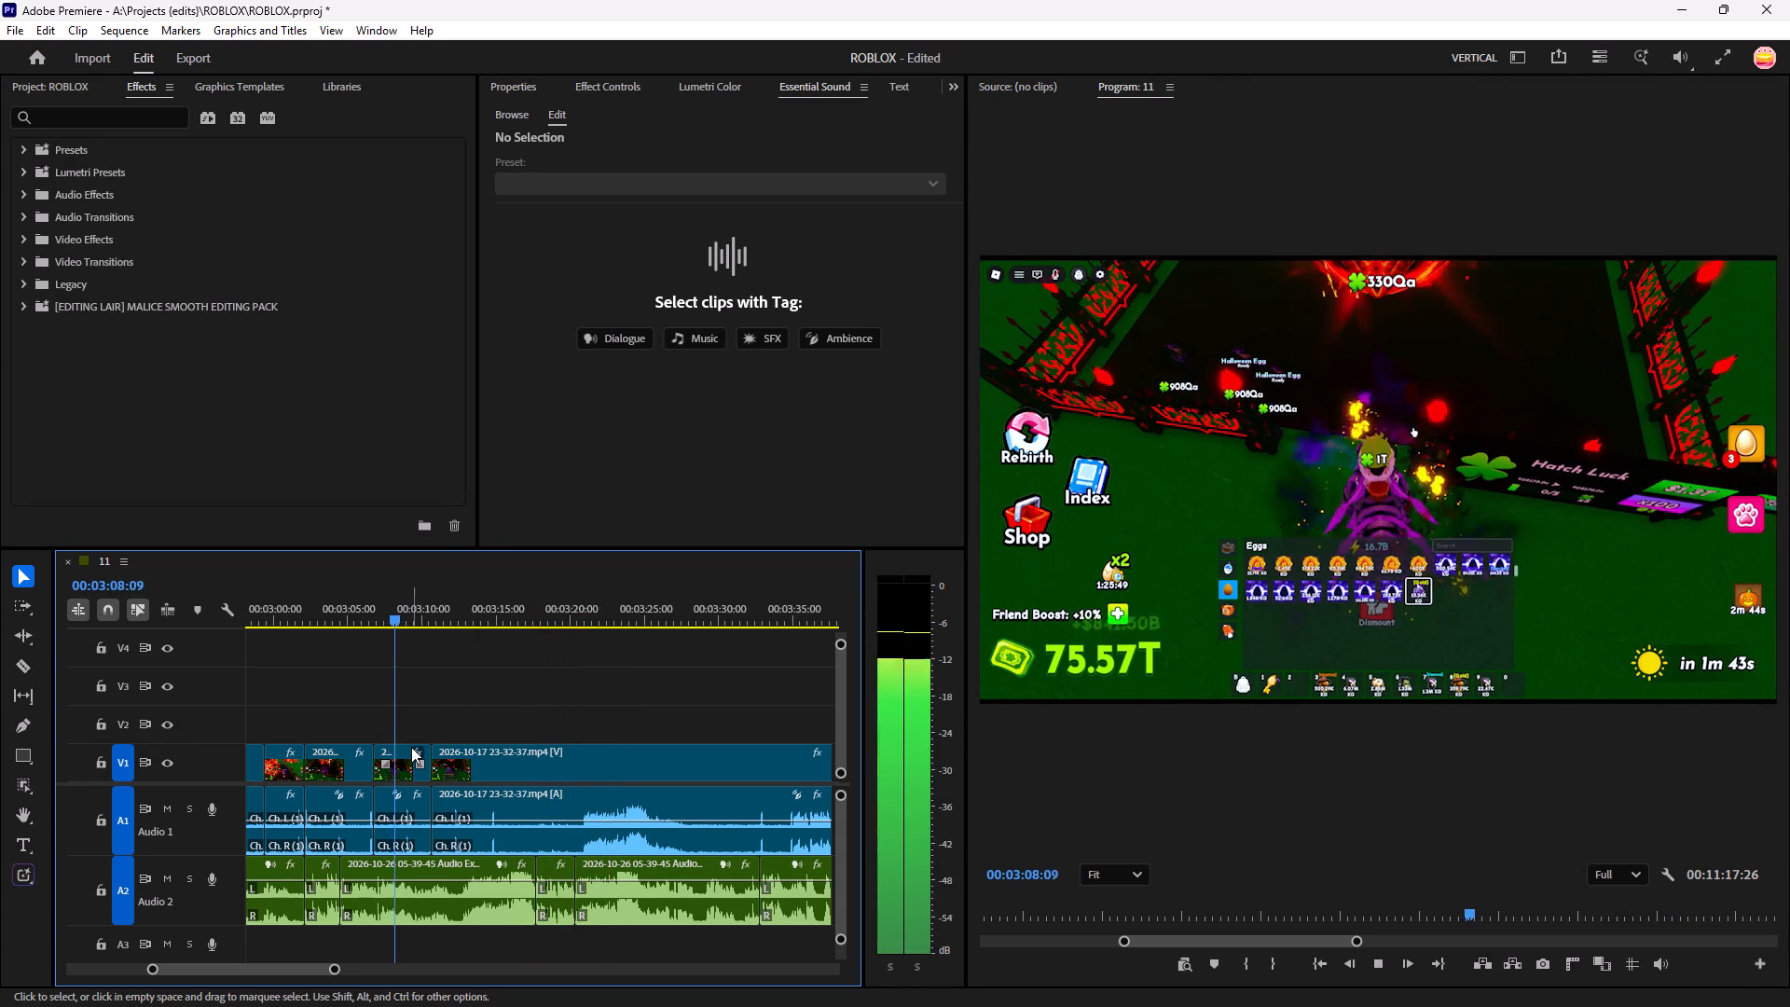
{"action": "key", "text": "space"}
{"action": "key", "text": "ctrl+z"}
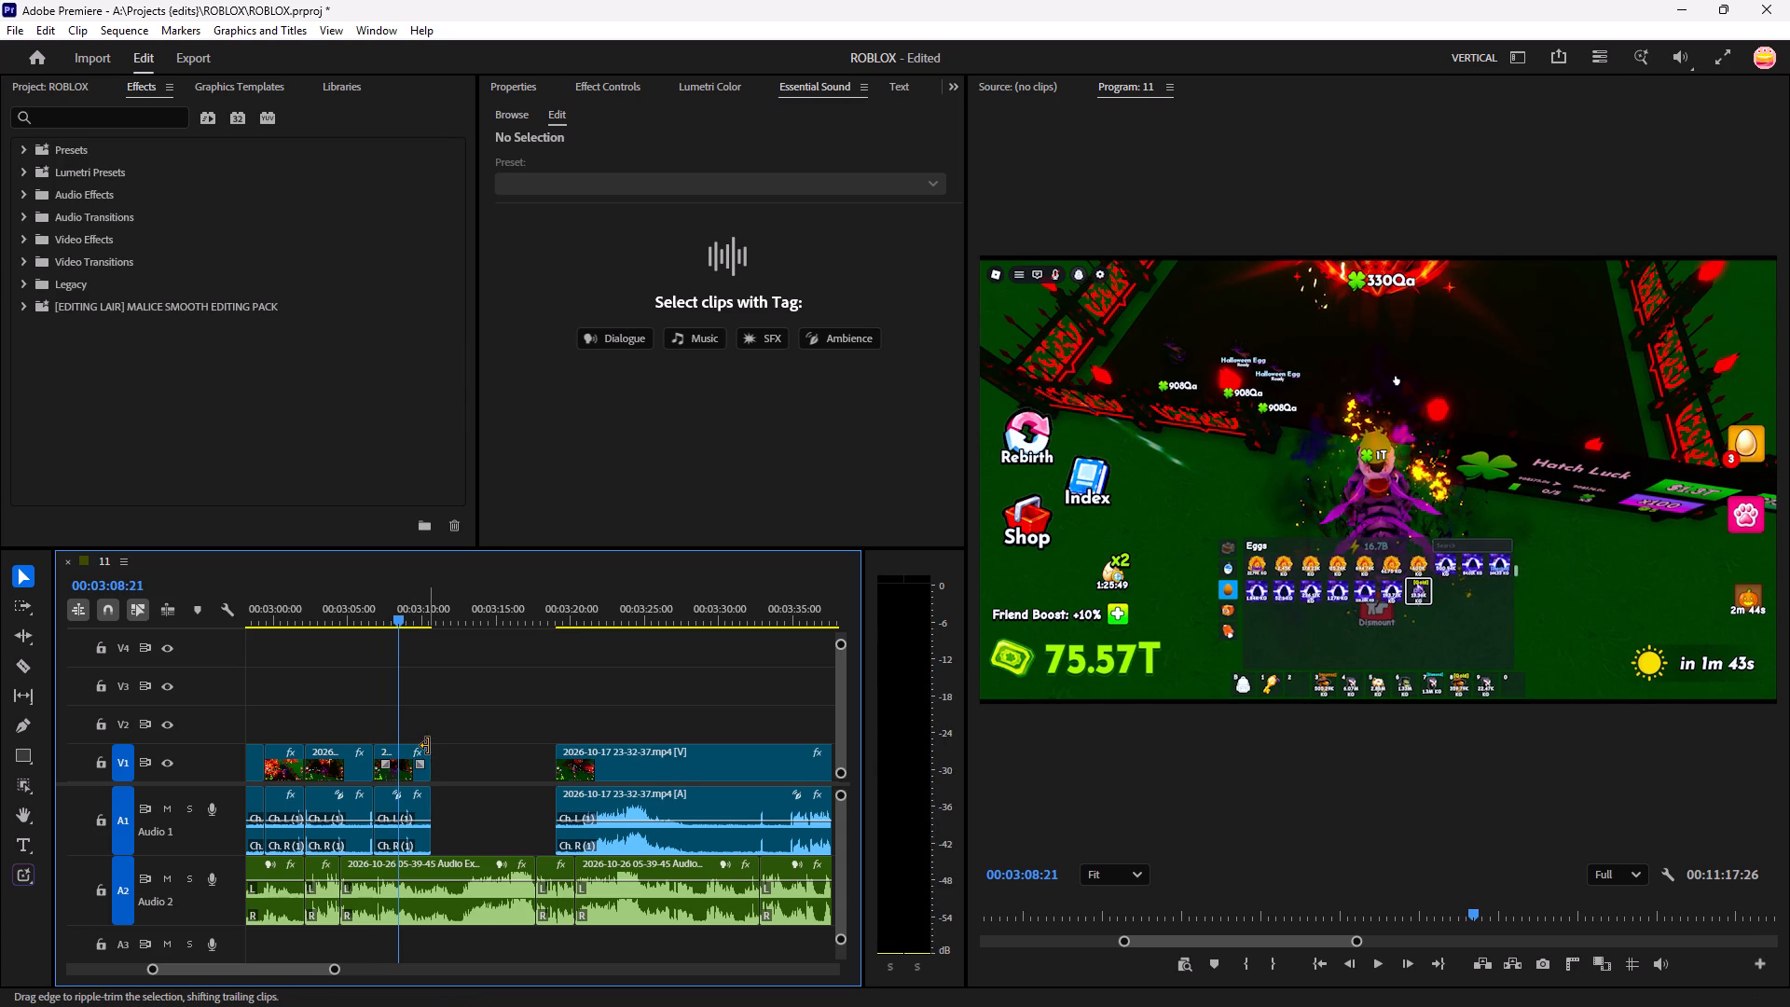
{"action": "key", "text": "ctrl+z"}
Play on from about 00:03:08 in short stretches and split the voice-over clip on A2 at about 00:03:12.
{"action": "key", "text": "space"}
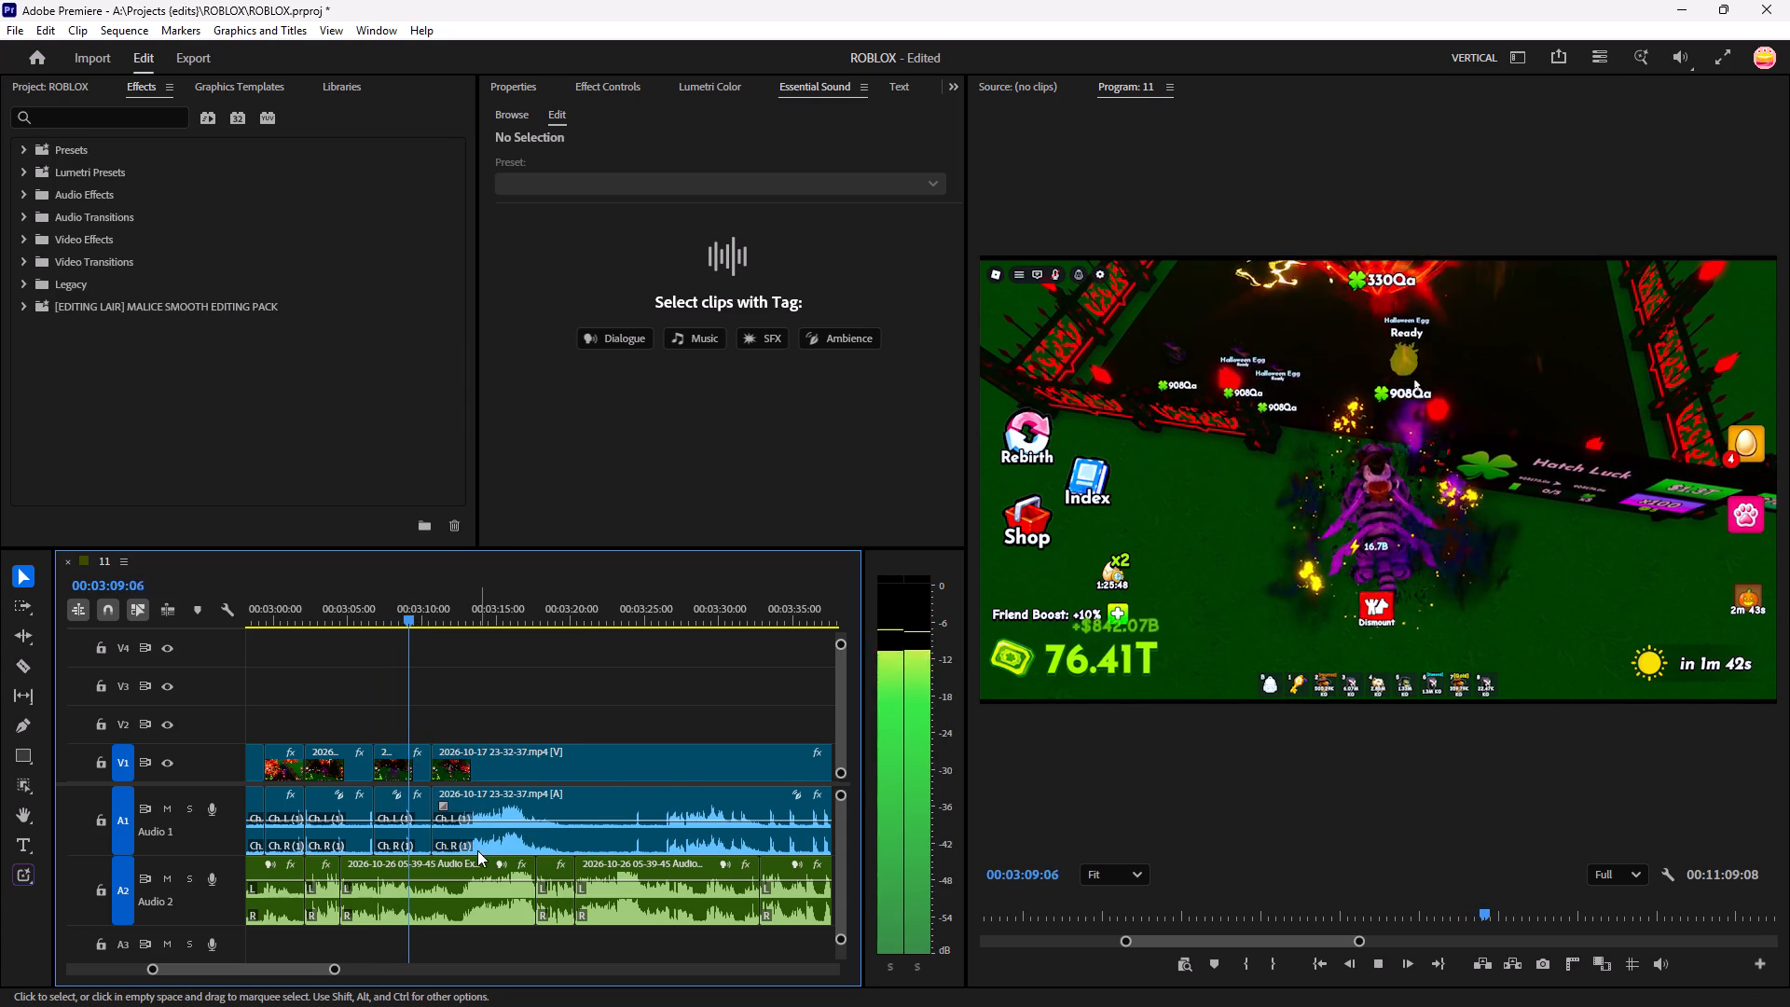
{"action": "key", "text": "c"}
{"action": "key", "text": "space"}
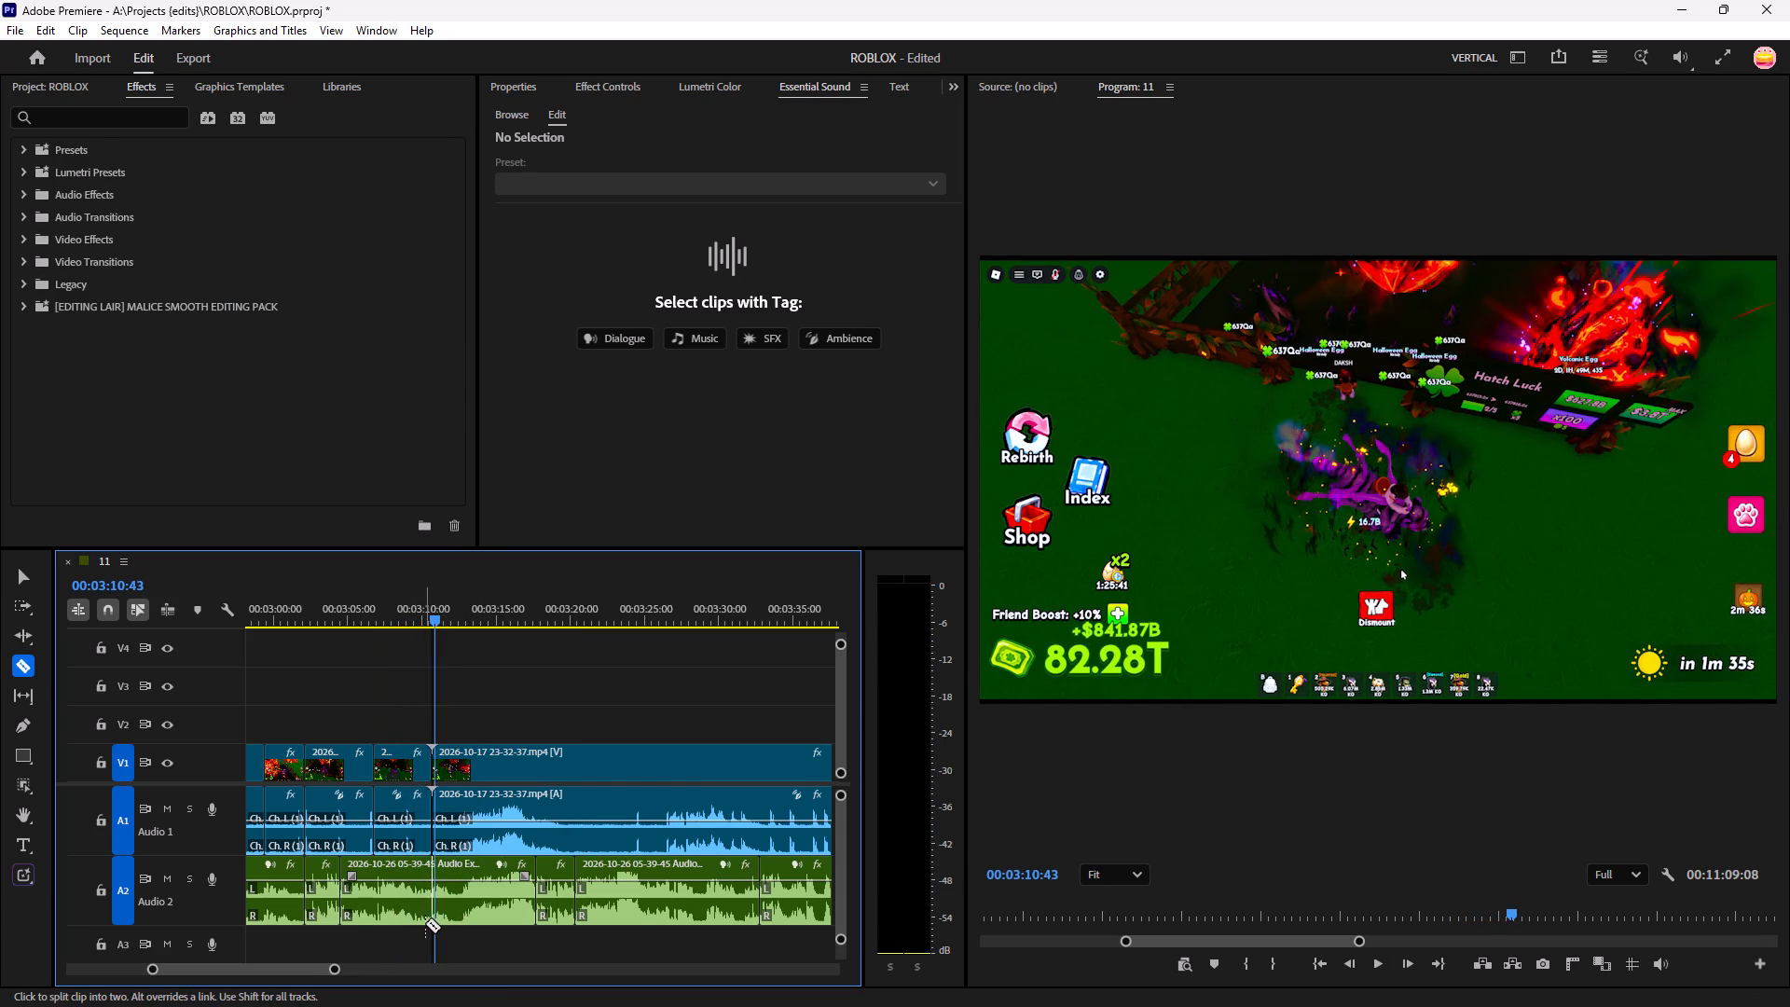
{"action": "key", "text": "space"}
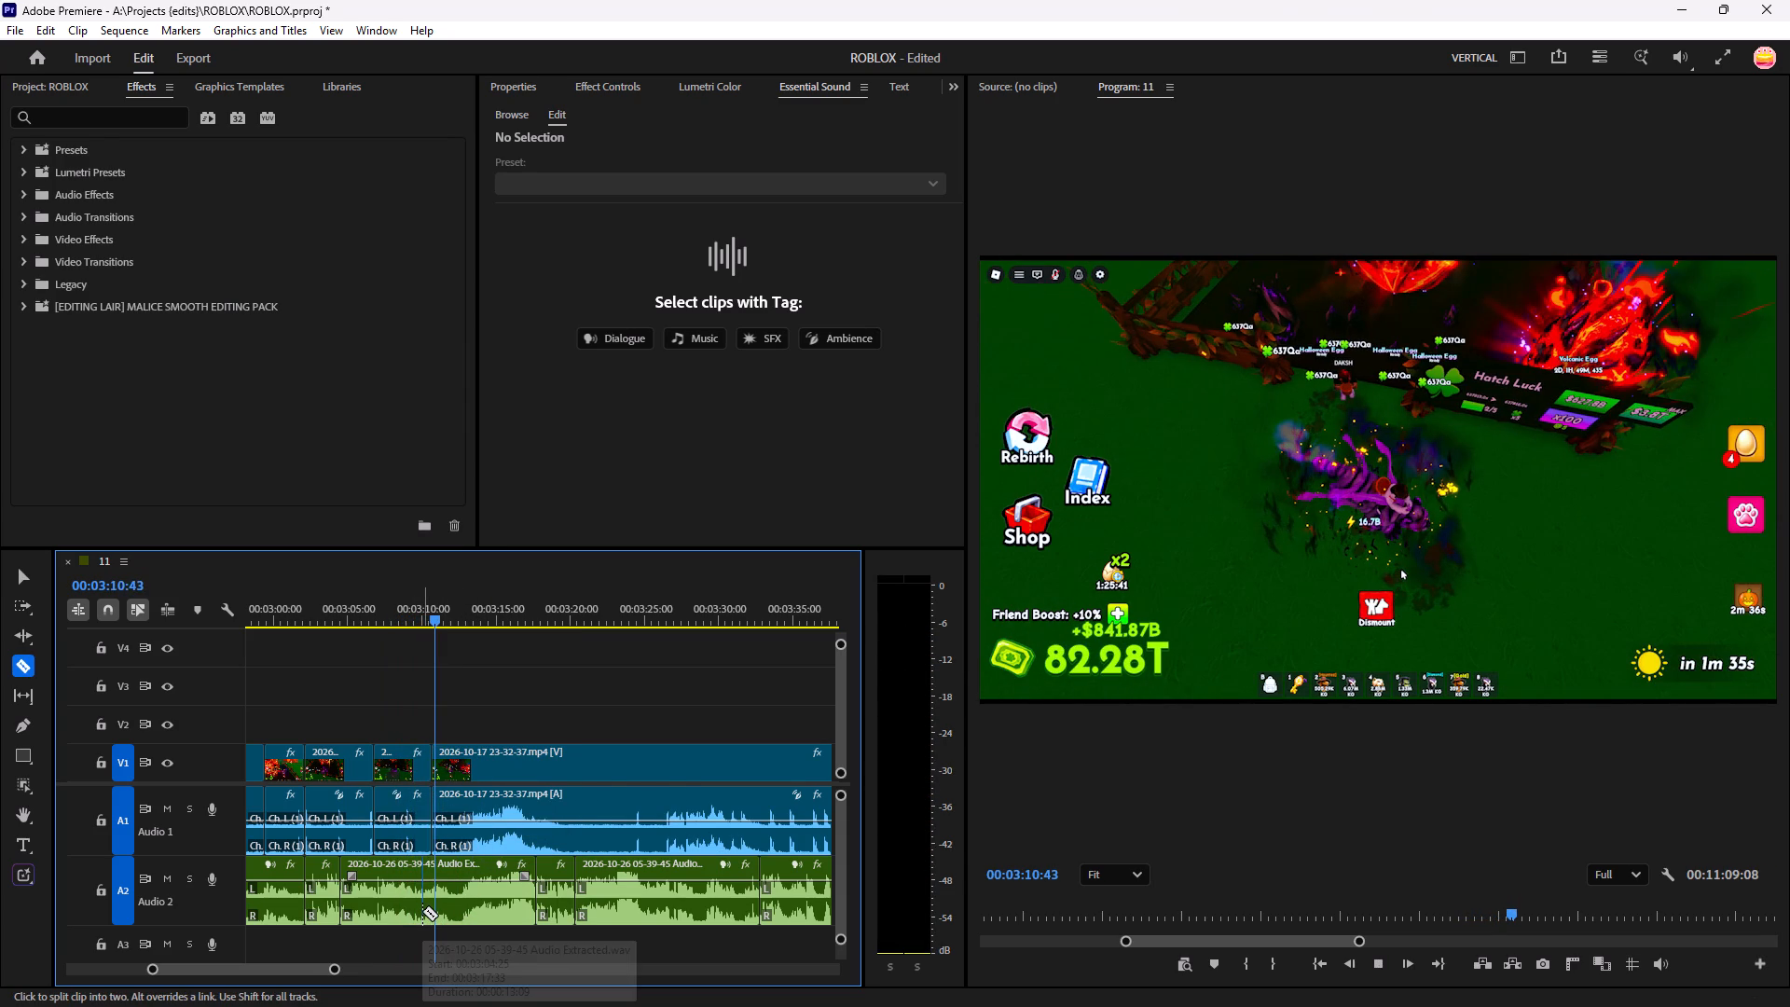
{"action": "key", "text": "space"}
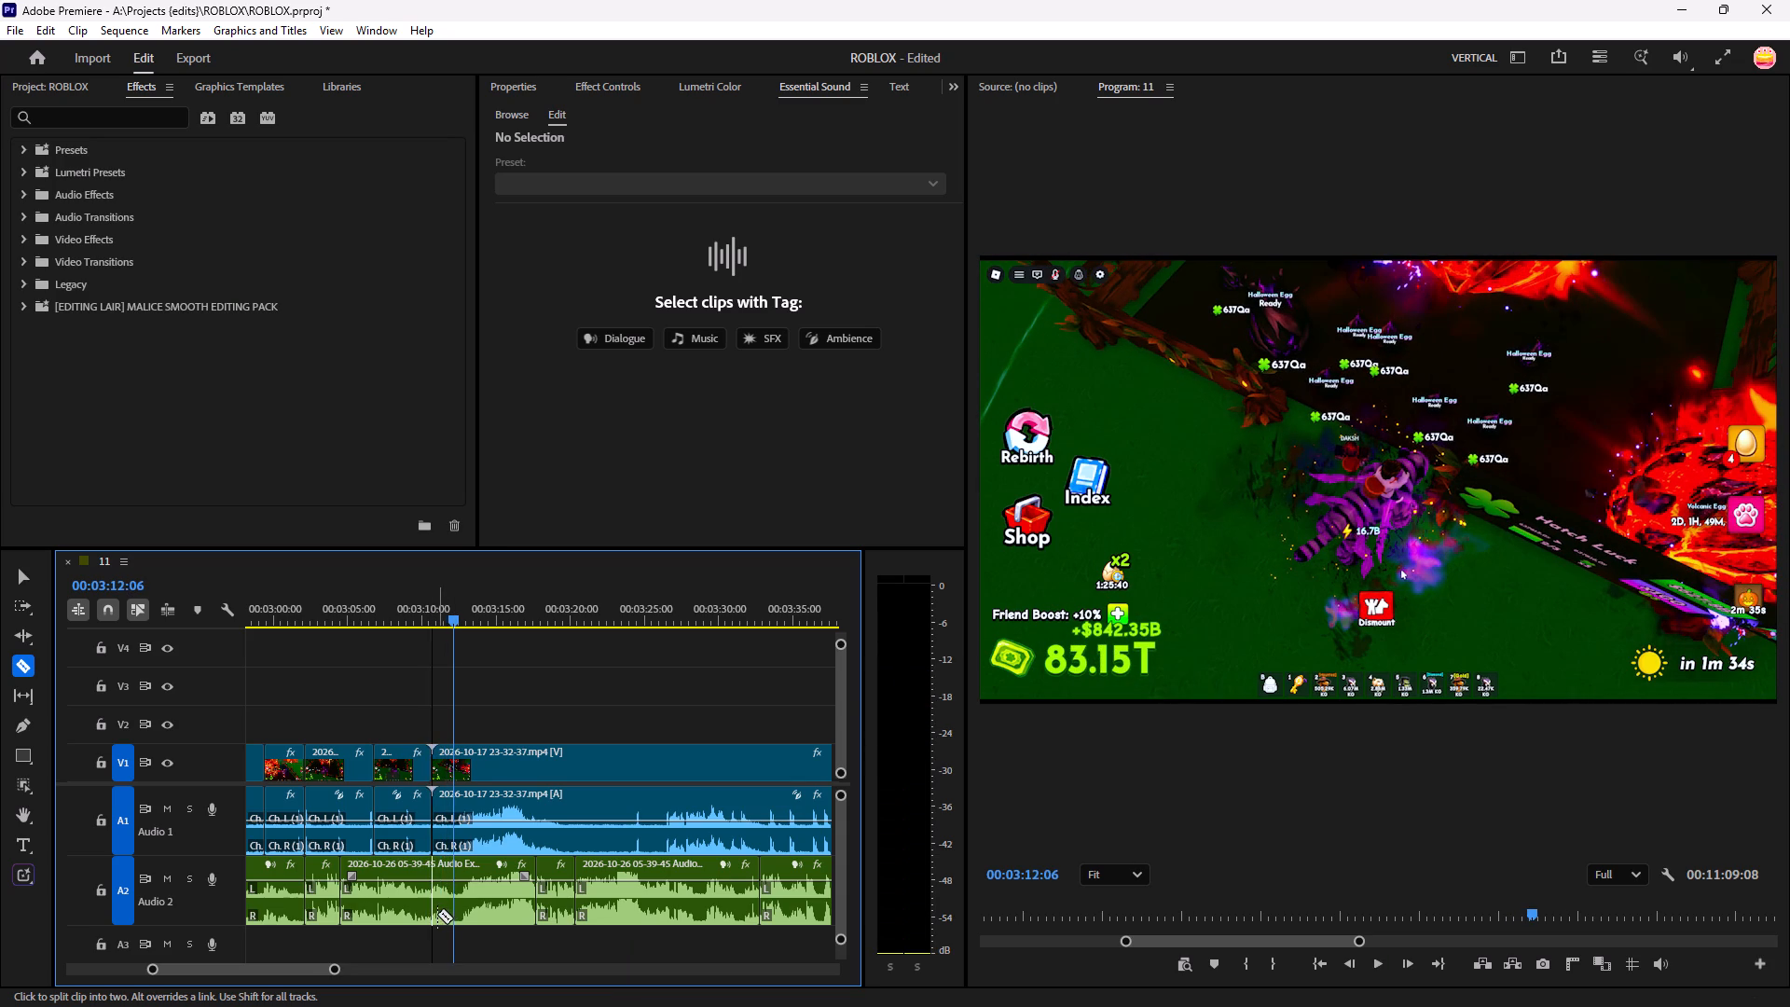
{"action": "key", "text": "space"}
{"action": "key", "text": "space"}
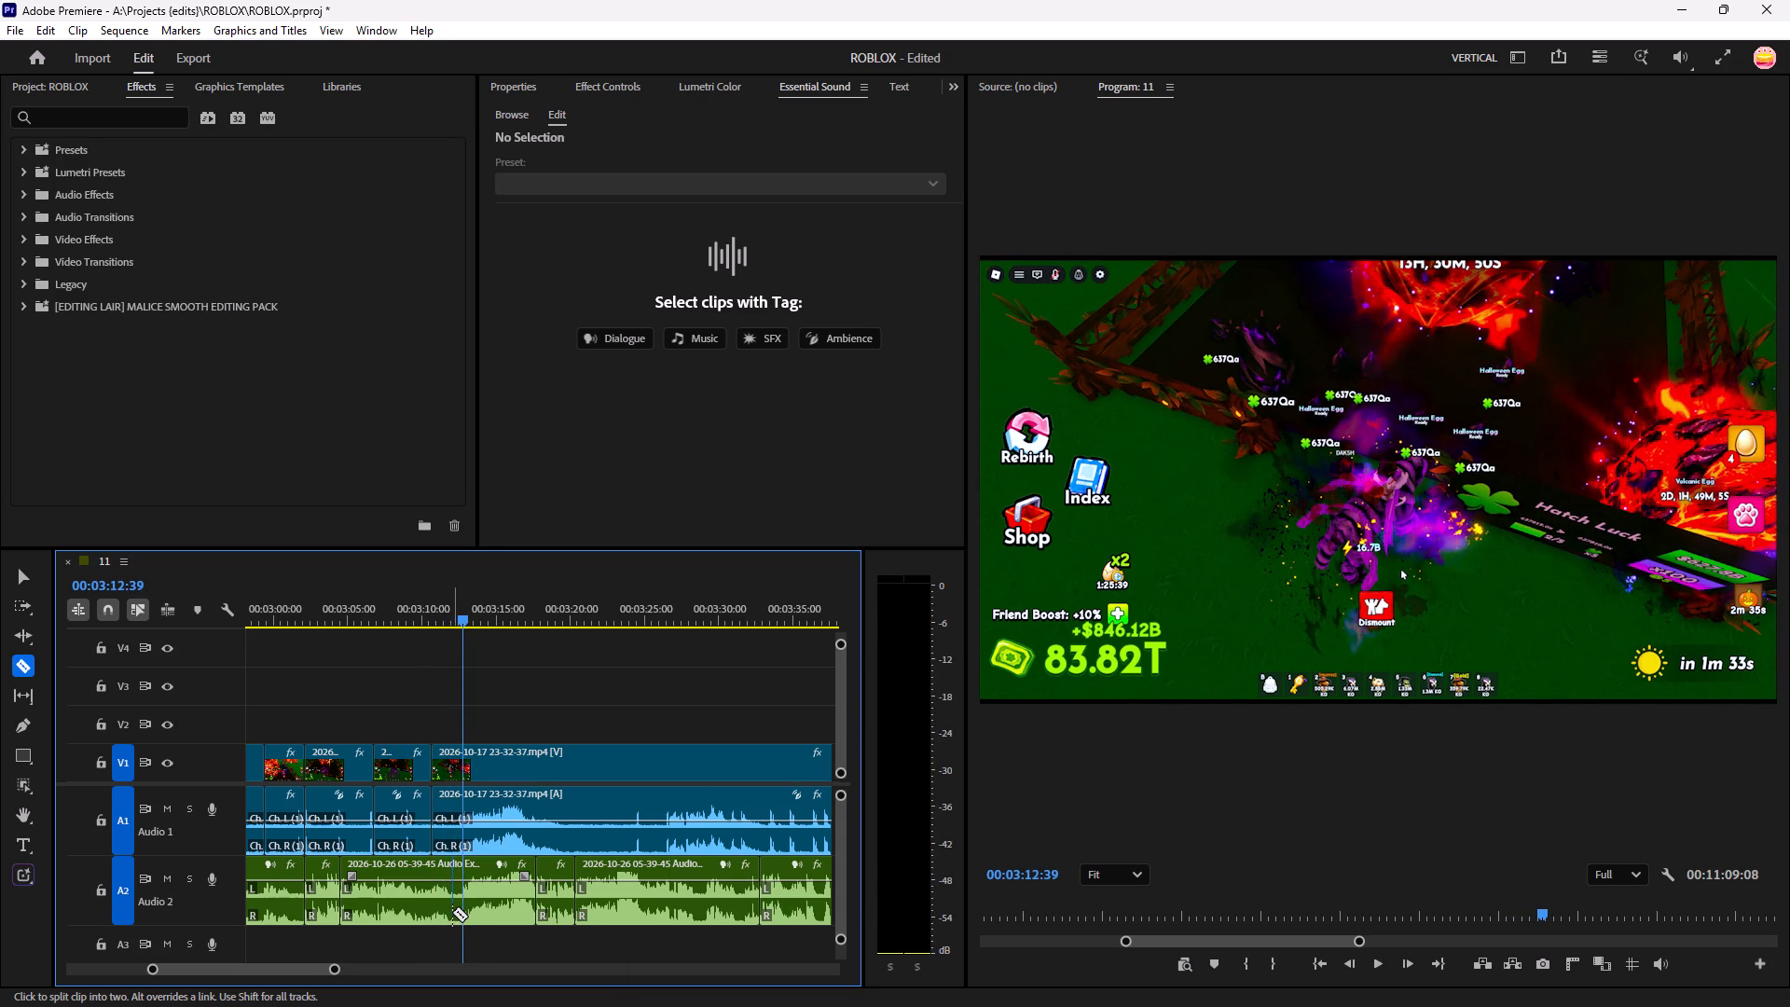
{"action": "left_click", "coordinate": [452, 912]}
Play on from about 00:03:12 and ripple-delete the voice-over section on A2 between about 00:03:12 and 00:03:17.
{"action": "key", "text": "space"}
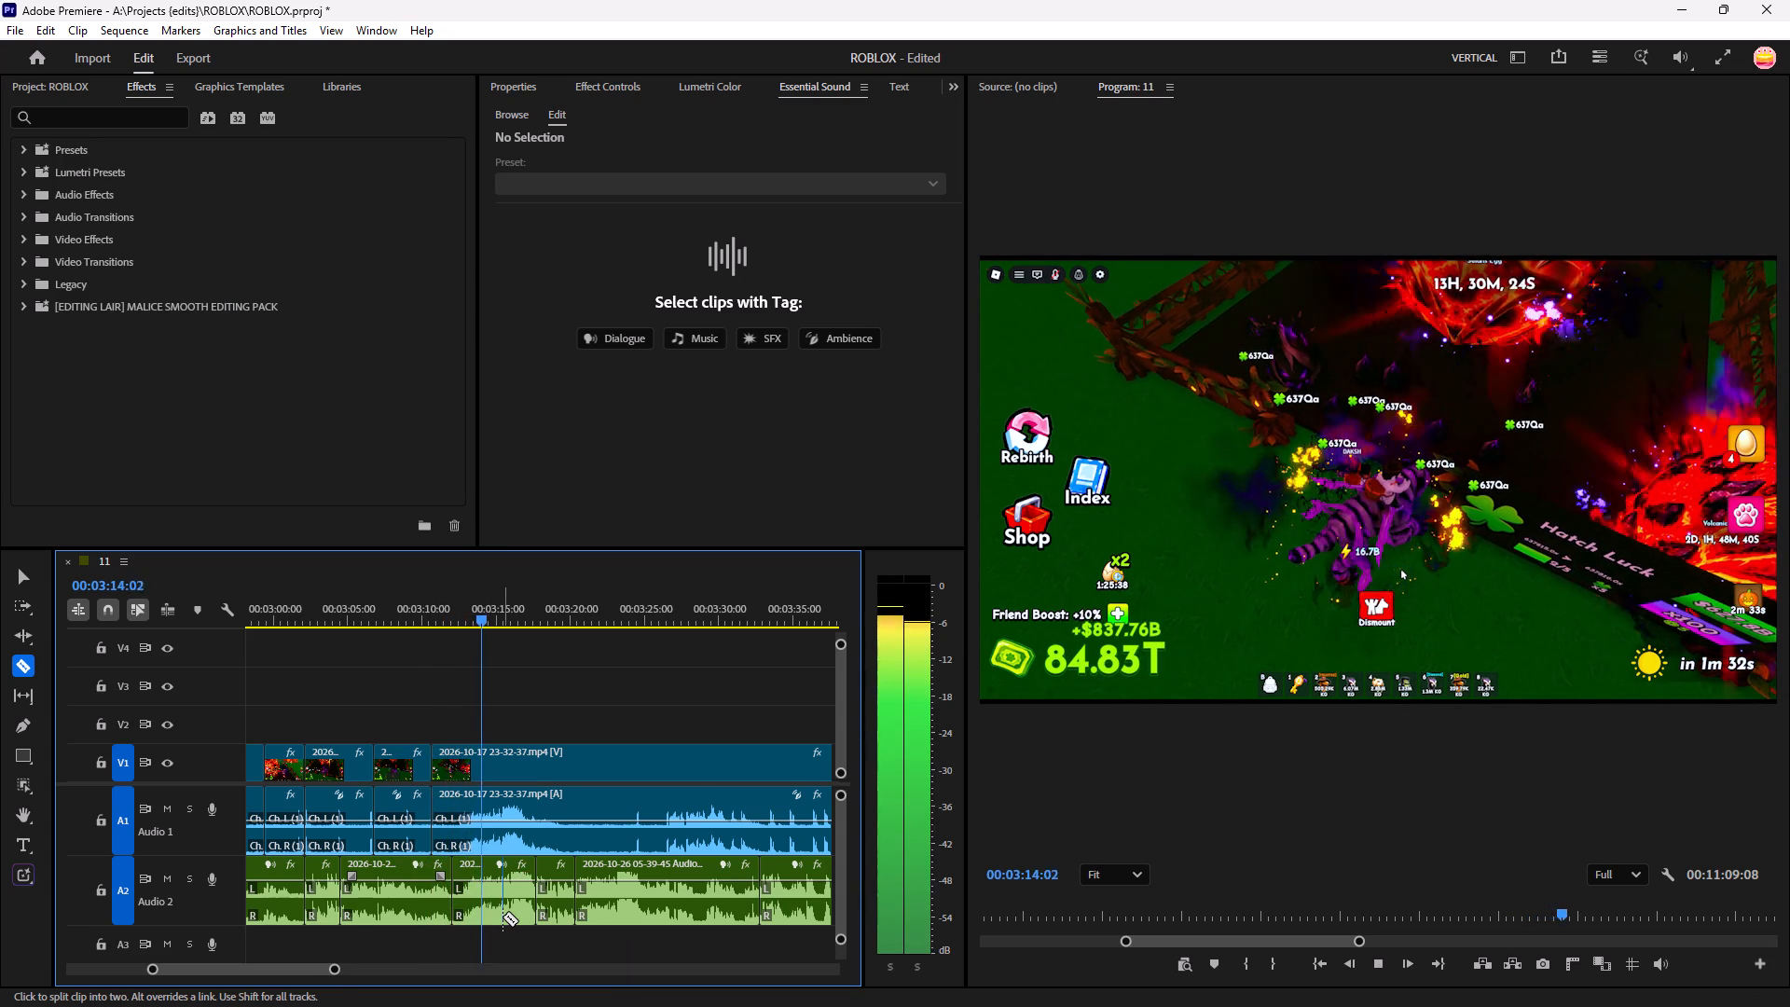
{"action": "key", "text": "v"}
{"action": "left_click", "coordinate": [503, 911]}
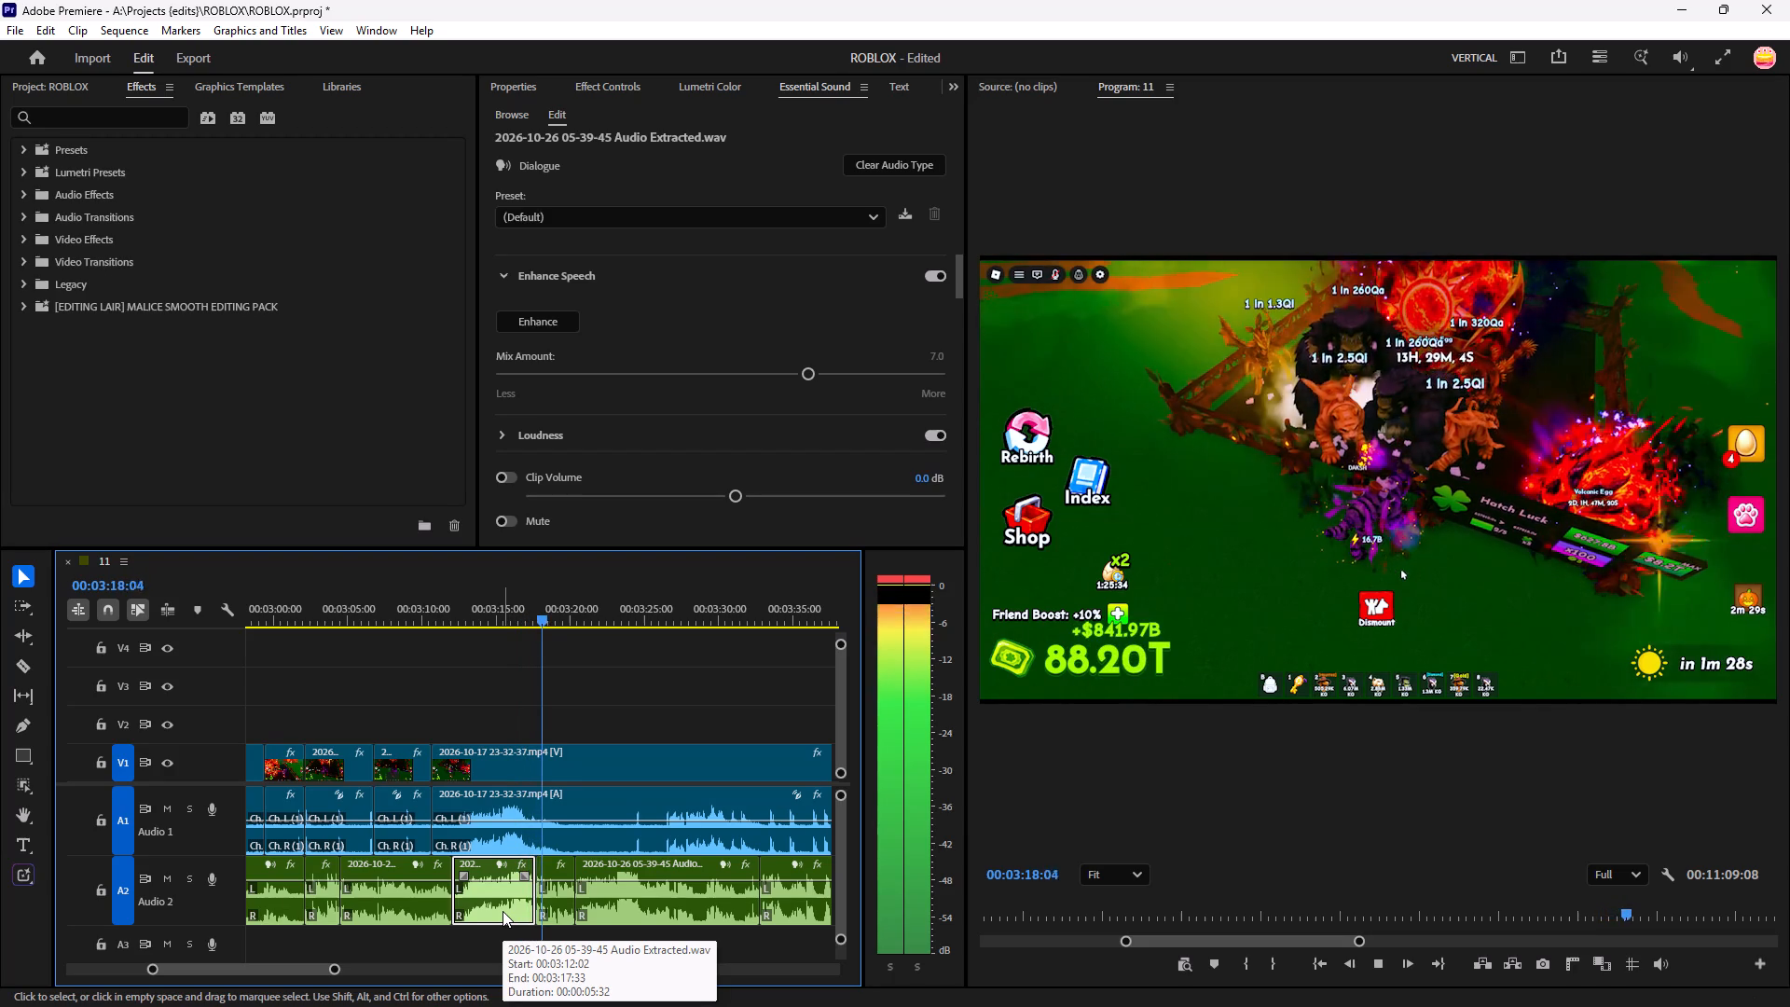
{"action": "key", "text": "alt+BackSpace"}
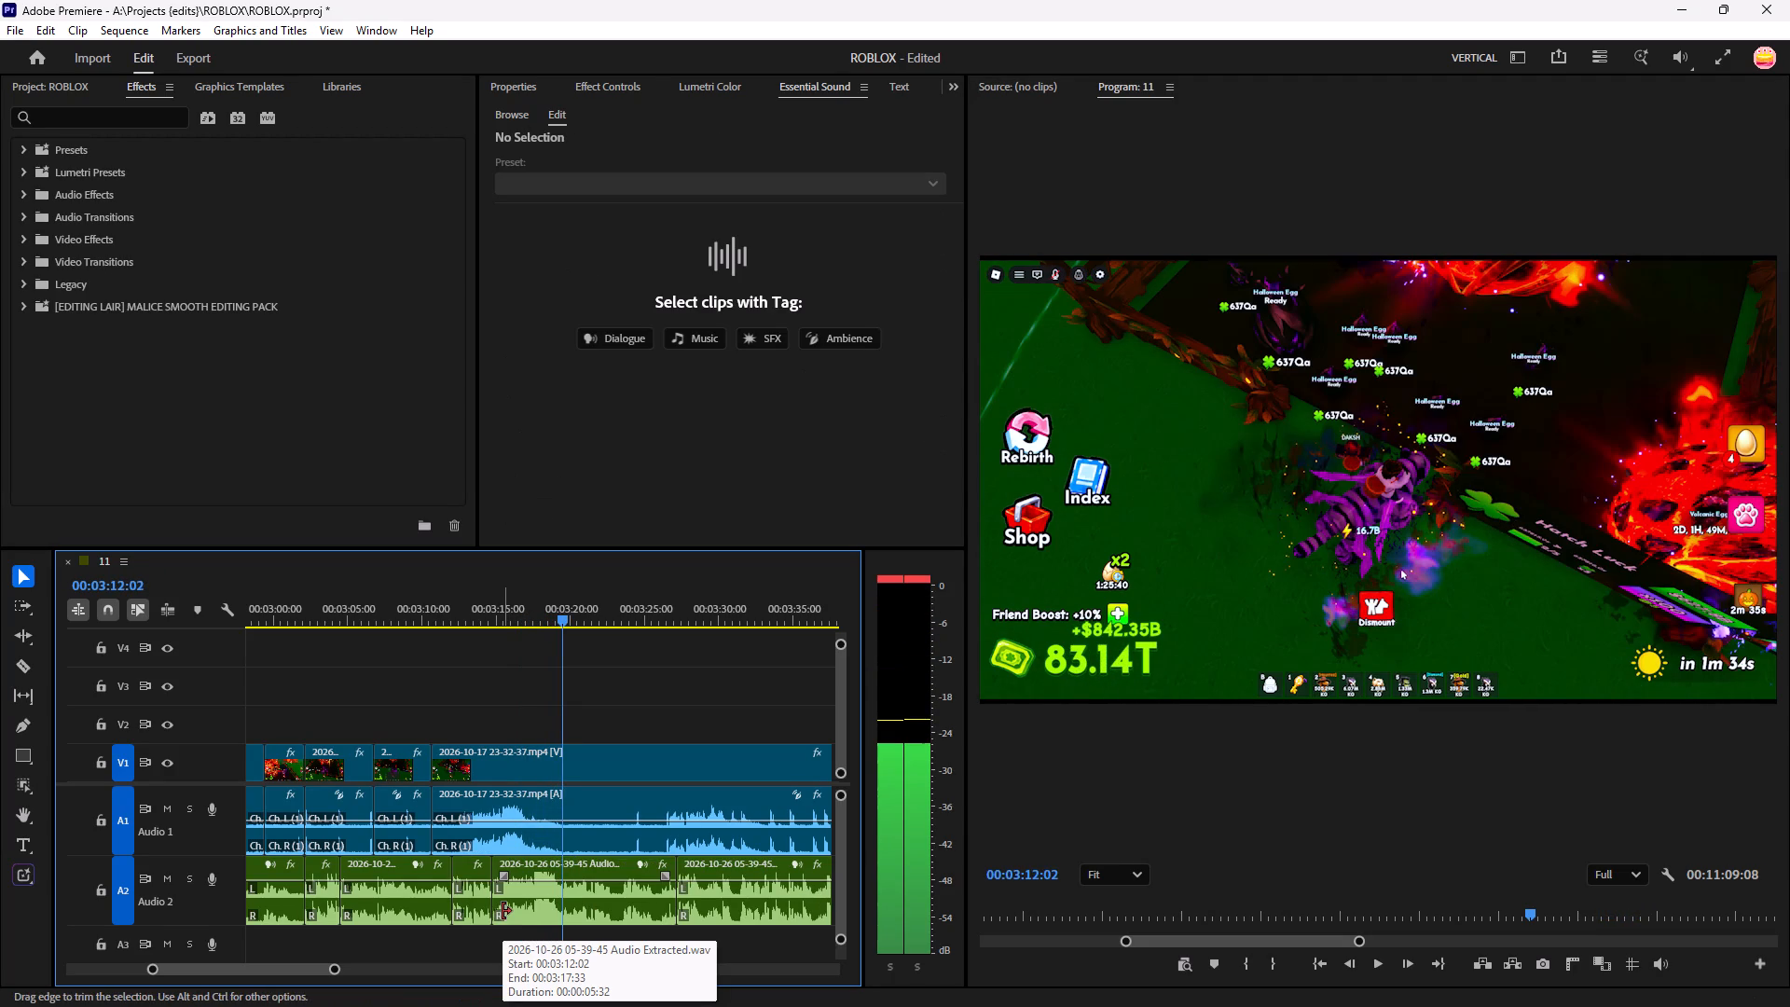
Replay from about 00:03:12, shift the last gameplay clip about 2 seconds later, extend its start back to the preceding clip, and play to 00:03:32.
{"action": "left_click_drag", "start_coordinate": [551, 615], "coordinate": [433, 716]}
{"action": "key", "text": "space"}
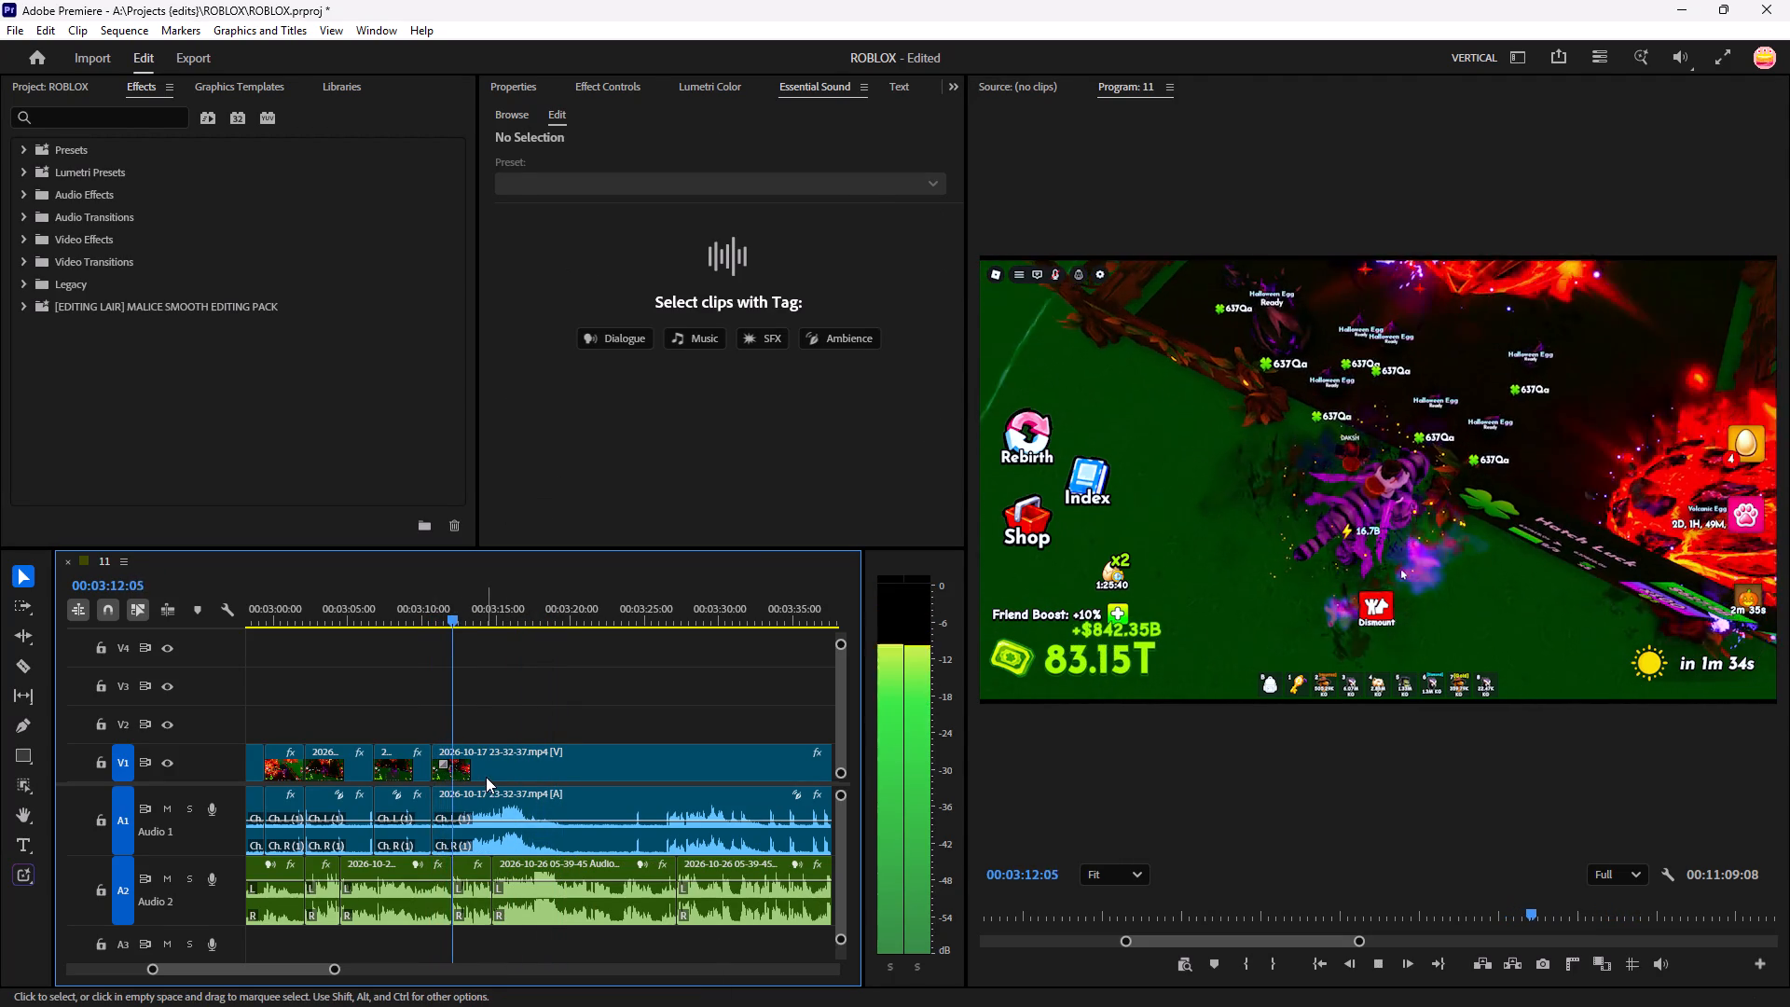
{"action": "left_click_drag", "start_coordinate": [486, 777], "coordinate": [515, 778]}
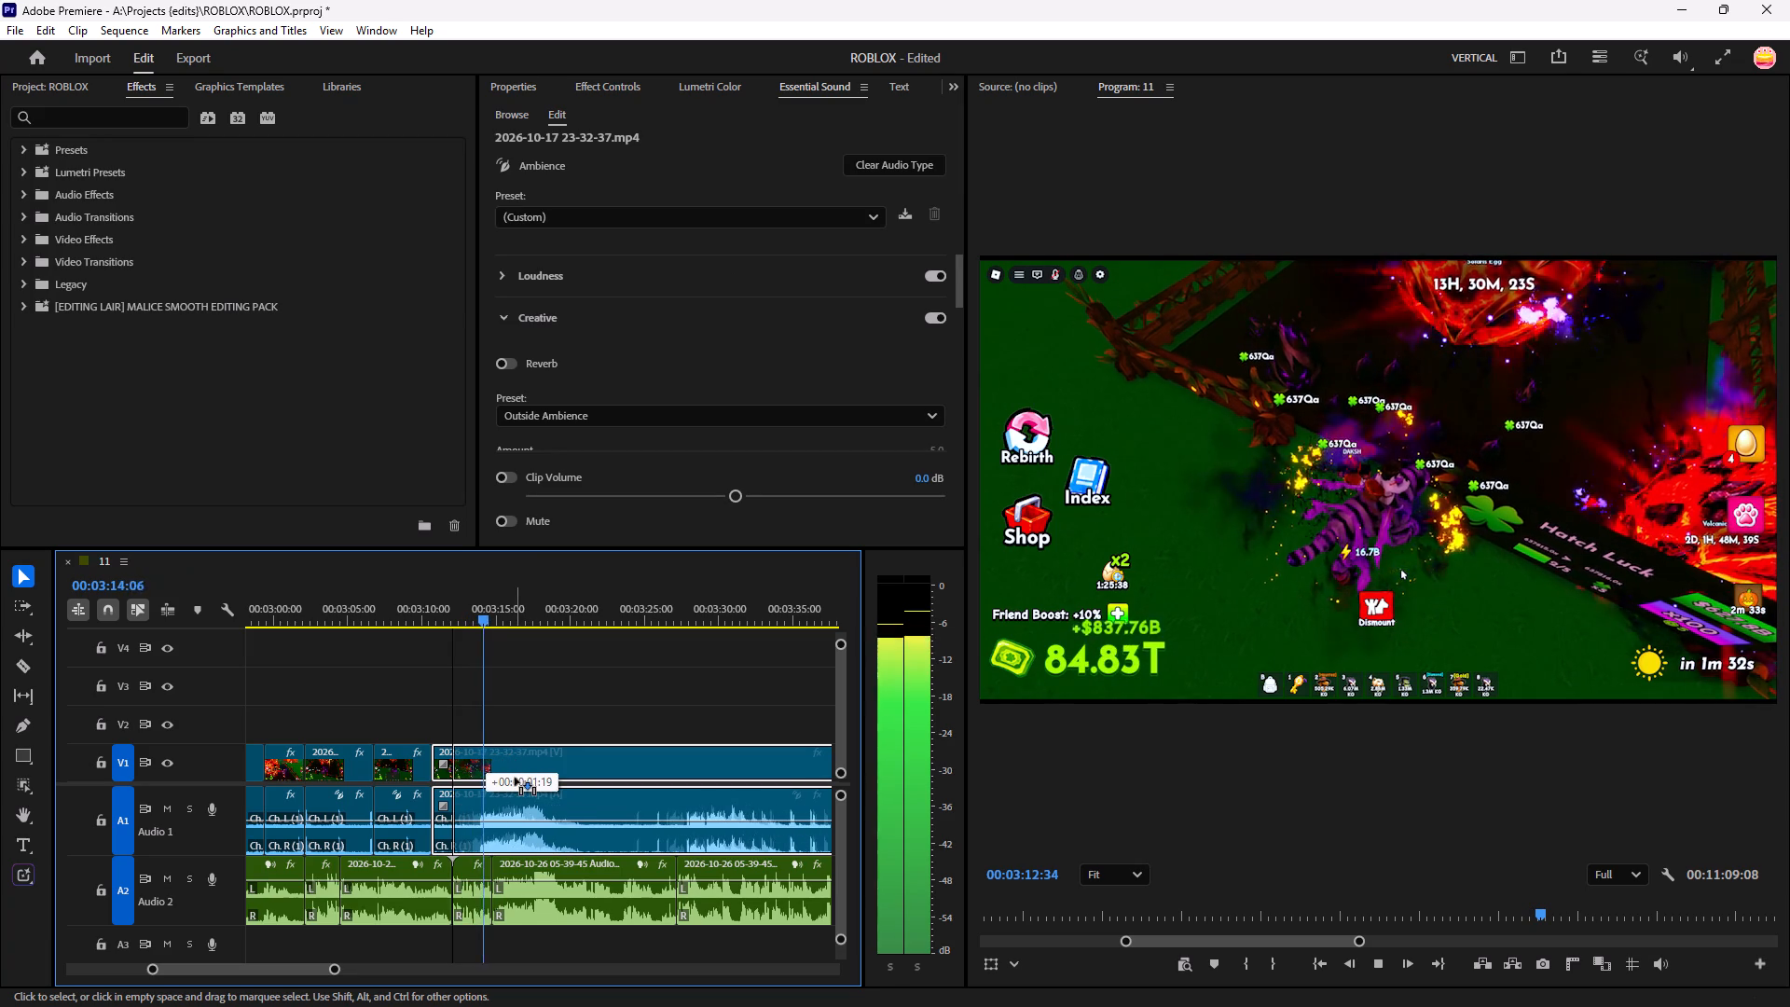
{"action": "left_click_drag", "start_coordinate": [515, 778], "coordinate": [520, 776]}
{"action": "left_click_drag", "start_coordinate": [471, 769], "coordinate": [428, 798]}
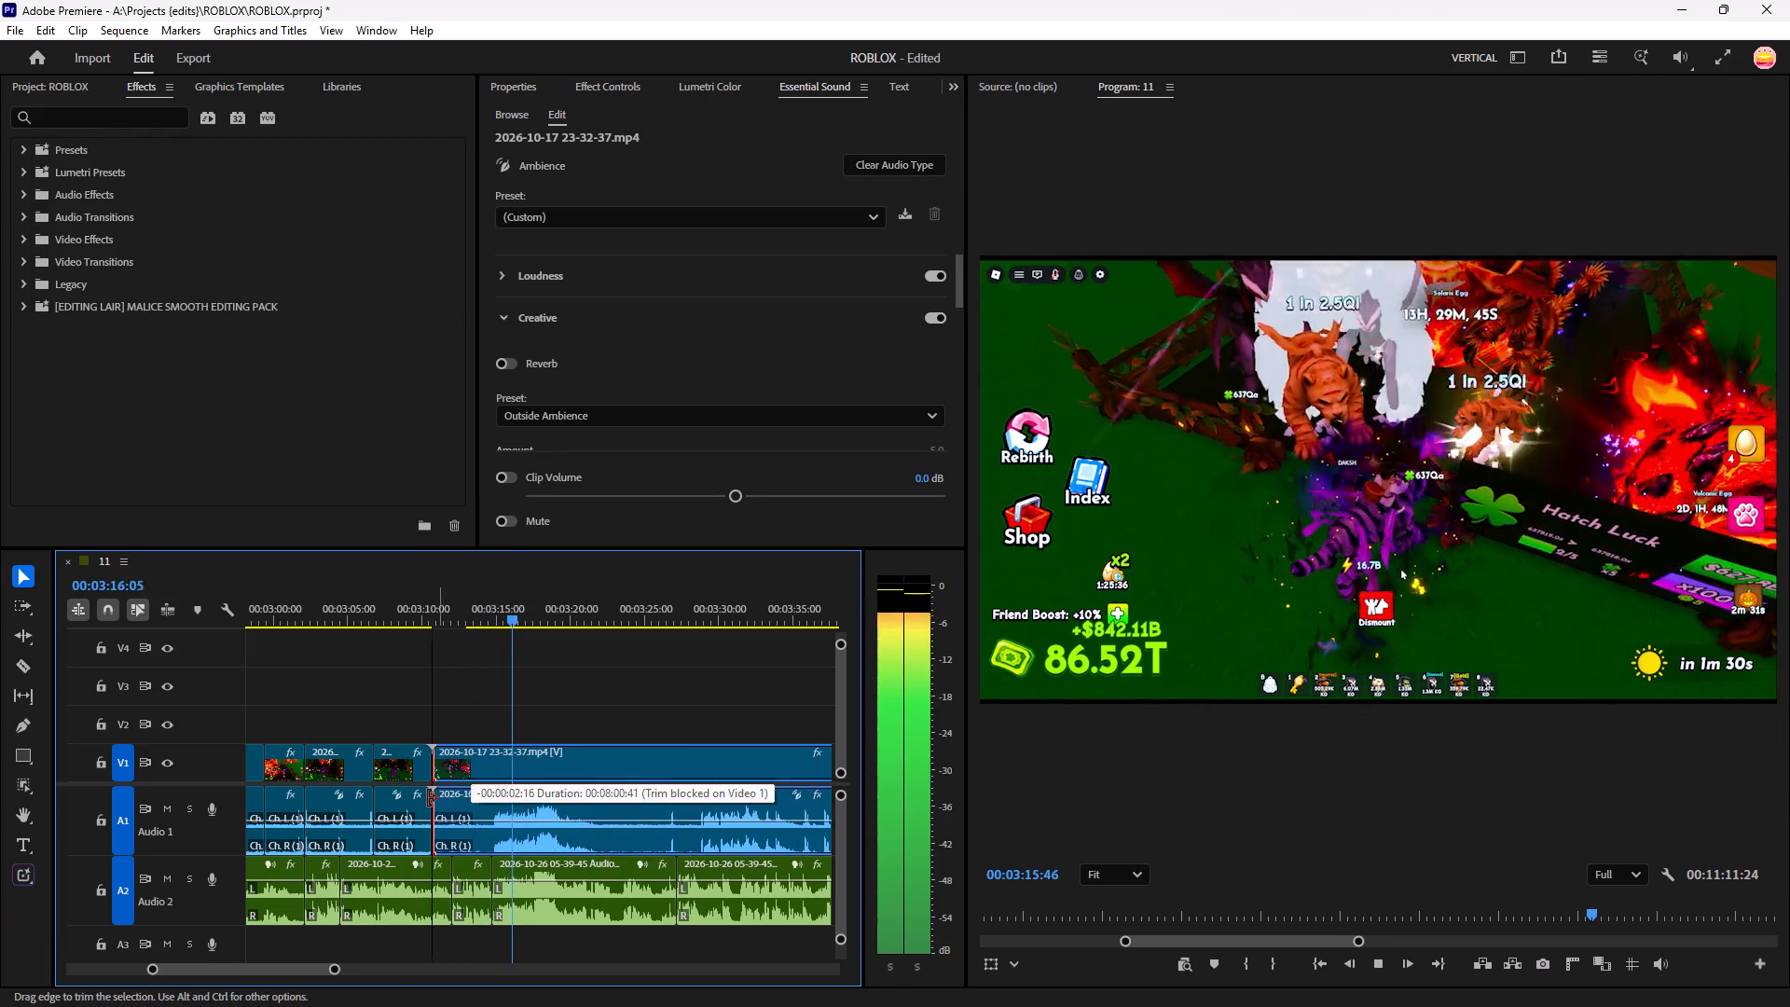
{"action": "left_click_drag", "start_coordinate": [428, 798], "coordinate": [425, 801]}
{"action": "left_click", "coordinate": [505, 715]}
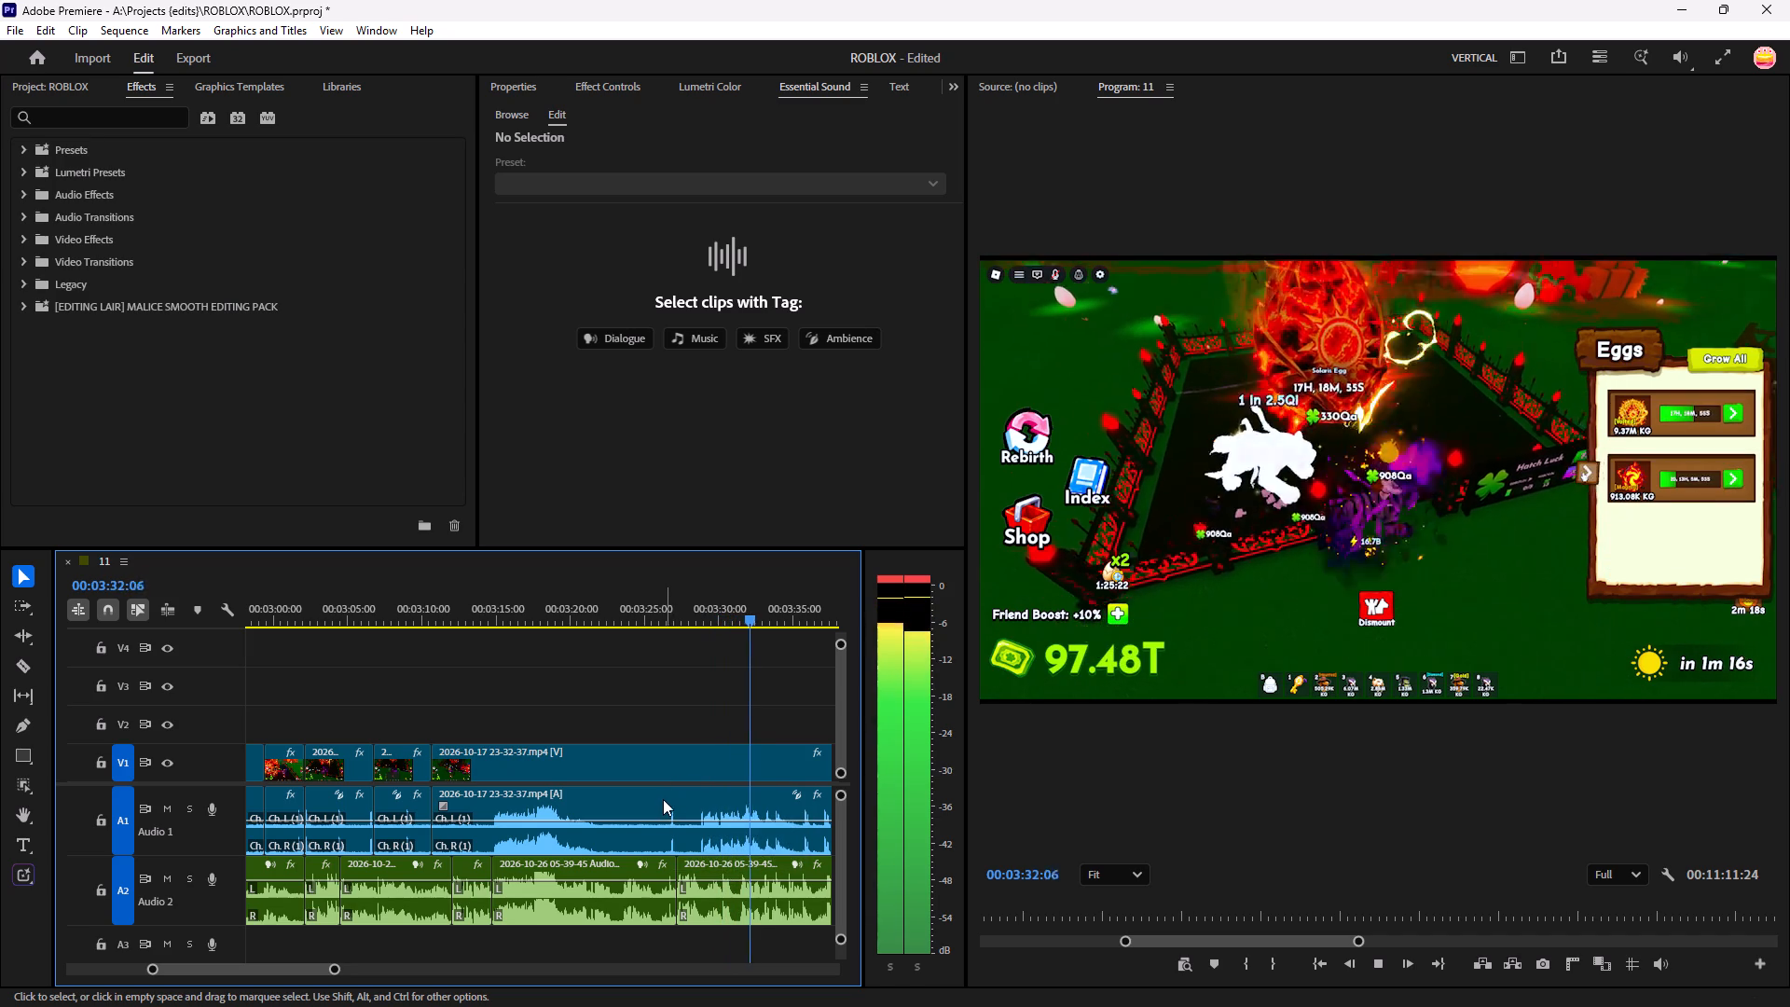
{"action": "key", "text": "space"}
Cut out the gameplay section between about 00:03:21 and 00:03:28.
{"action": "key", "text": "c"}
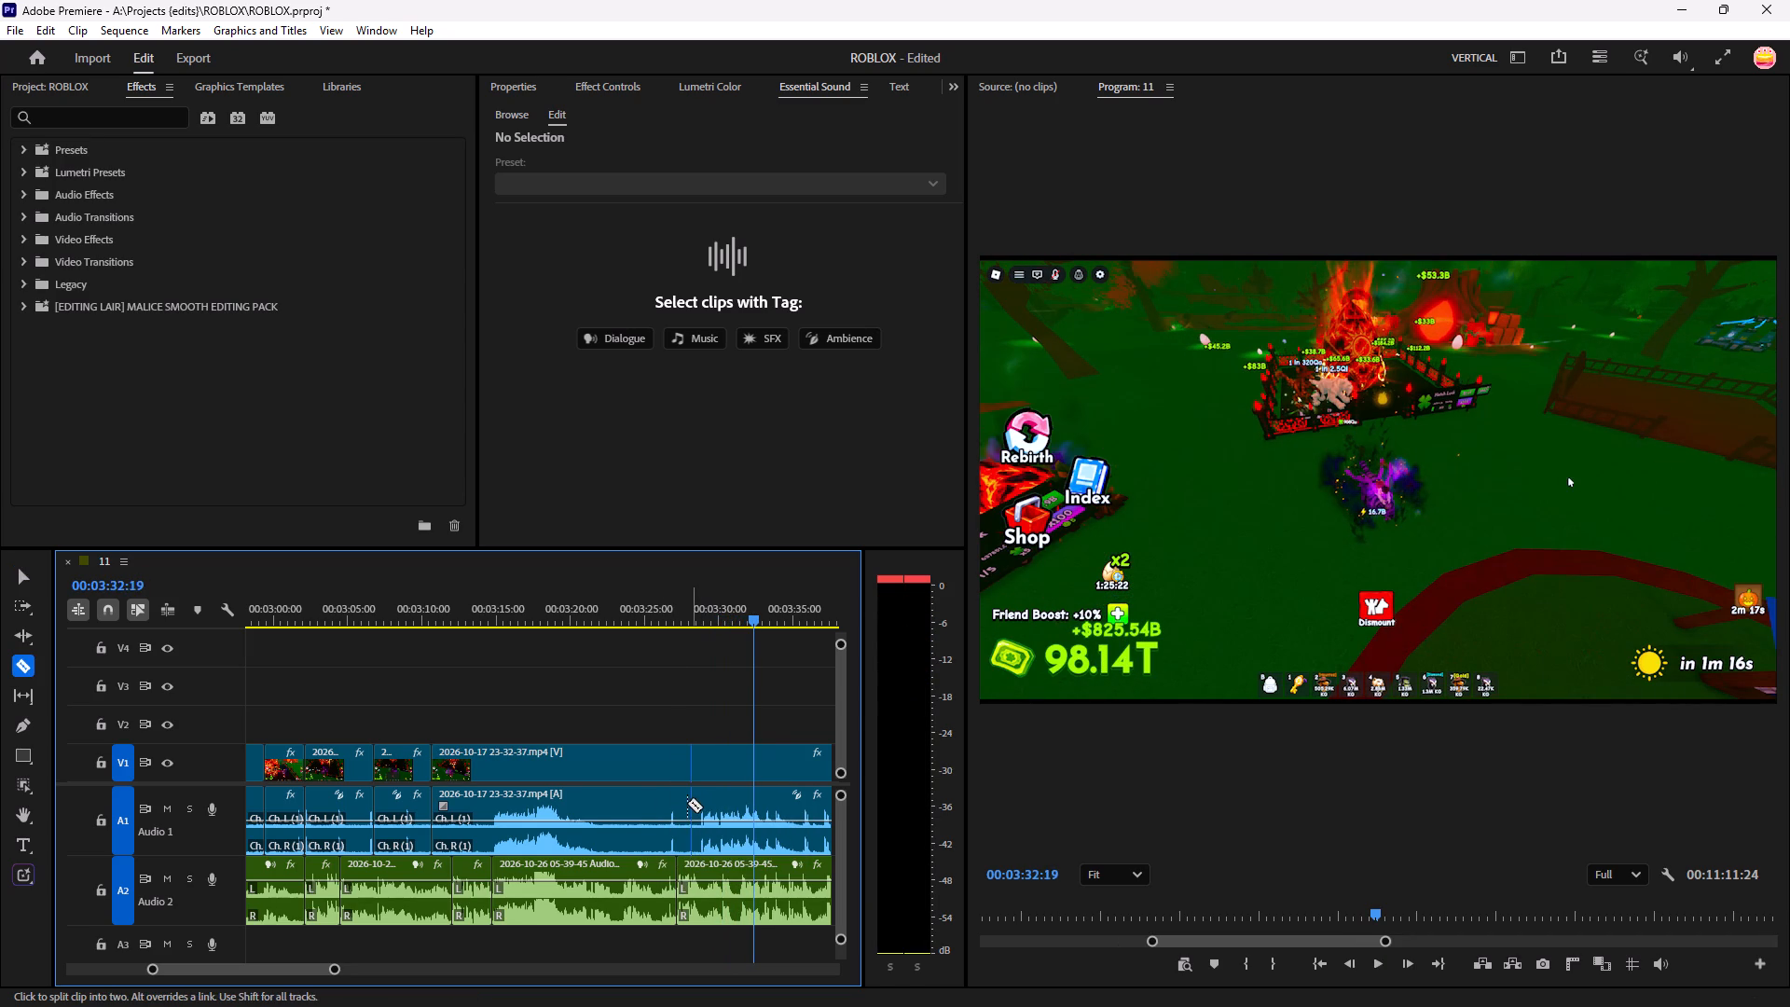
{"action": "left_click", "coordinate": [687, 803]}
{"action": "left_click", "coordinate": [587, 803]}
{"action": "key", "text": "v"}
{"action": "left_click", "coordinate": [609, 792]}
{"action": "key", "text": "BackSpace"}
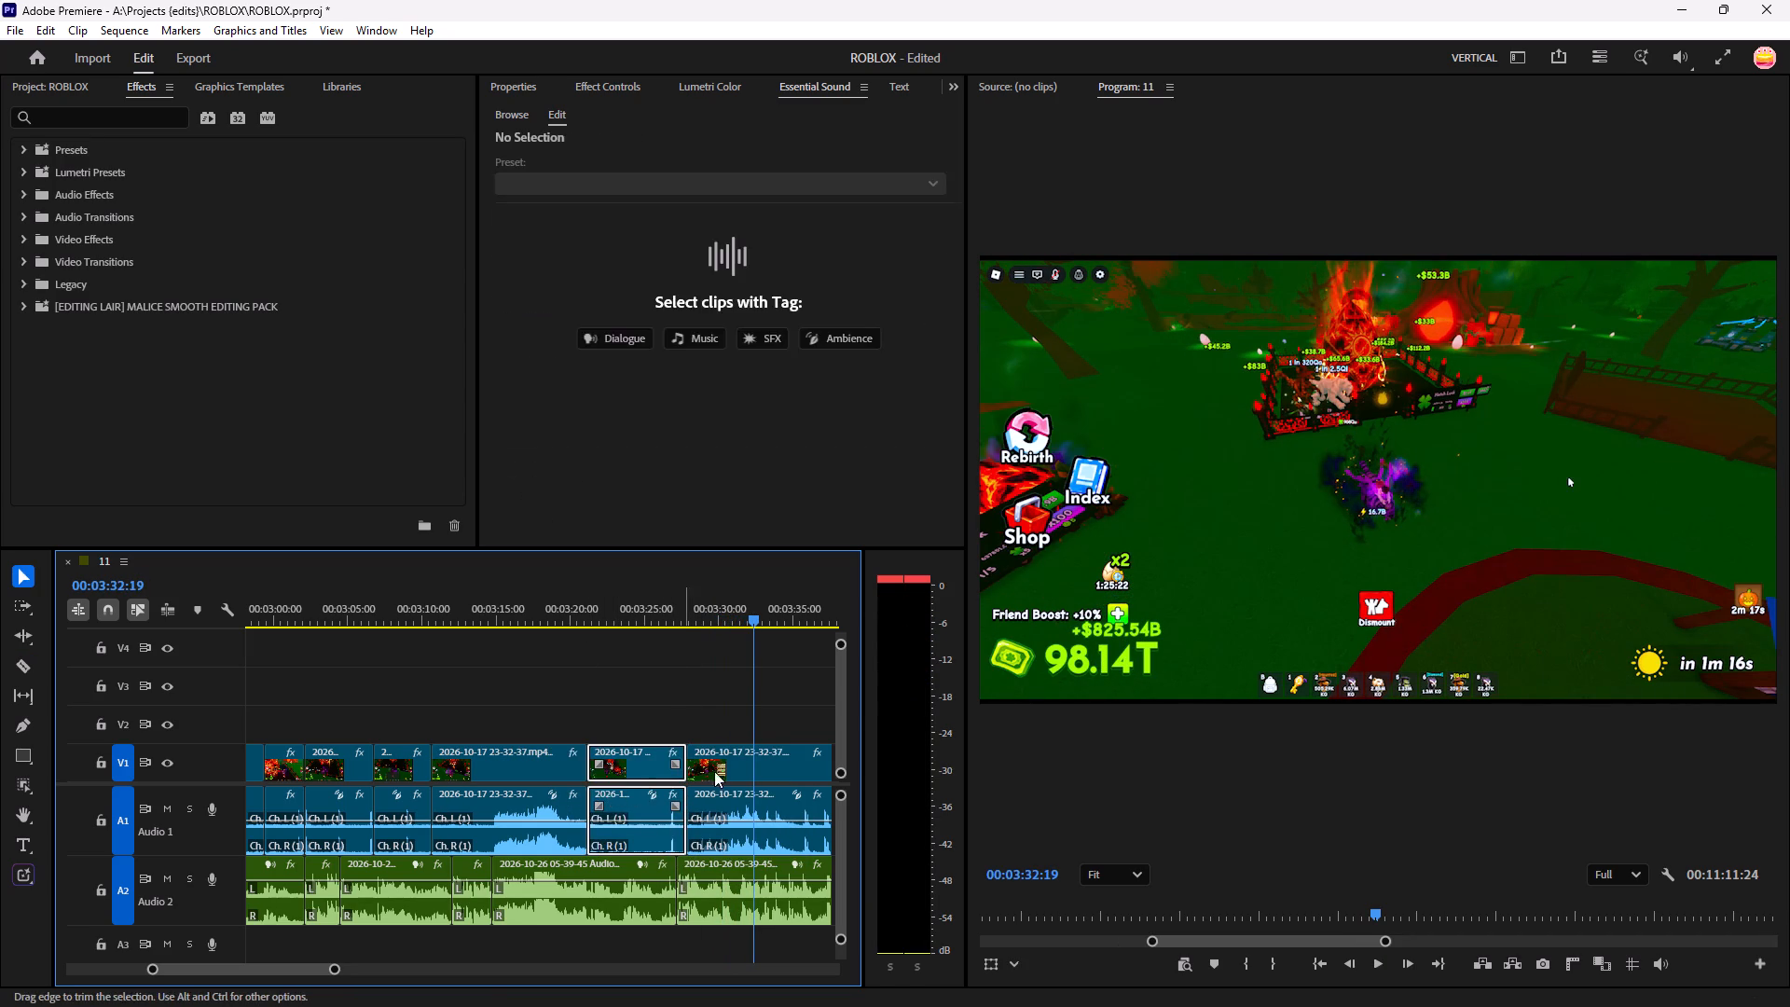
Close the gap by moving the following gameplay clip earlier and extending its start back to 00:03:21, repeating with a shift about 2 seconds later.
{"action": "left_click_drag", "start_coordinate": [736, 758], "coordinate": [666, 783]}
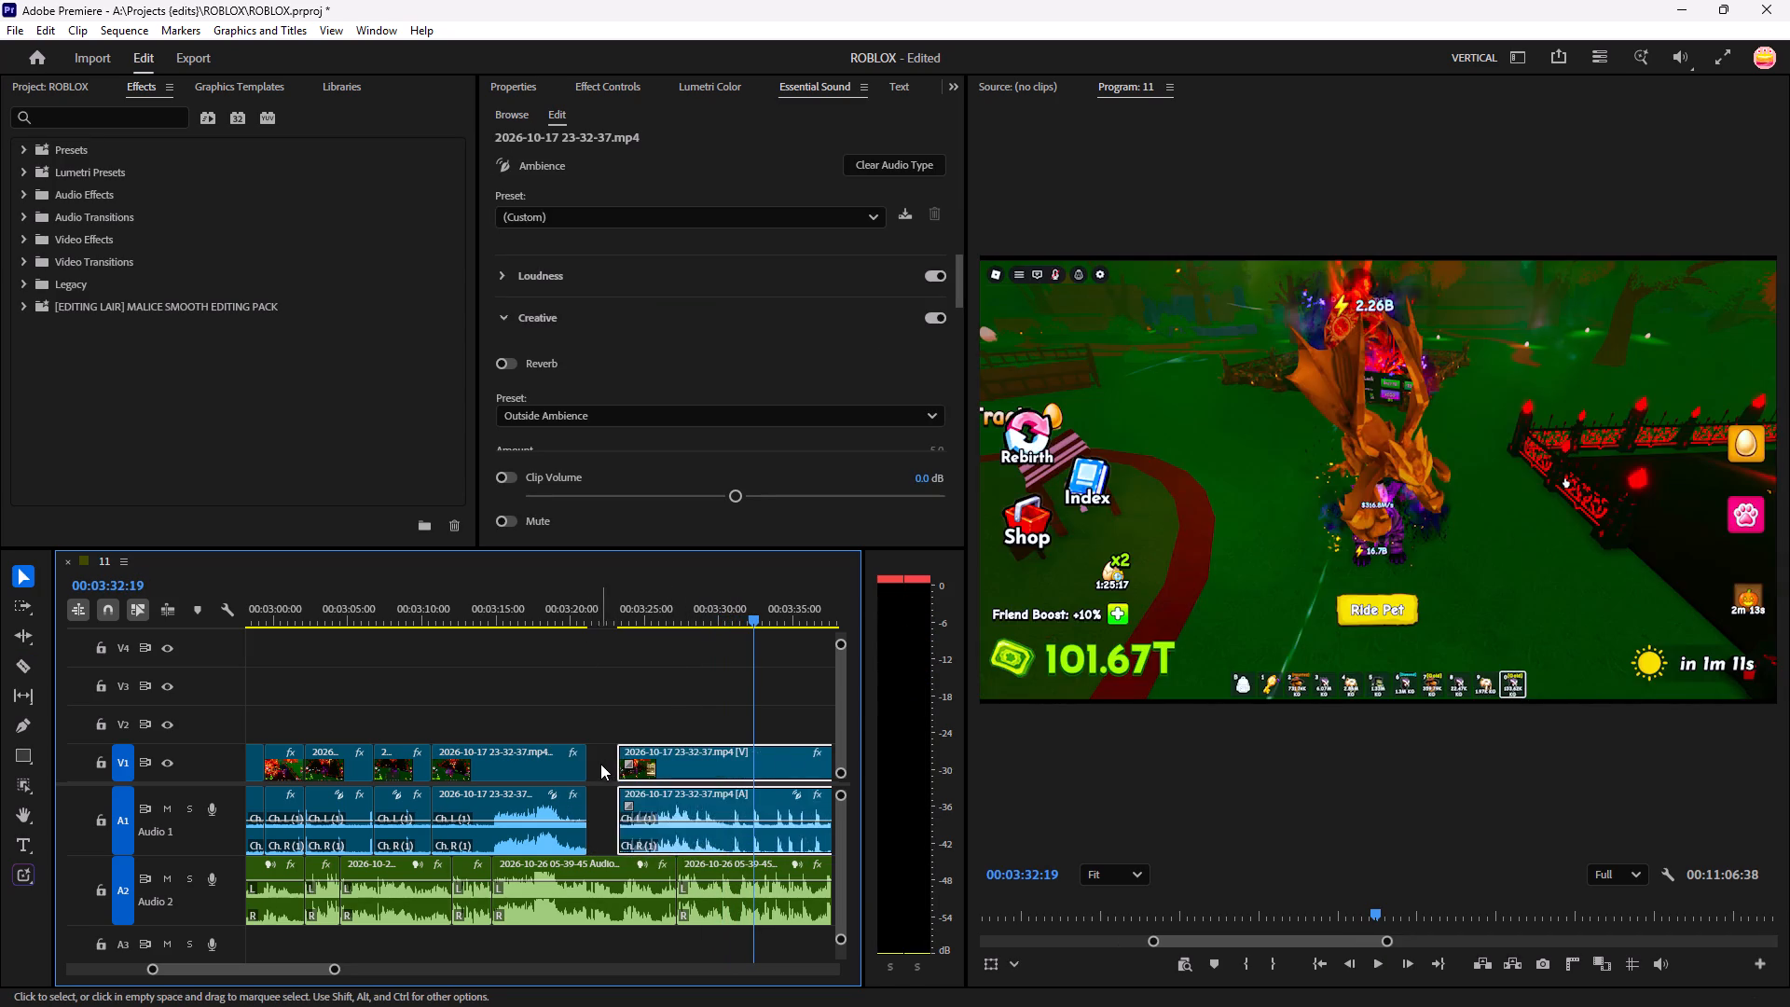
{"action": "left_click_drag", "start_coordinate": [613, 754], "coordinate": [549, 788]}
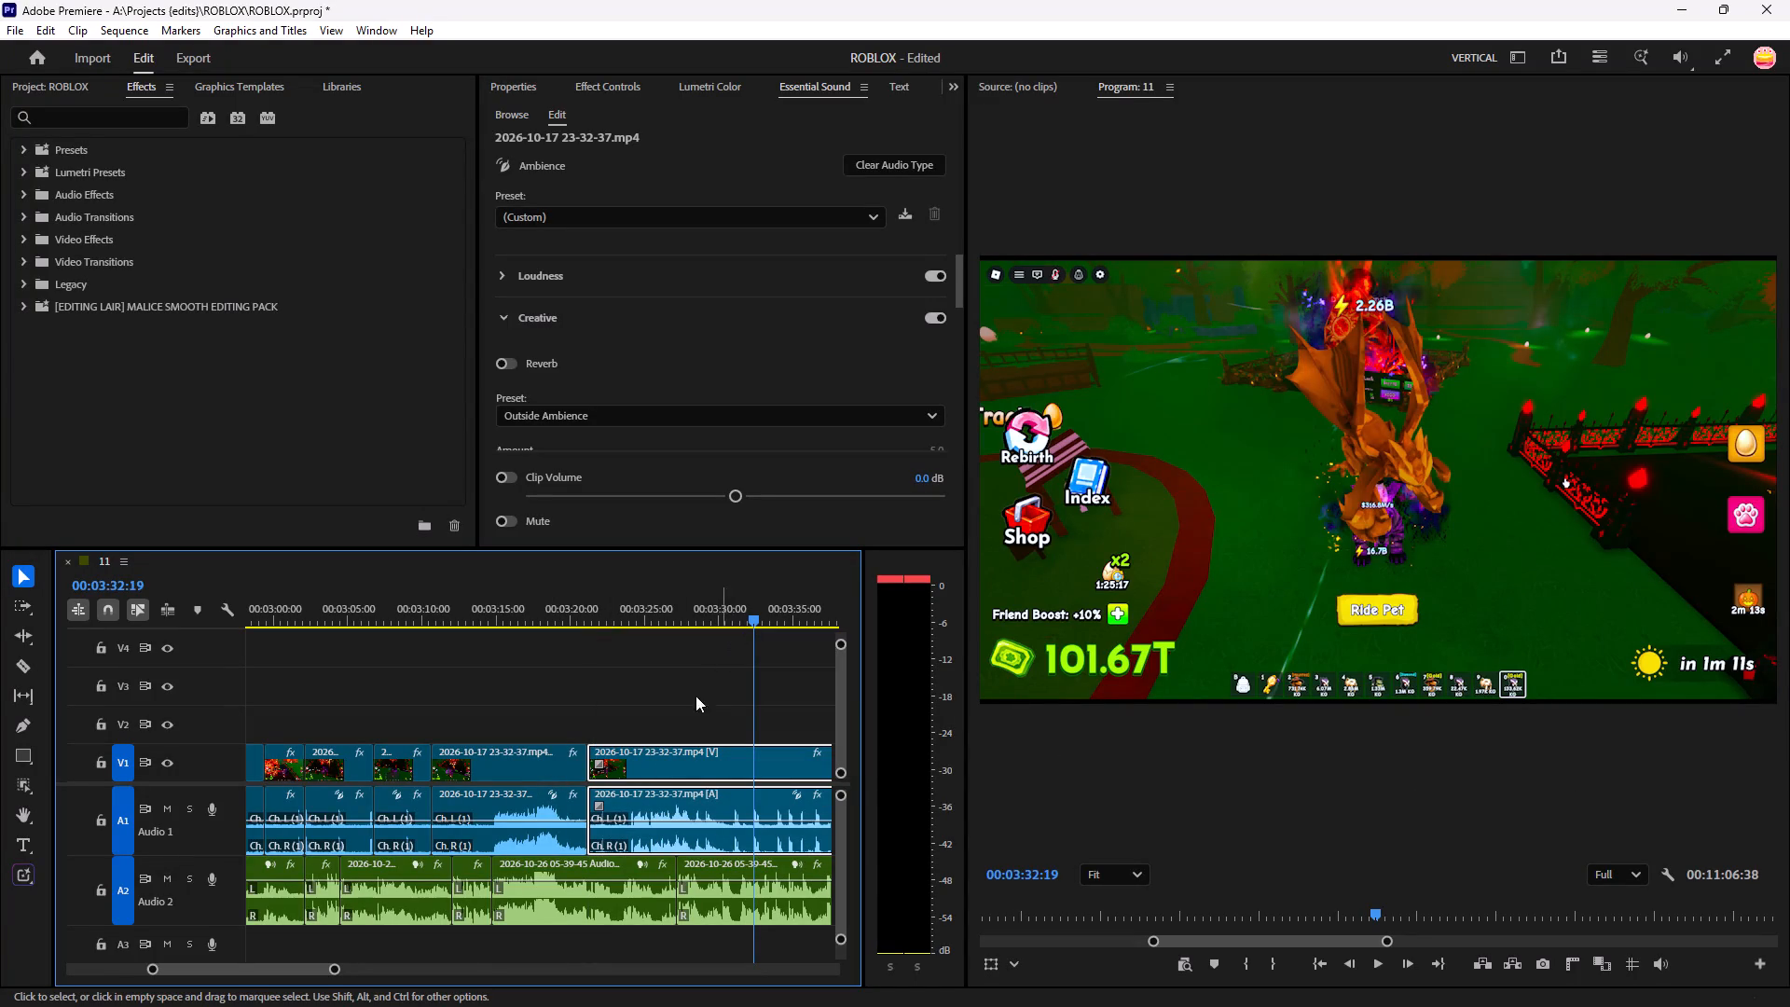
{"action": "left_click_drag", "start_coordinate": [645, 762], "coordinate": [673, 761]}
{"action": "left_click_drag", "start_coordinate": [613, 754], "coordinate": [557, 773]}
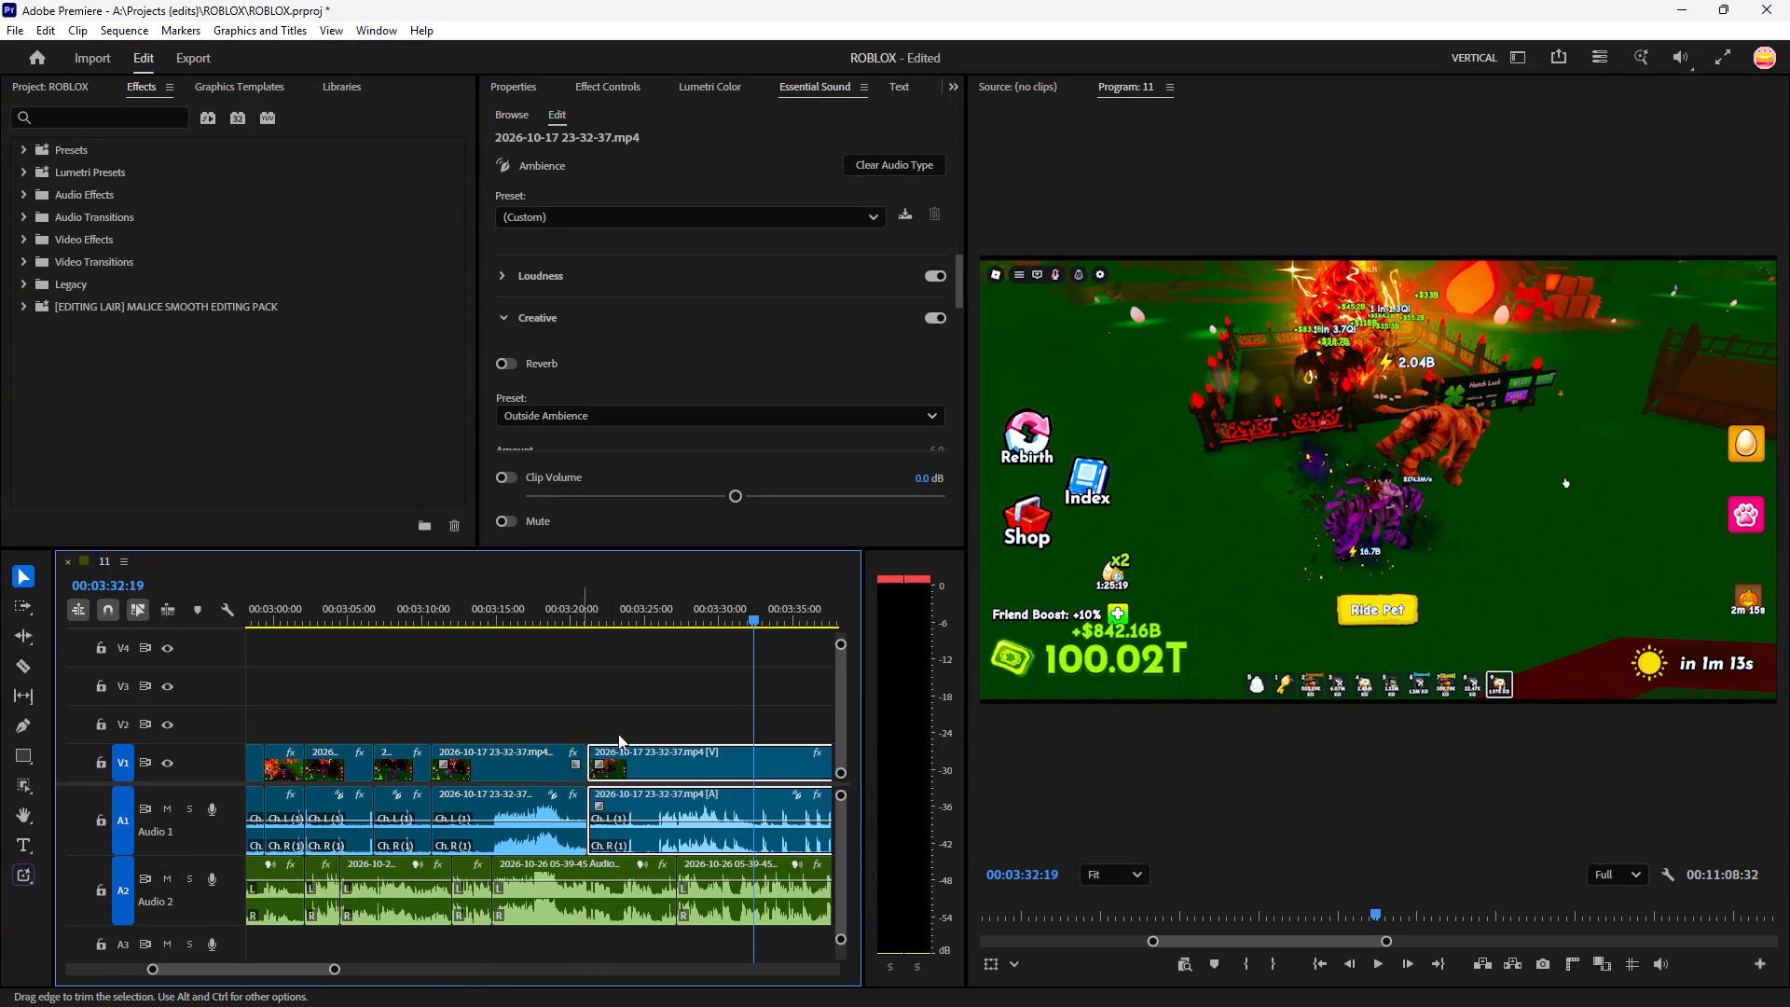
Replay from about 00:03:22 to 00:03:28, shift the last gameplay clip about 3.5 seconds later and extend its start back to about 00:03:21.
{"action": "left_click_drag", "start_coordinate": [754, 618], "coordinate": [607, 683]}
{"action": "left_click", "coordinate": [651, 677]}
{"action": "key", "text": "space"}
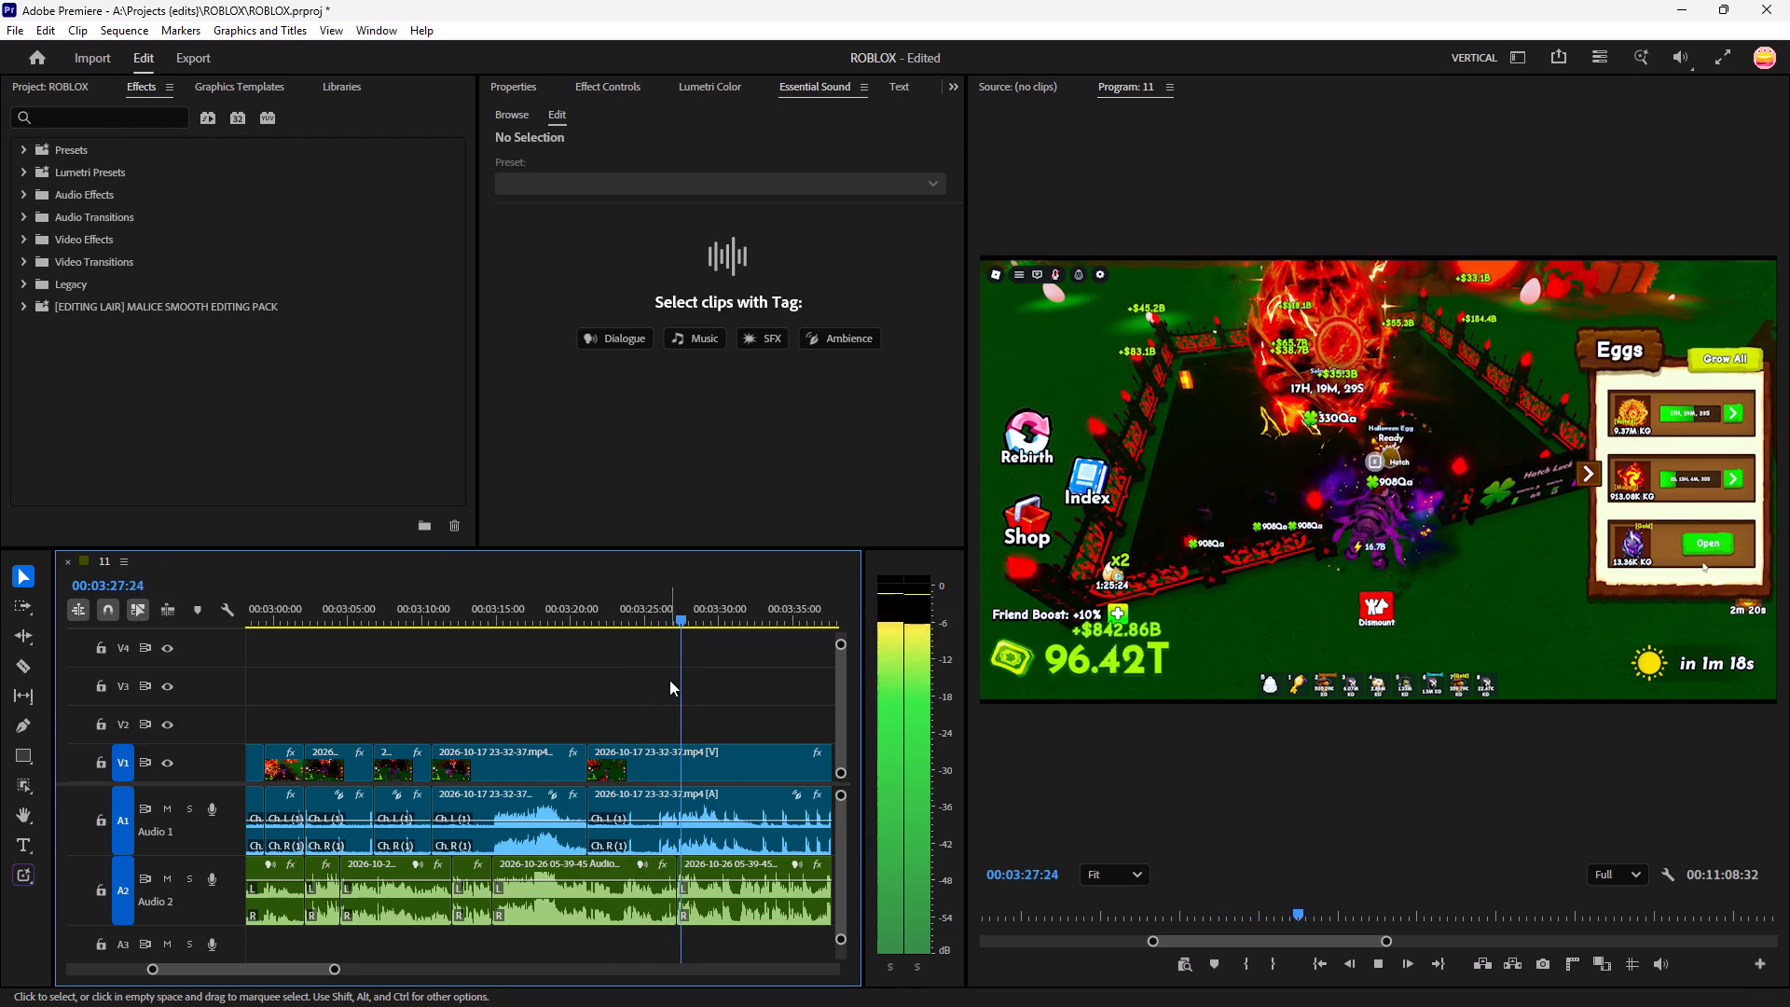
{"action": "key", "text": "space"}
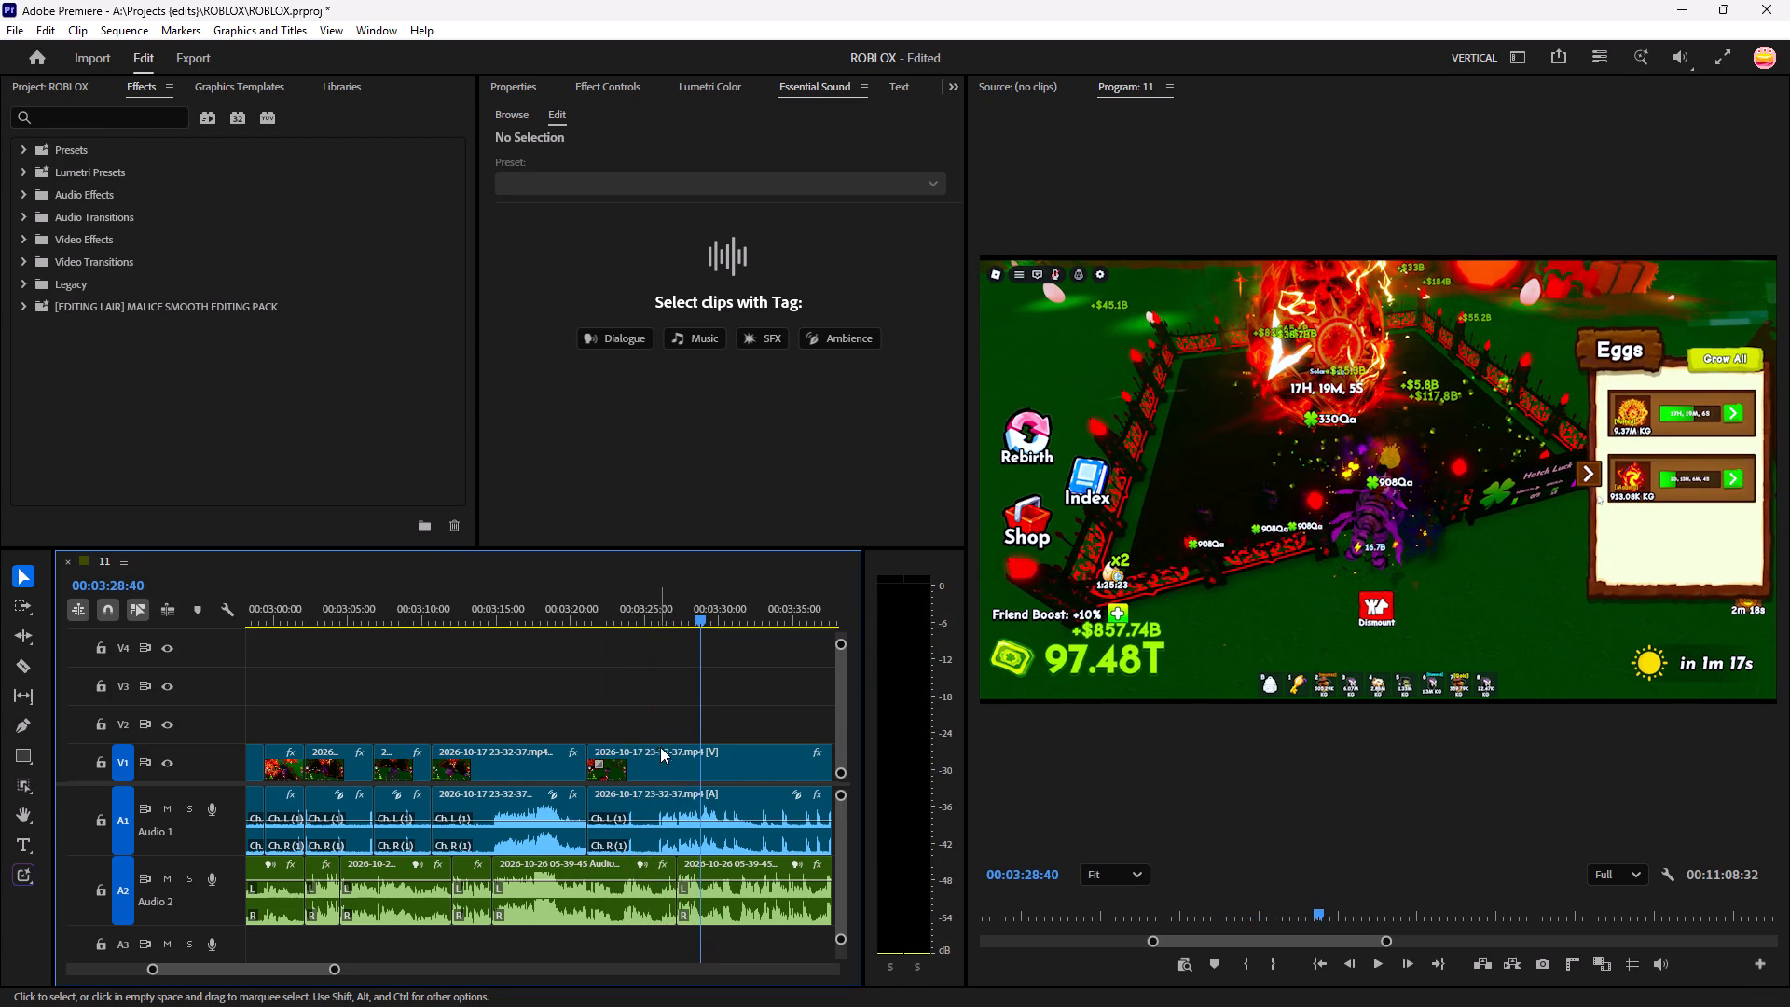
{"action": "left_click_drag", "start_coordinate": [662, 750], "coordinate": [712, 761]}
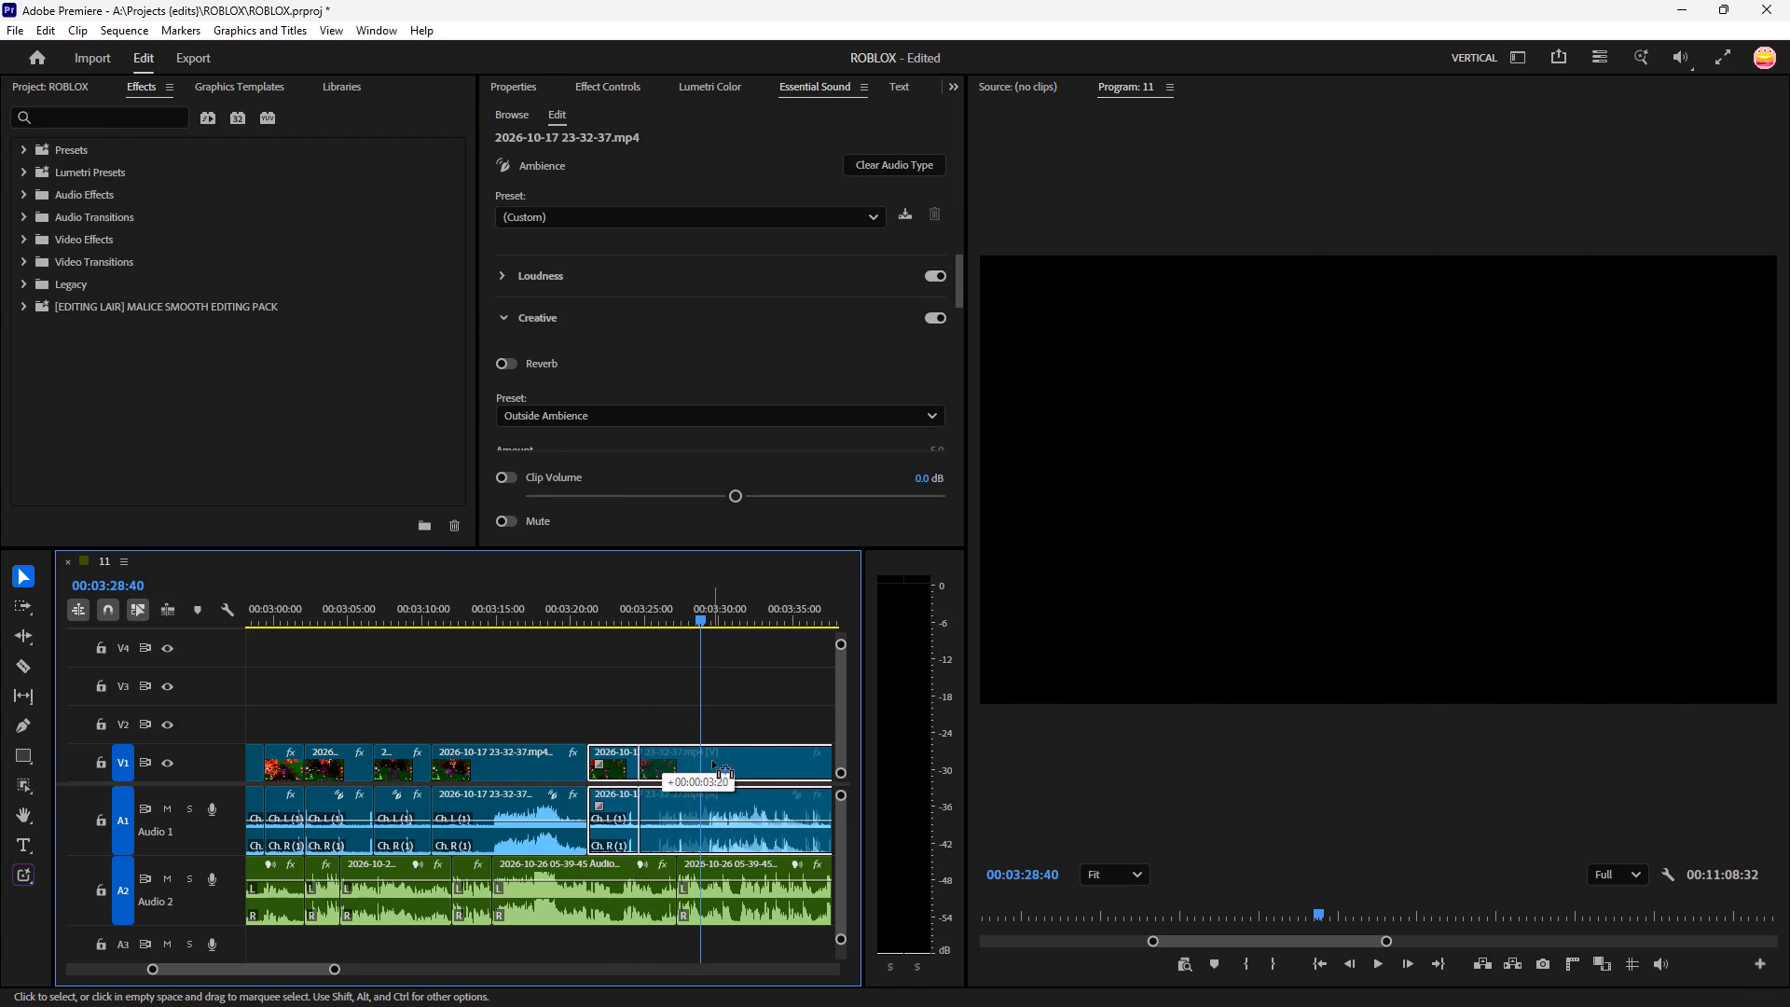
{"action": "key", "text": "space"}
{"action": "left_click_drag", "start_coordinate": [635, 759], "coordinate": [552, 782]}
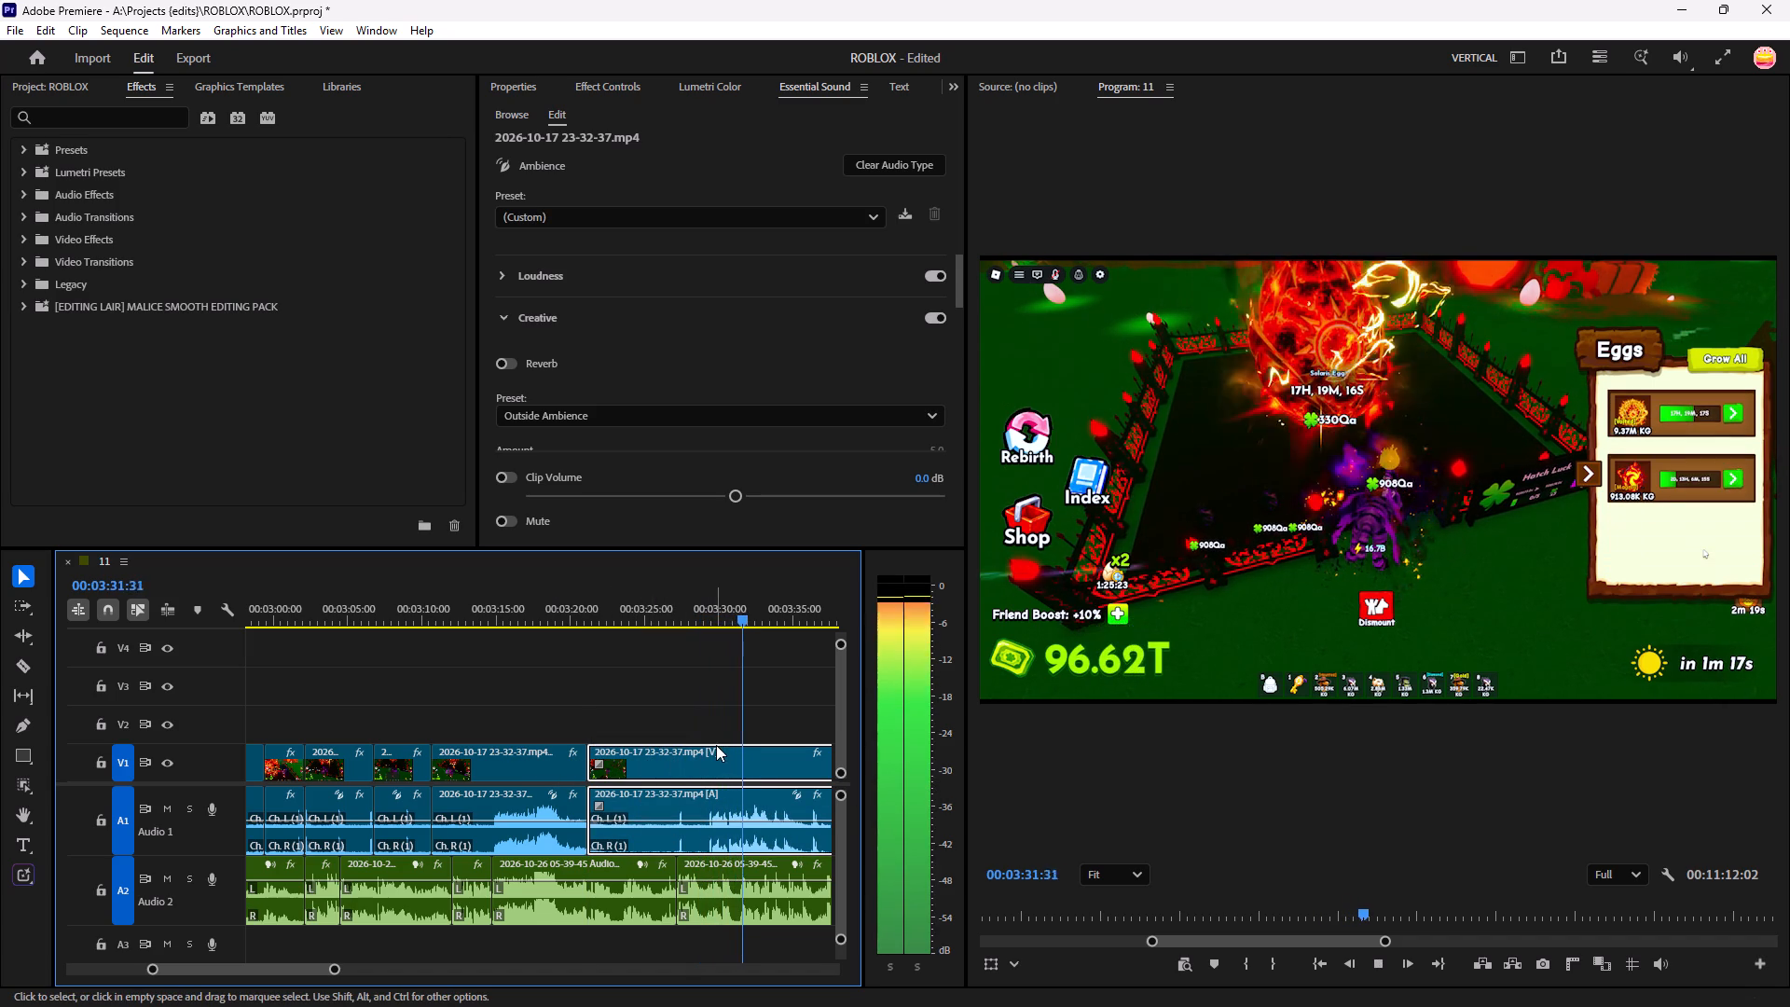
Trim about 1.7 seconds off the last gameplay clip's start, move it back to about 00:03:21, and play on to about 00:03:46.
{"action": "key", "text": "space"}
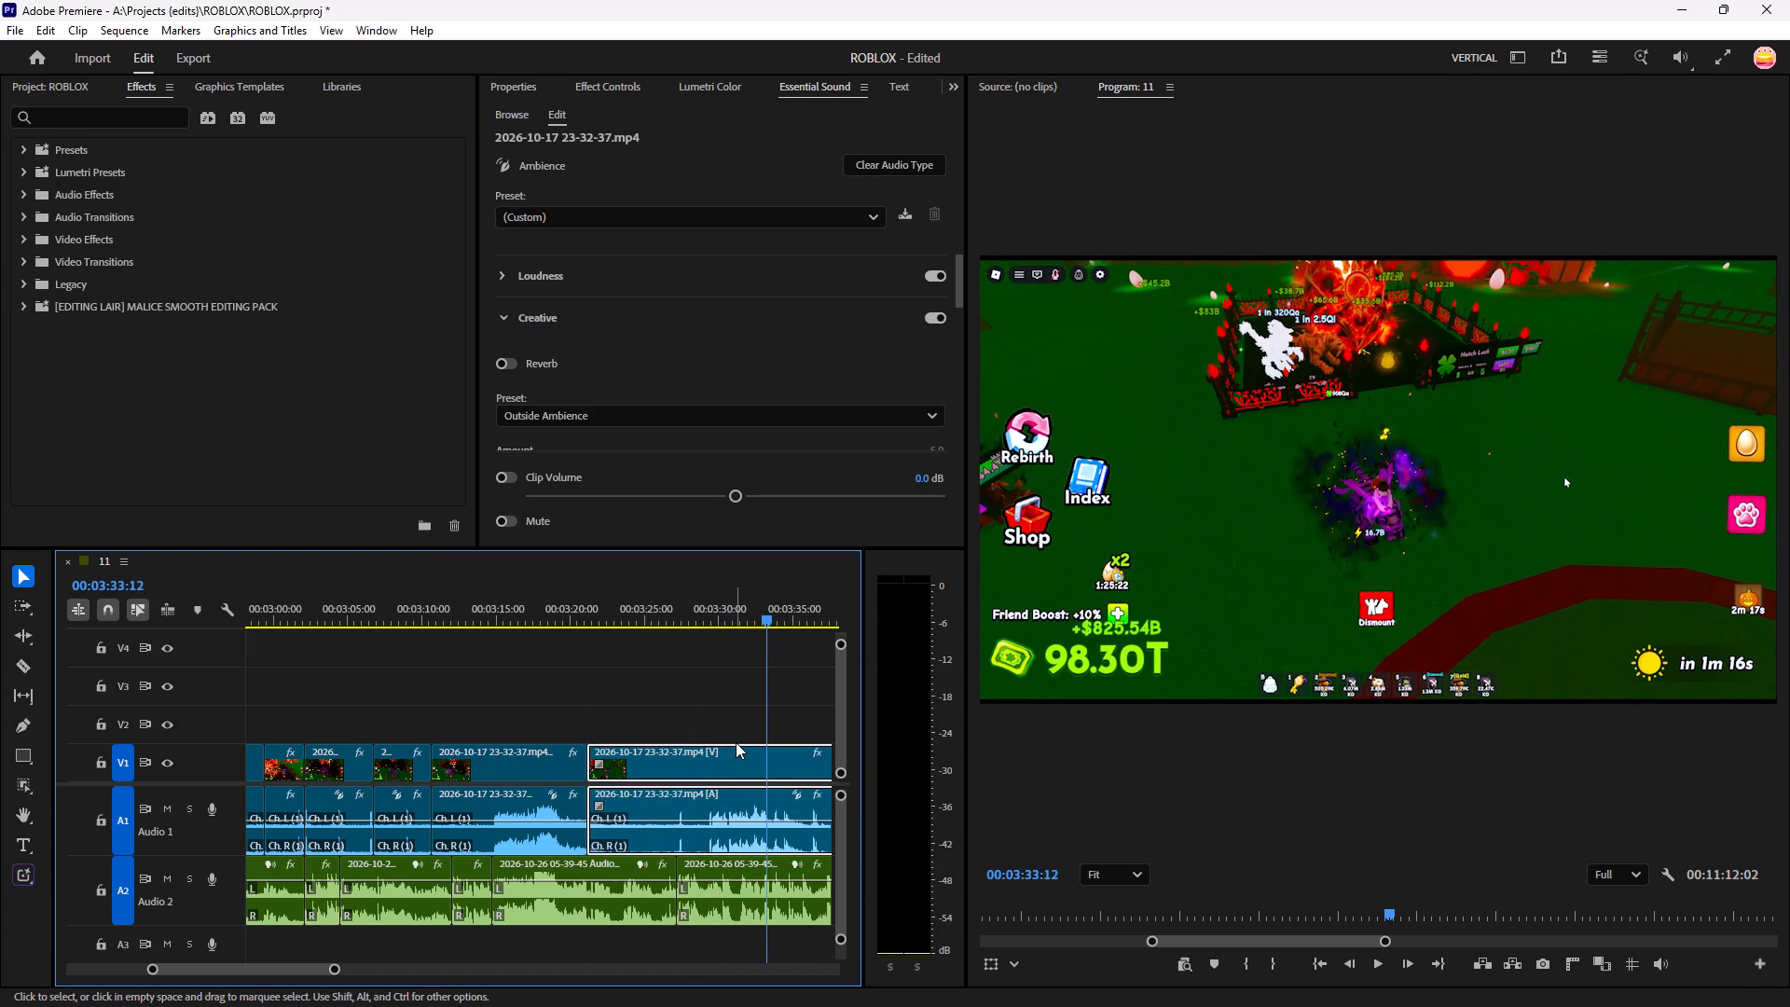
{"action": "left_click_drag", "start_coordinate": [594, 752], "coordinate": [617, 755]}
{"action": "left_click_drag", "start_coordinate": [673, 751], "coordinate": [655, 755]}
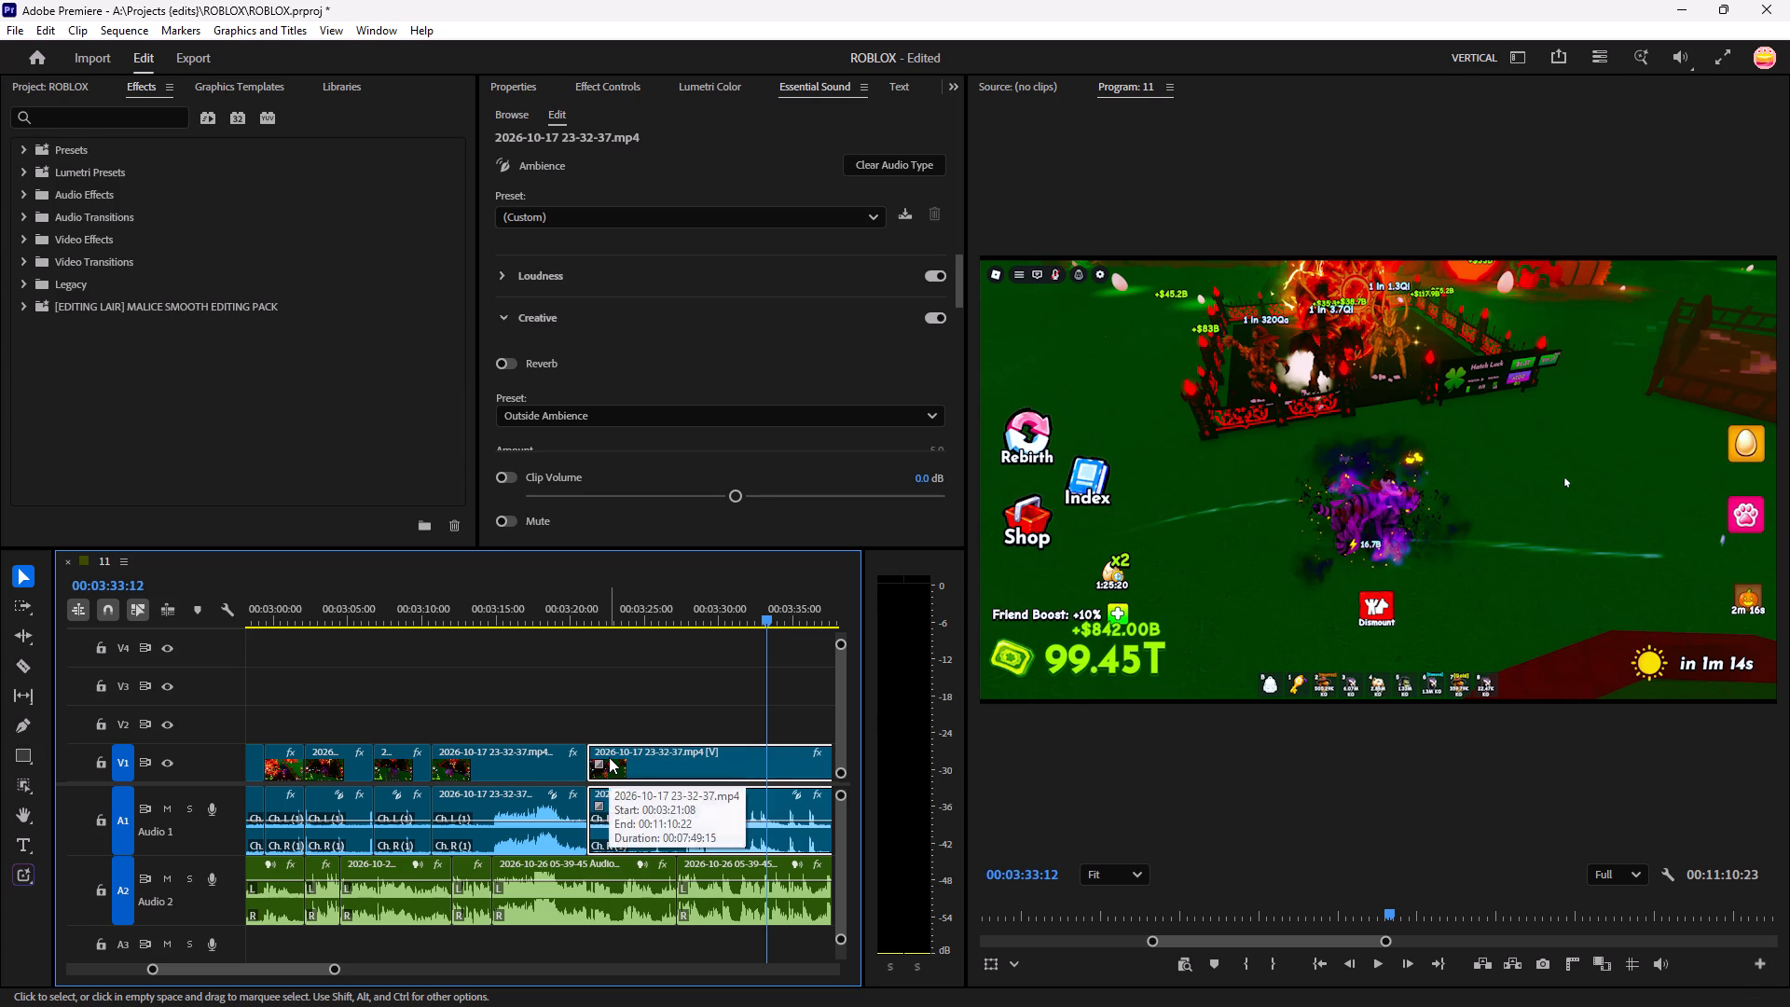
{"action": "key", "text": "space"}
{"action": "key", "text": "space"}
{"action": "key", "text": "space"}
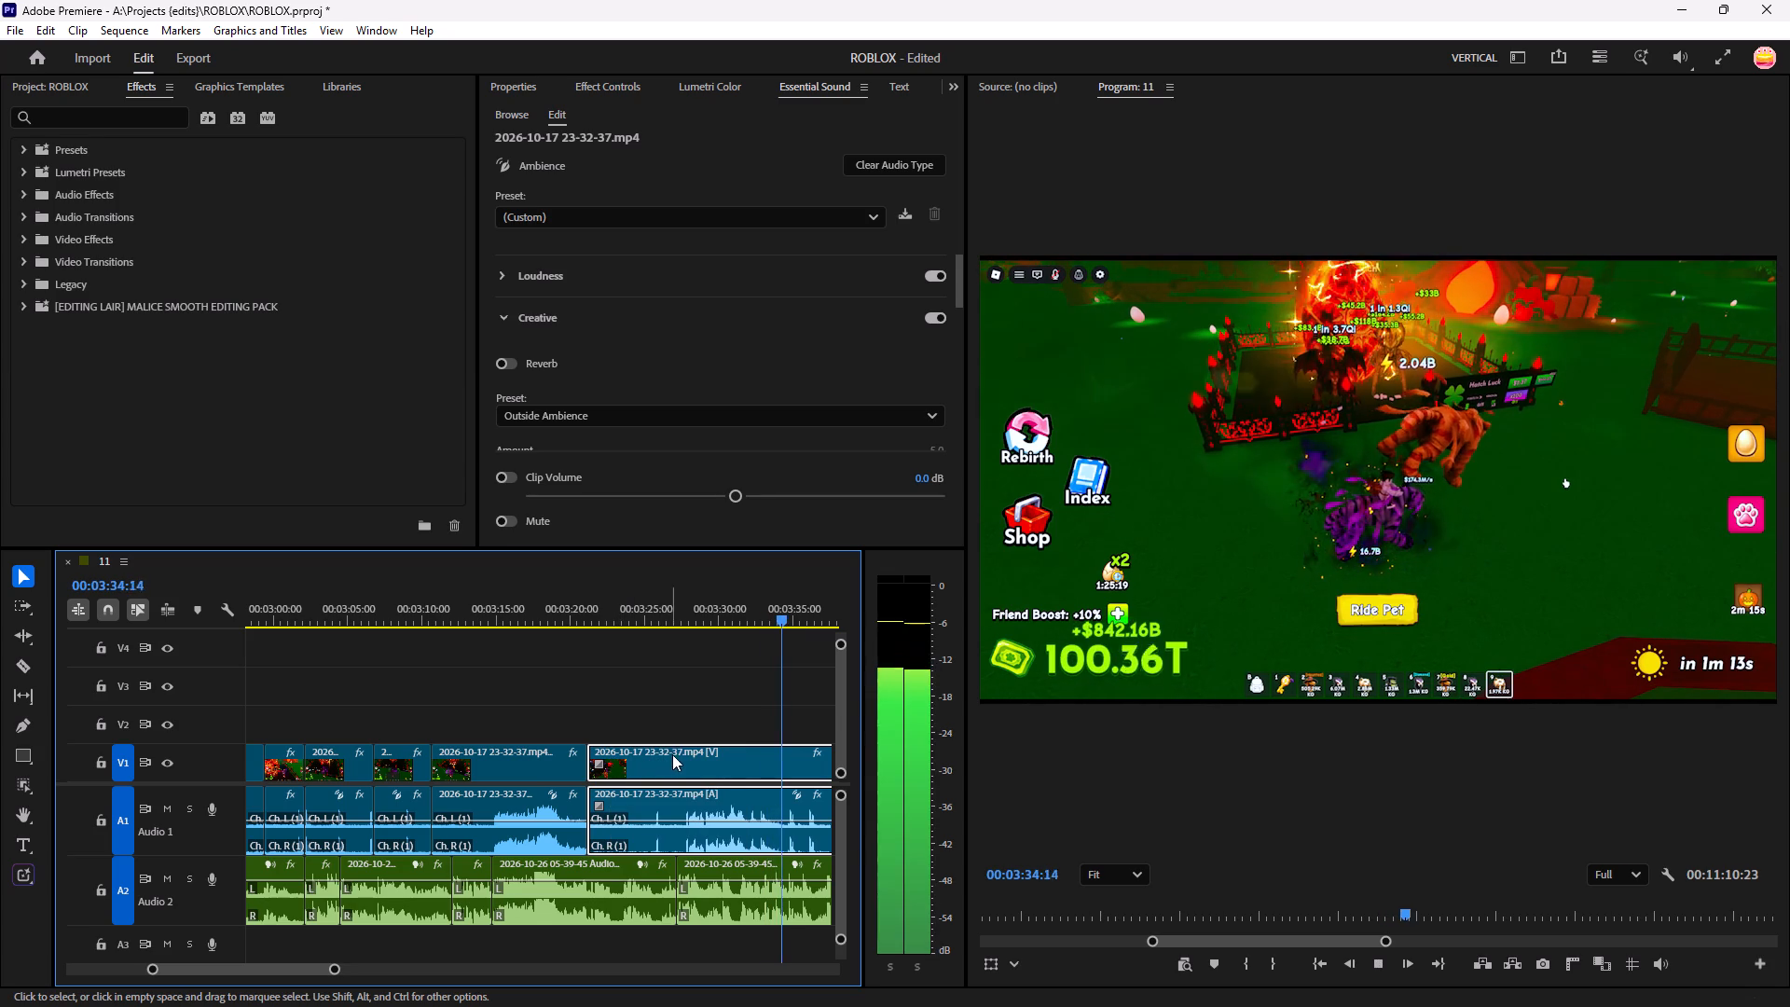
{"action": "left_click", "coordinate": [683, 706]}
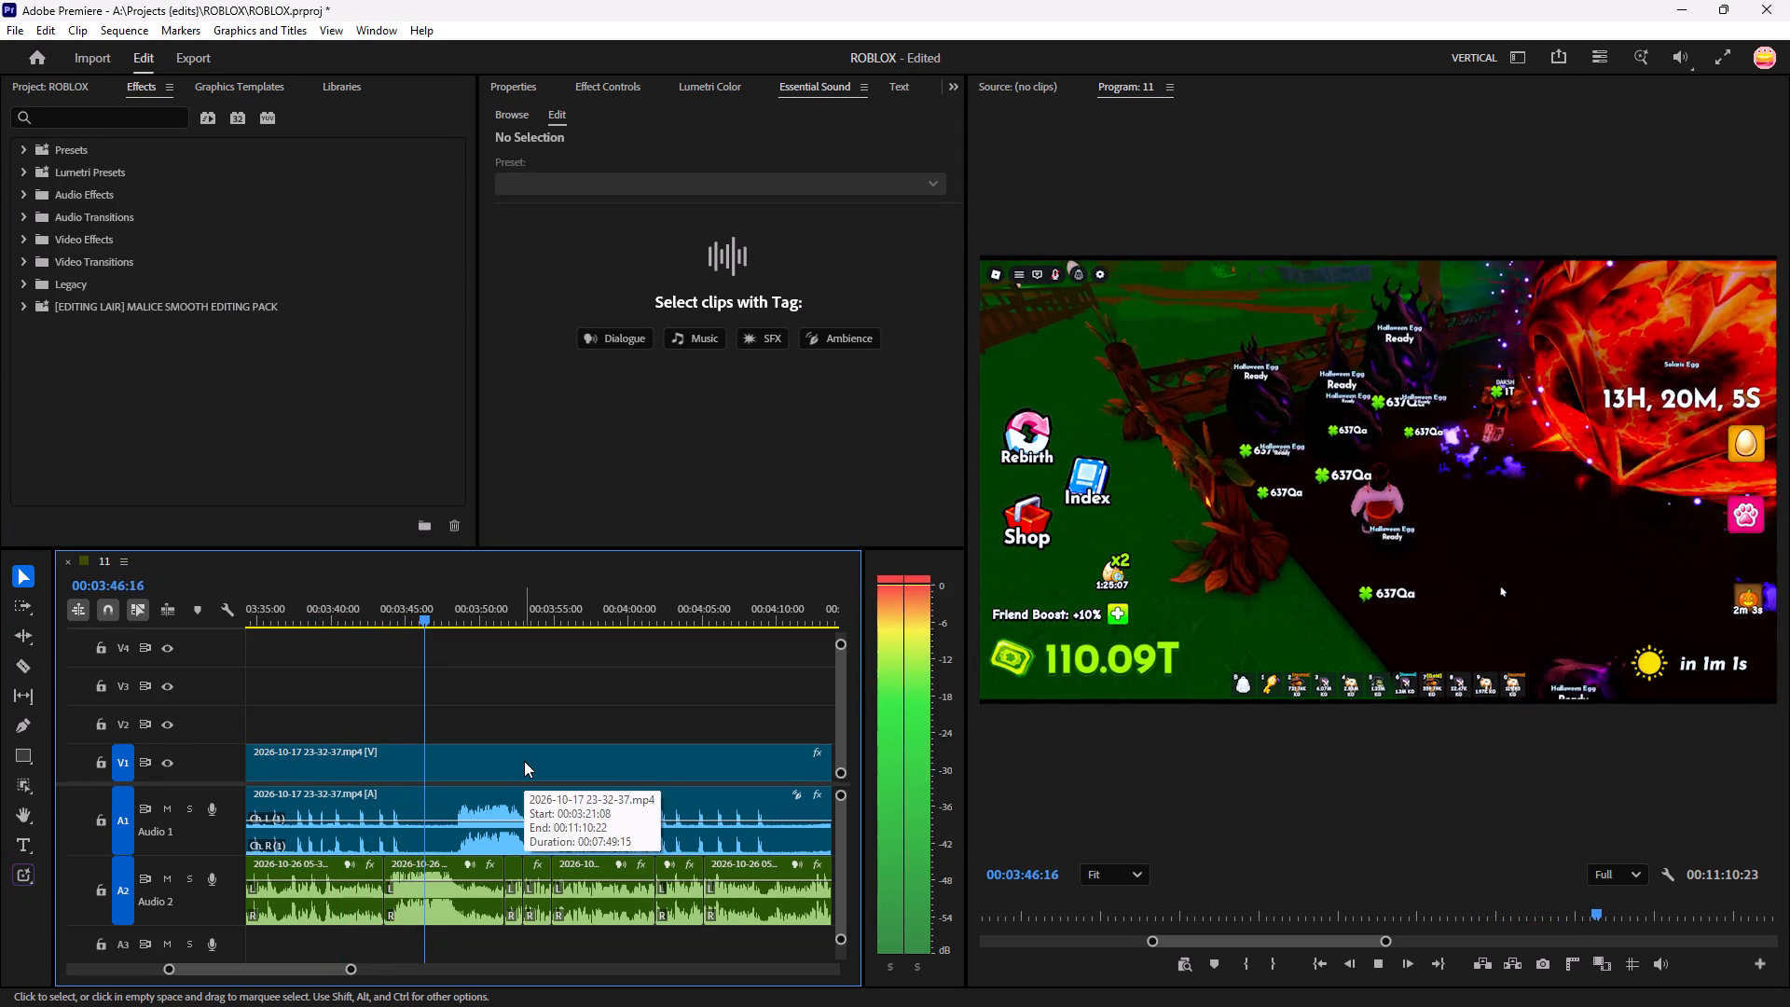
{"action": "key", "text": "space"}
Cut out the gameplay section between about 00:03:43 and 00:03:48 and move the following clip earlier to close the gap.
{"action": "key", "text": "c"}
{"action": "left_click", "coordinate": [453, 811]}
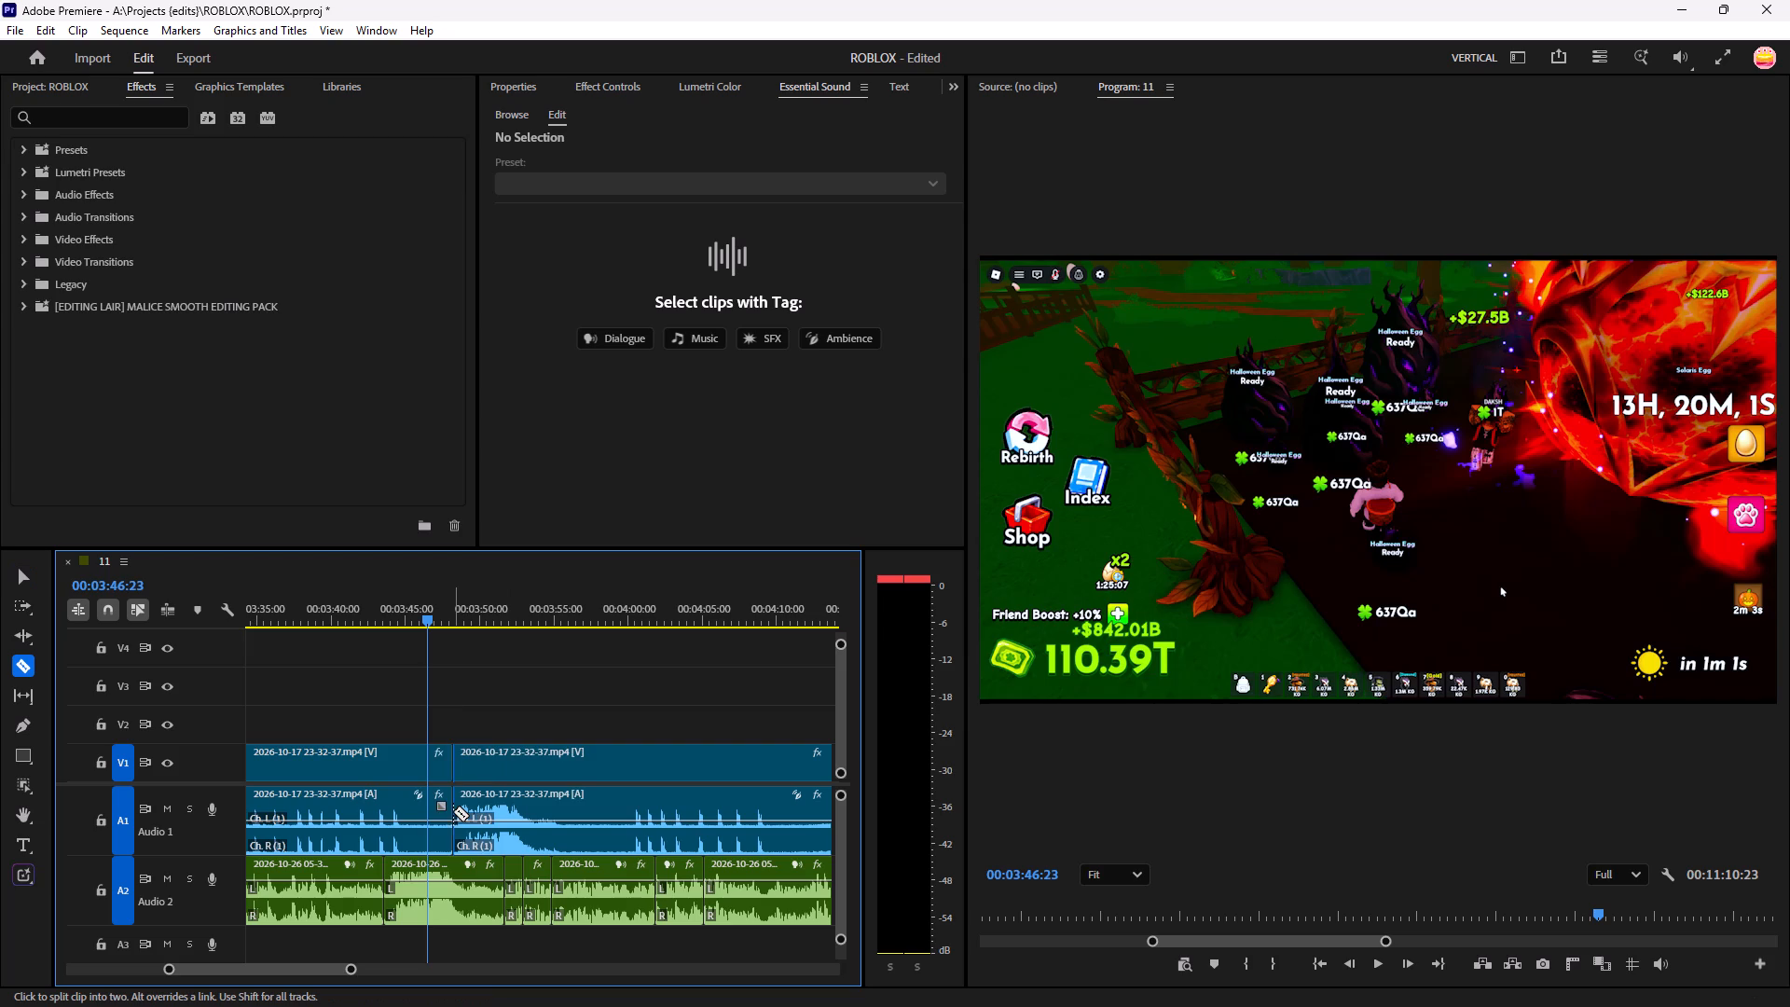
{"action": "left_click", "coordinate": [381, 827]}
{"action": "key", "text": "v"}
{"action": "left_click", "coordinate": [416, 819]}
{"action": "key", "text": "BackSpace"}
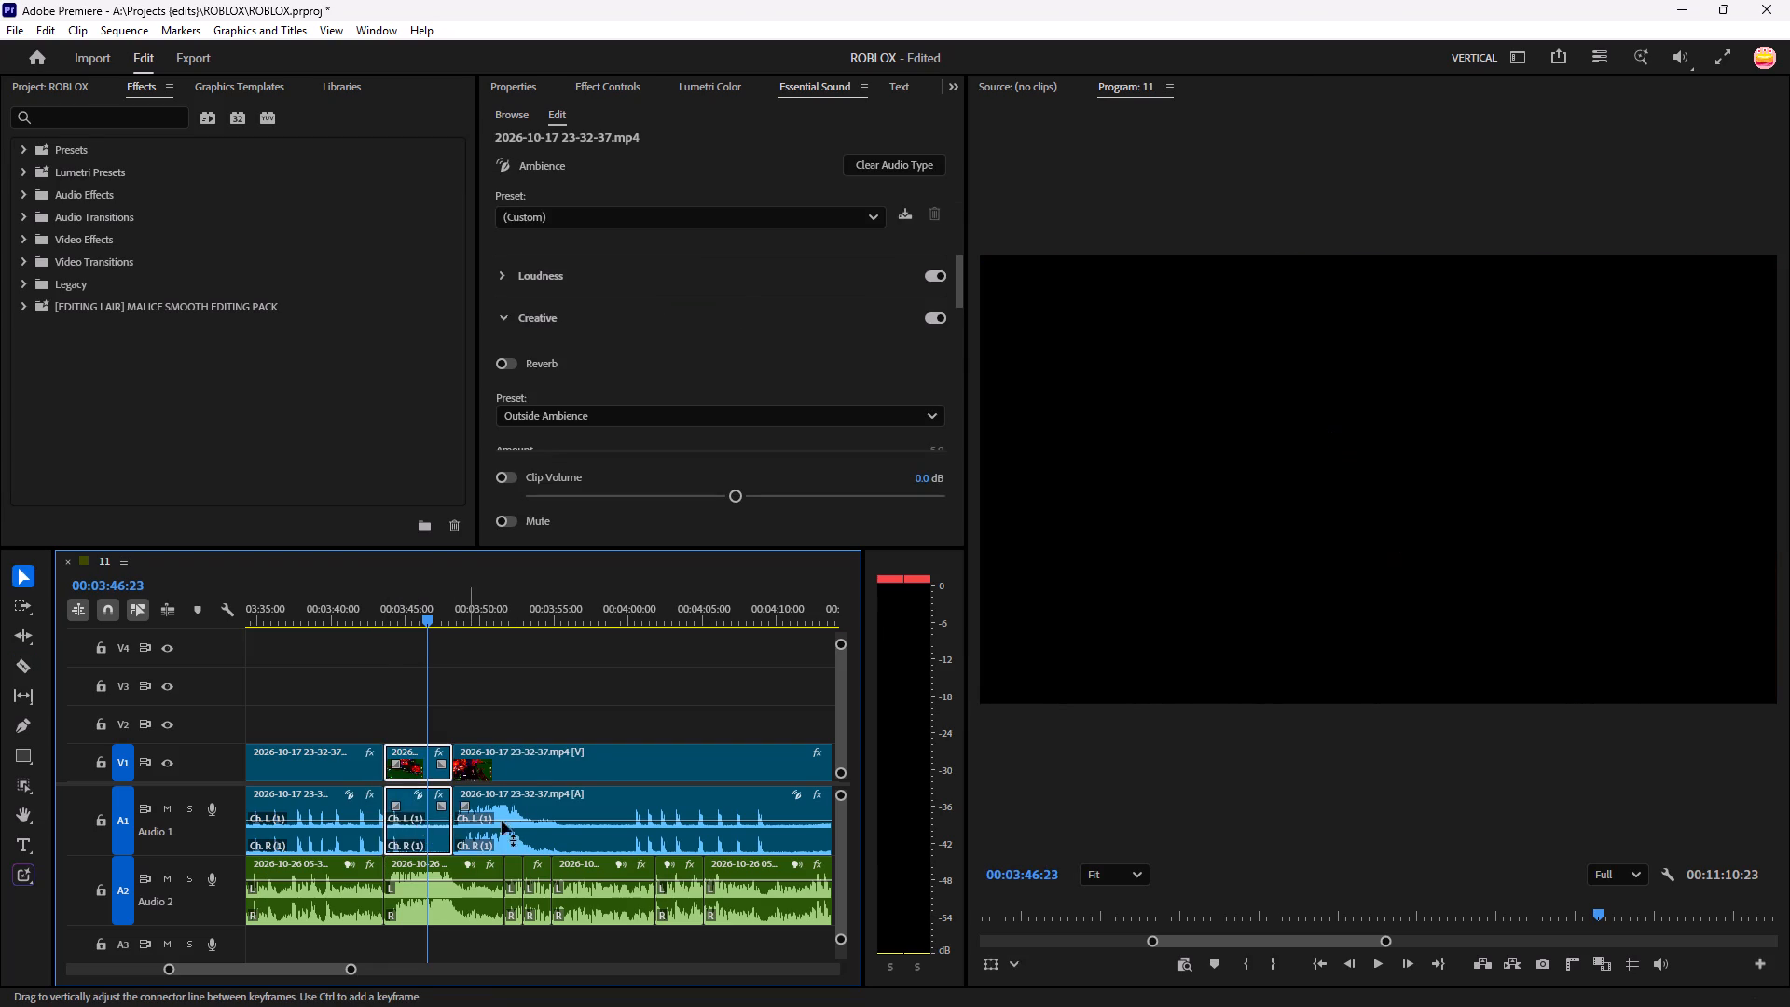
{"action": "left_click_drag", "start_coordinate": [532, 784], "coordinate": [463, 796]}
{"action": "left_click_drag", "start_coordinate": [585, 755], "coordinate": [512, 769]}
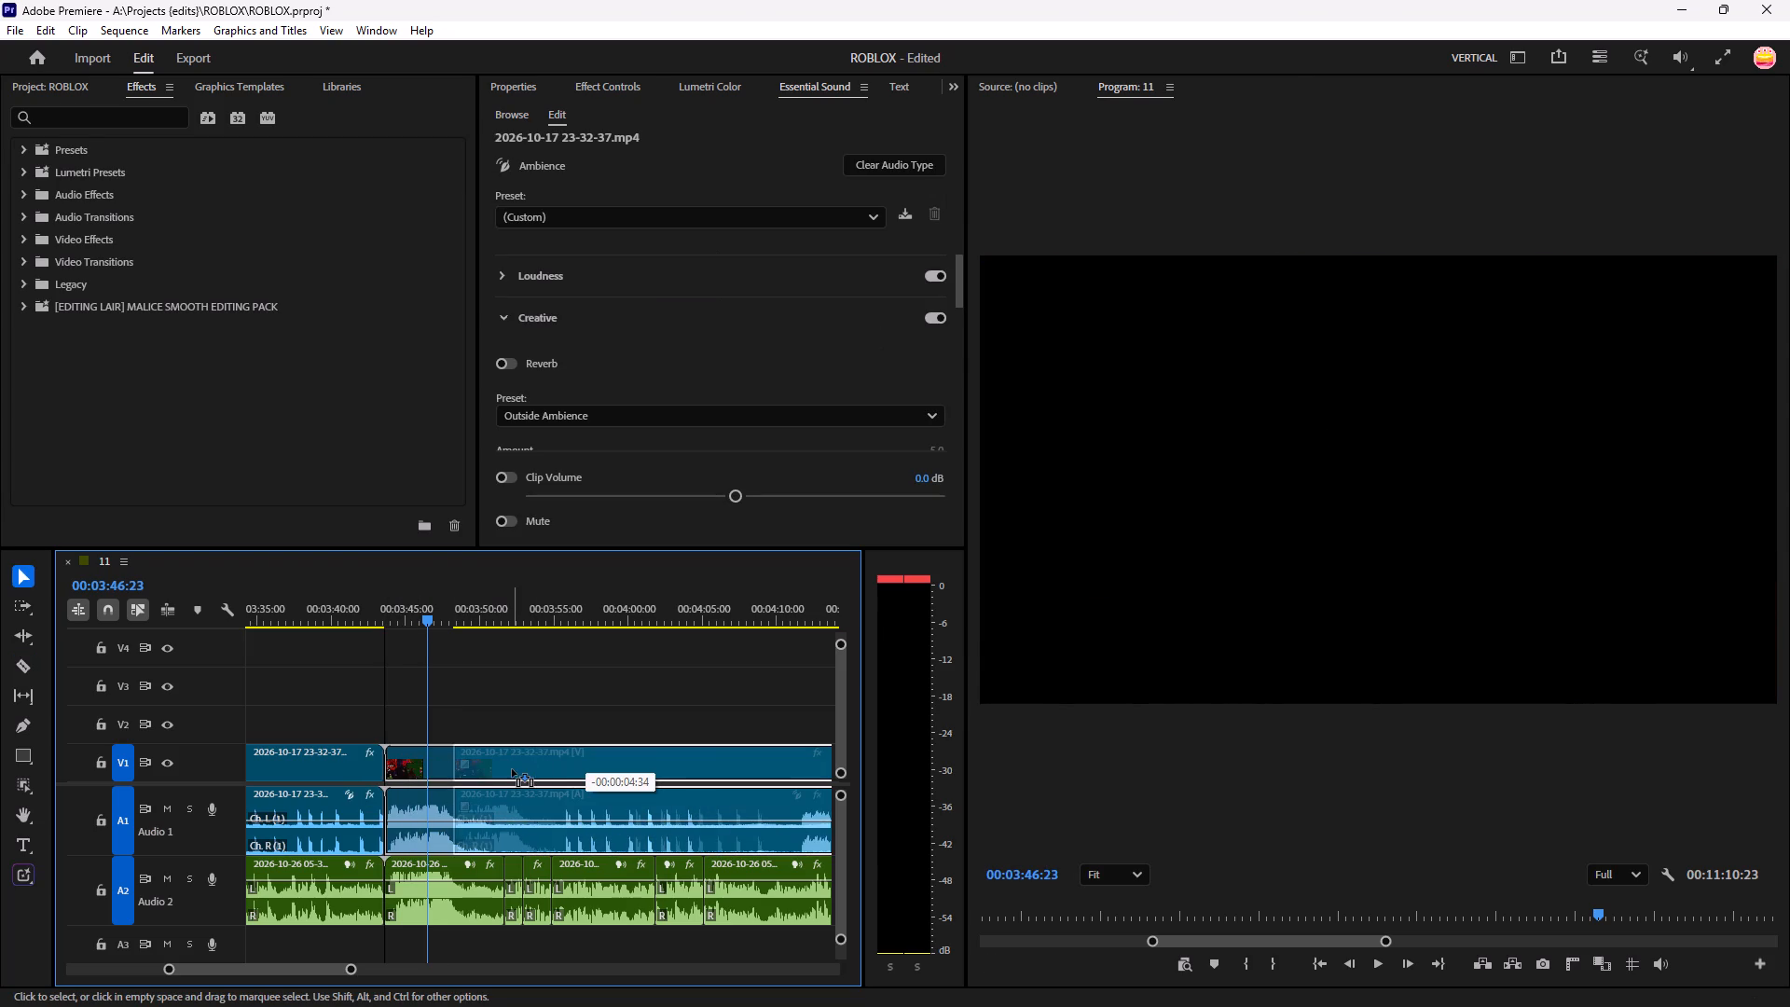
Replay from about 00:03:43 to 00:04:12, cut out the gameplay between about 00:04:02 and 00:04:11, and move the following clip earlier to close the gap.
{"action": "left_click_drag", "start_coordinate": [429, 617], "coordinate": [381, 676]}
{"action": "left_click", "coordinate": [459, 674]}
{"action": "key", "text": "space"}
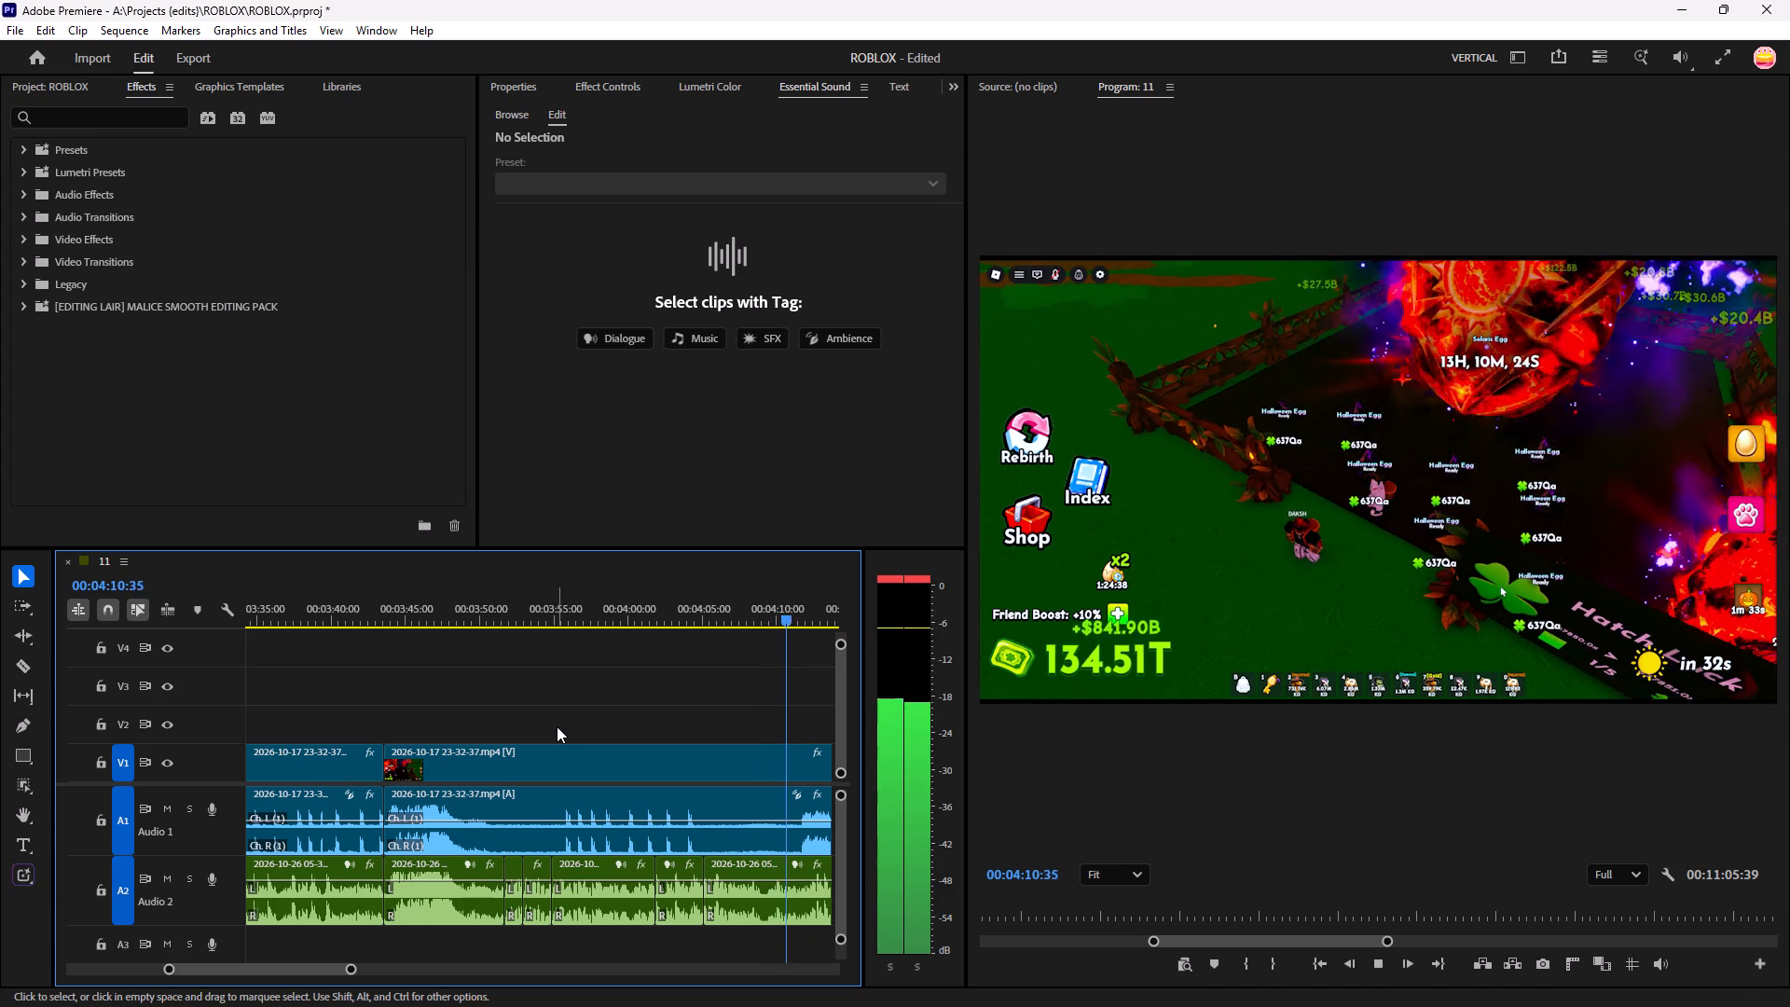
{"action": "key", "text": "space"}
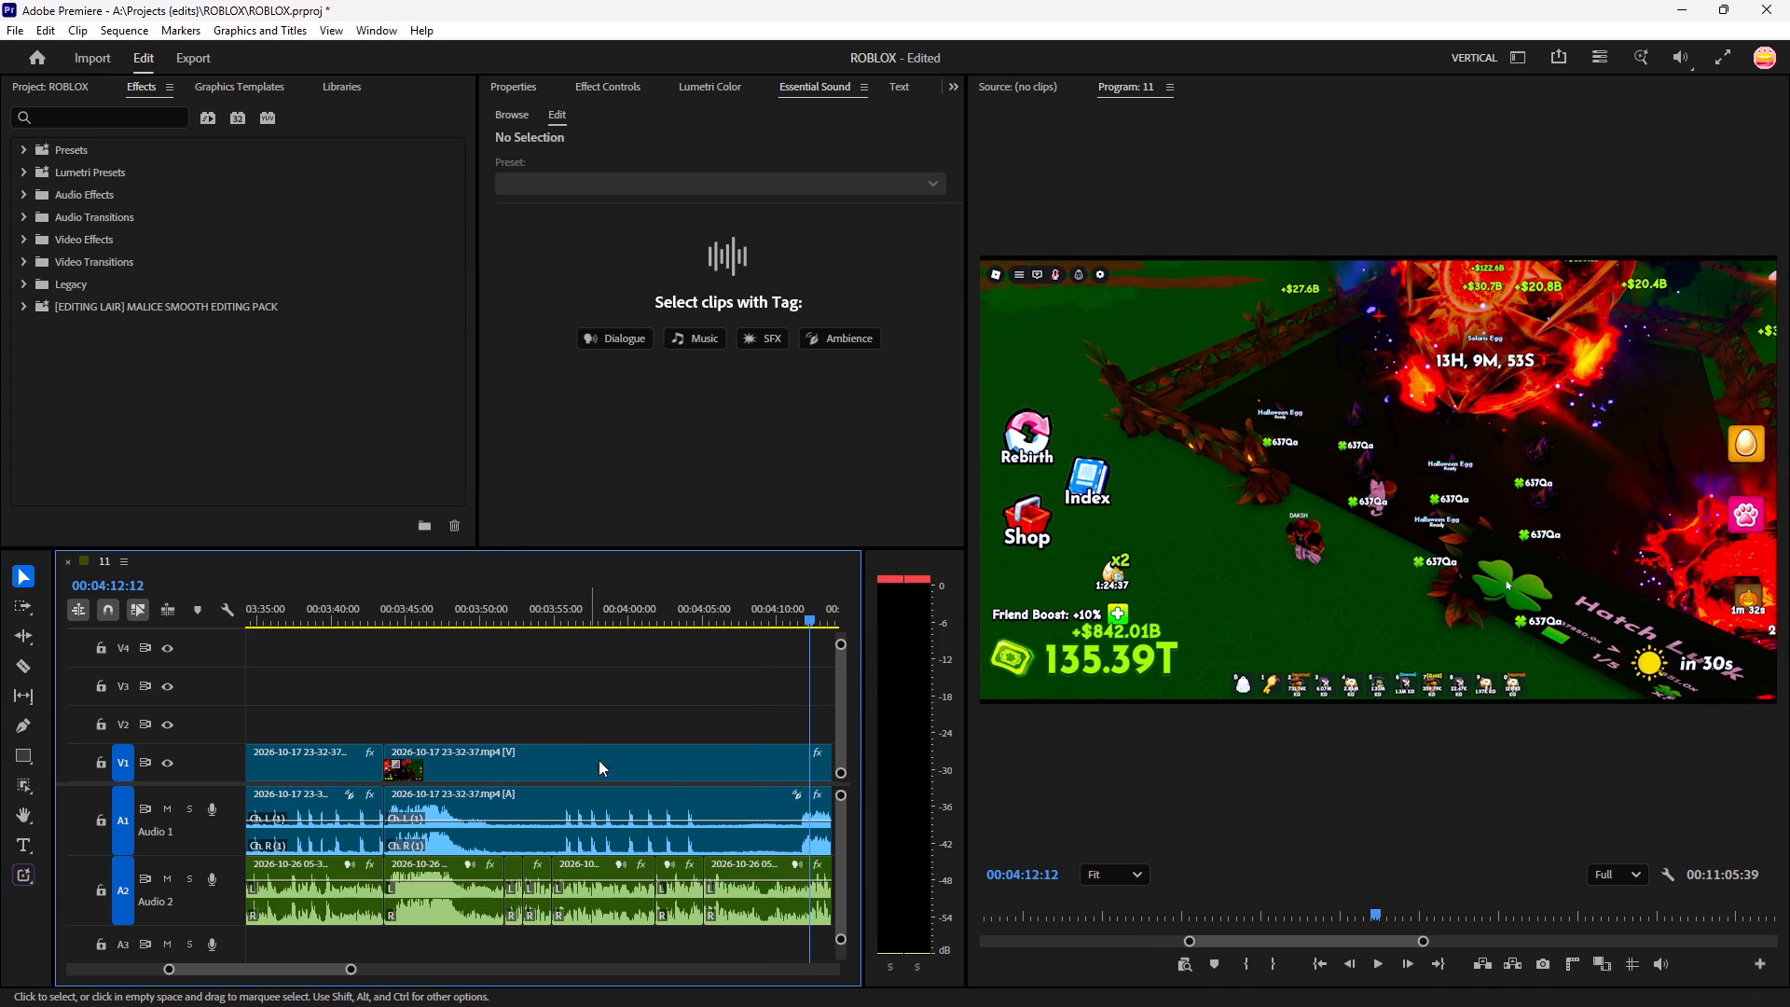
{"action": "key", "text": "c"}
{"action": "left_click", "coordinate": [789, 793]}
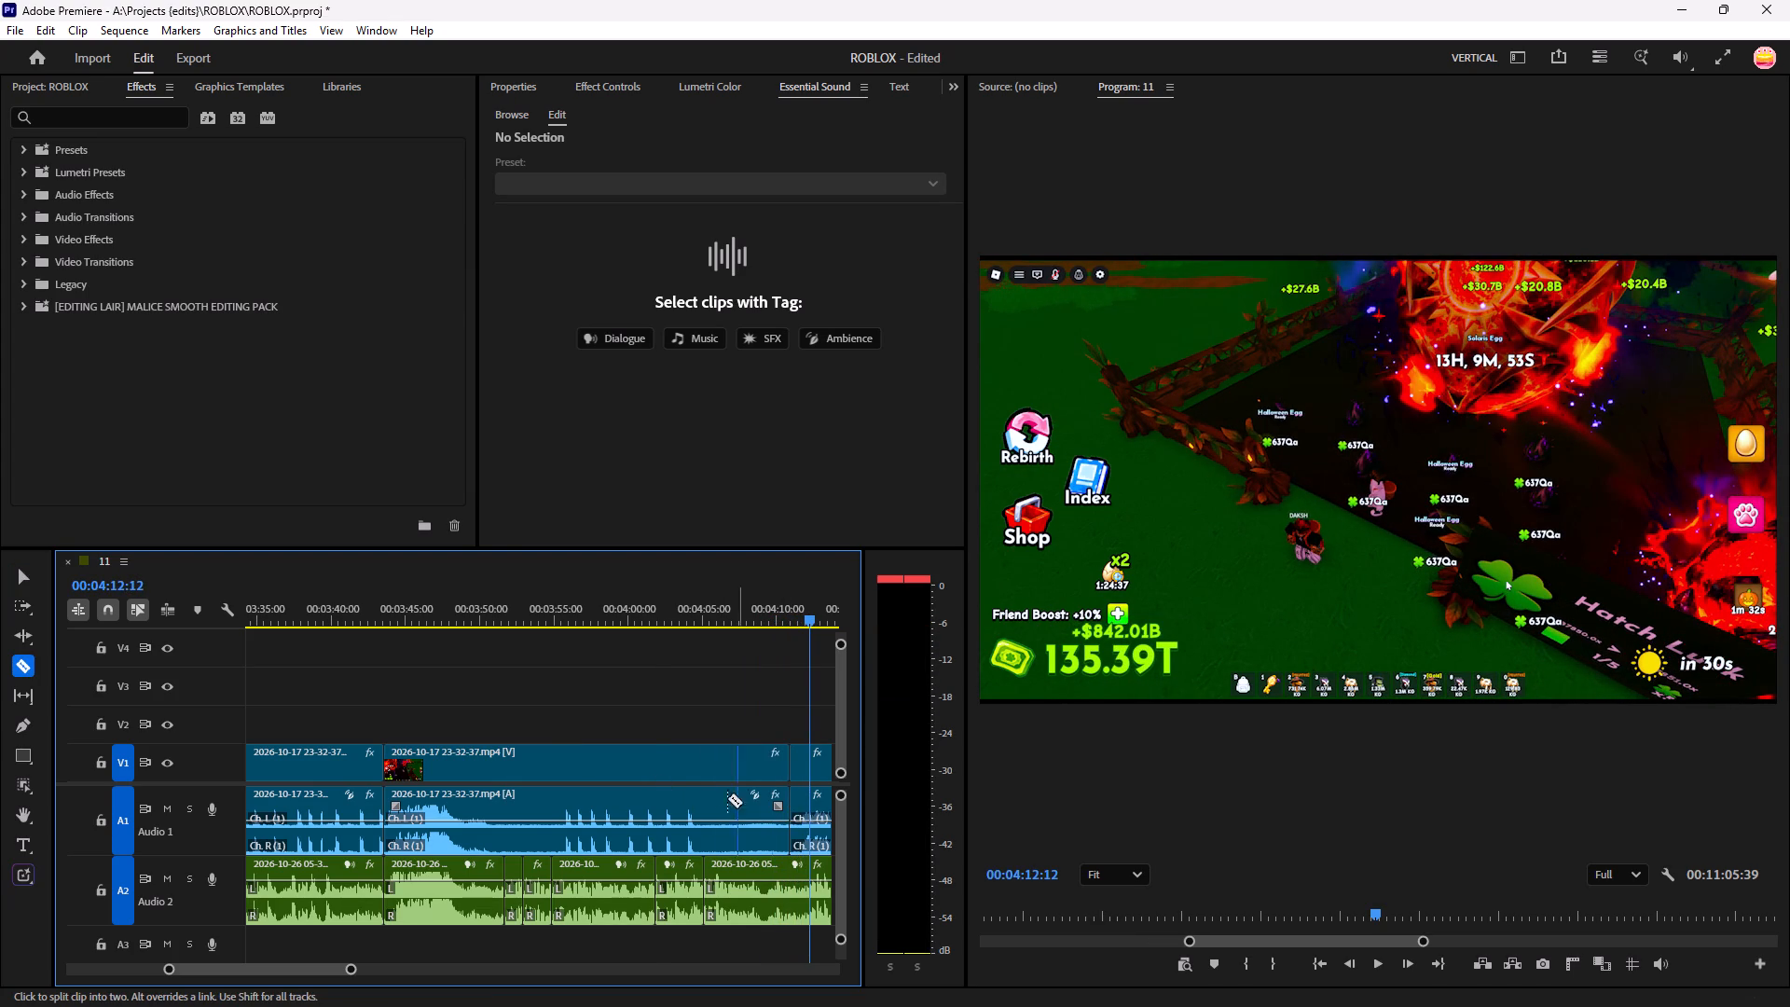
{"action": "left_click", "coordinate": [656, 799]}
{"action": "key", "text": "v"}
{"action": "left_click", "coordinate": [708, 789]}
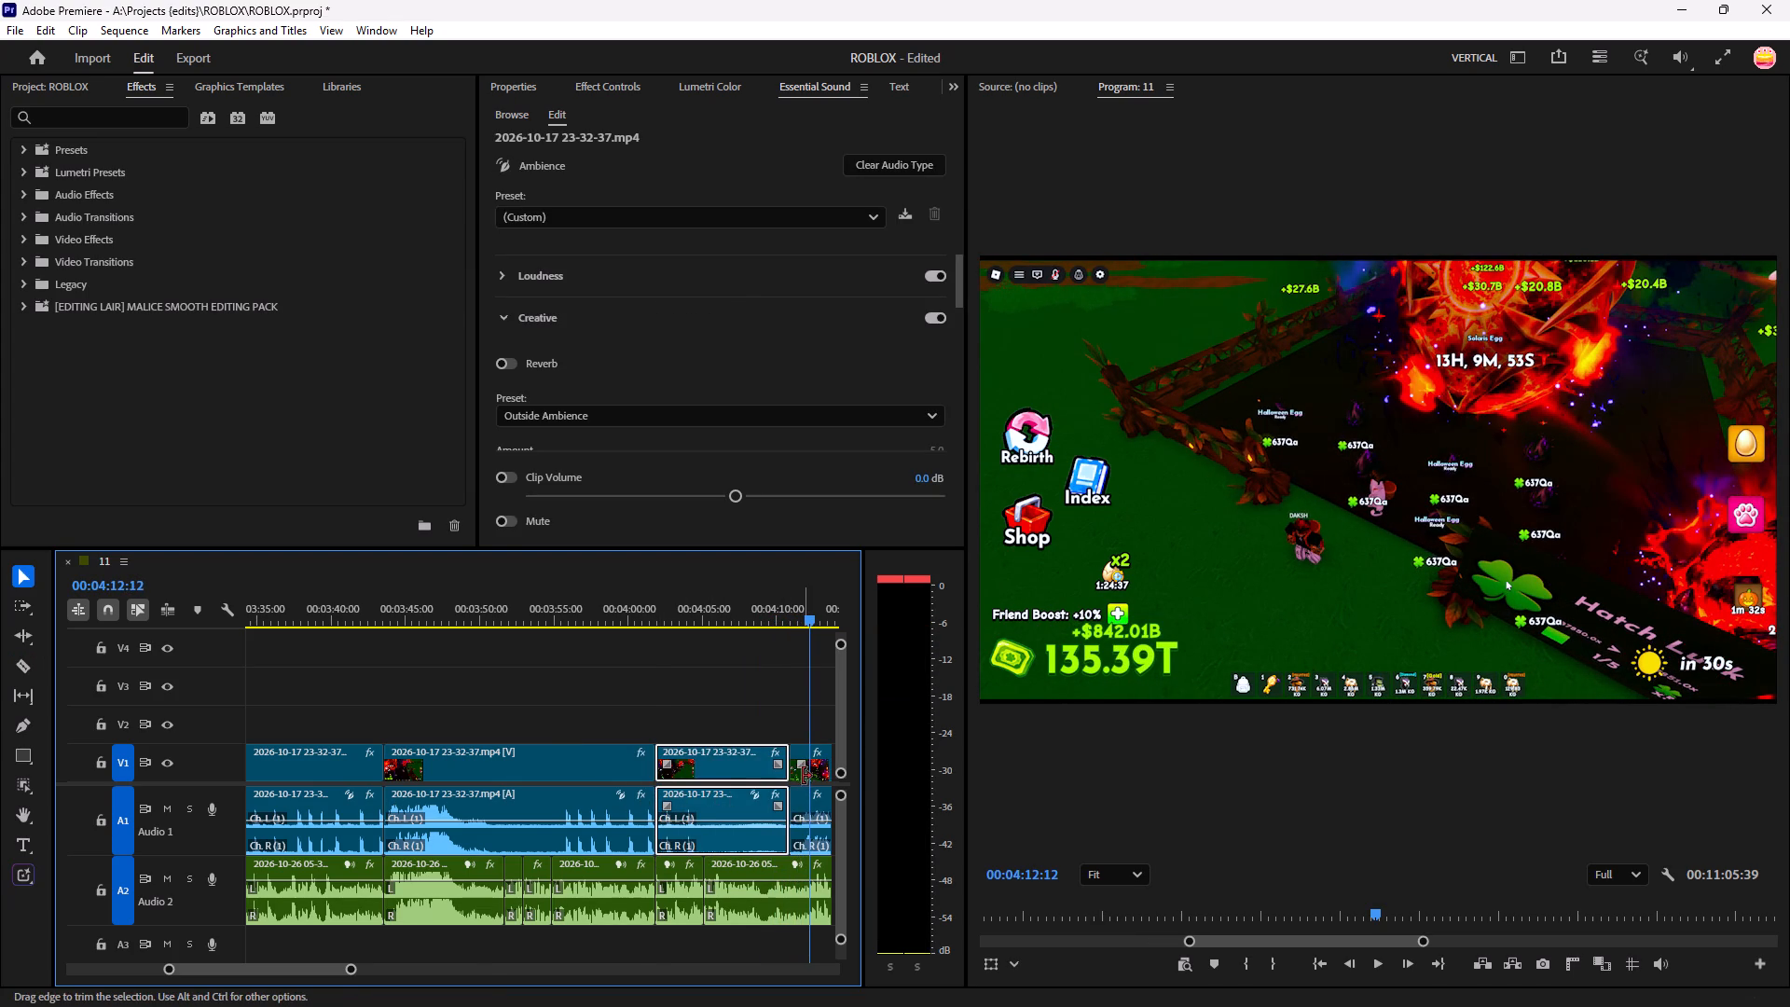
{"action": "key", "text": "BackSpace"}
{"action": "left_click_drag", "start_coordinate": [817, 761], "coordinate": [676, 775]}
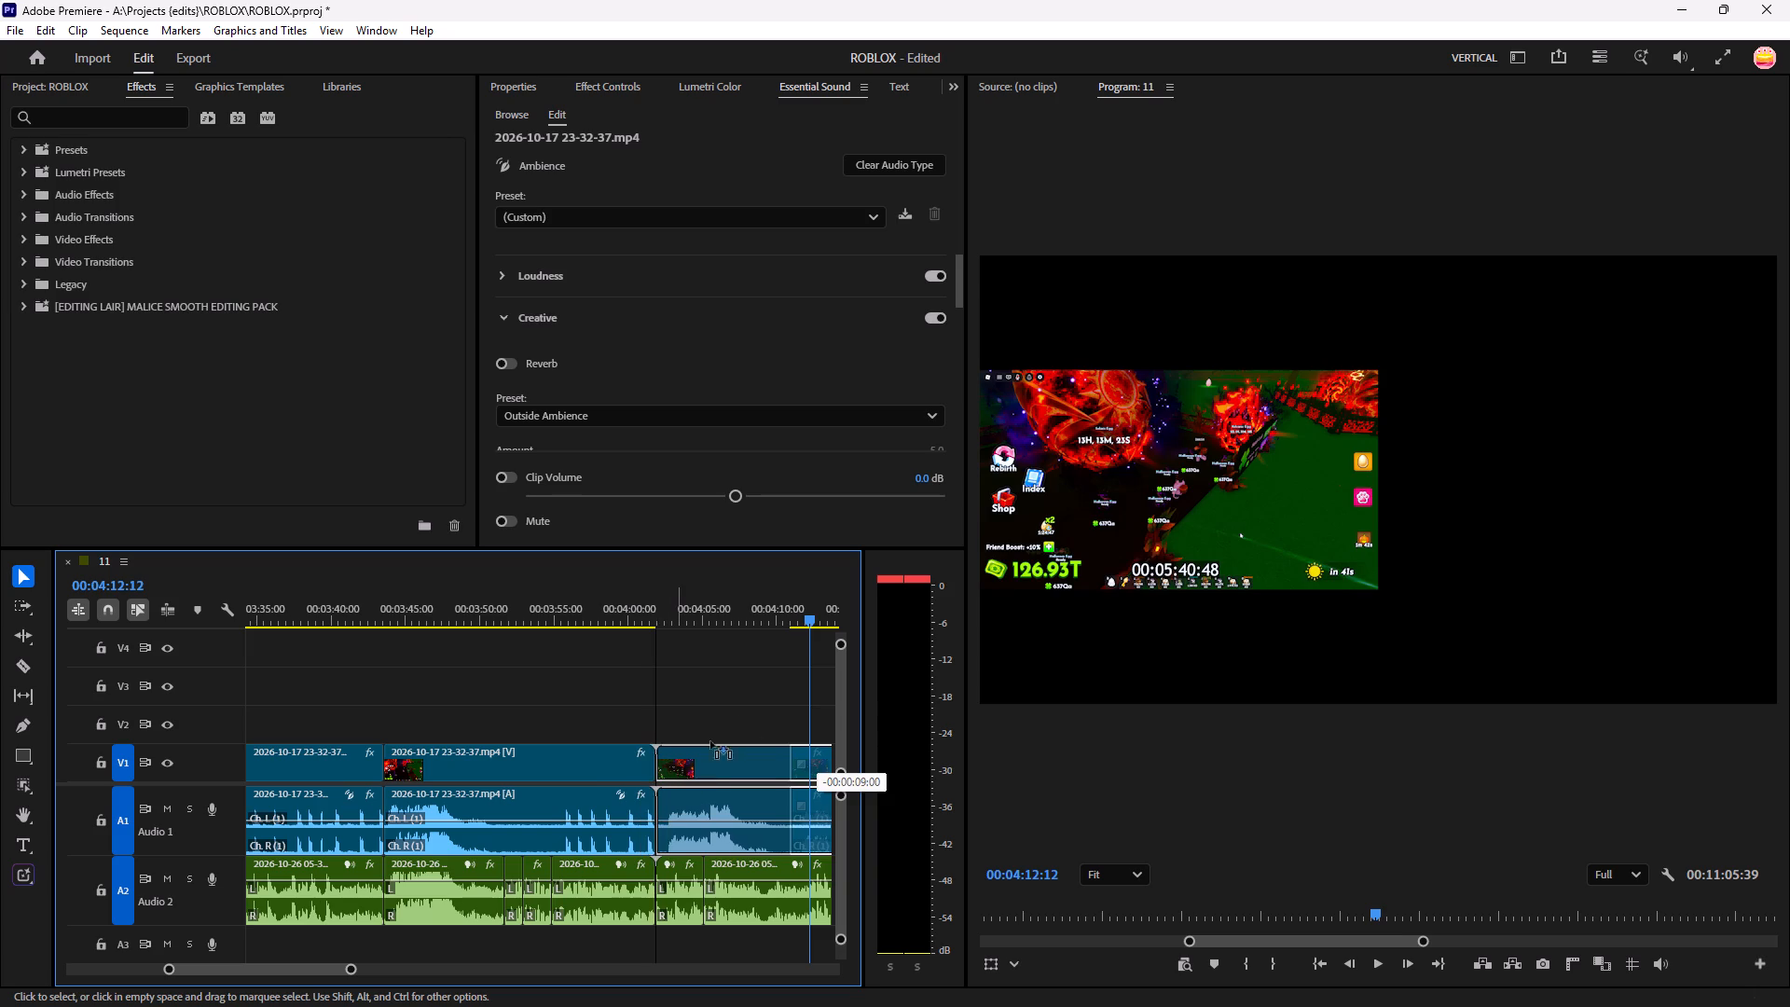
Replay from about 00:04:00 to 00:04:11 and shift the last gameplay clip about 2.5 seconds later, to about 00:04:04.
{"action": "left_click_drag", "start_coordinate": [812, 603], "coordinate": [620, 735]}
{"action": "left_click", "coordinate": [727, 688]}
{"action": "key", "text": "space"}
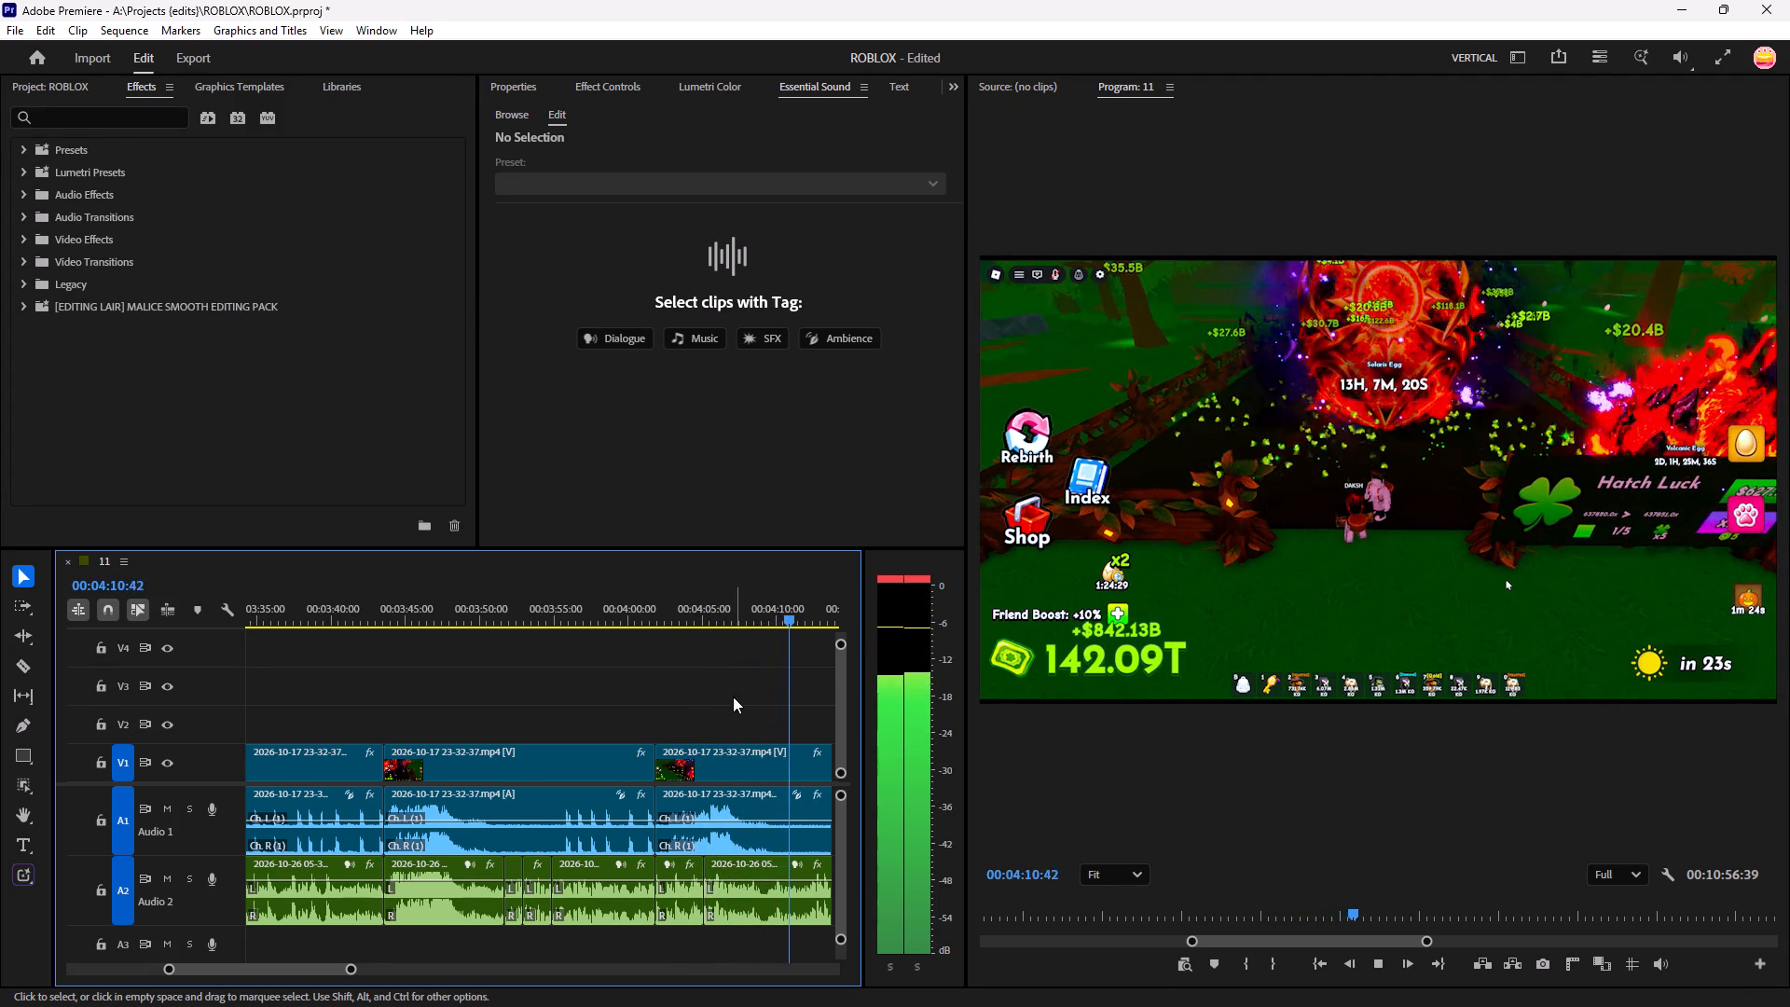
{"action": "key", "text": "space"}
{"action": "left_click_drag", "start_coordinate": [748, 748], "coordinate": [782, 752]}
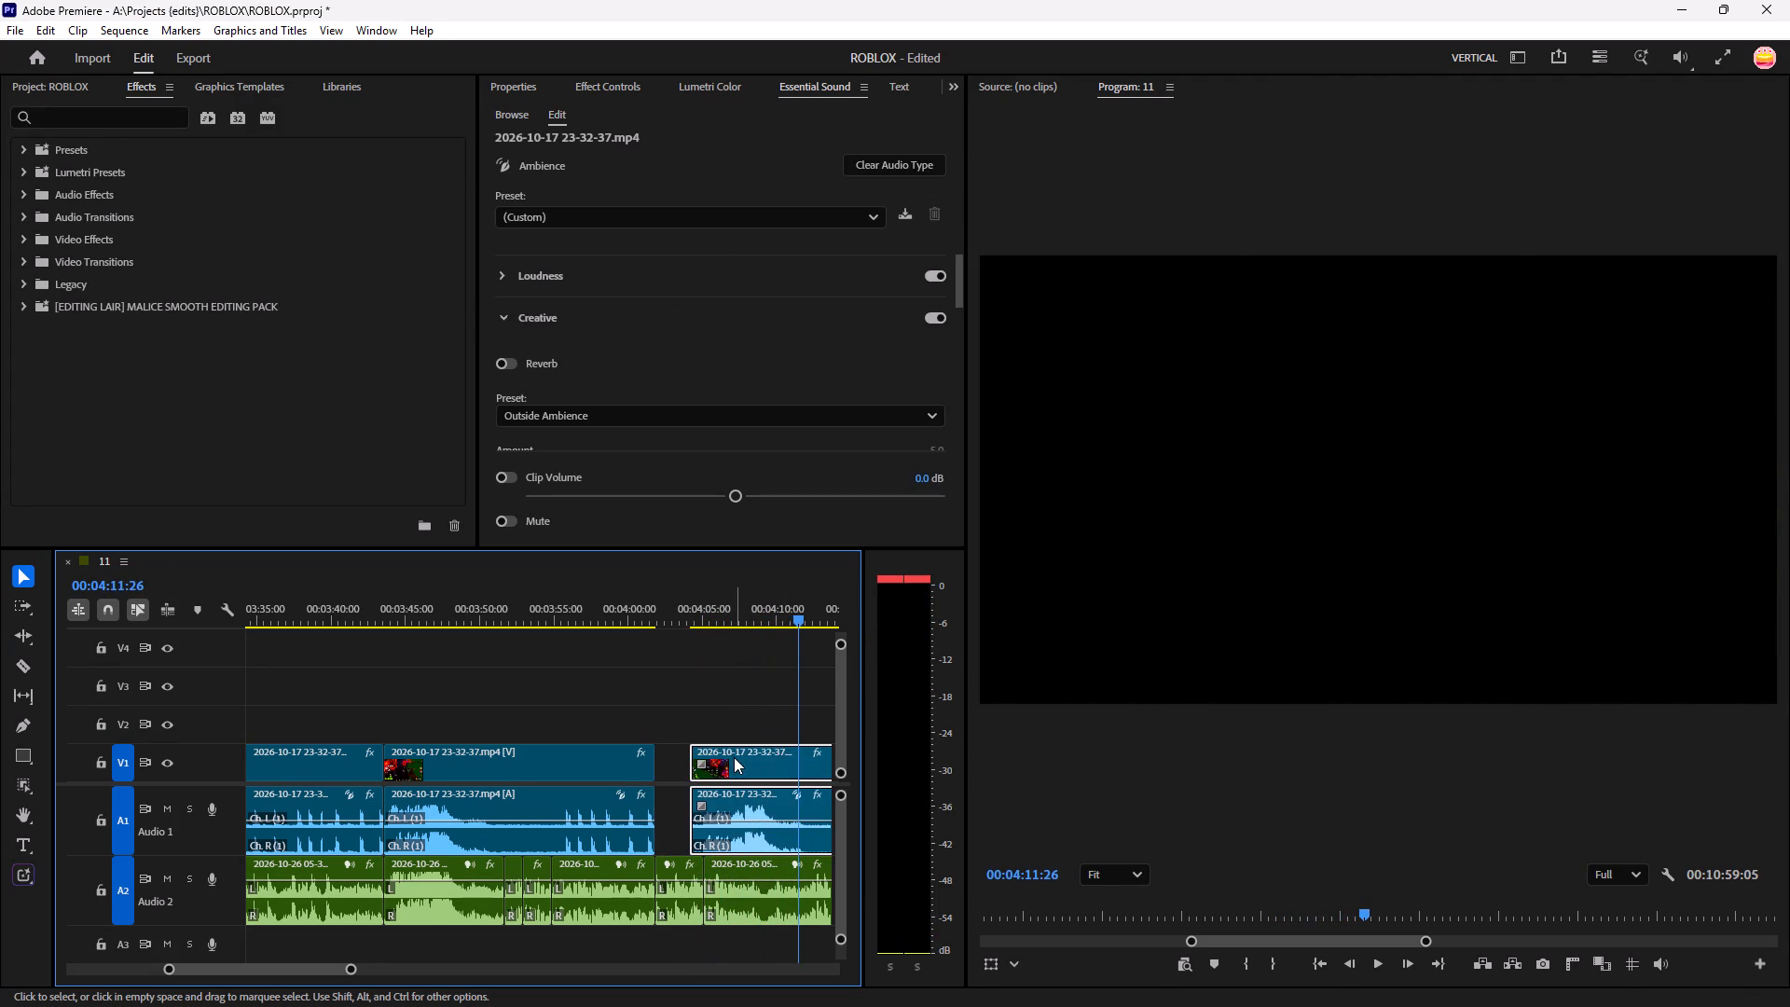
{"action": "key", "text": "space"}
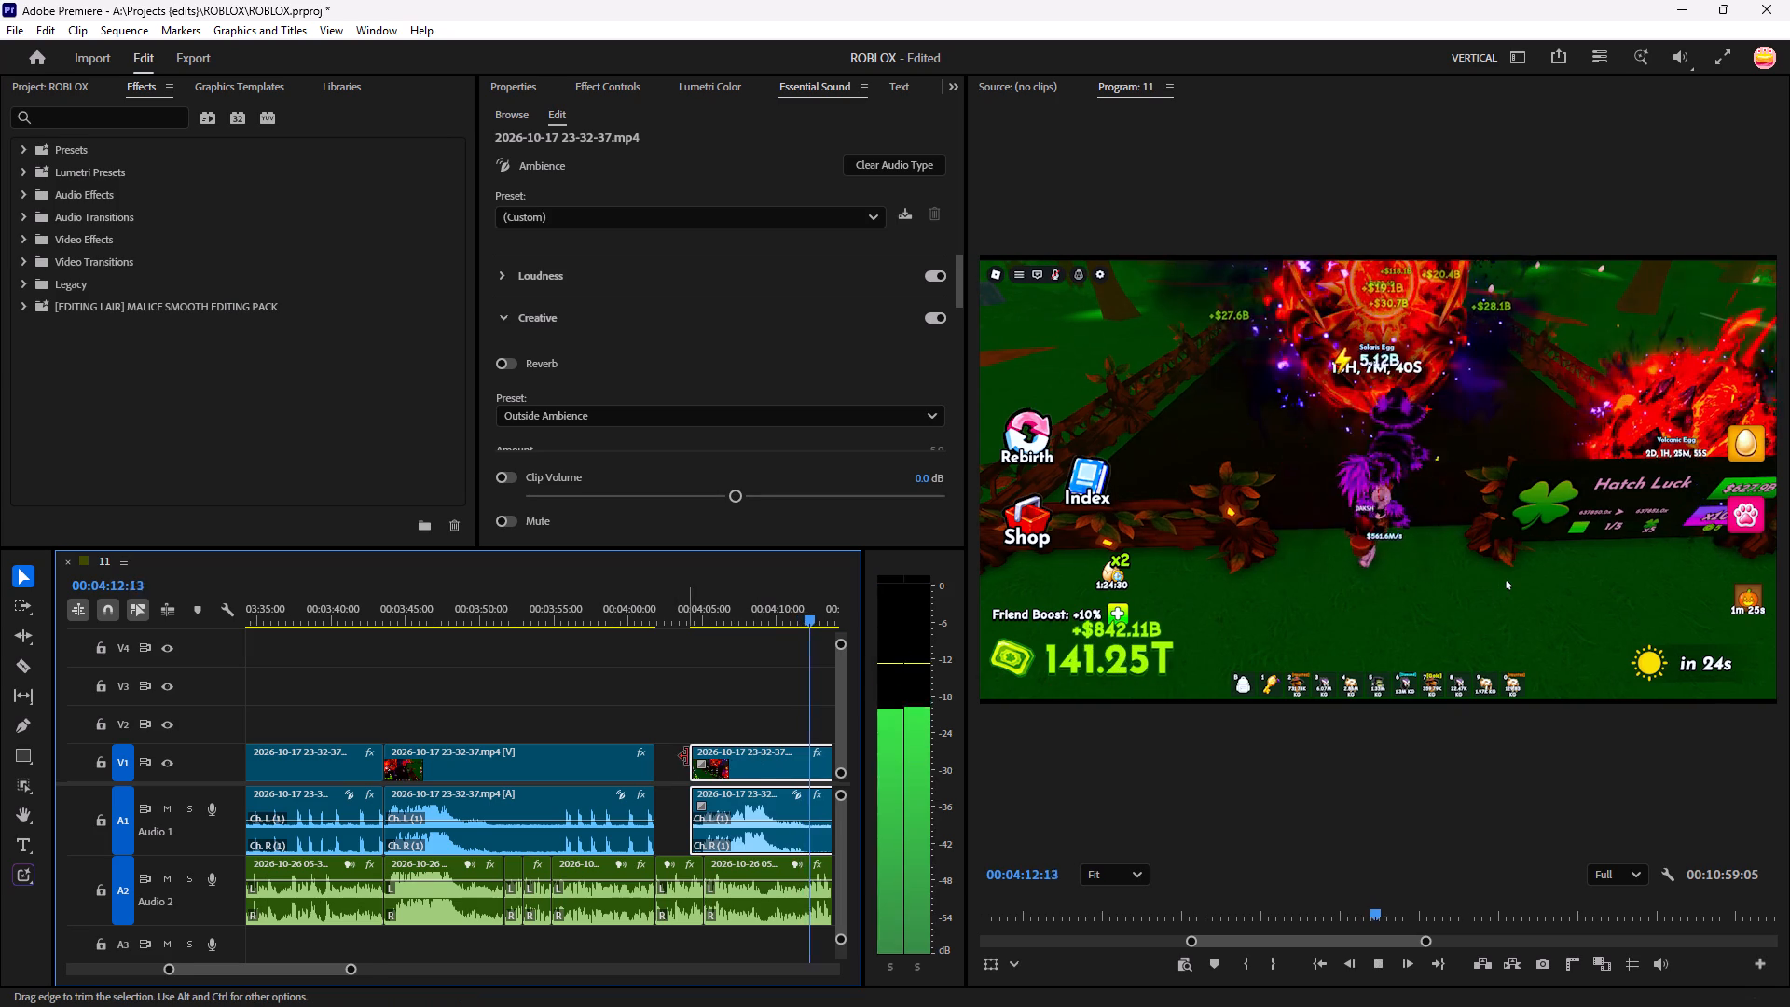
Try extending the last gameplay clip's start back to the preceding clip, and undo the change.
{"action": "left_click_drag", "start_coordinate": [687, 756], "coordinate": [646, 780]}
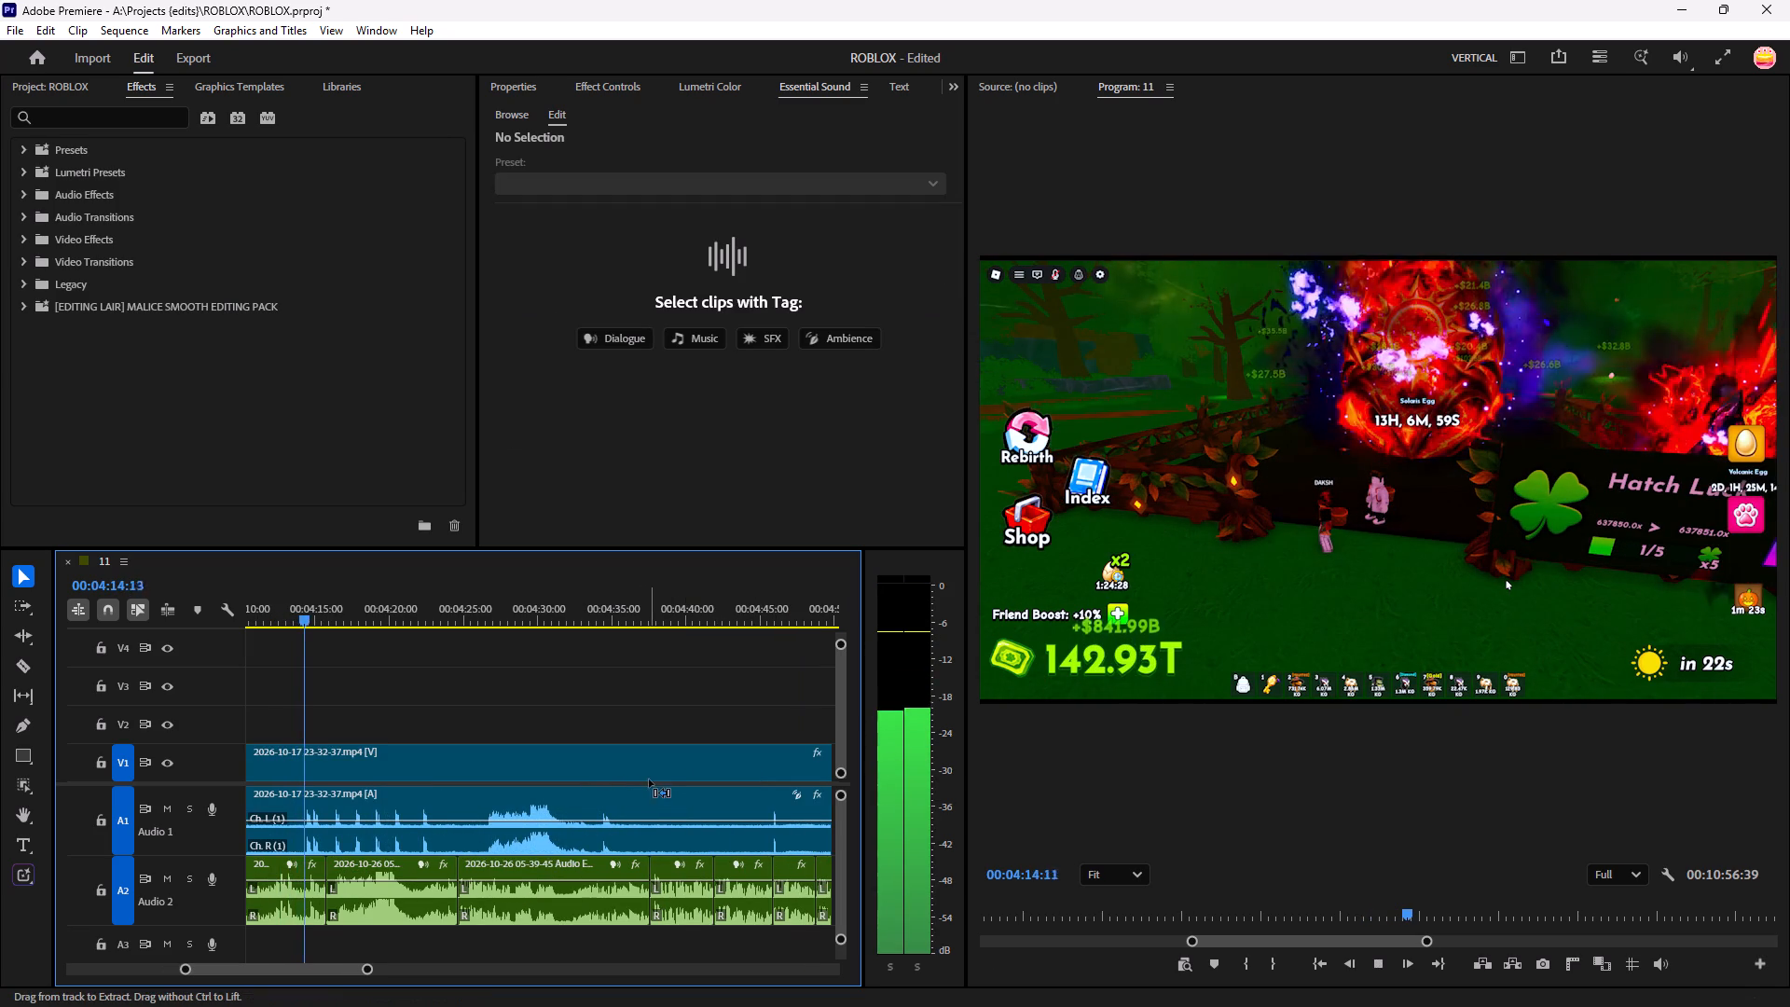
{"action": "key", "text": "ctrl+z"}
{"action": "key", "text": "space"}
Extend the last gameplay clip's start back to the preceding clip at about 00:04:02 and play on from about 00:04:10.
{"action": "left_click_drag", "start_coordinate": [320, 623], "coordinate": [633, 675]}
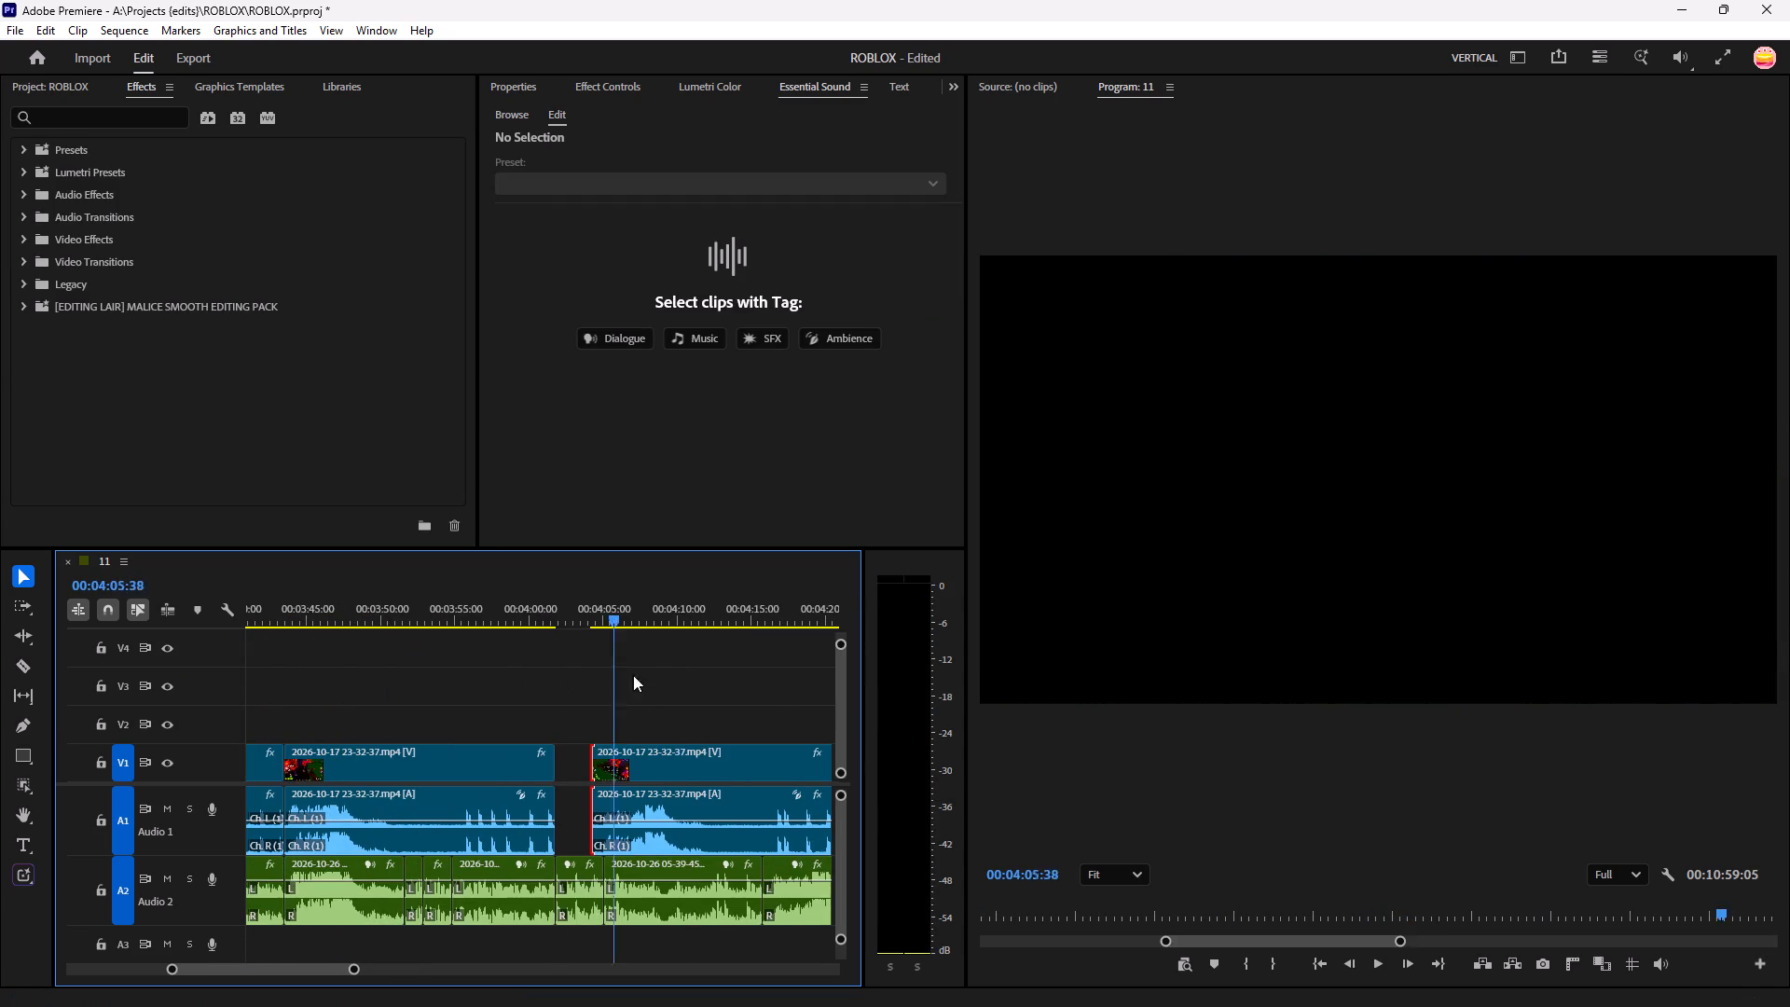
{"action": "left_click_drag", "start_coordinate": [633, 675], "coordinate": [674, 683]}
{"action": "left_click_drag", "start_coordinate": [585, 753], "coordinate": [427, 804]}
{"action": "key", "text": "space"}
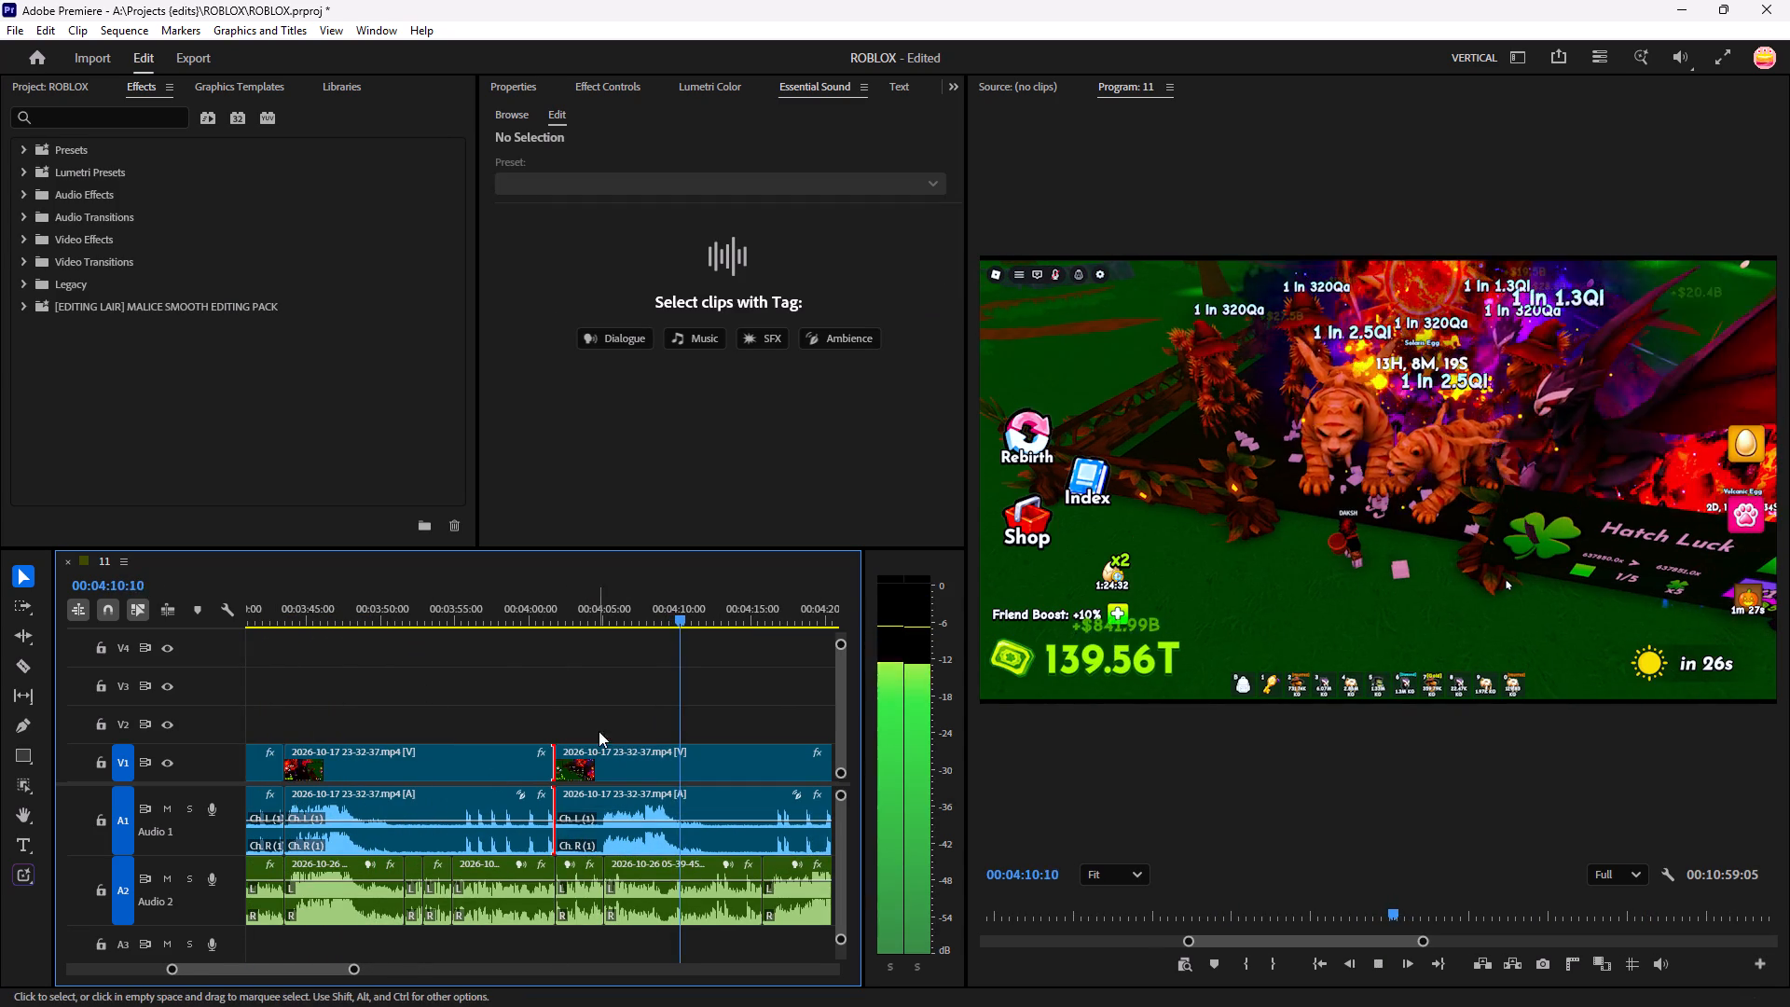
{"action": "left_click", "coordinate": [616, 716]}
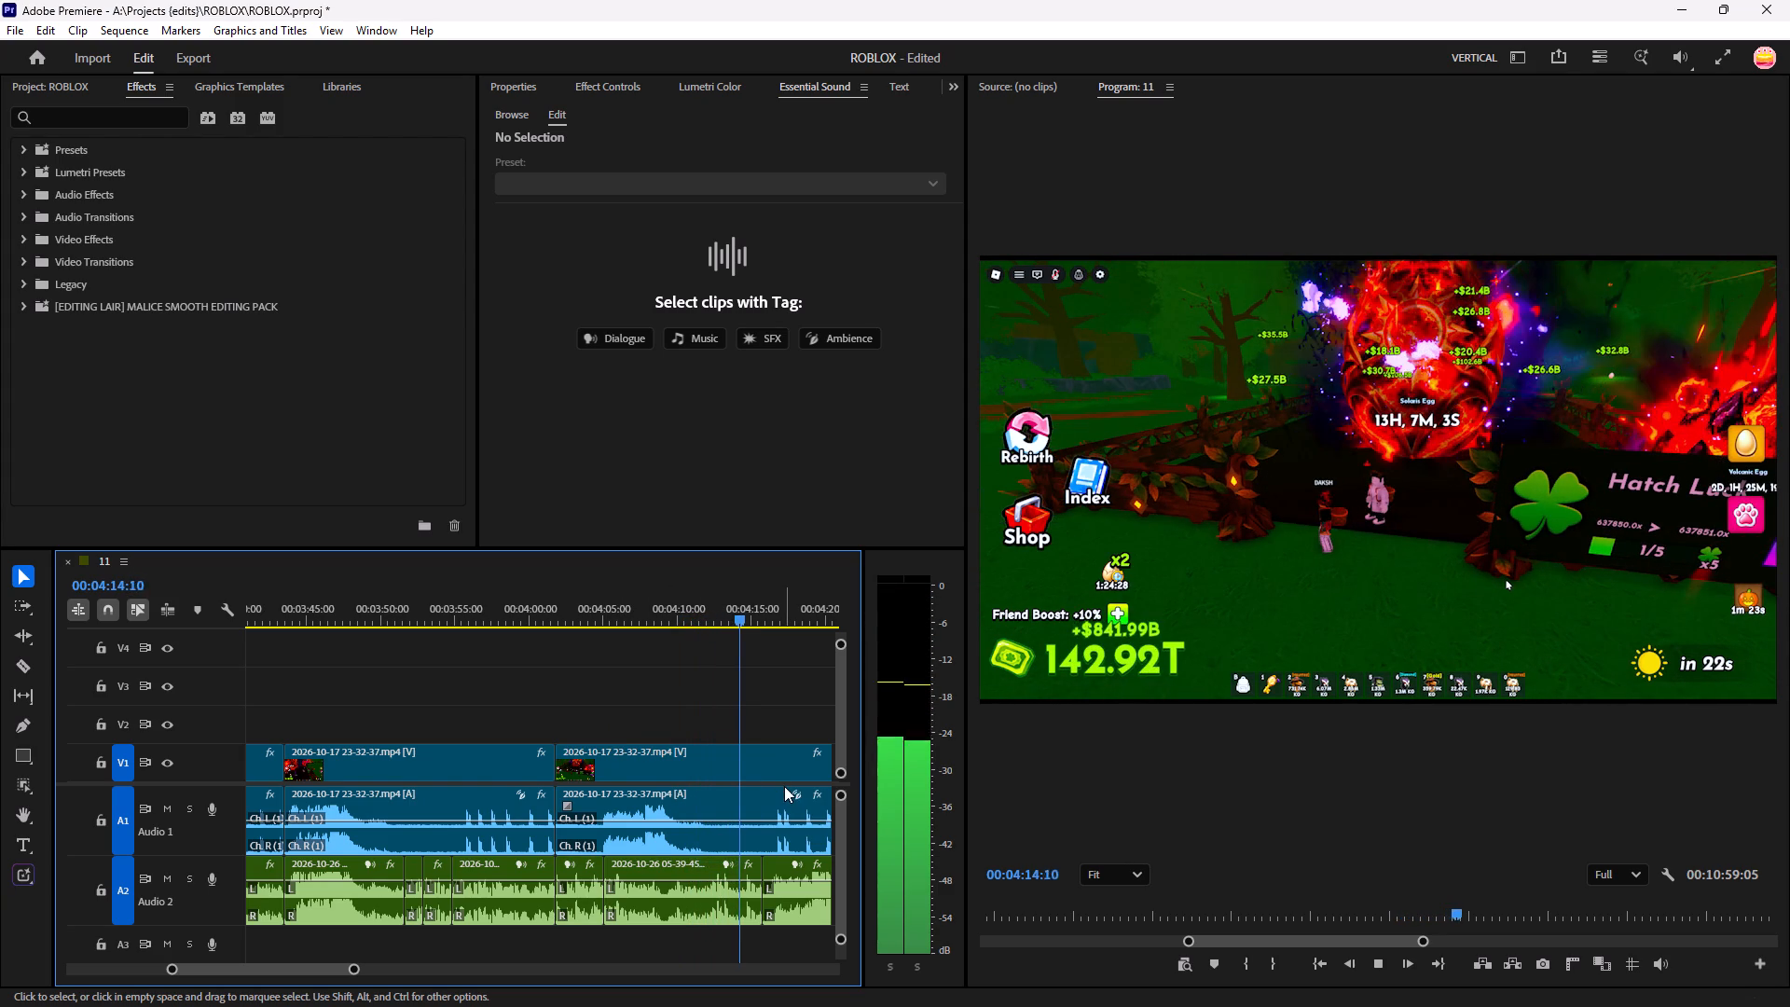
Cut out the gameplay between about 00:04:16 and 00:04:25 and move the following clip earlier to close the gap.
{"action": "key", "text": "c"}
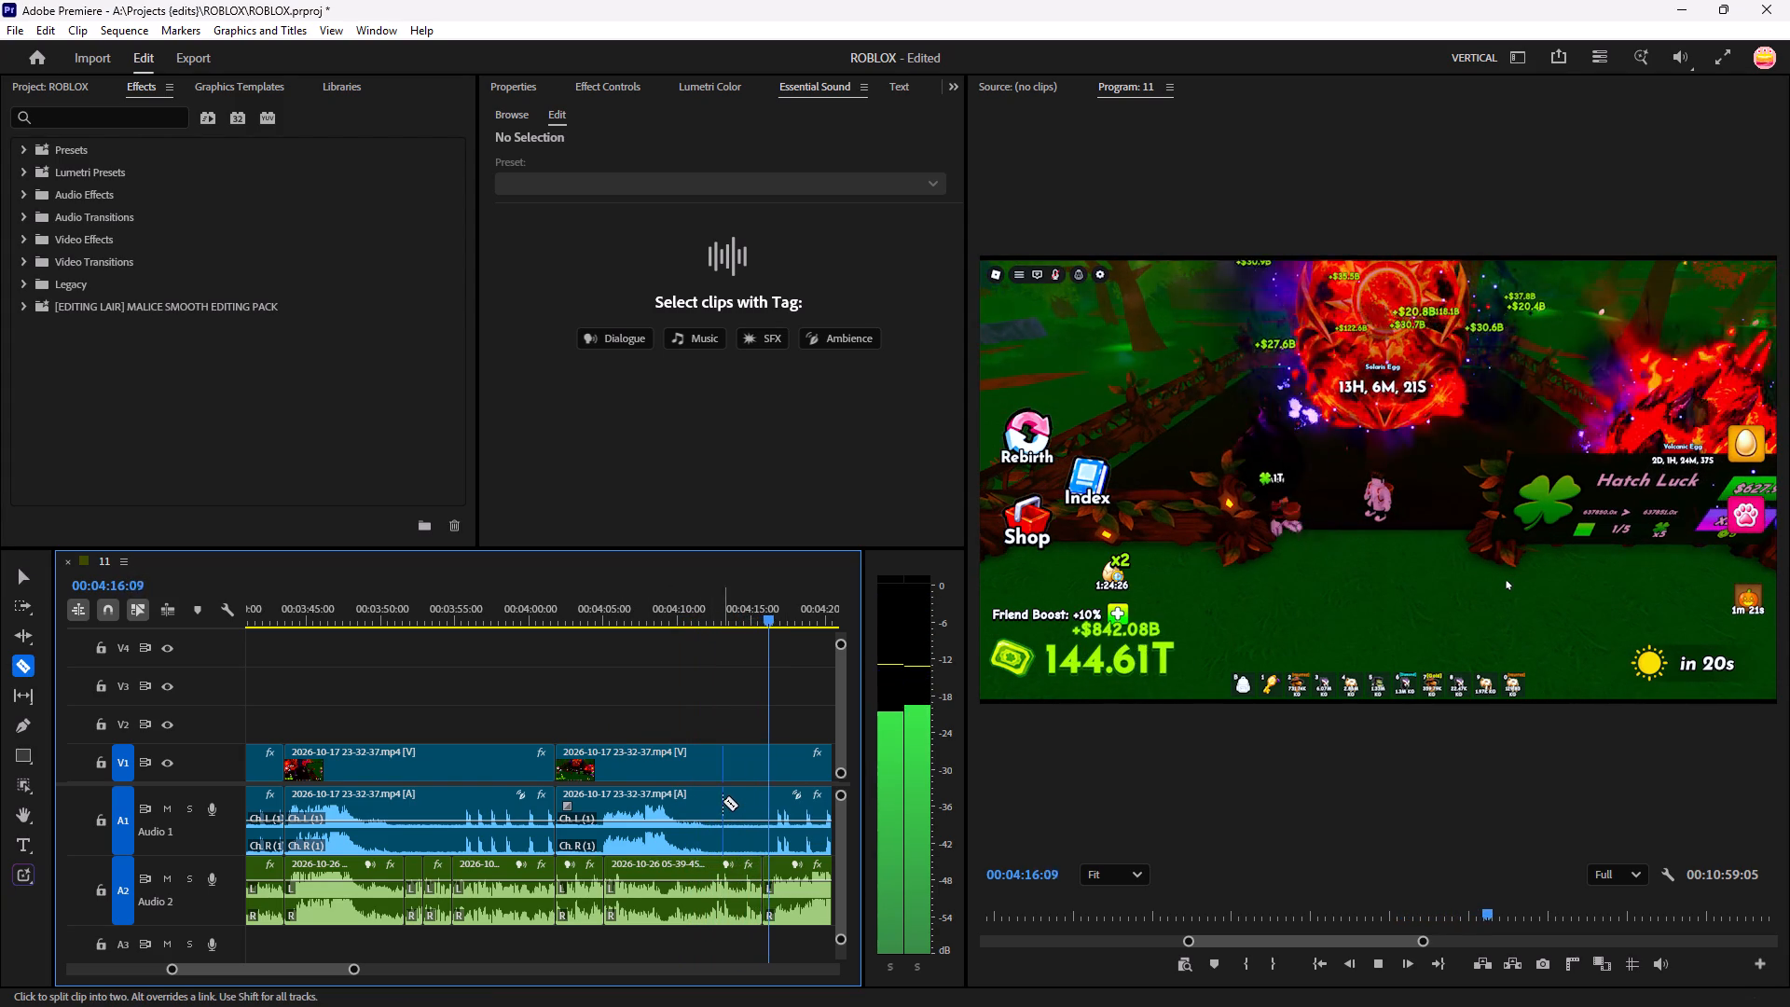
{"action": "left_click", "coordinate": [763, 794]}
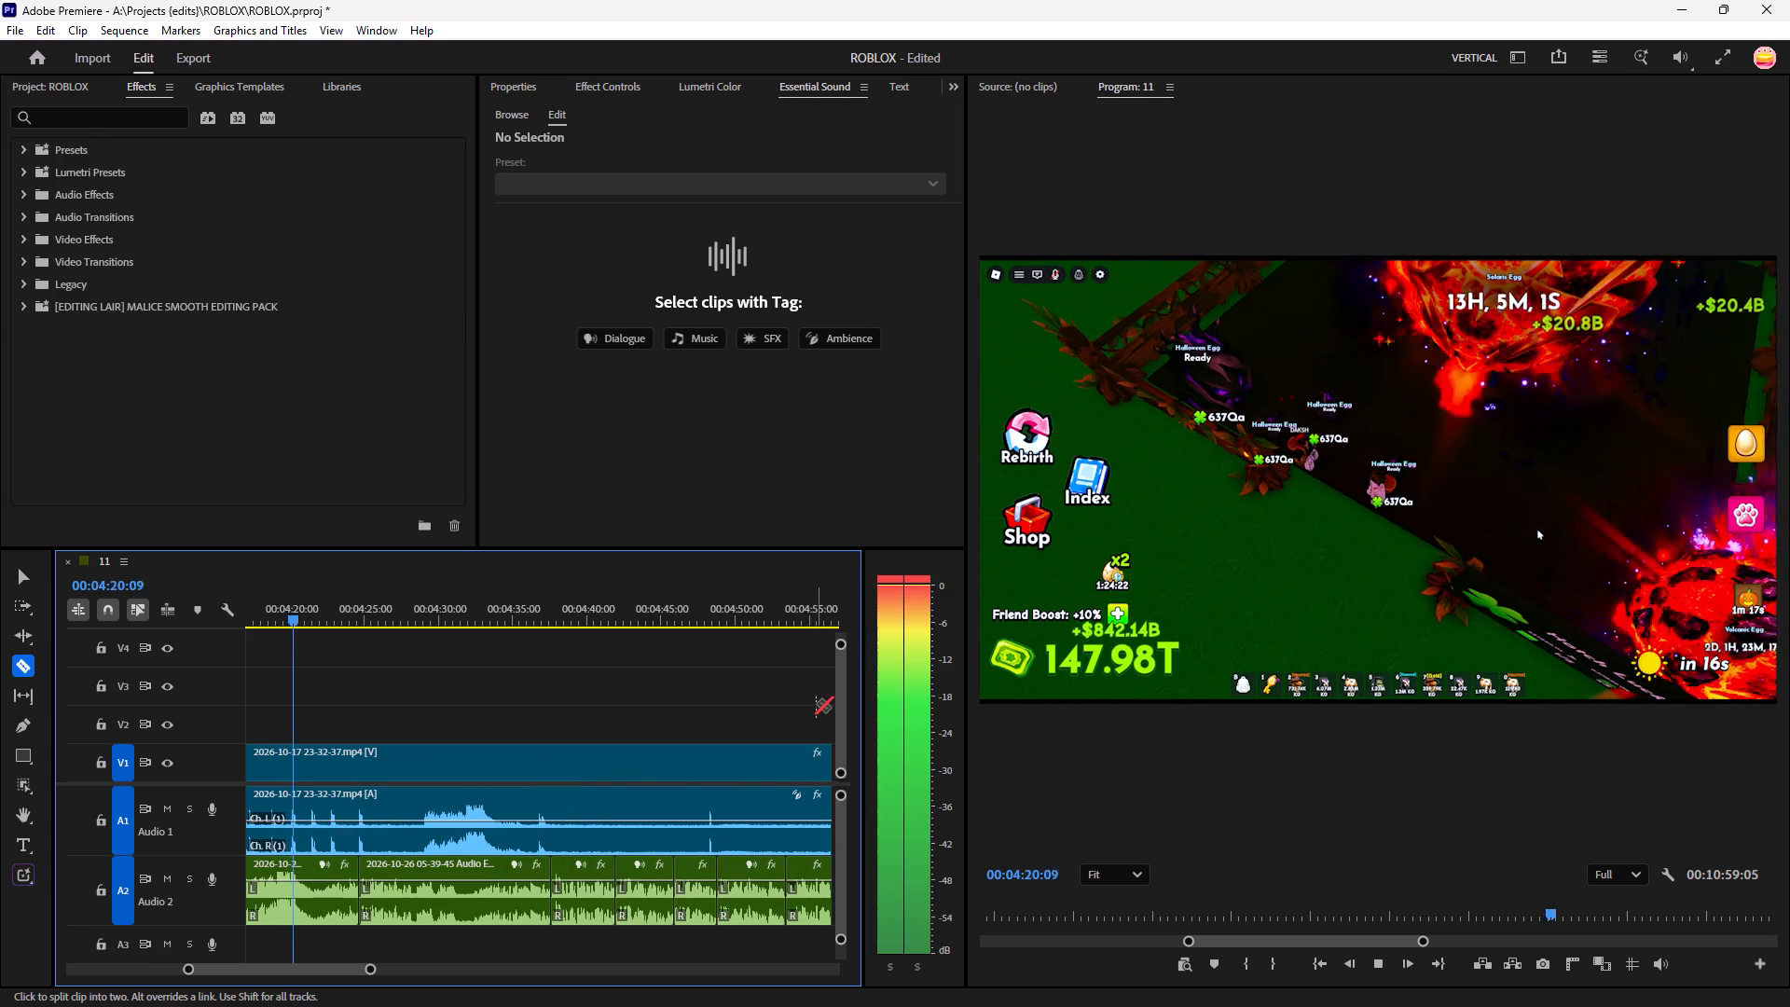
{"action": "left_click_drag", "start_coordinate": [310, 613], "coordinate": [366, 635]}
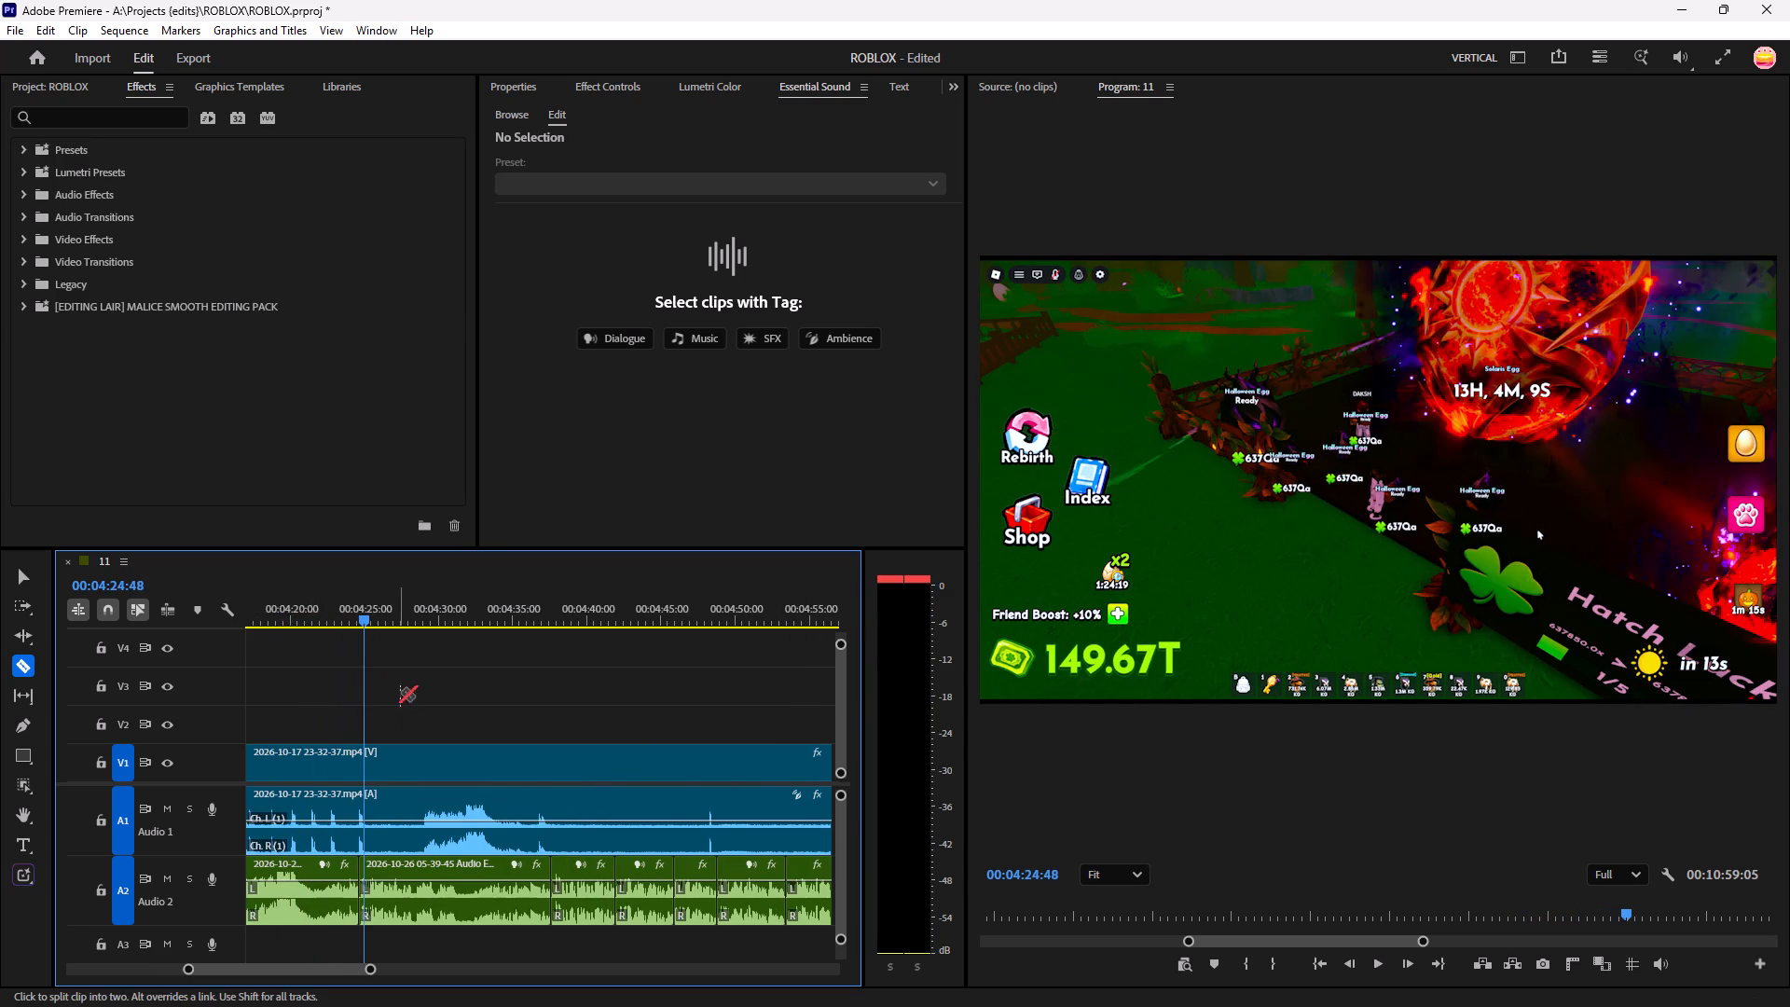
{"action": "left_click", "coordinate": [369, 779]}
{"action": "key", "text": "v"}
{"action": "left_click", "coordinate": [298, 752]}
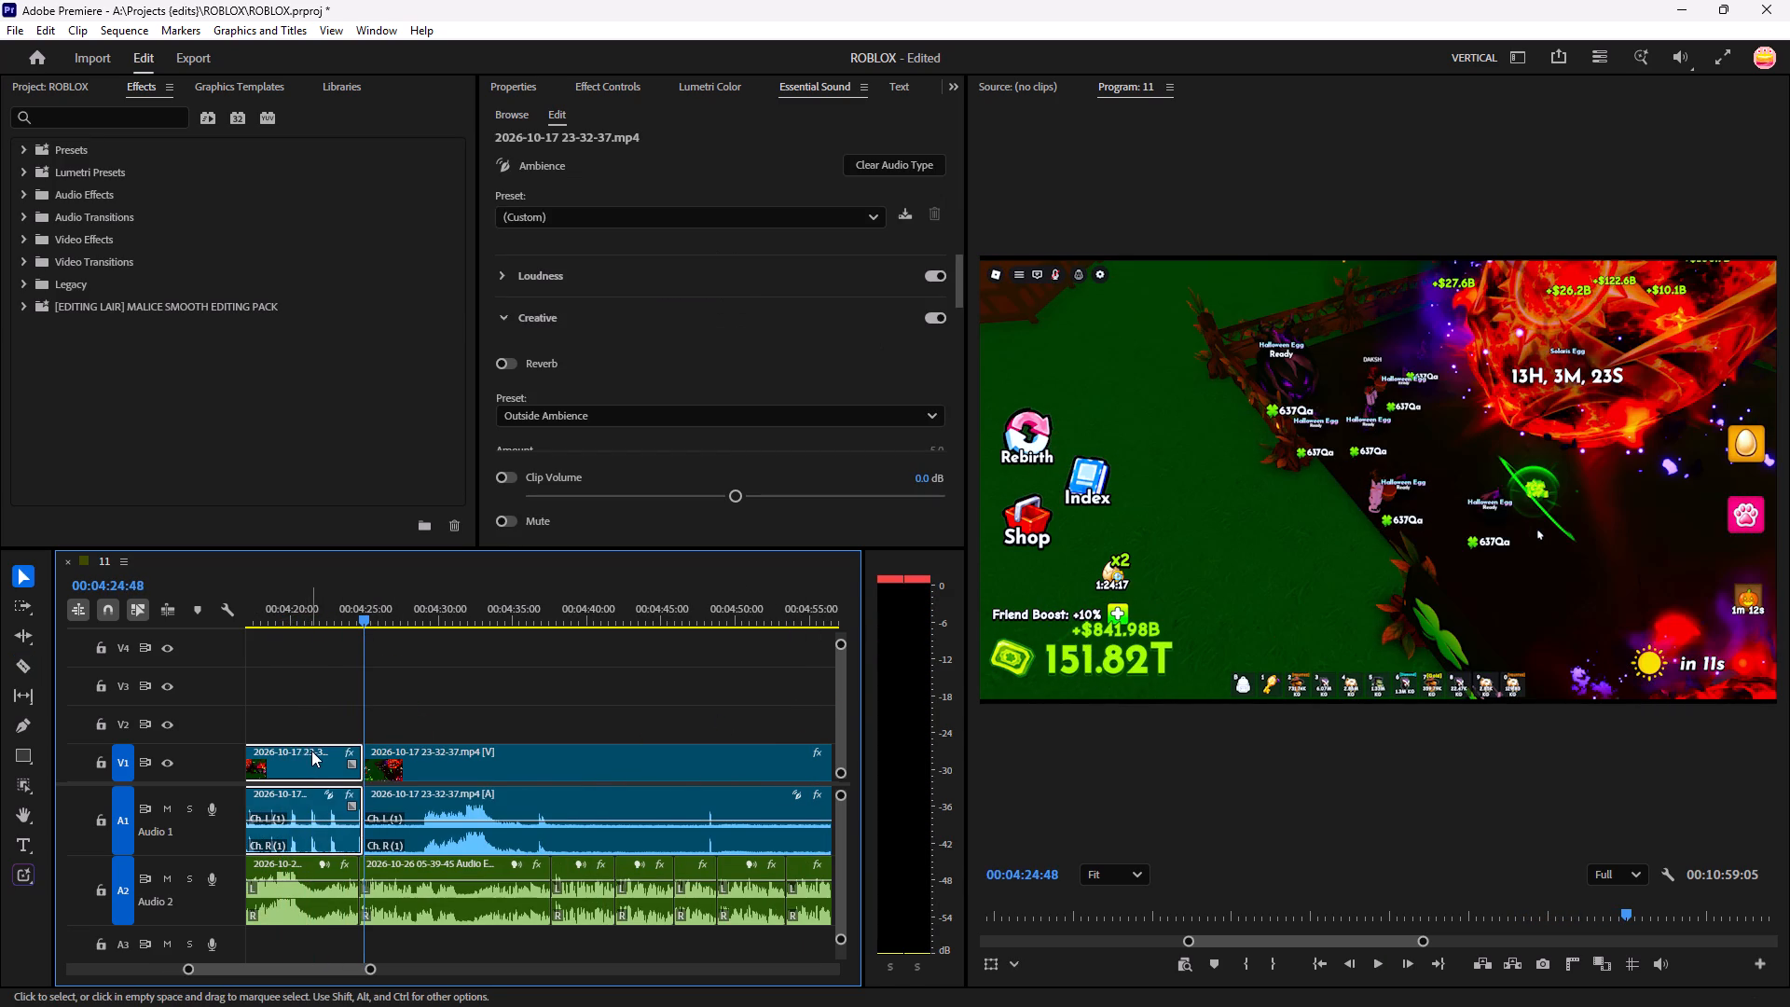
{"action": "key", "text": "BackSpace"}
{"action": "key", "text": "minus"}
{"action": "left_click_drag", "start_coordinate": [567, 766], "coordinate": [506, 764]}
Replay from about 00:04:17, trim about 1.7 seconds off the last gameplay clip's start, and move it back against the preceding clip.
{"action": "left_click_drag", "start_coordinate": [464, 608], "coordinate": [398, 702]}
{"action": "left_click", "coordinate": [432, 691]}
{"action": "key", "text": "space"}
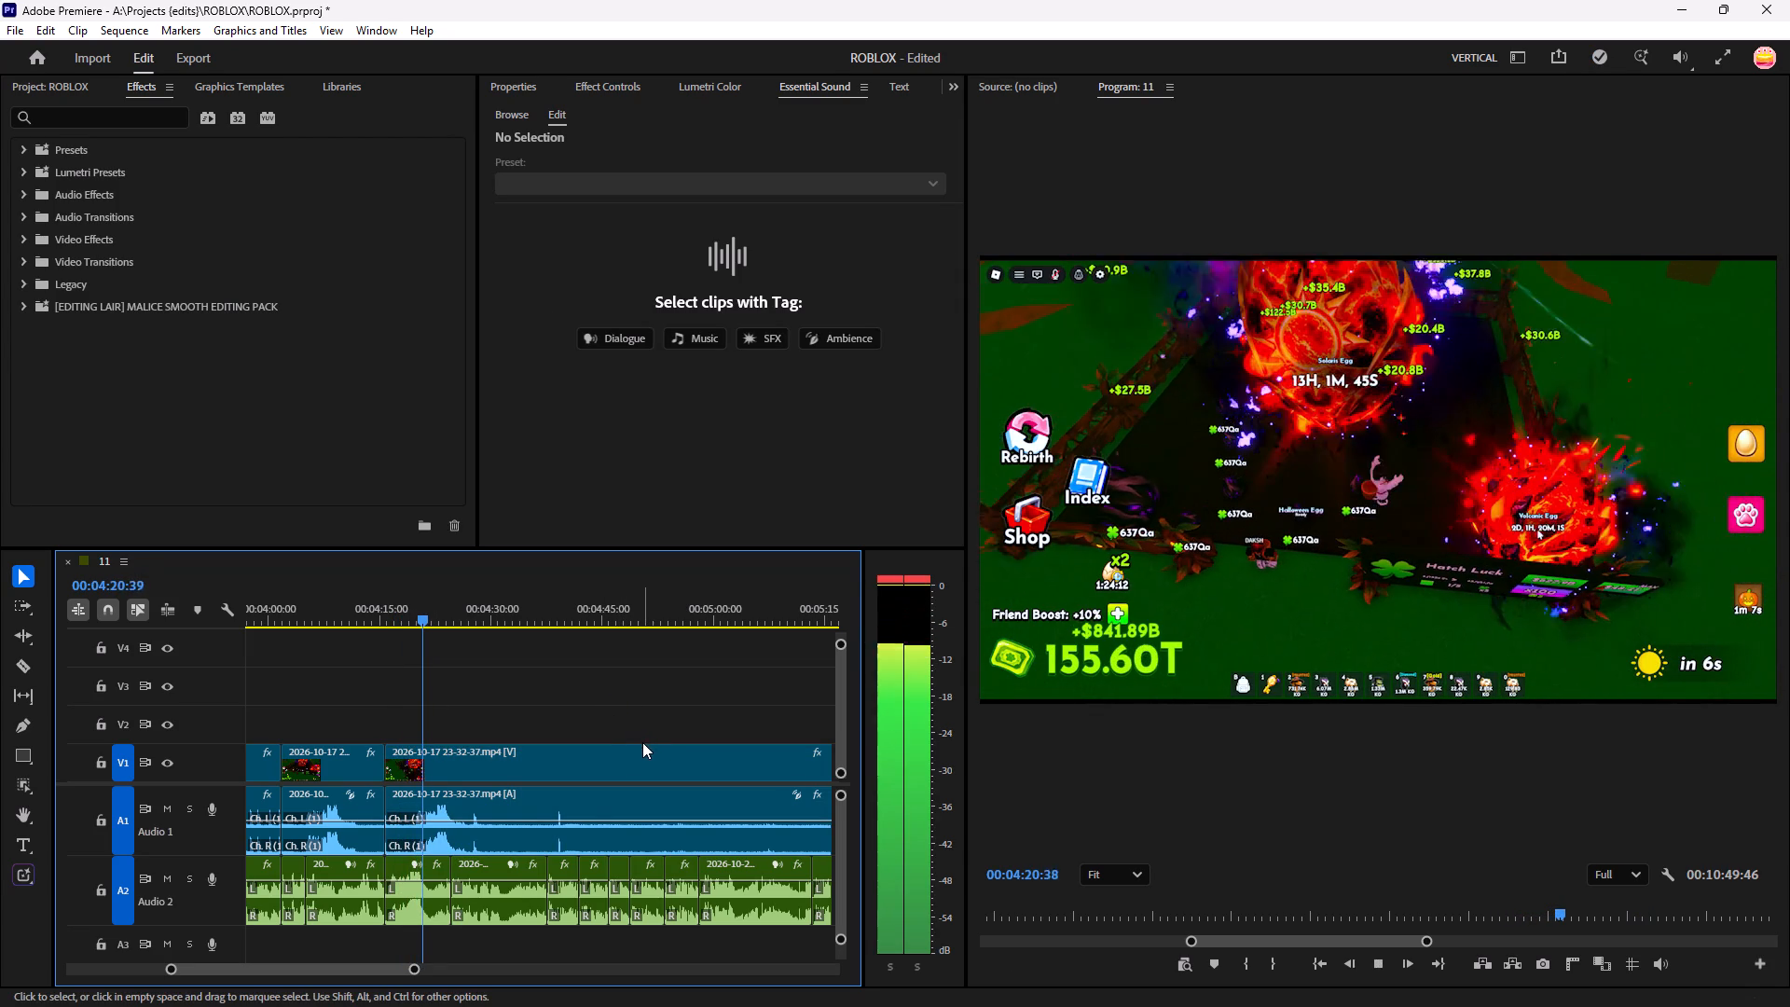
{"action": "key", "text": "space"}
{"action": "key", "text": "equal"}
{"action": "key", "text": "equal"}
{"action": "left_click_drag", "start_coordinate": [400, 755], "coordinate": [443, 759]}
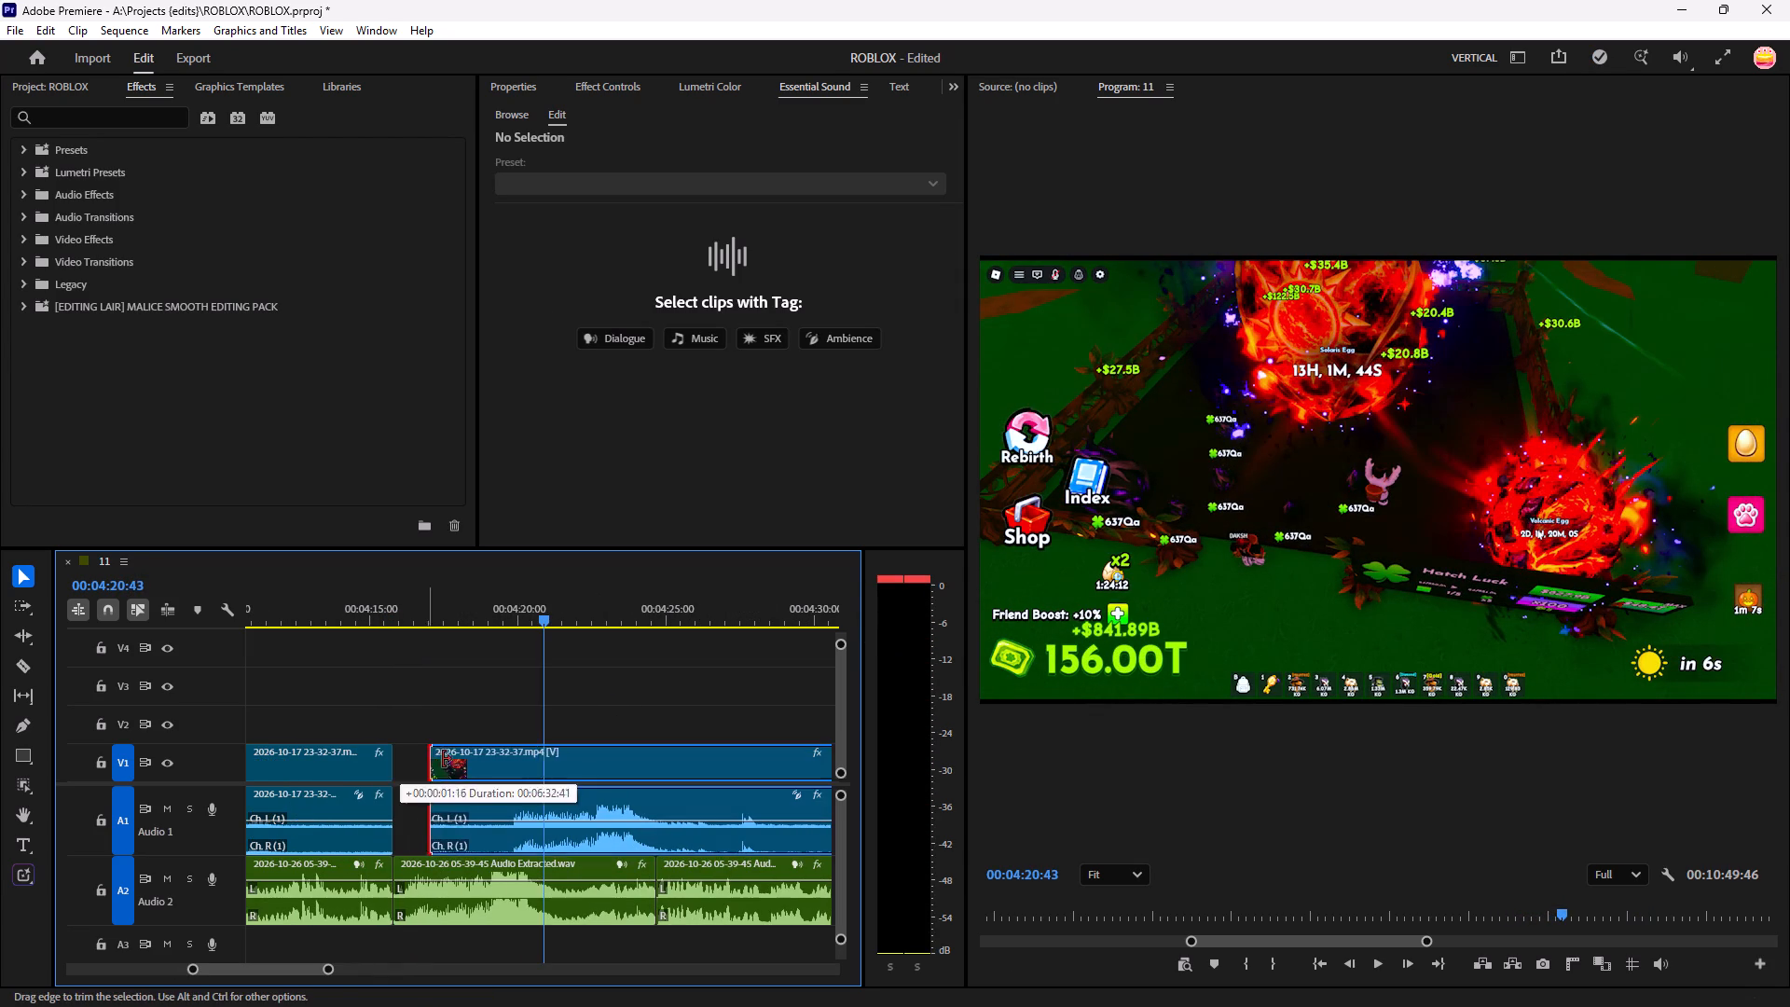
{"action": "left_click_drag", "start_coordinate": [443, 759], "coordinate": [453, 759]}
{"action": "left_click_drag", "start_coordinate": [485, 759], "coordinate": [426, 764]}
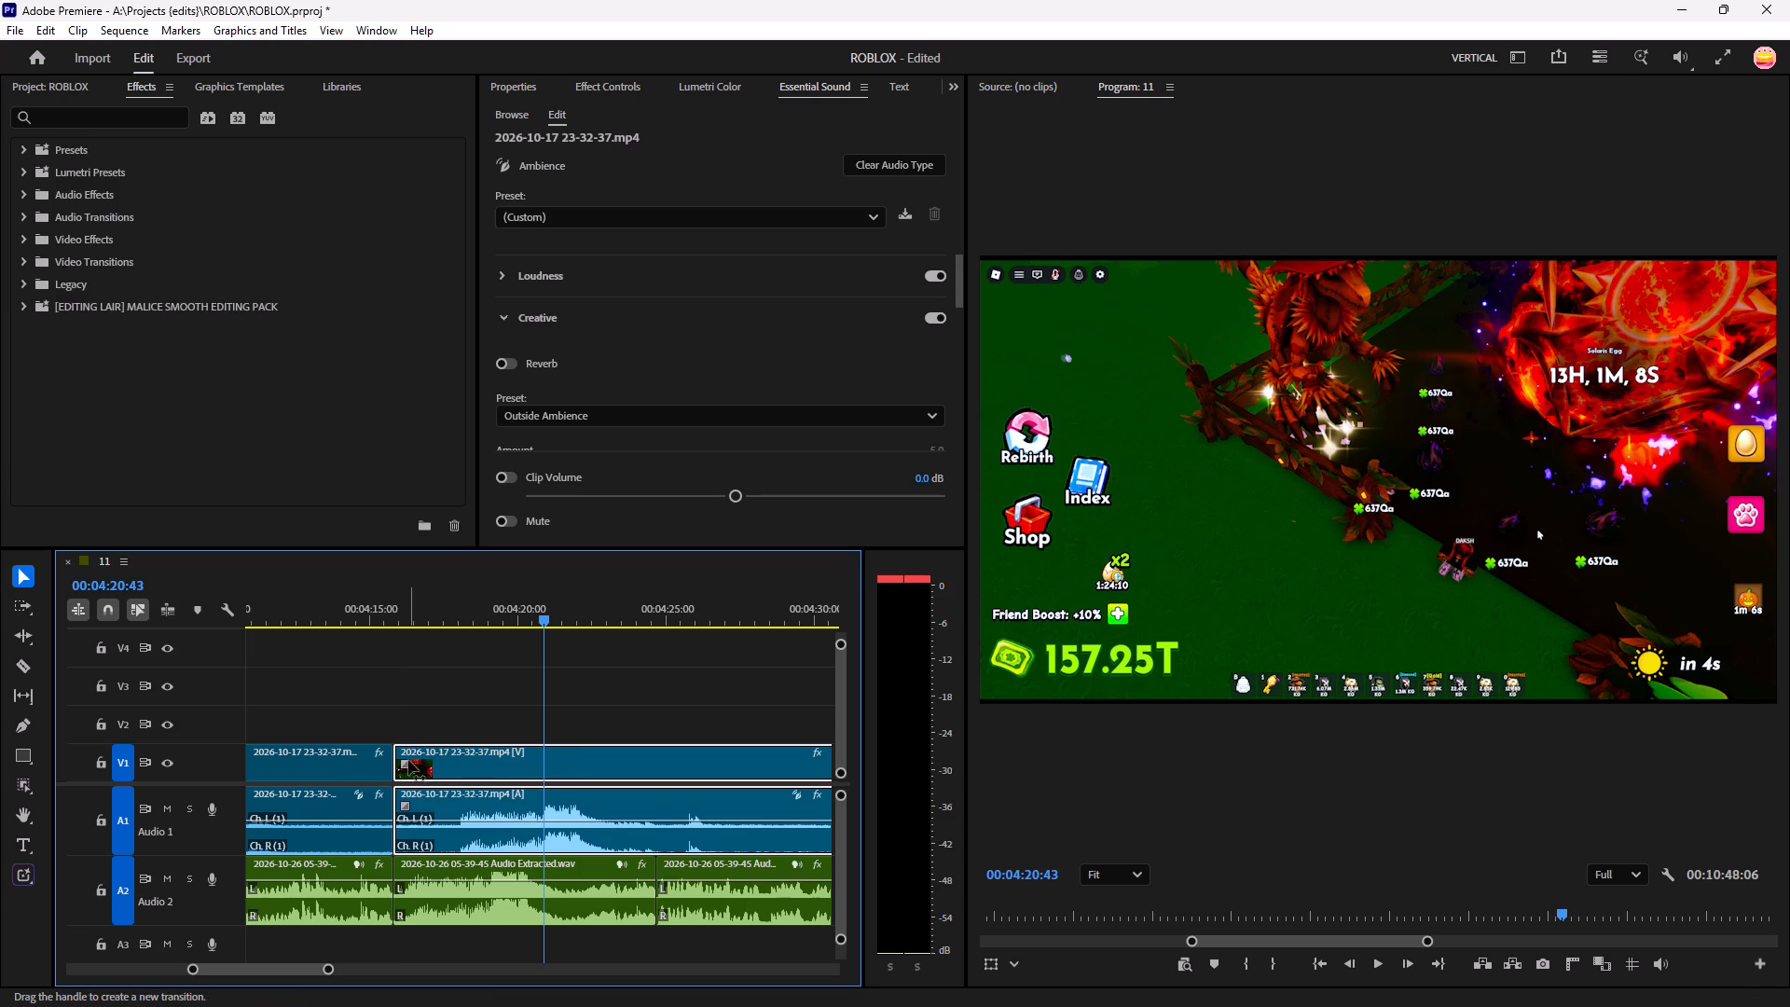
Trim about 1 second more off the last gameplay clip's start and move it earlier to 00:04:14:42, over the preceding clip's end.
{"action": "left_click_drag", "start_coordinate": [399, 752], "coordinate": [426, 757]}
{"action": "left_click_drag", "start_coordinate": [456, 759], "coordinate": [401, 763]}
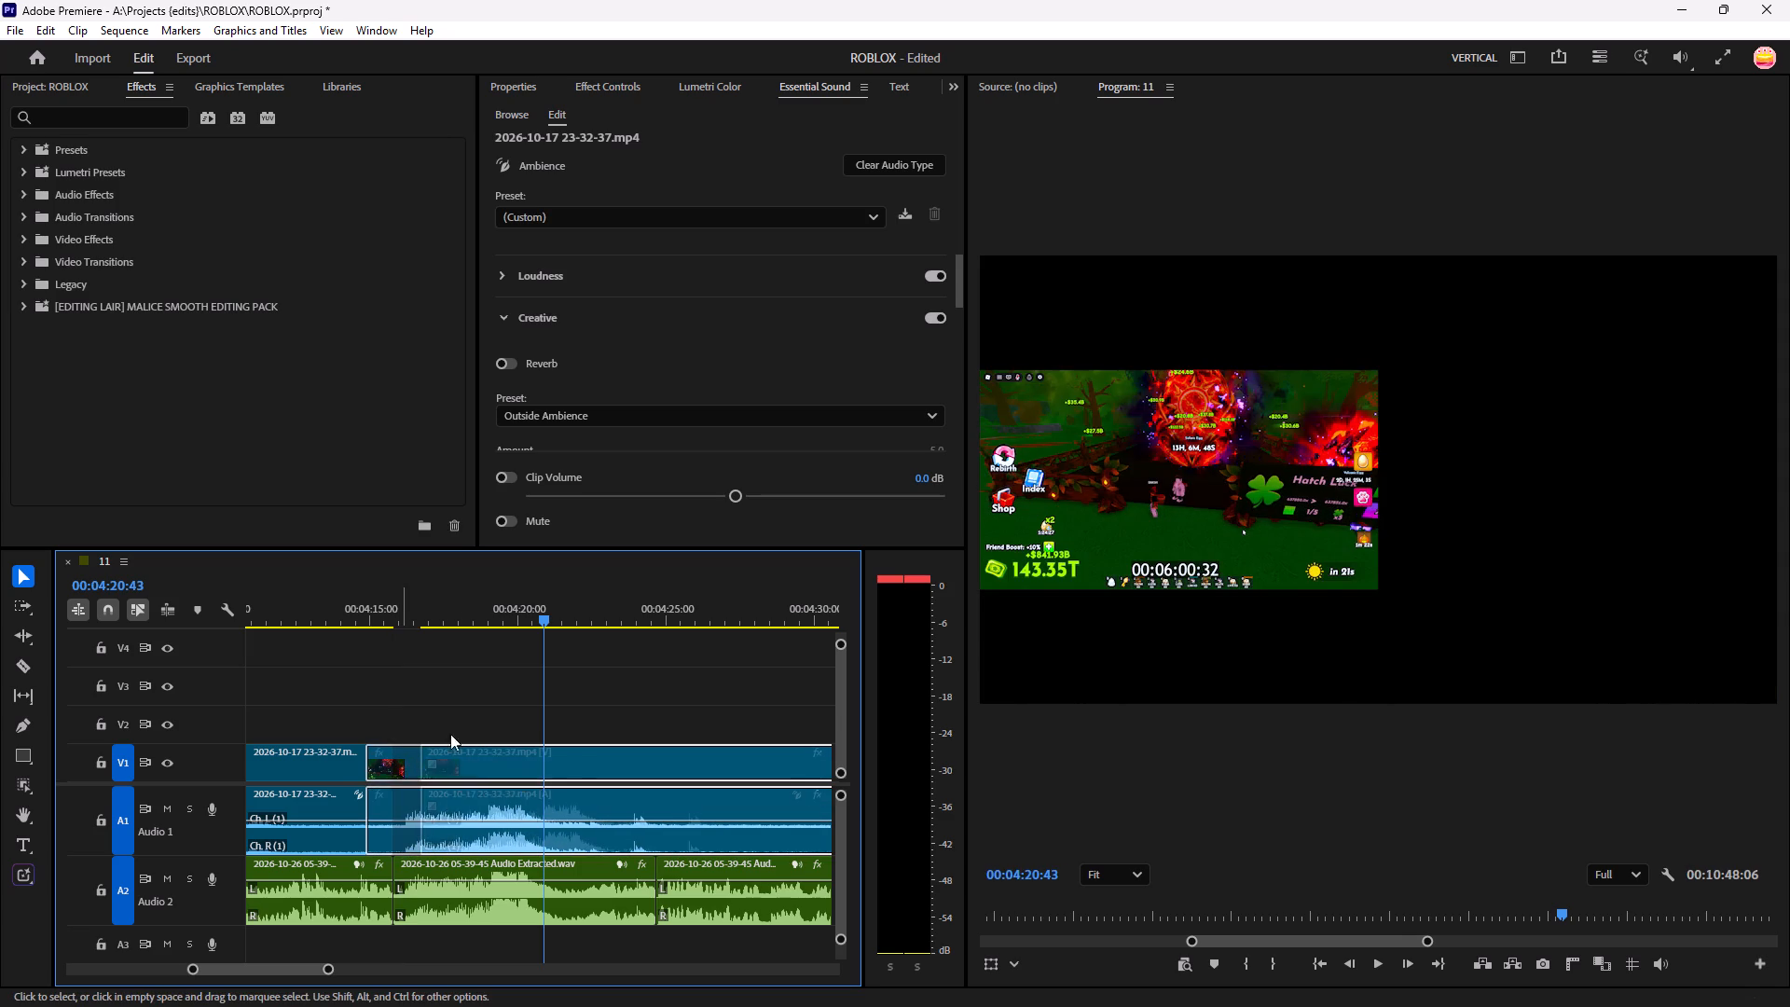
Play on from about 00:04:14 and split the gameplay clip at the voice-over break near 00:04:37.
{"action": "left_click_drag", "start_coordinate": [532, 605], "coordinate": [343, 762]}
{"action": "left_click", "coordinate": [489, 727]}
{"action": "key", "text": "space"}
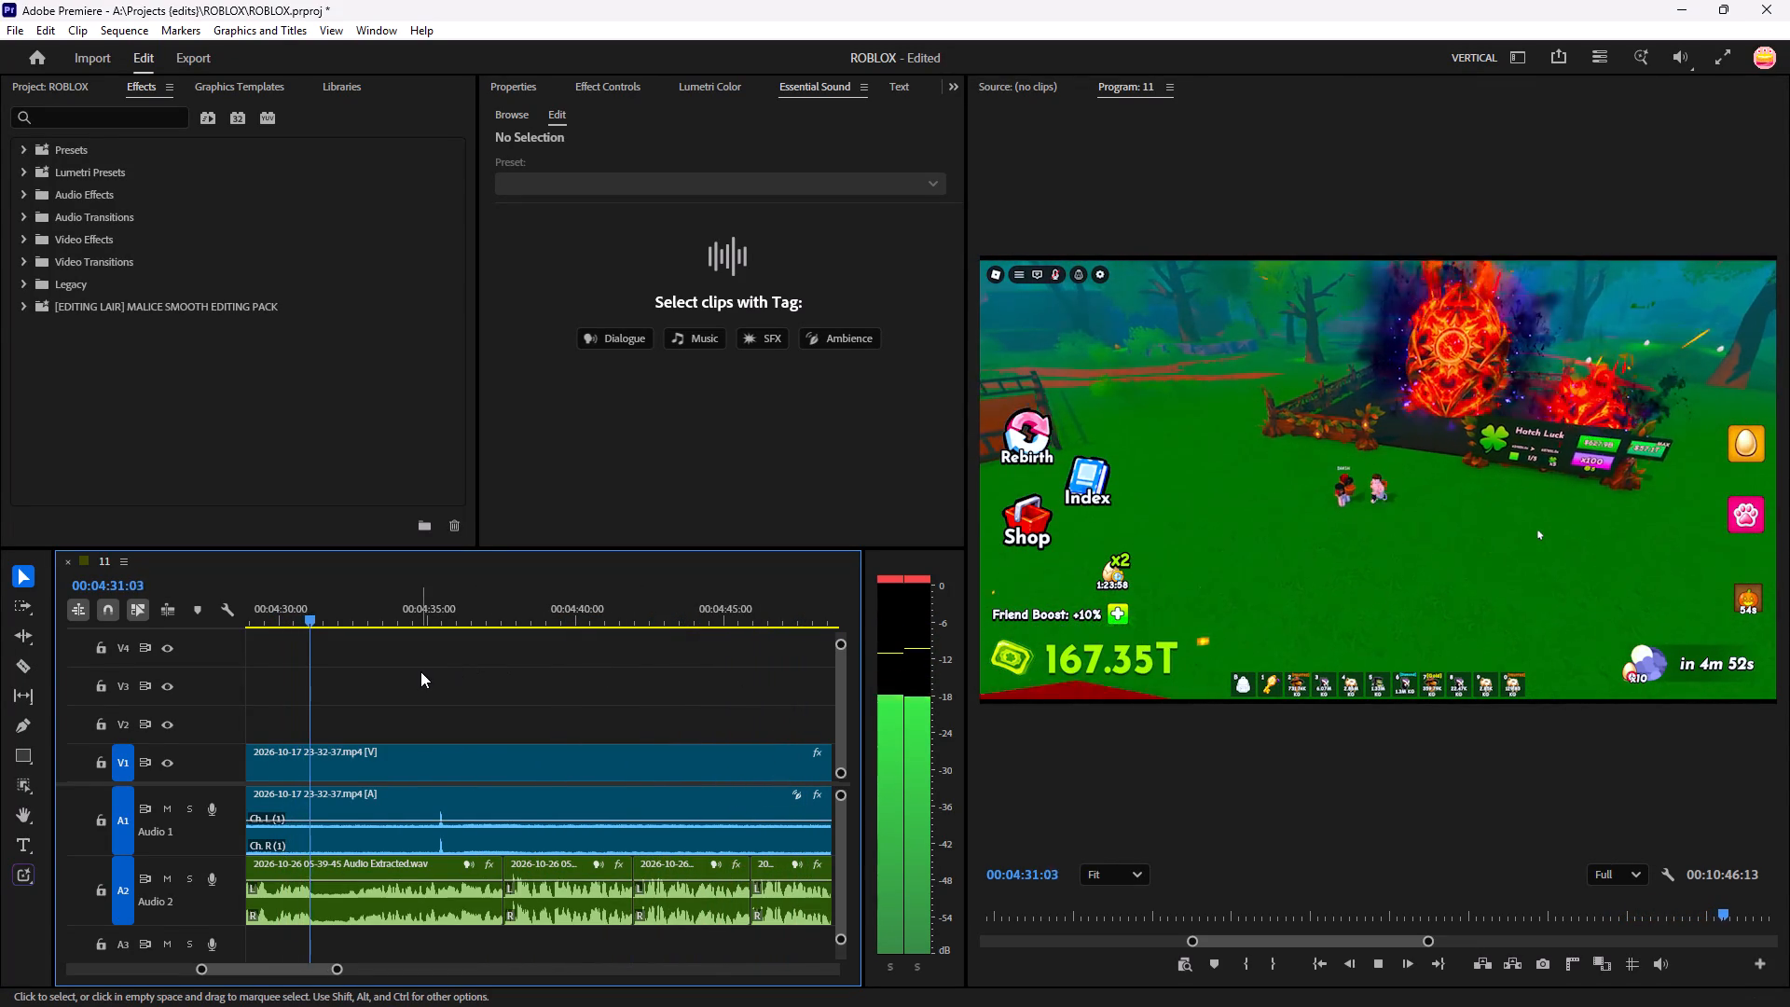
{"action": "key", "text": "c"}
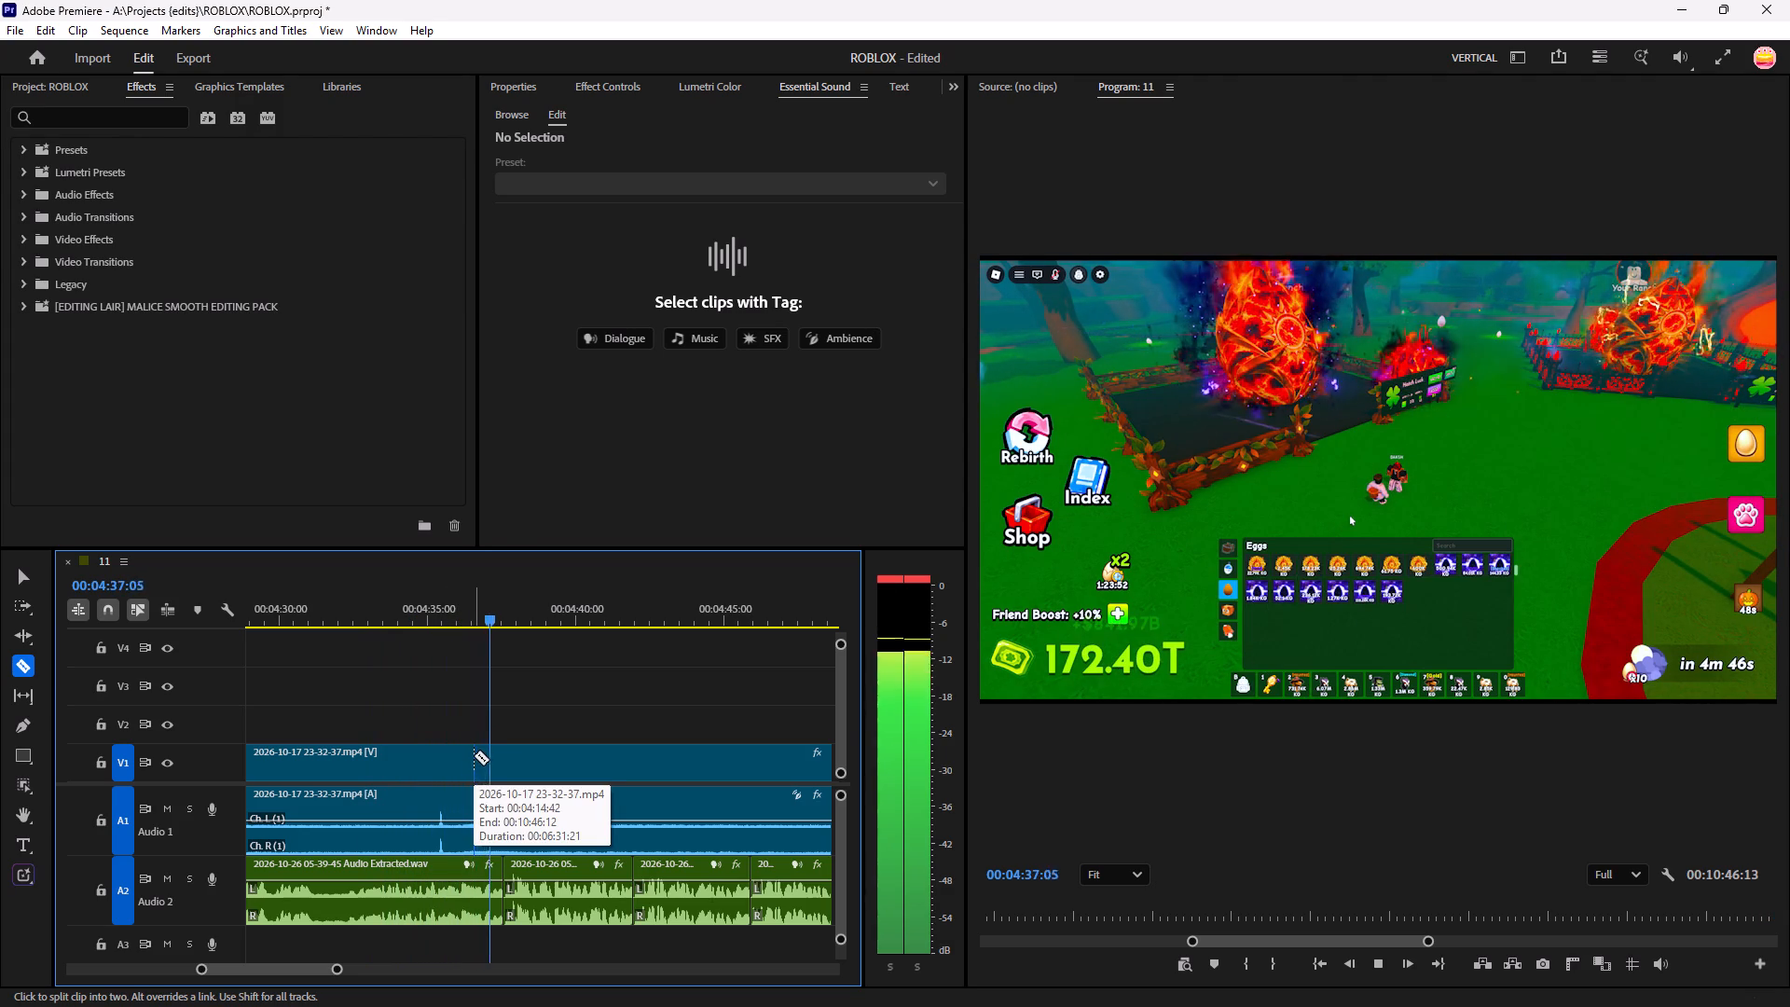
{"action": "key", "text": "v"}
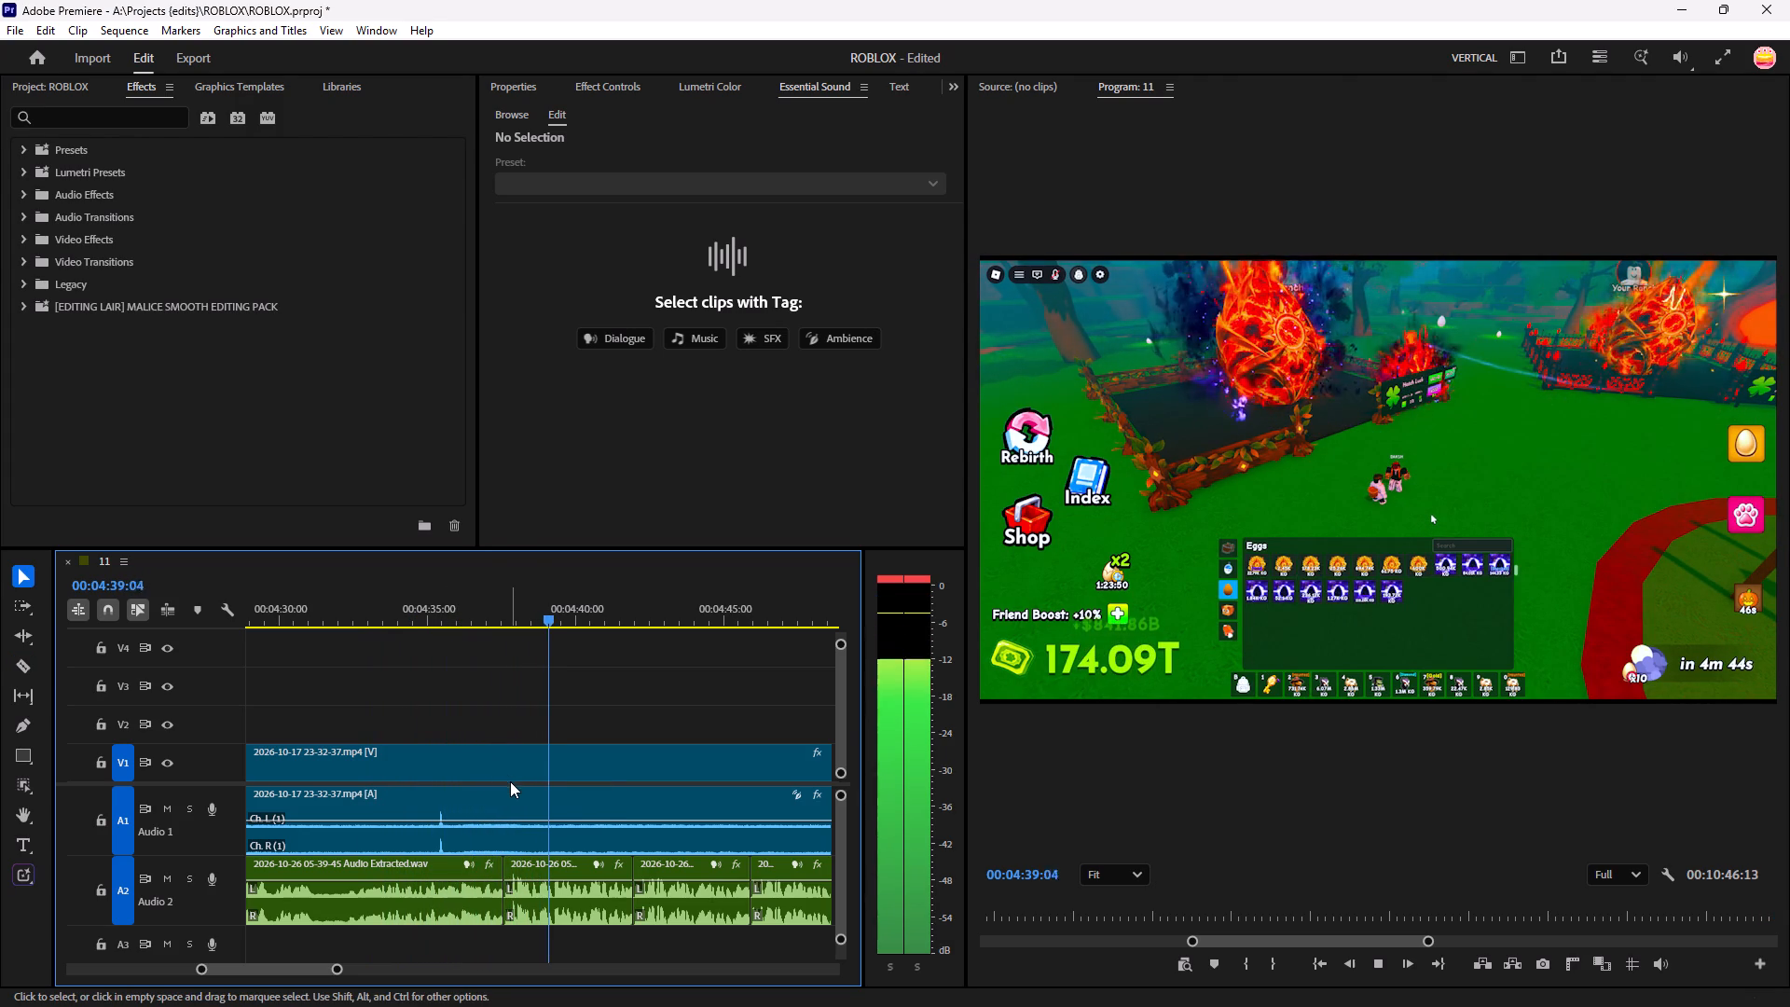
{"action": "key", "text": "c"}
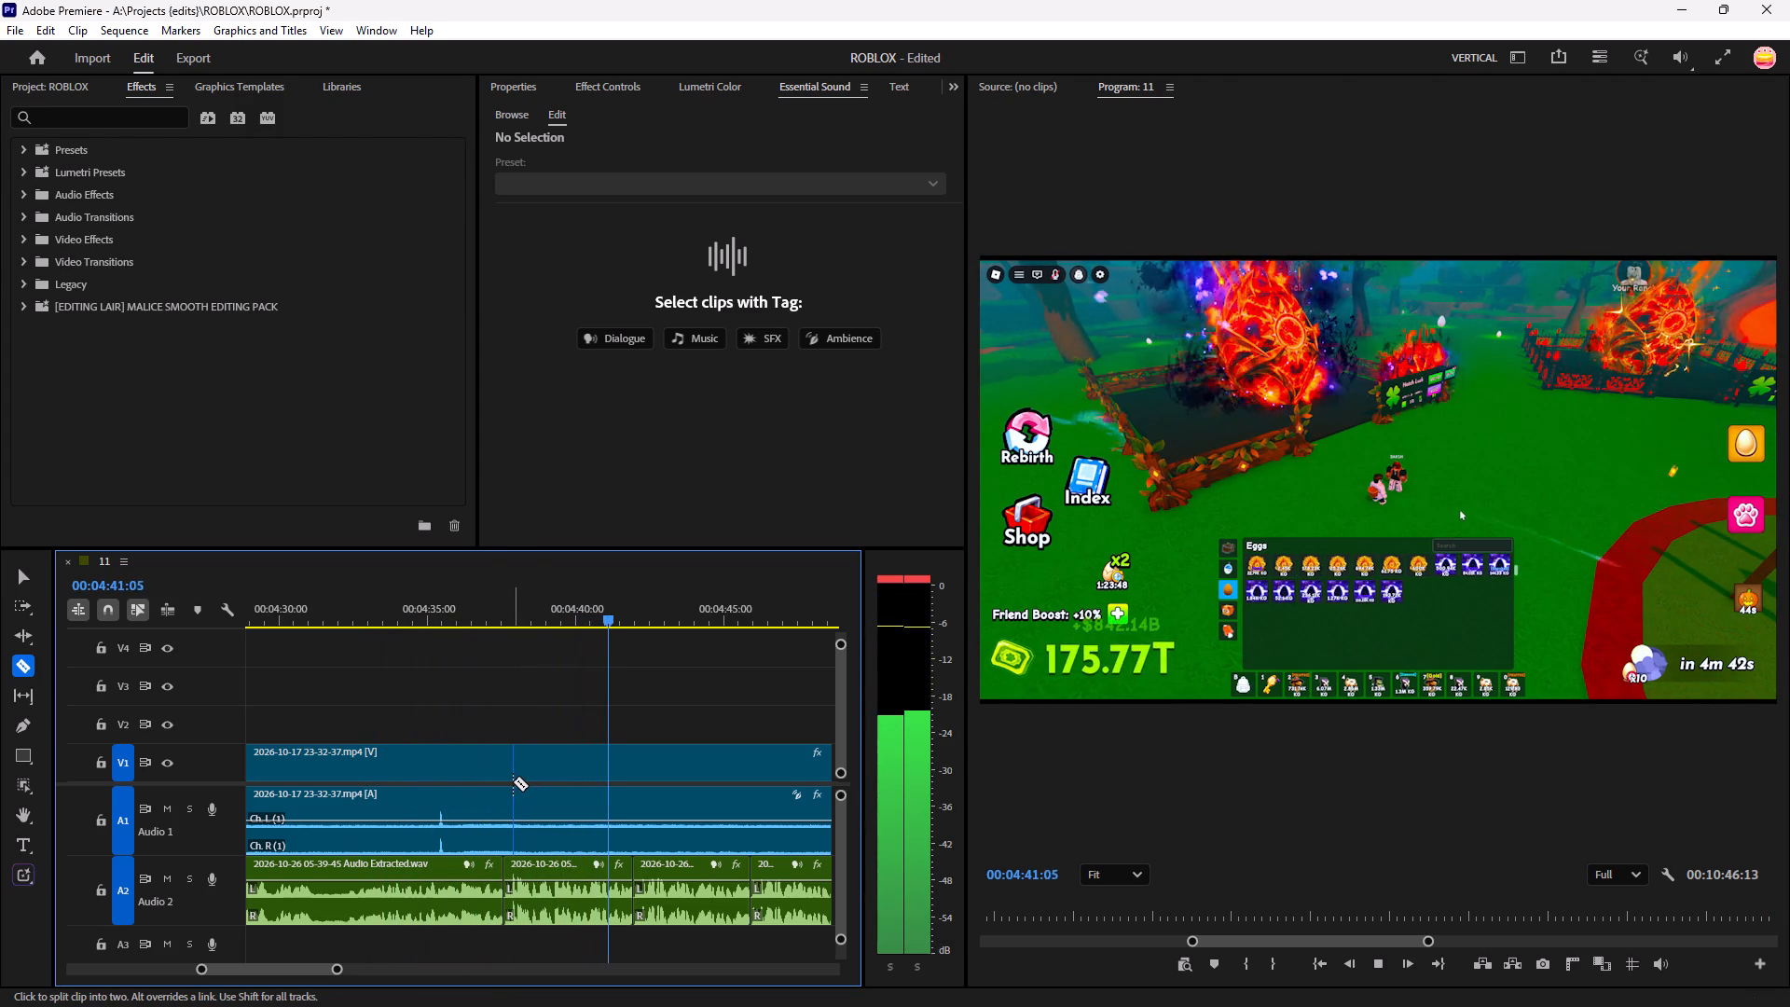
{"action": "left_click", "coordinate": [503, 781]}
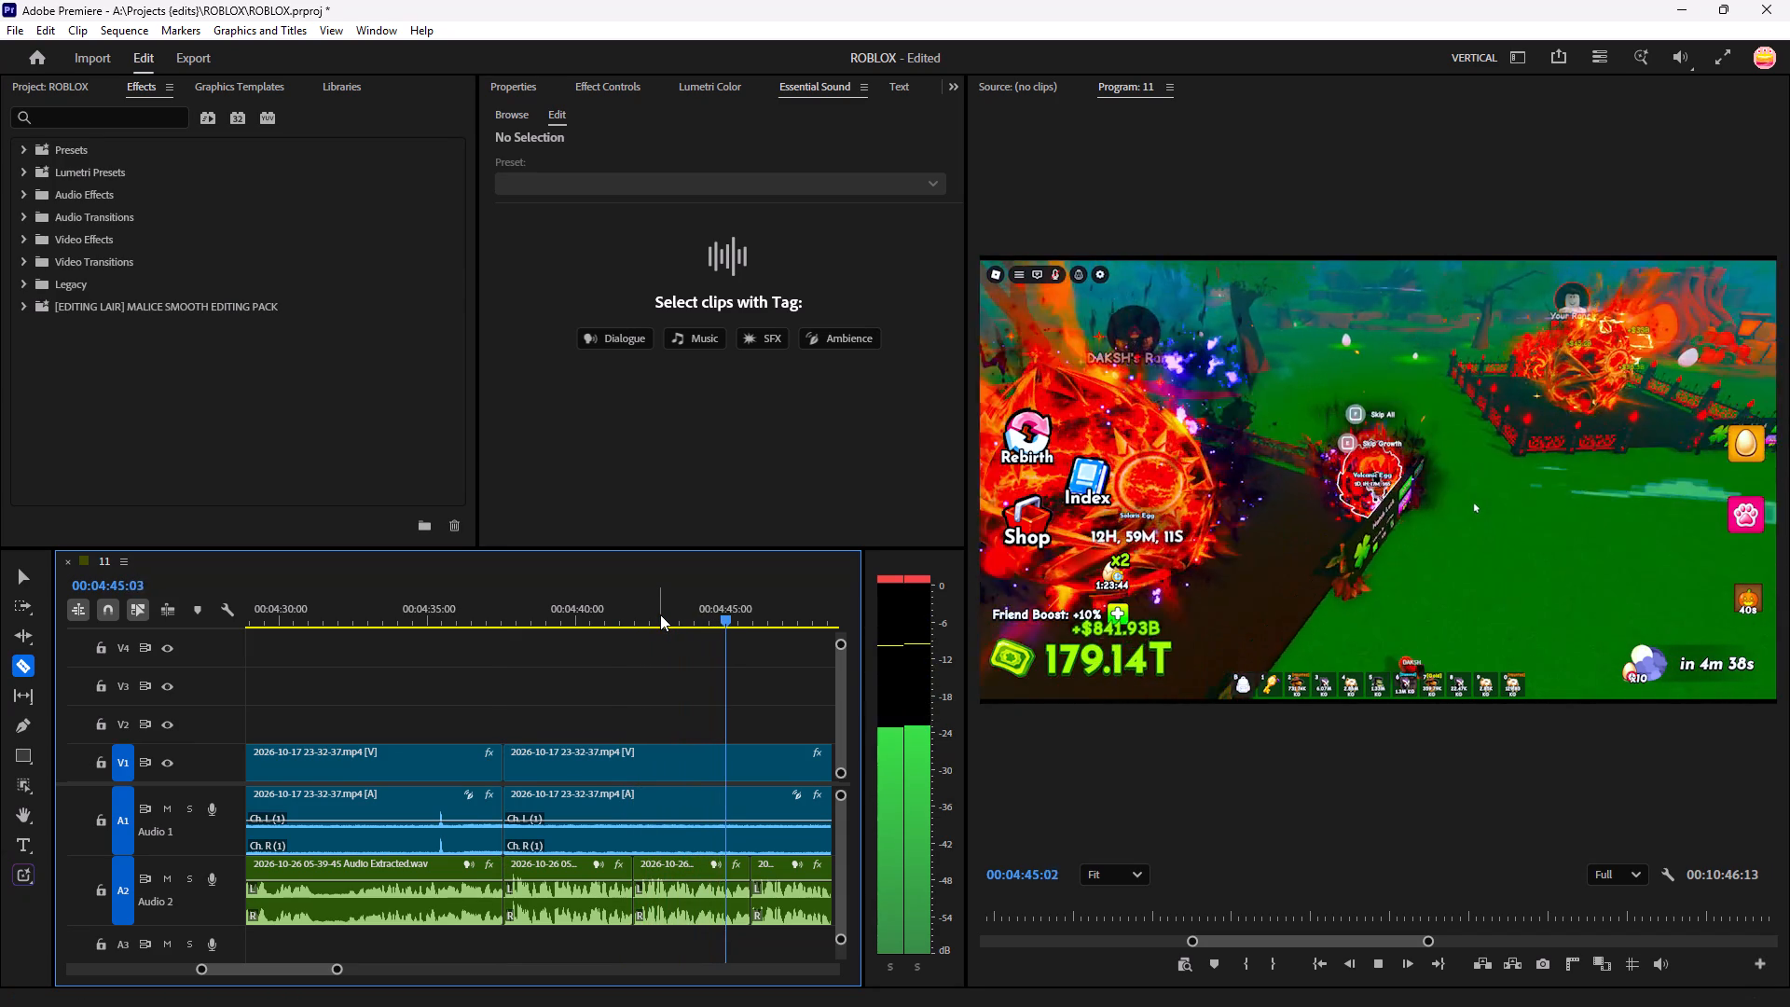
{"action": "key", "text": "space"}
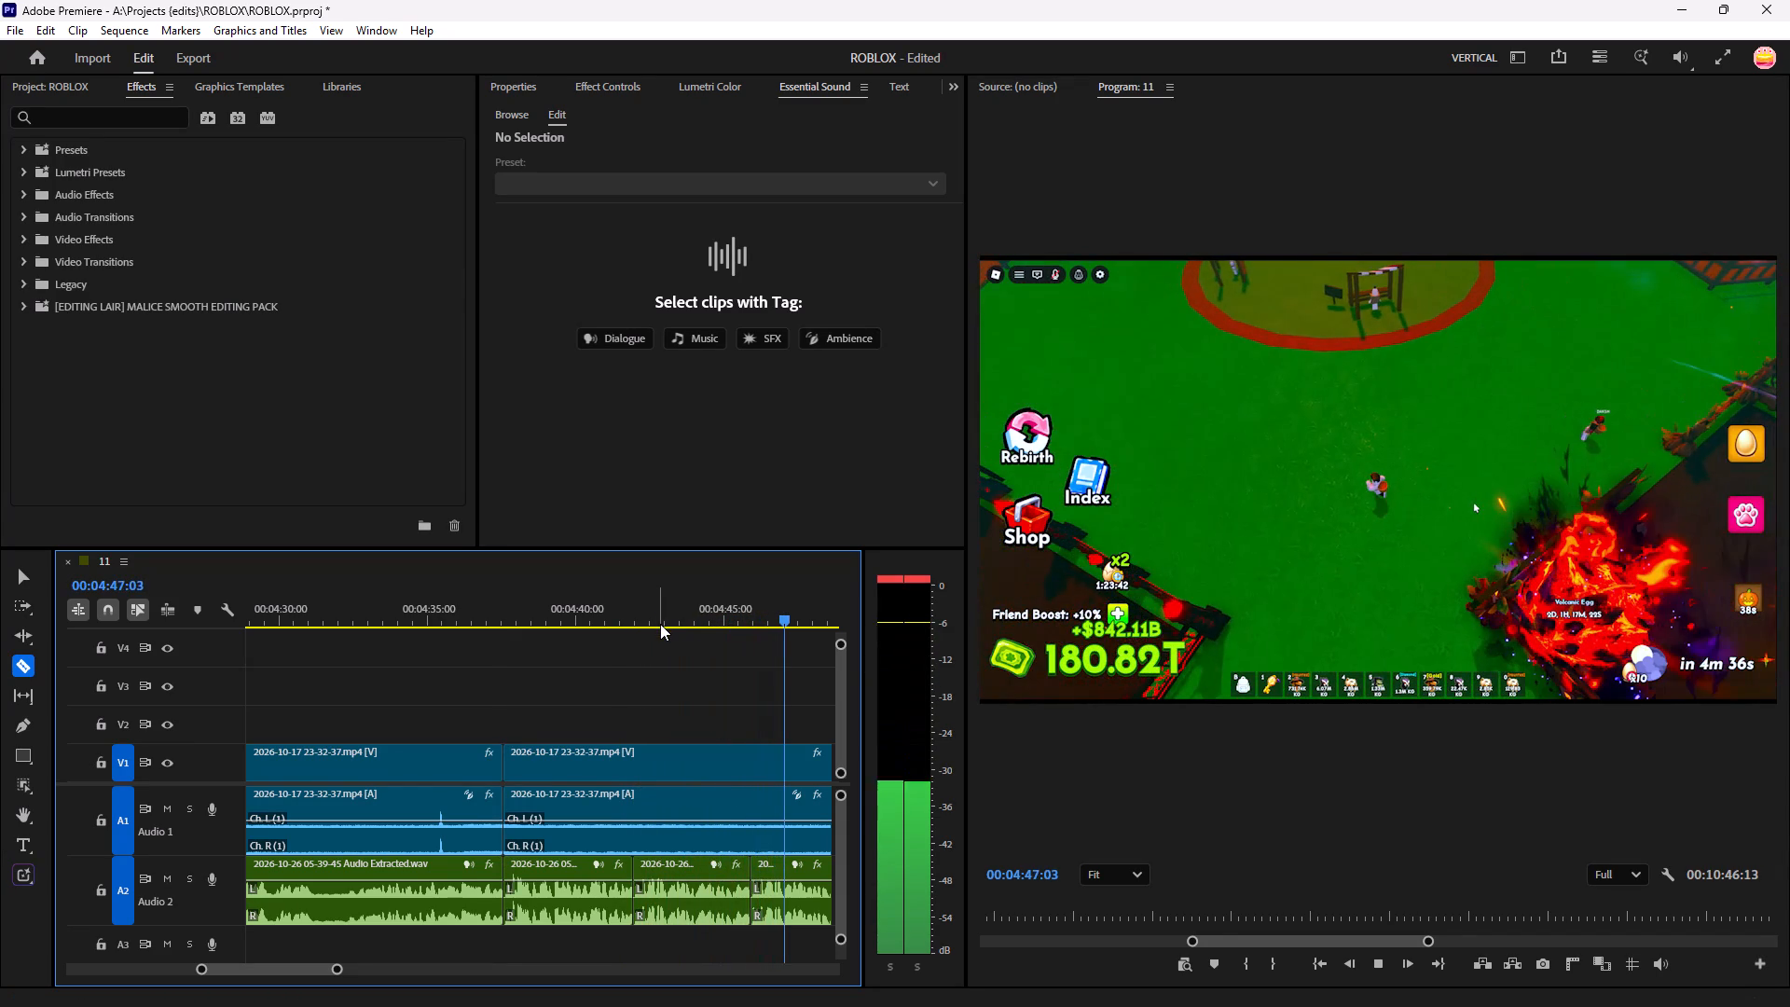
{"action": "key", "text": "v"}
Replay from about 00:04:42 and ripple delete the voice-over clip between about 00:04:42 and 00:04:46.
{"action": "left_click_drag", "start_coordinate": [780, 614], "coordinate": [536, 759]}
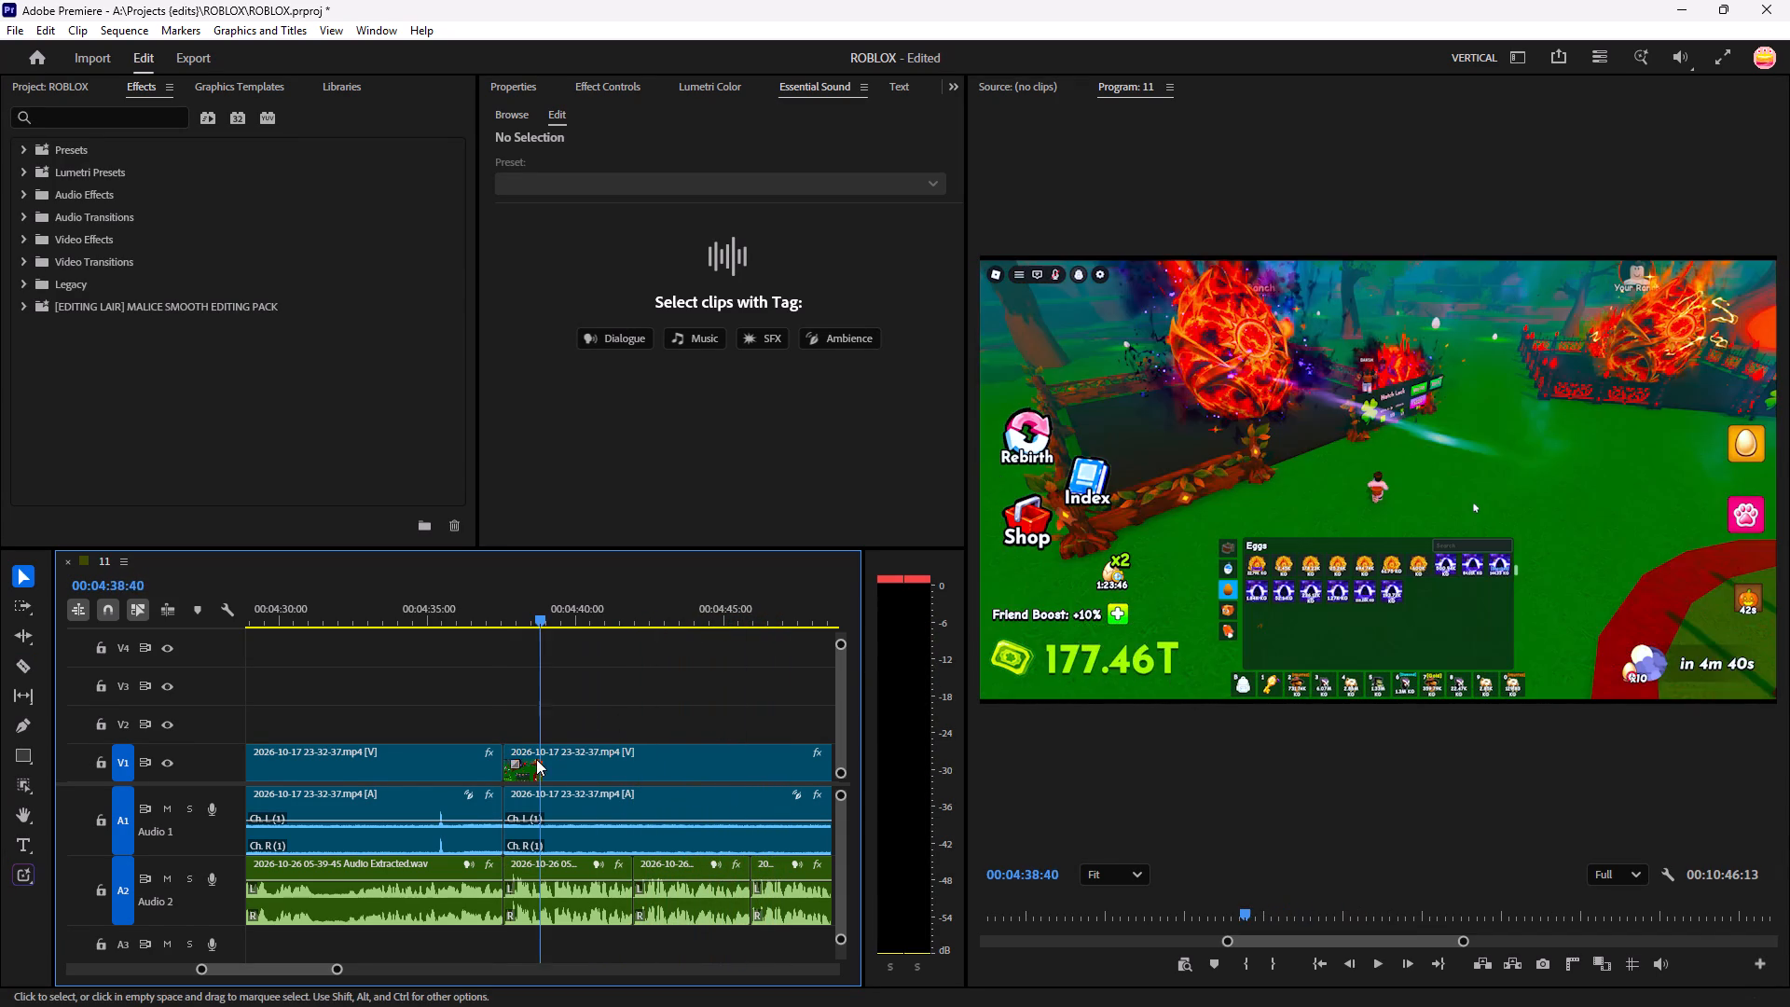
{"action": "left_click_drag", "start_coordinate": [536, 759], "coordinate": [630, 753]}
{"action": "key", "text": "space"}
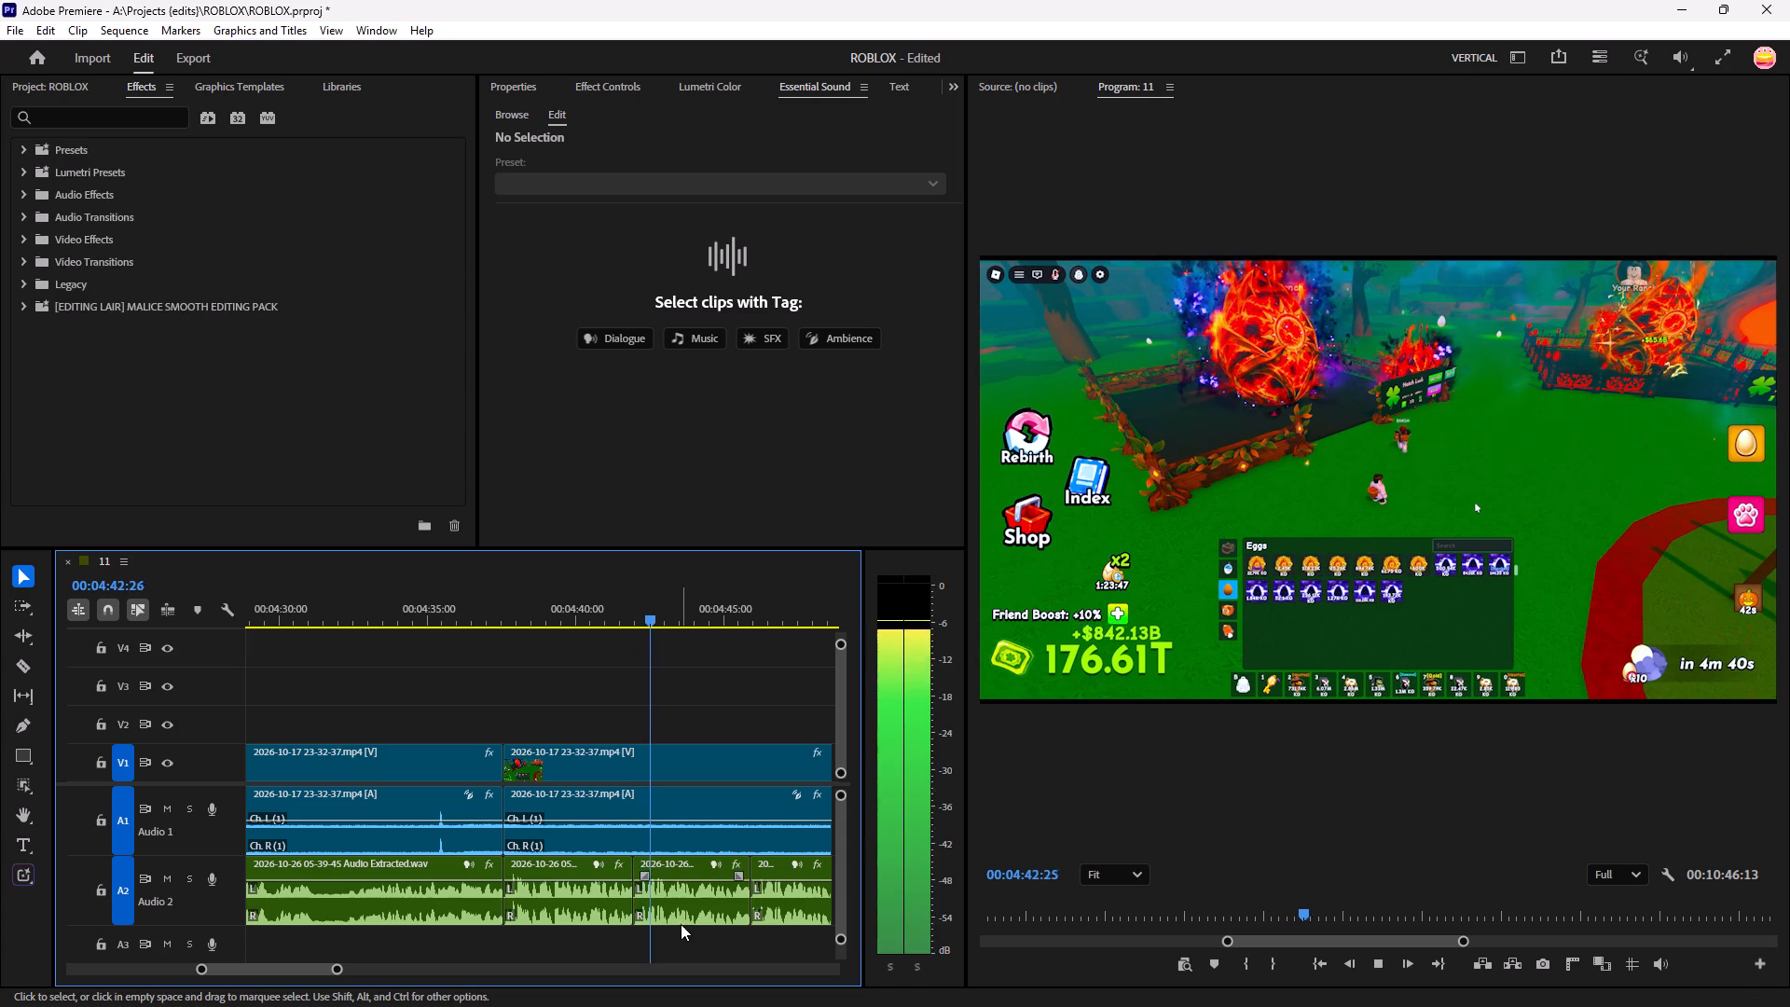
{"action": "key", "text": "space"}
{"action": "left_click_drag", "start_coordinate": [680, 937], "coordinate": [702, 884]}
{"action": "key", "text": "alt+BackSpace"}
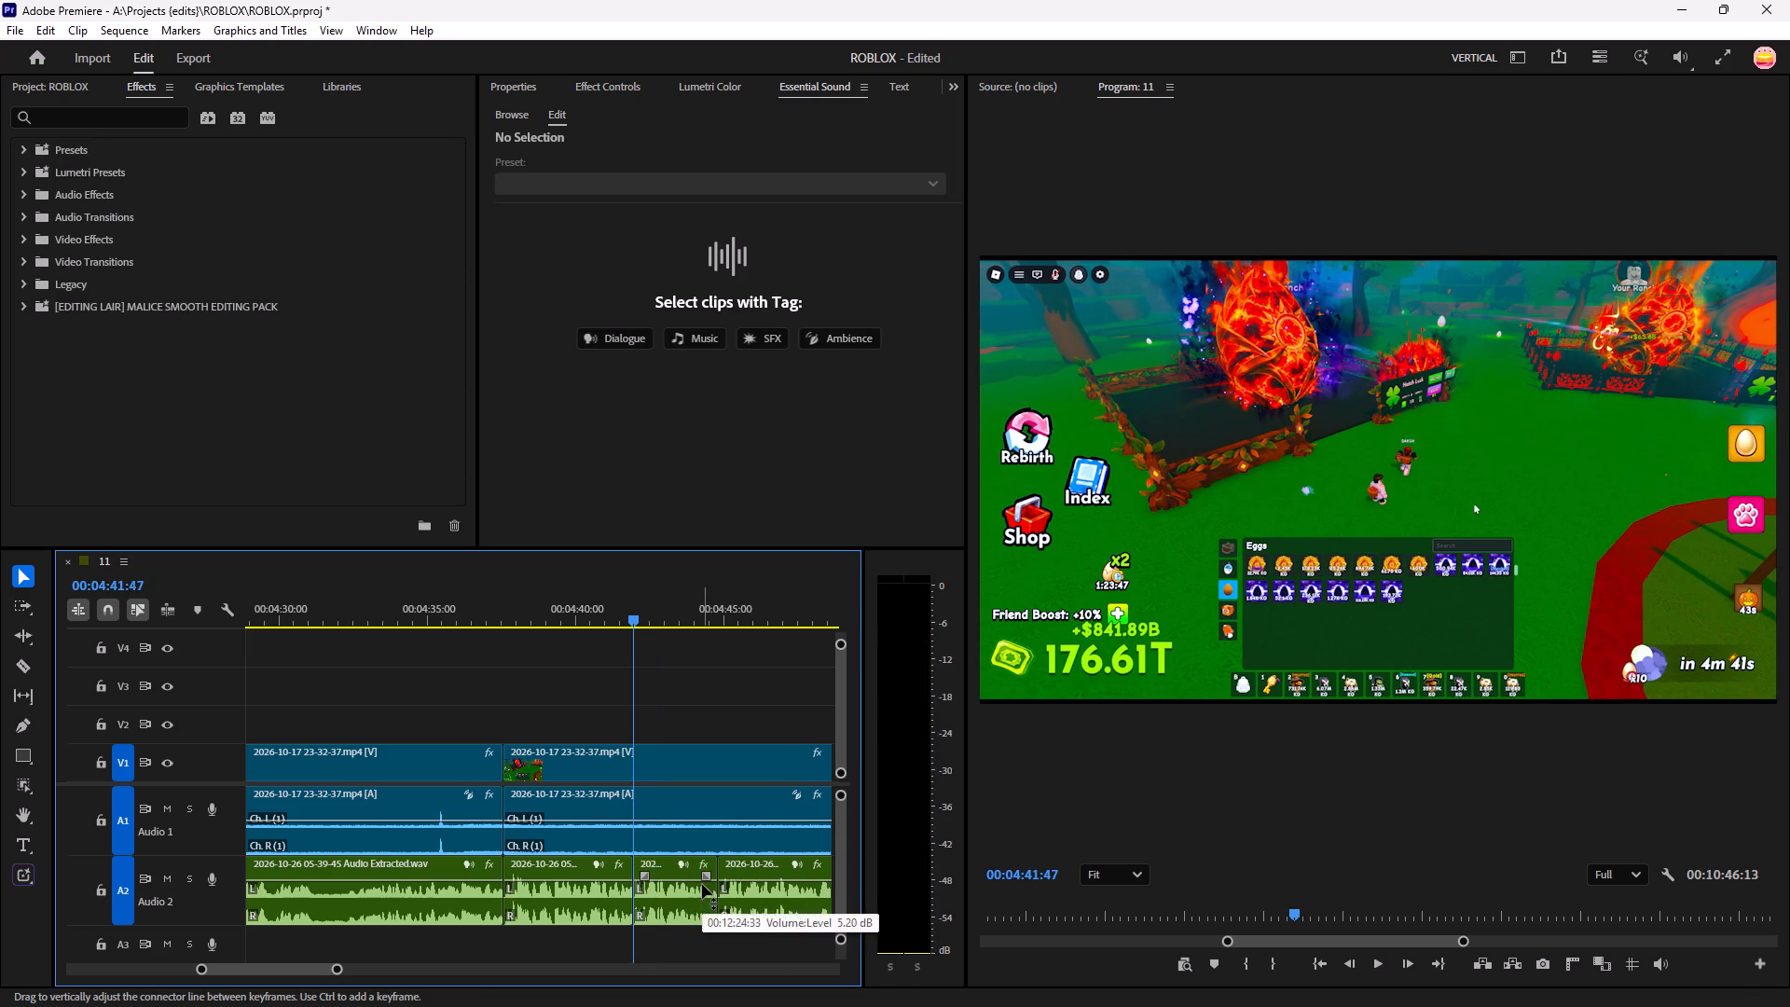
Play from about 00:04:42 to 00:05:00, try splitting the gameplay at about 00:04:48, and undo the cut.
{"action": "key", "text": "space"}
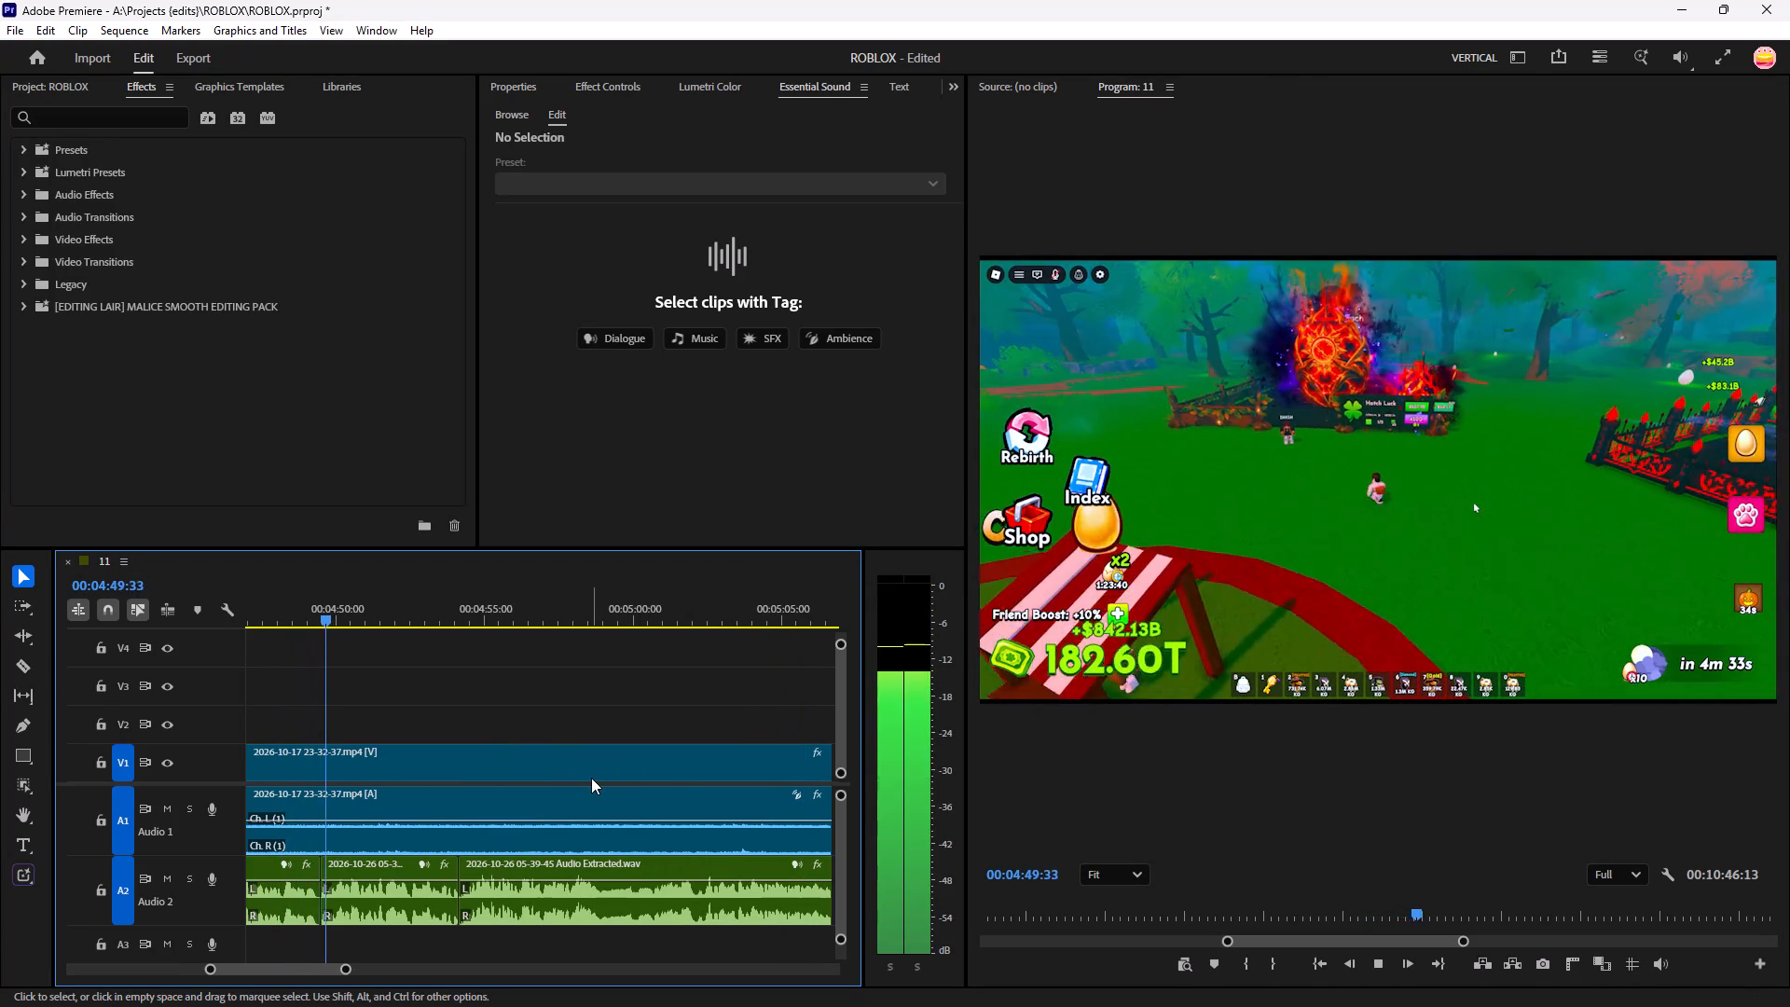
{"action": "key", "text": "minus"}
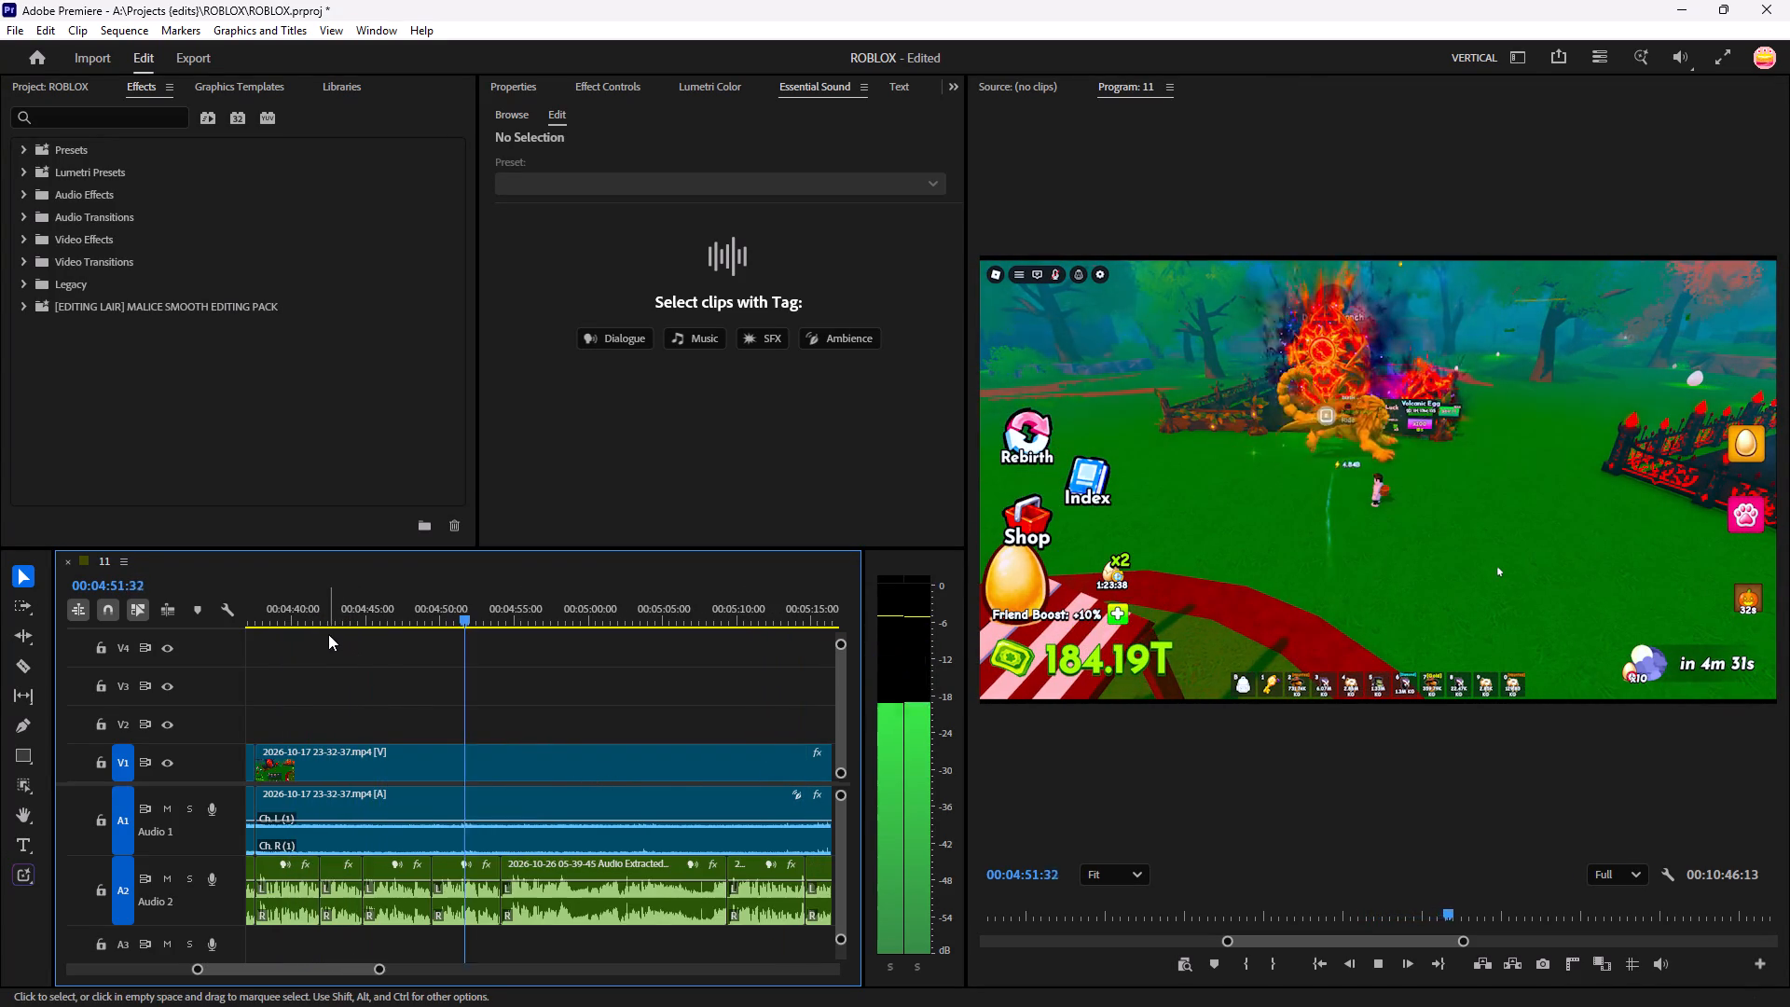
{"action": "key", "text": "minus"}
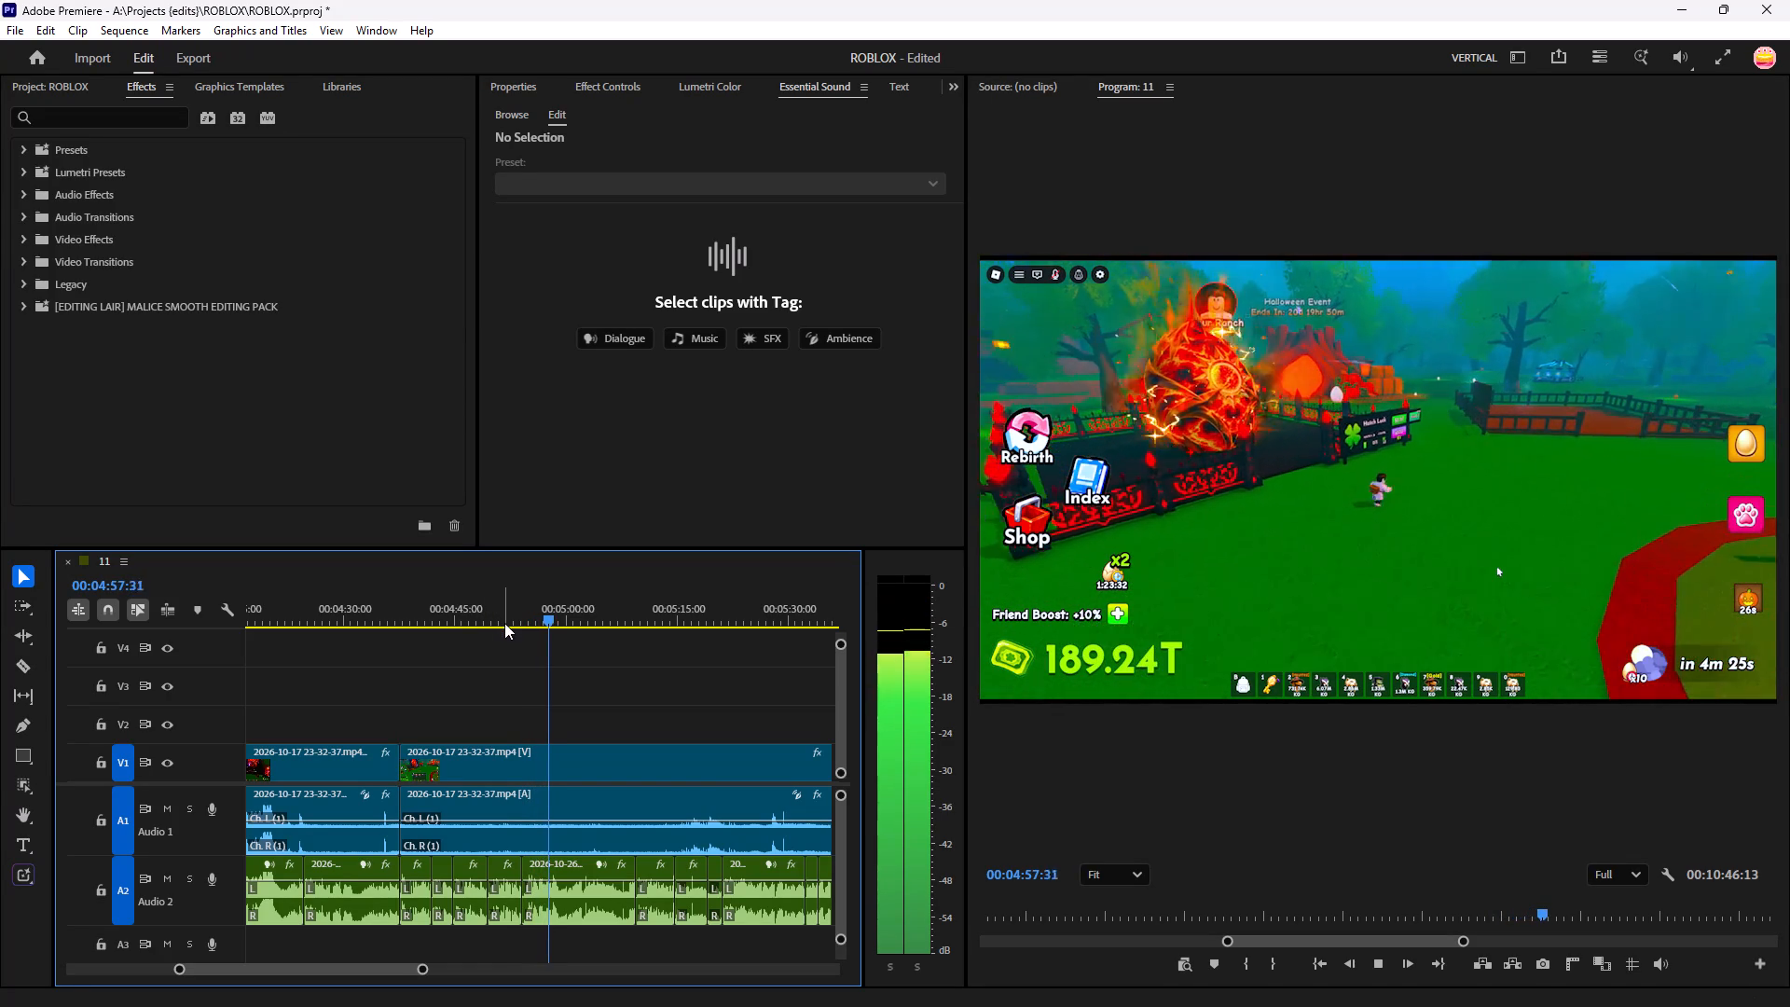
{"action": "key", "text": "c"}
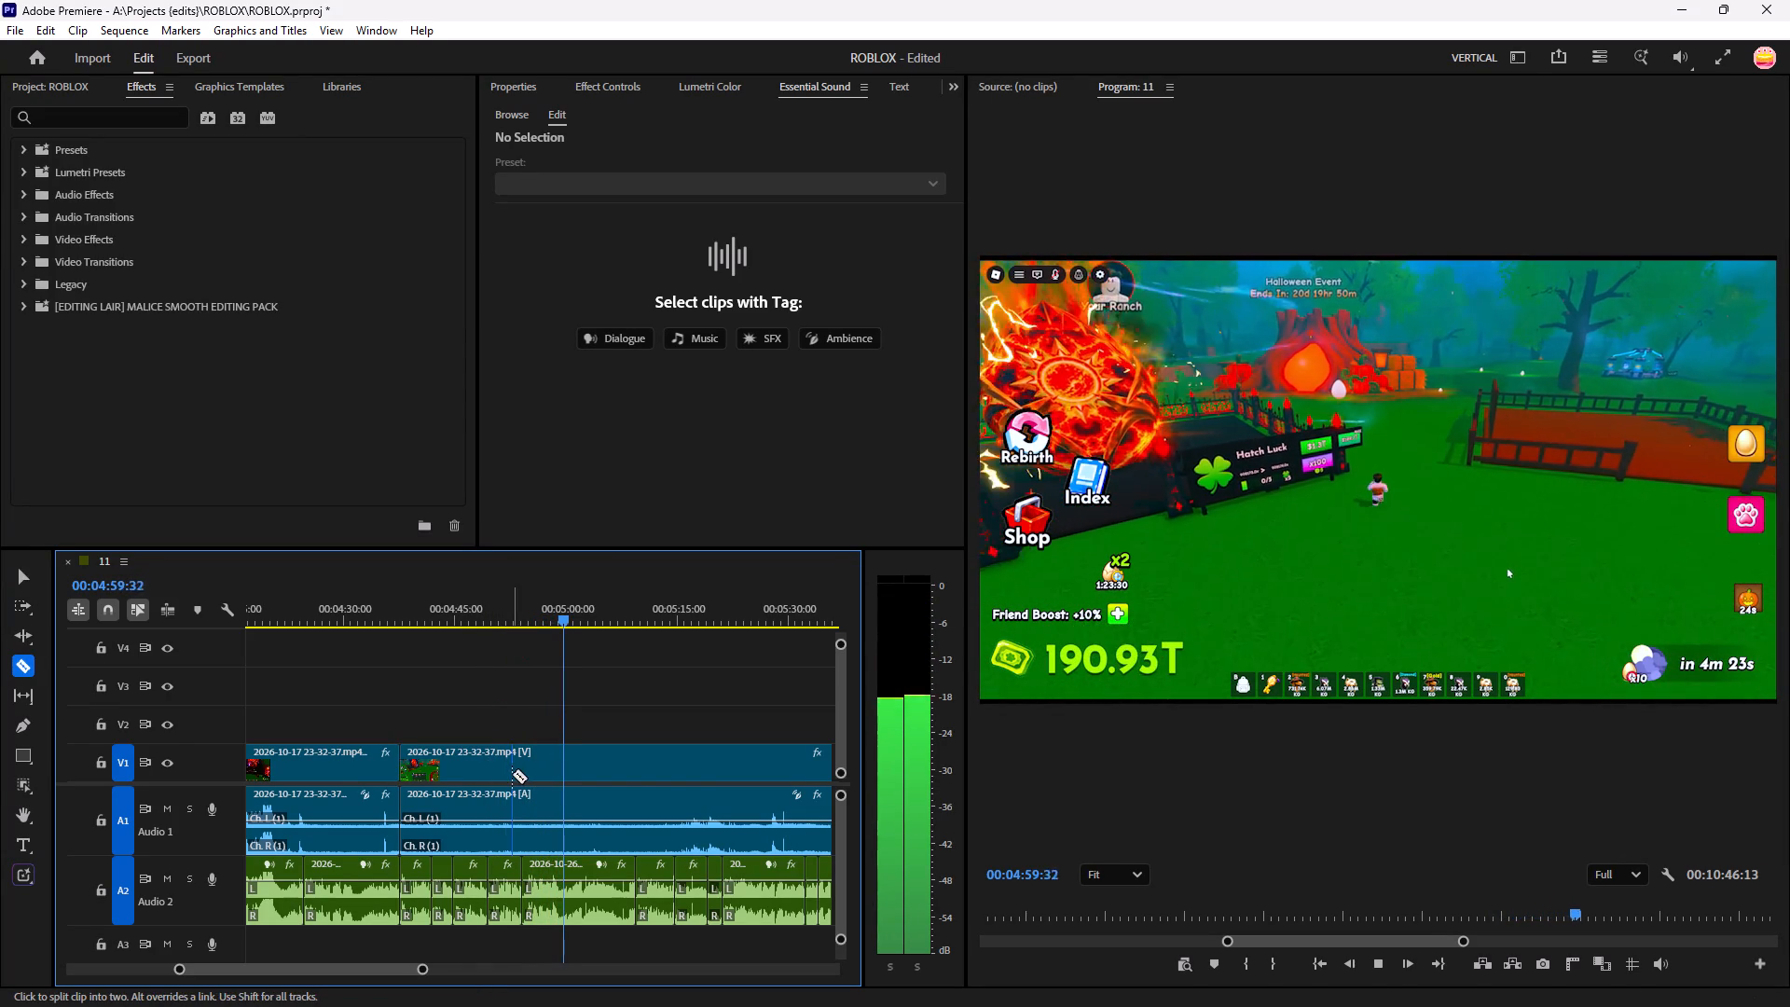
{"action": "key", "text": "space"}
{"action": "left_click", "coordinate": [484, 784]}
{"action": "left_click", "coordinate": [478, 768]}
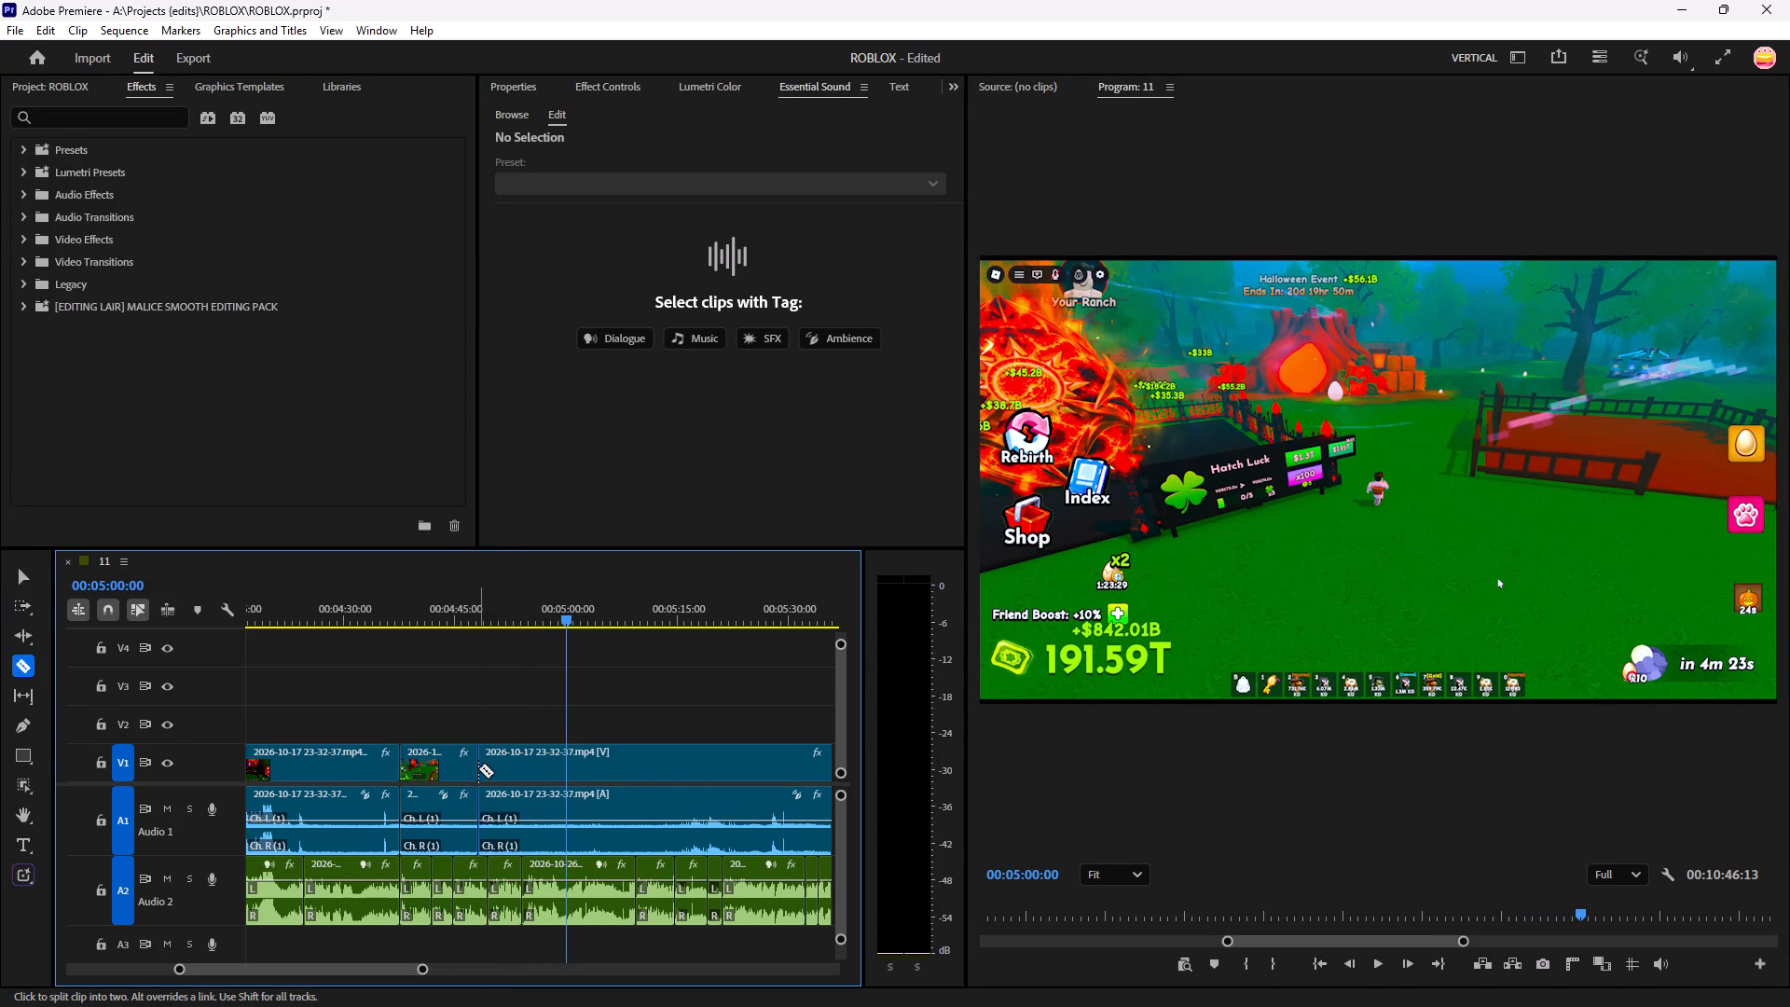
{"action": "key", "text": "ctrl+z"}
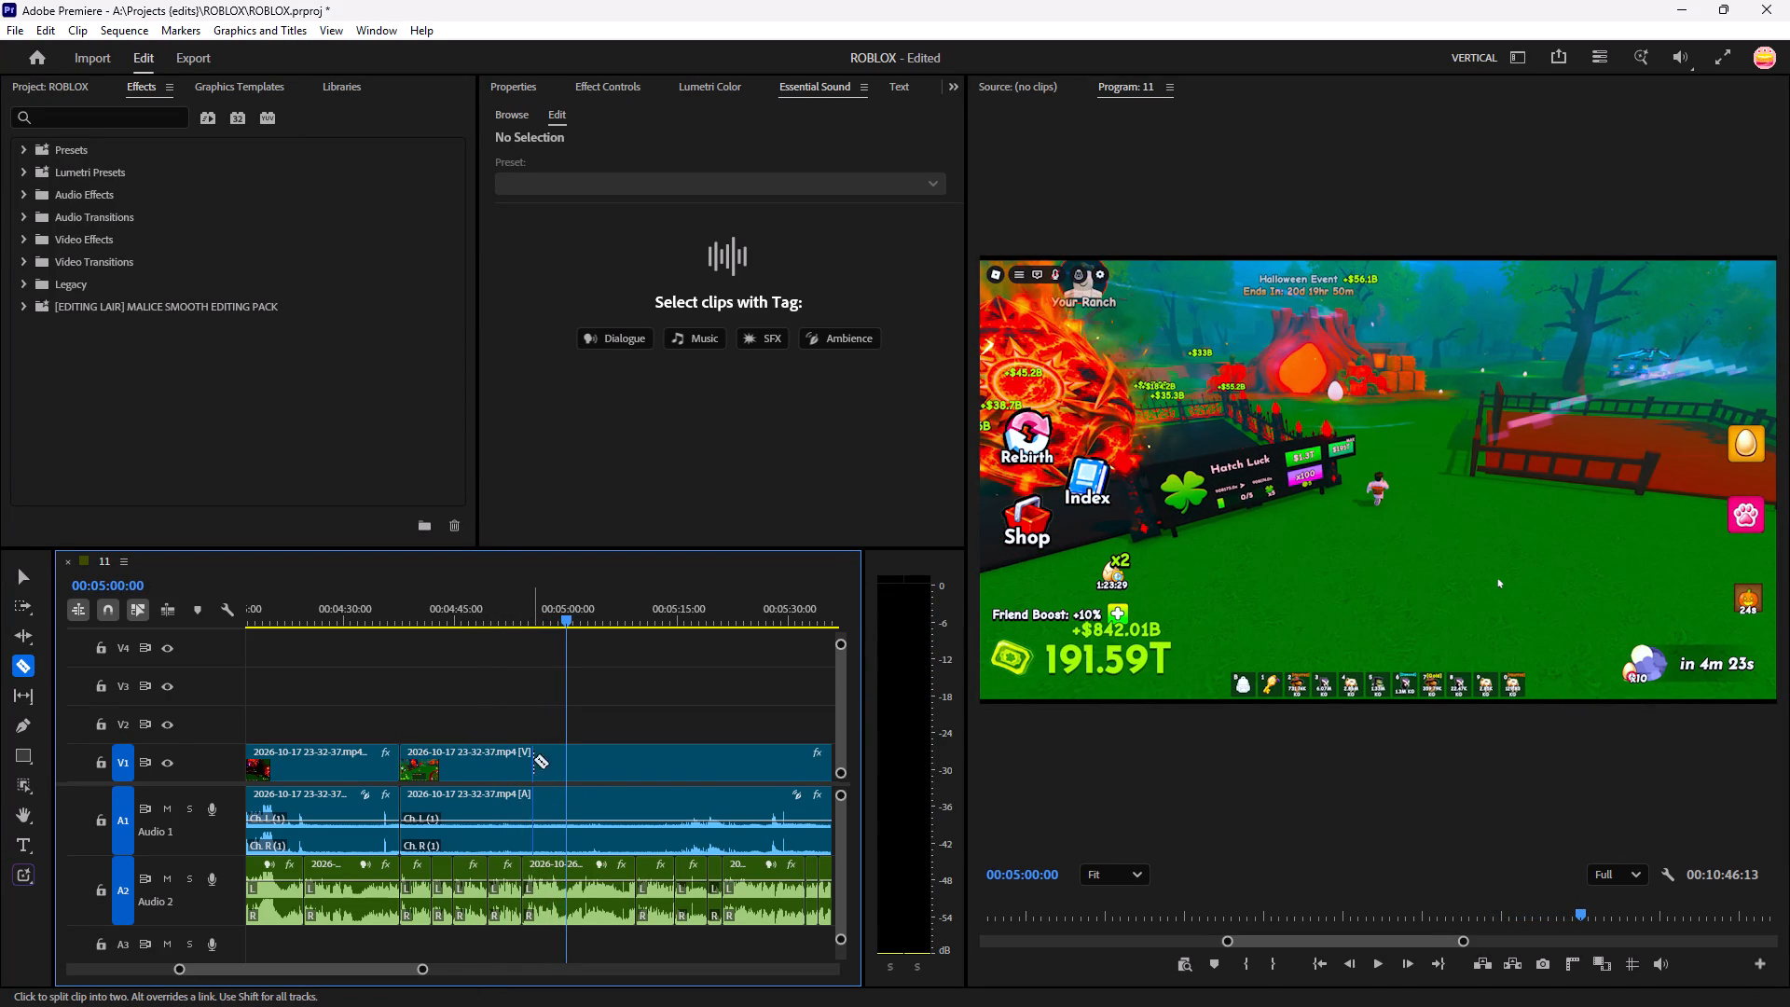
Scan ahead to about 00:05:29, cut out the gameplay from about 00:04:37 to 00:05:22, and move the following clip earlier to close the gap.
{"action": "left_click_drag", "start_coordinate": [563, 621], "coordinate": [680, 647]}
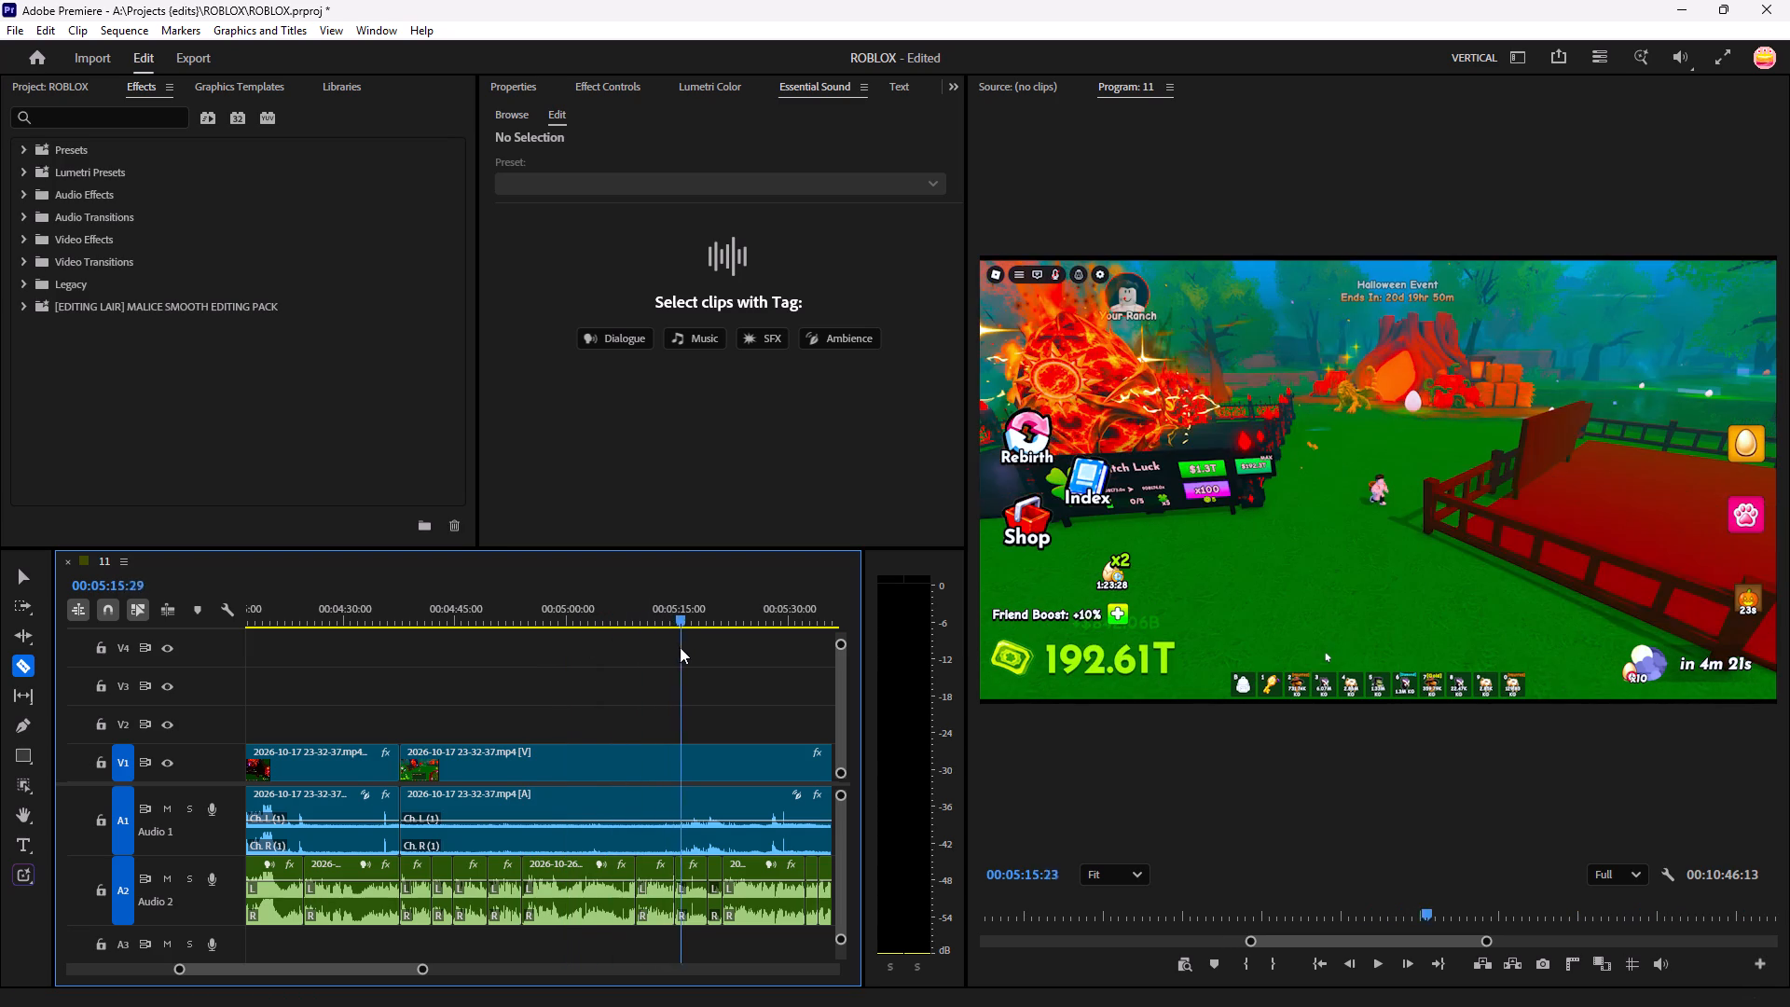
{"action": "left_click_drag", "start_coordinate": [680, 647], "coordinate": [744, 661]}
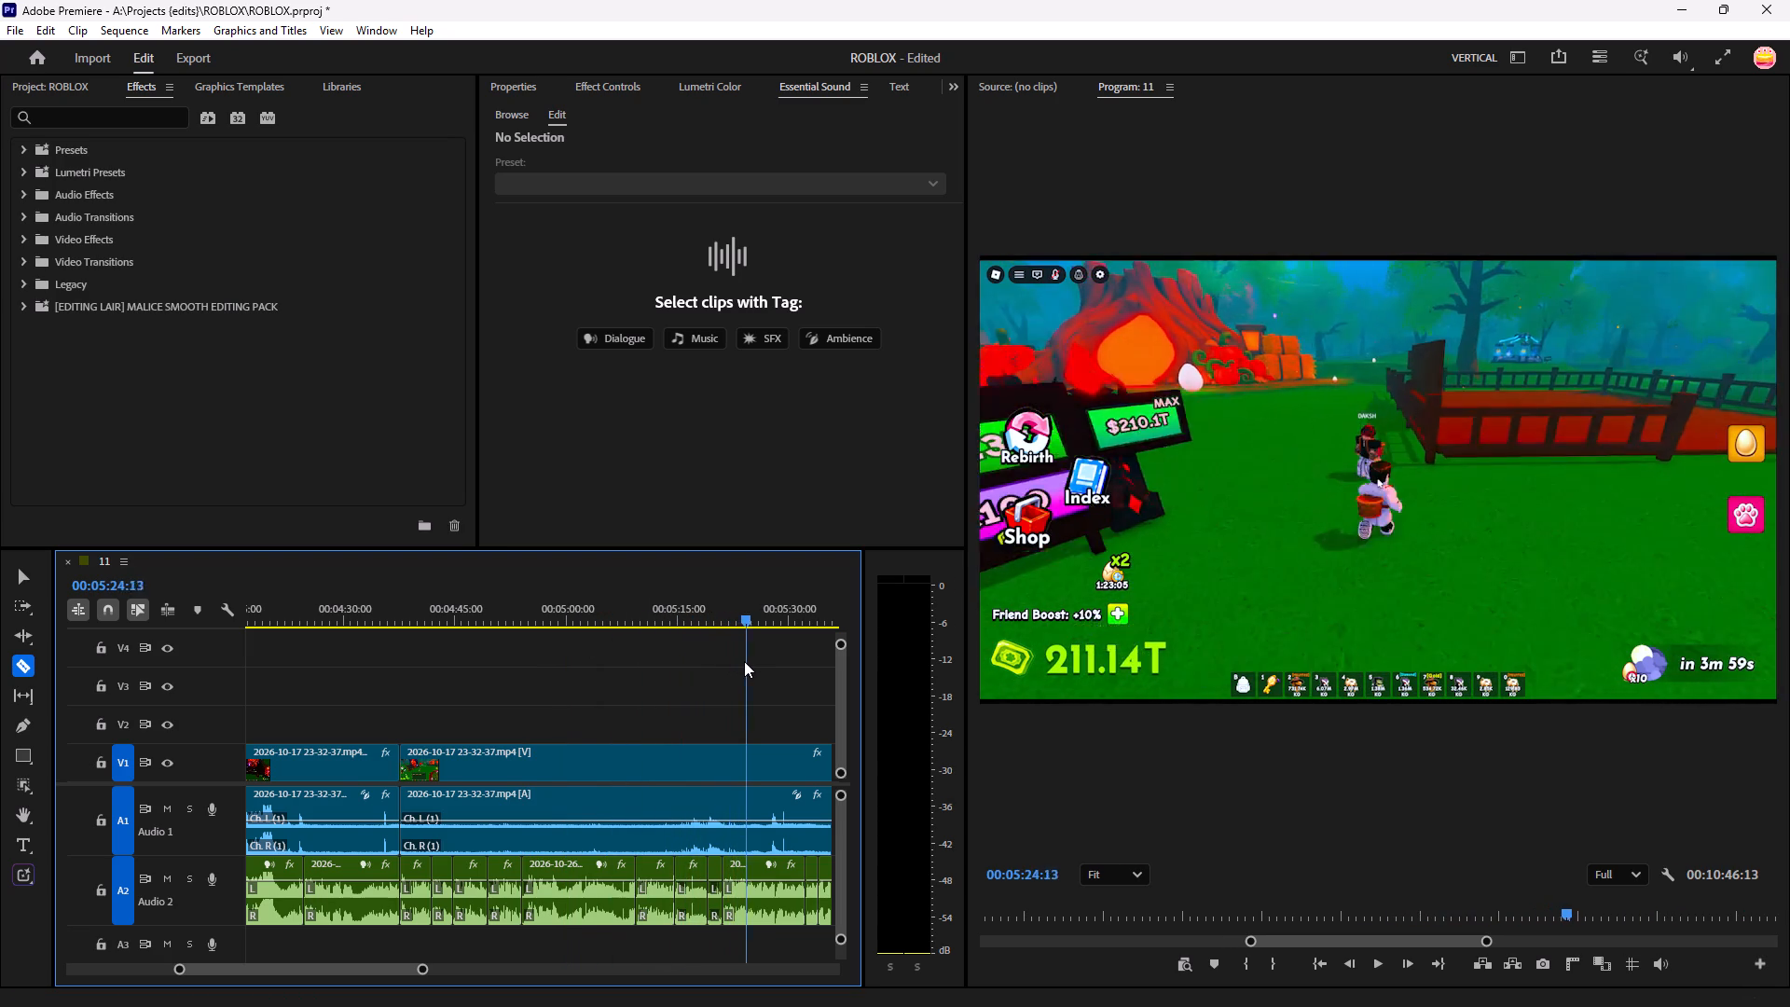
{"action": "left_click_drag", "start_coordinate": [744, 661], "coordinate": [782, 666]}
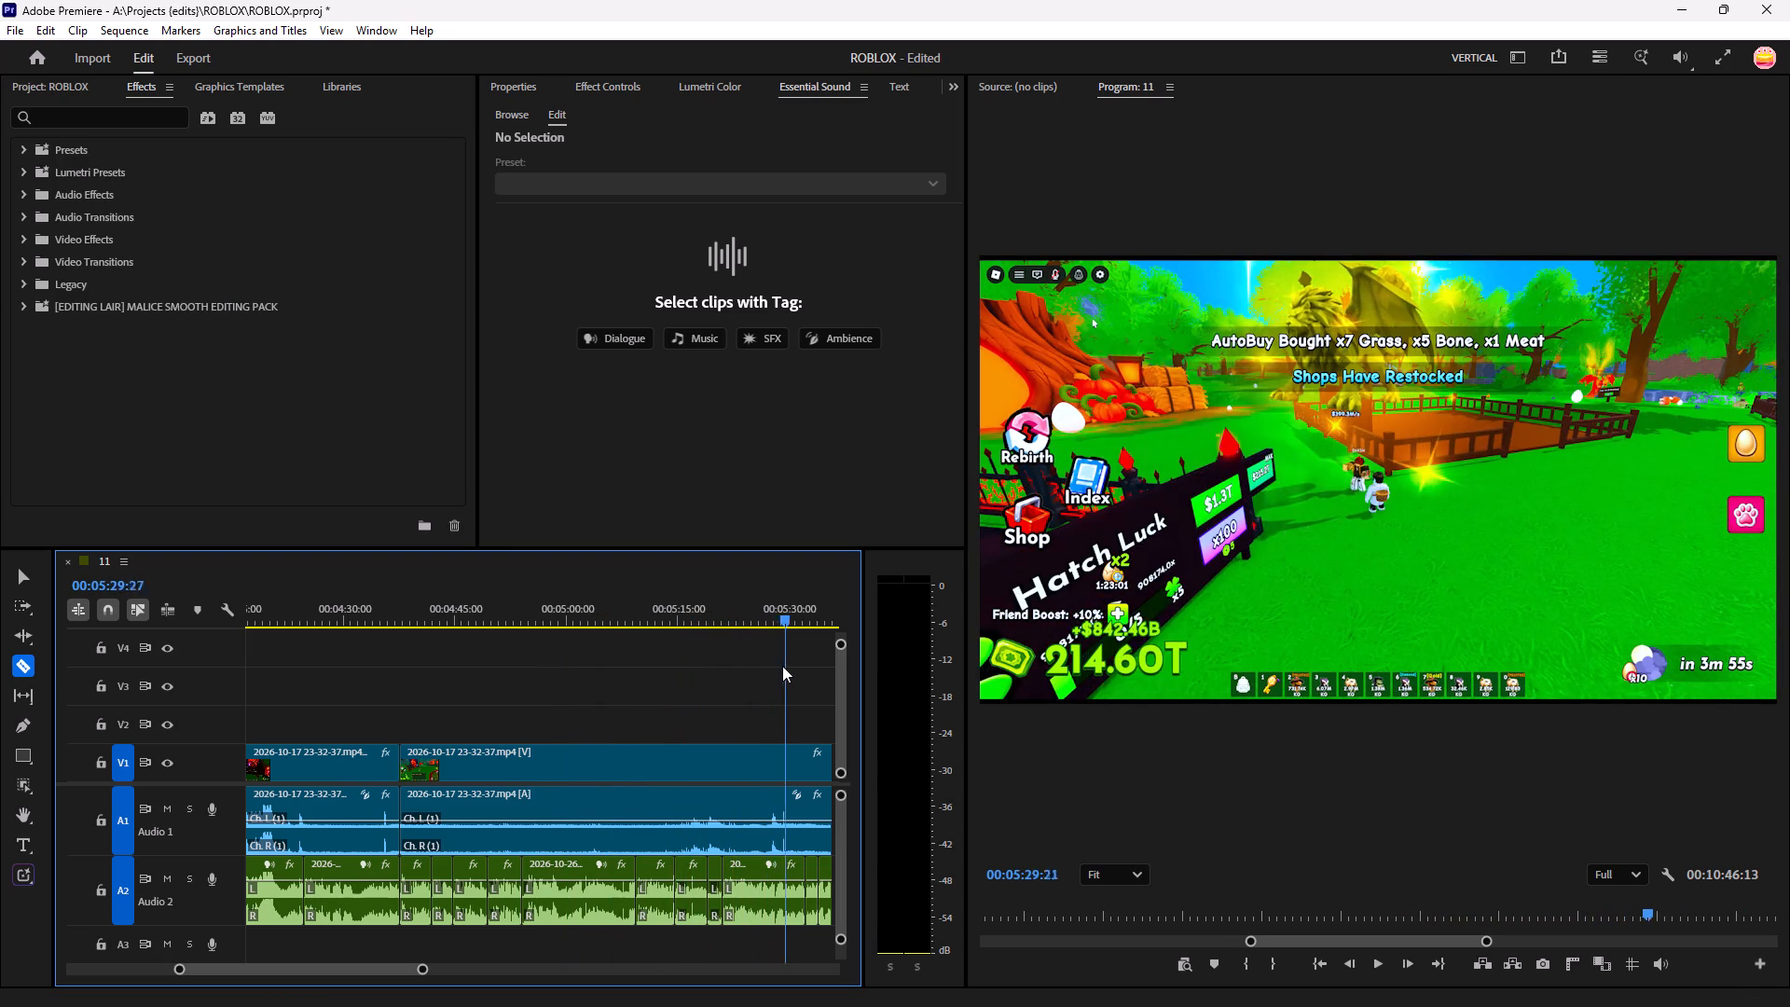
{"action": "left_click_drag", "start_coordinate": [782, 666], "coordinate": [783, 668]}
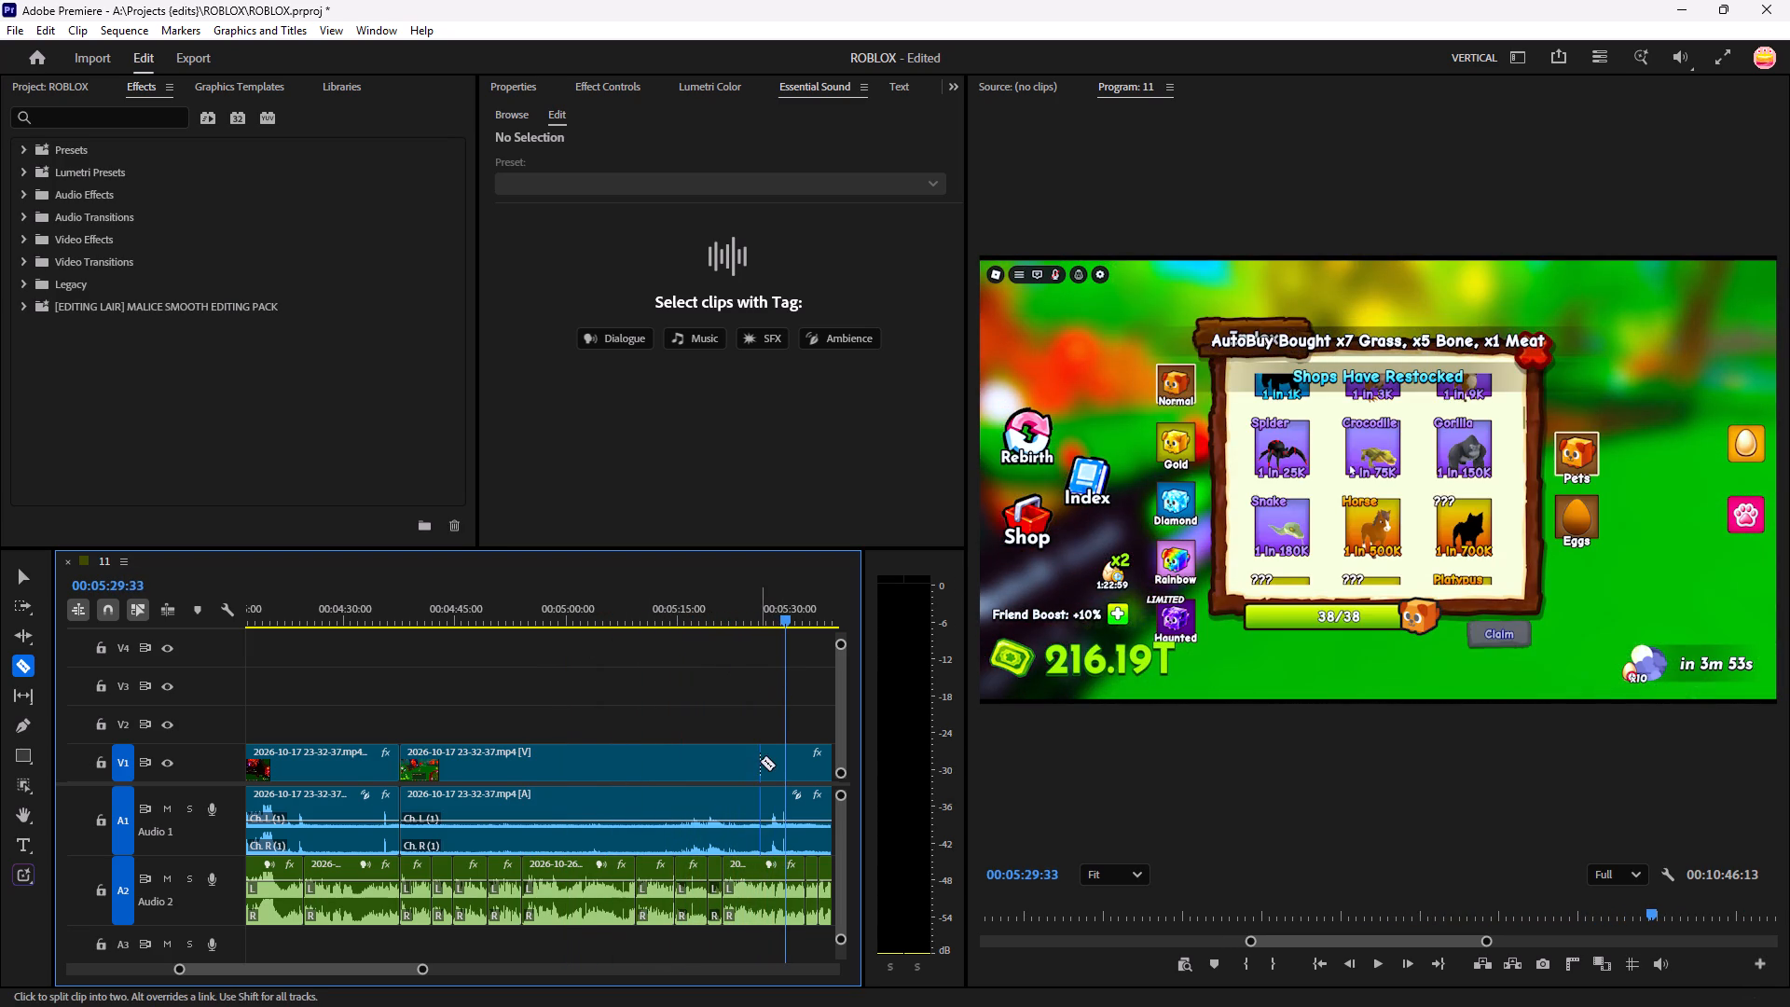
{"action": "left_click", "coordinate": [733, 780]}
{"action": "key", "text": "v"}
{"action": "left_click", "coordinate": [665, 774]}
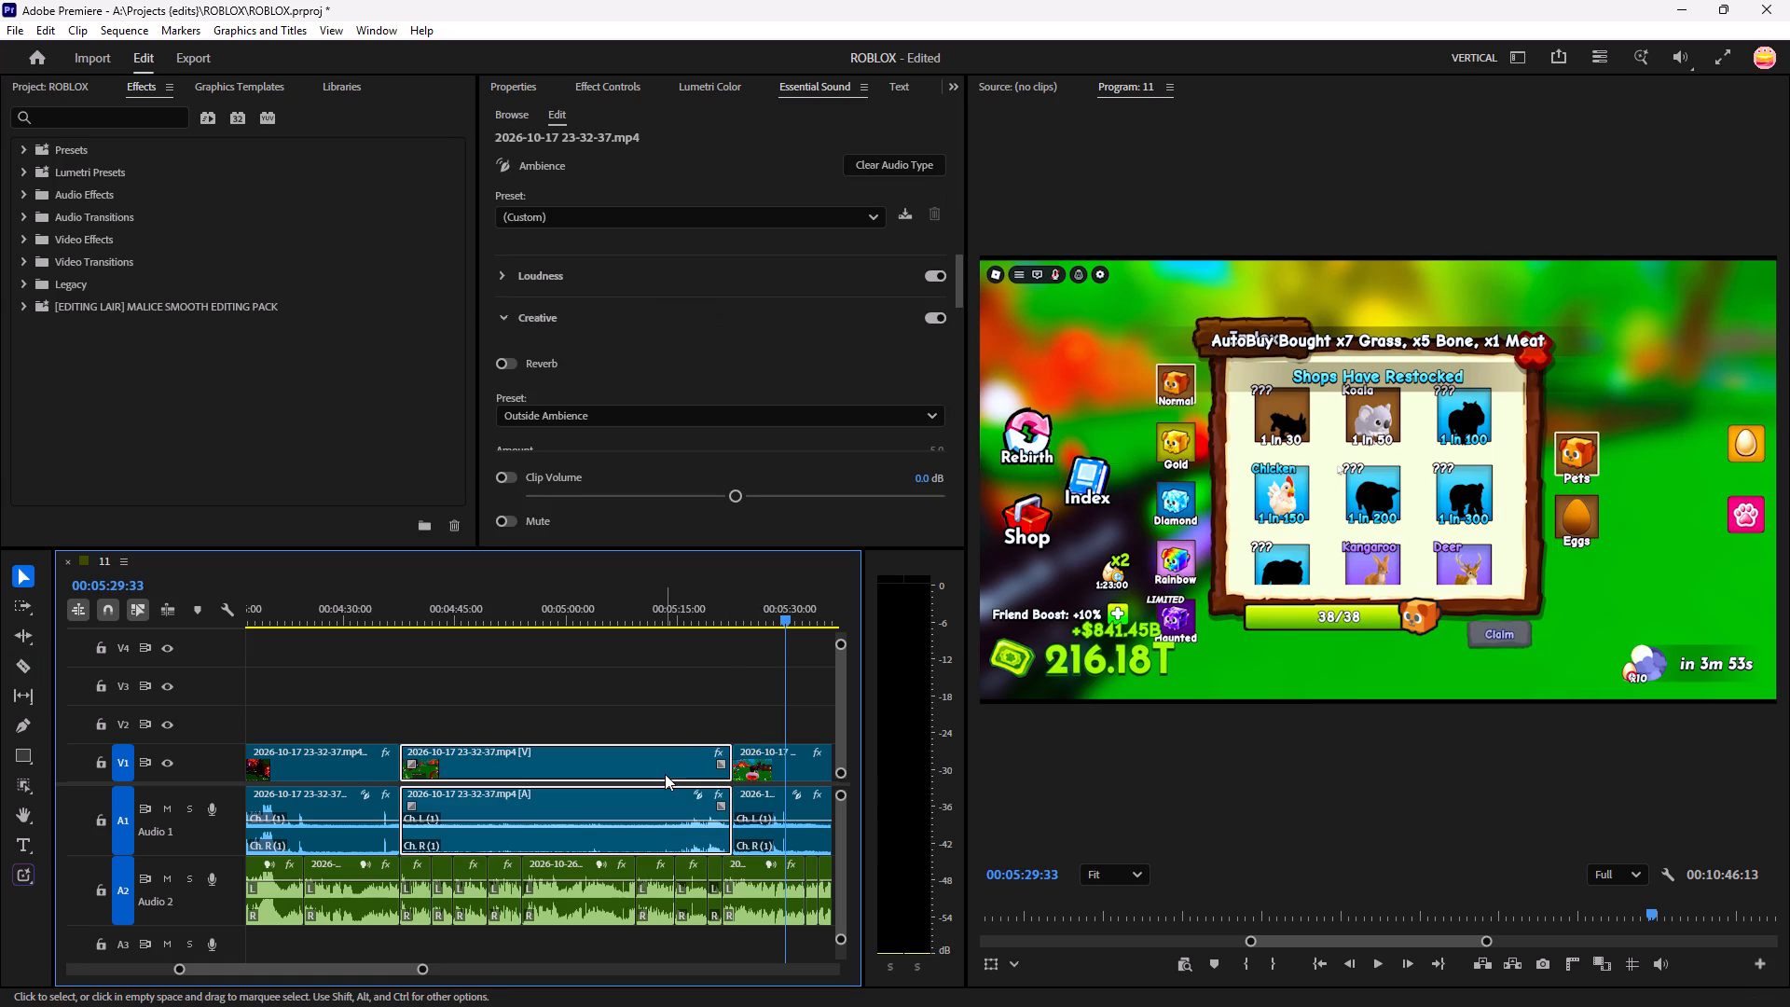
{"action": "key", "text": "BackSpace"}
{"action": "left_click_drag", "start_coordinate": [778, 767], "coordinate": [446, 758]}
Replay from 00:04:37, shift the last gameplay clip about 12 seconds later to about 00:04:49, and extend the preceding clip's end to meet it.
{"action": "left_click_drag", "start_coordinate": [774, 611], "coordinate": [397, 734]}
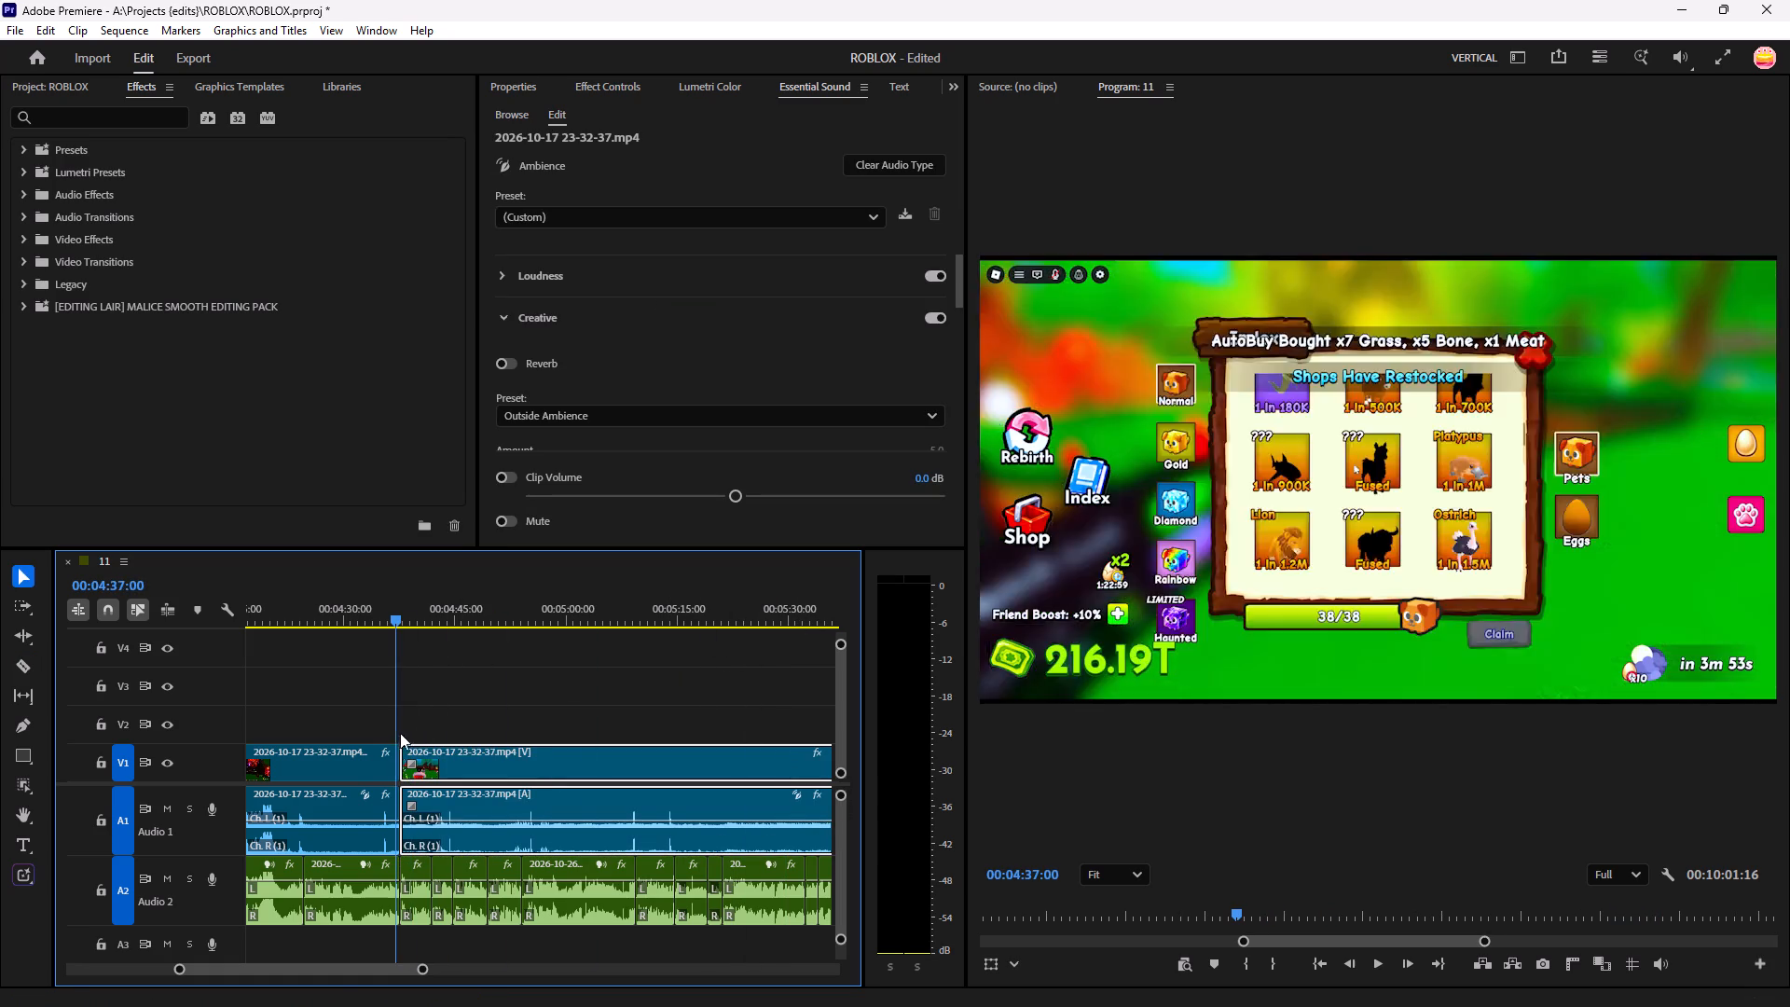
{"action": "left_click", "coordinate": [486, 708]}
{"action": "key", "text": "space"}
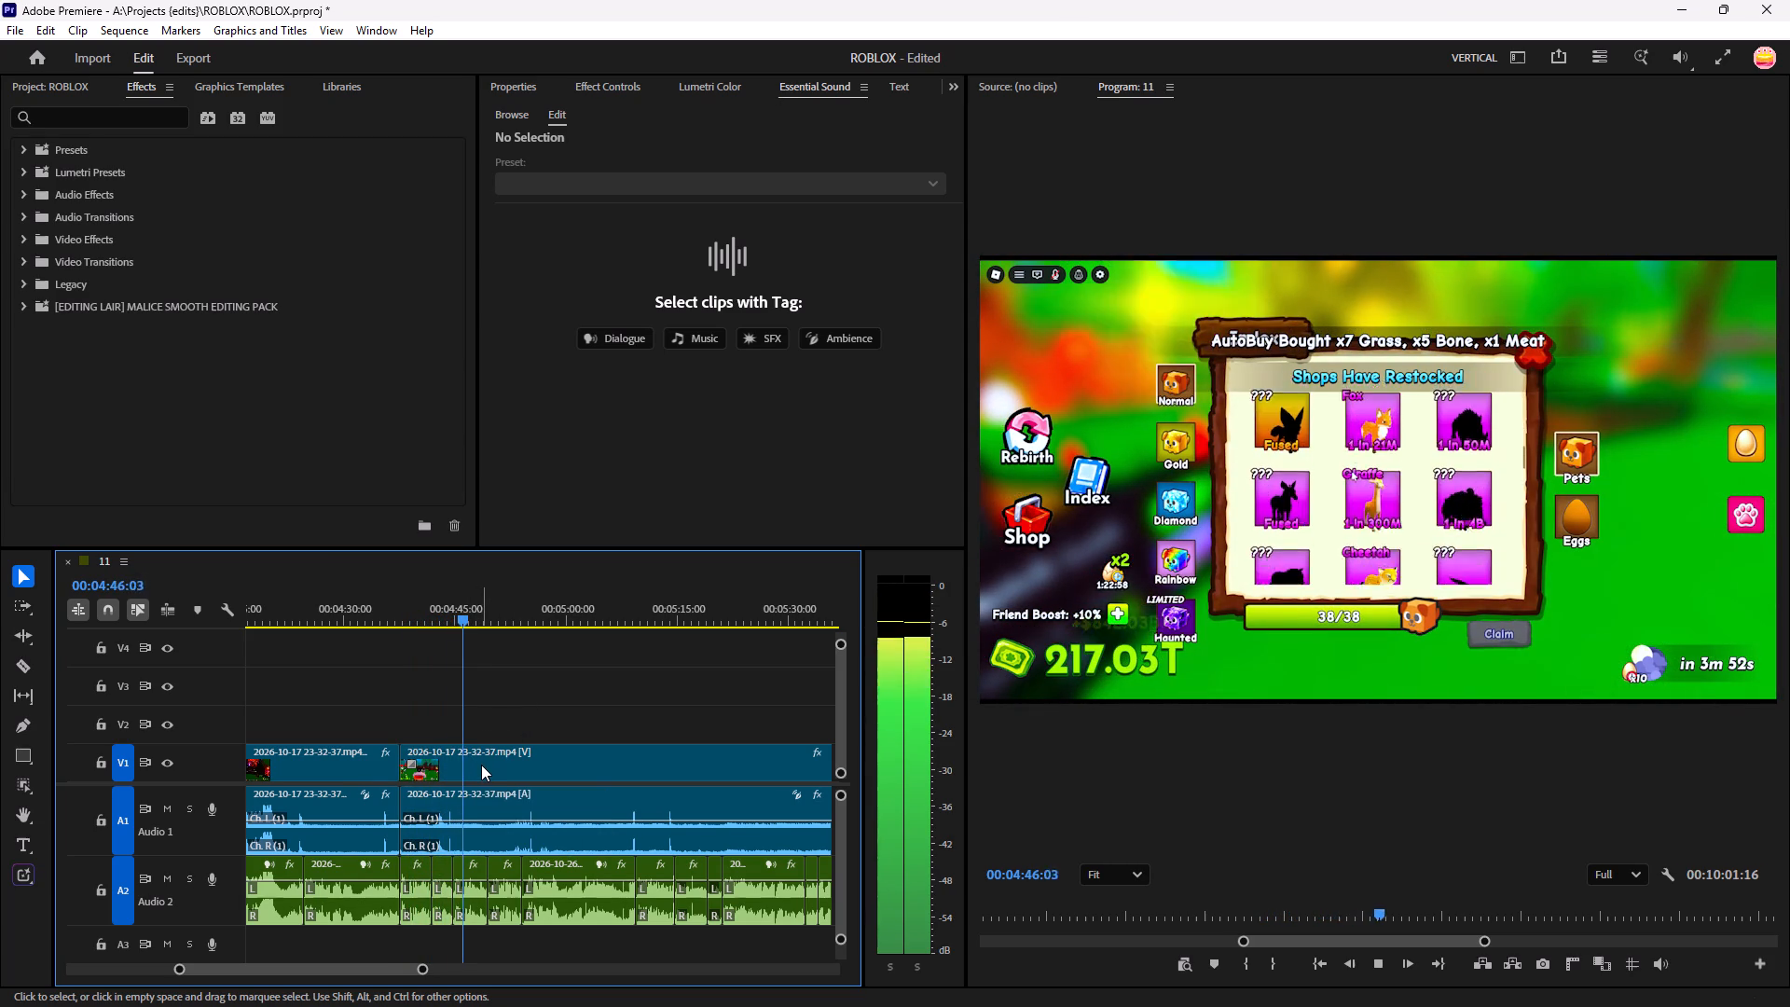
{"action": "left_click_drag", "start_coordinate": [485, 765], "coordinate": [556, 769]}
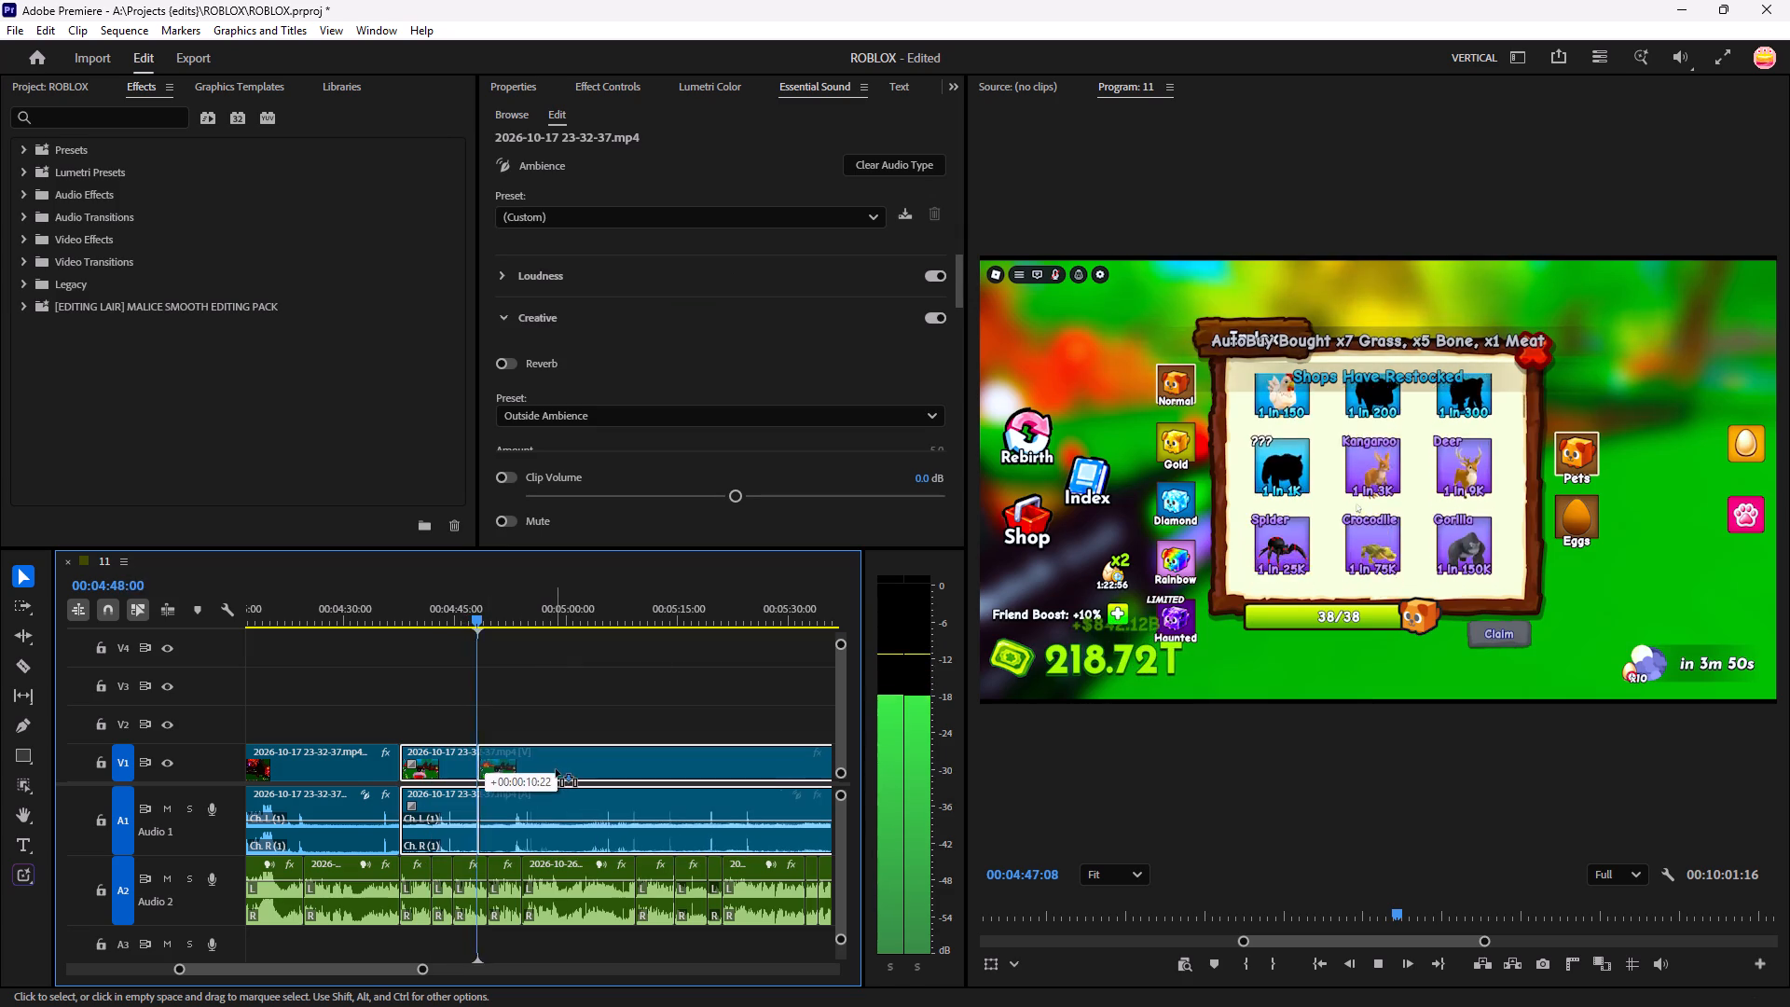
{"action": "left_click_drag", "start_coordinate": [556, 769], "coordinate": [577, 771]}
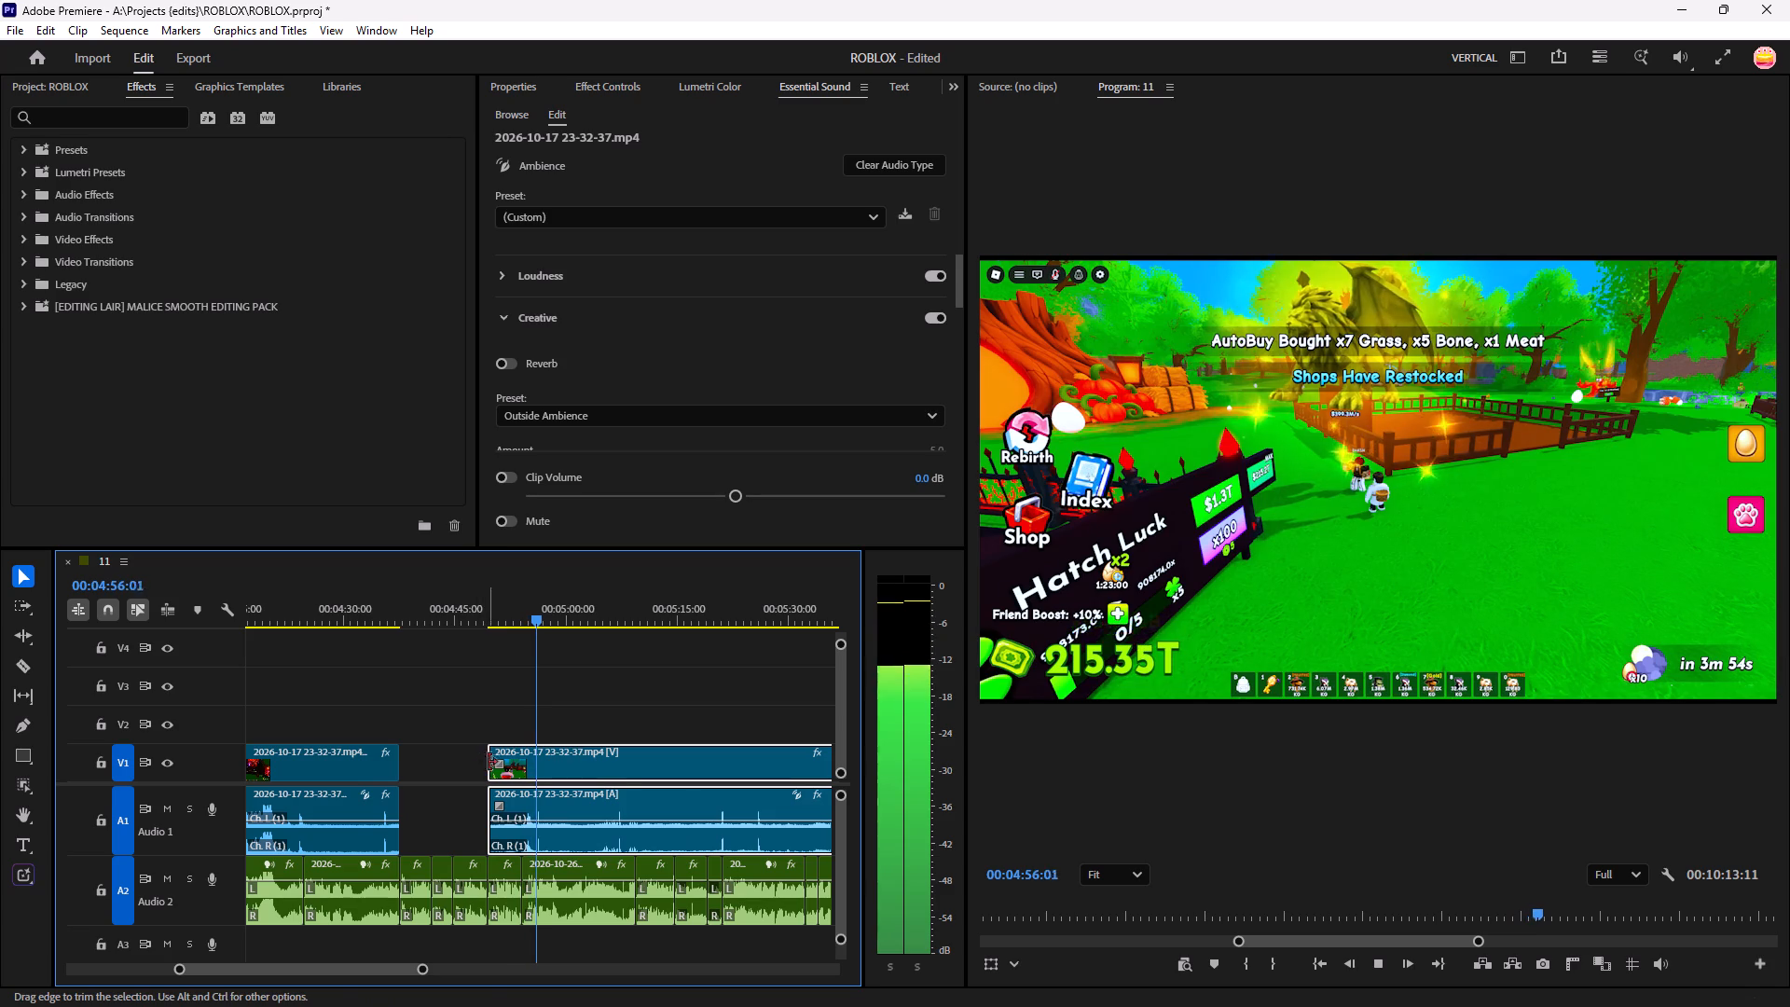
{"action": "key", "text": "space"}
{"action": "left_click_drag", "start_coordinate": [399, 767], "coordinate": [517, 778]}
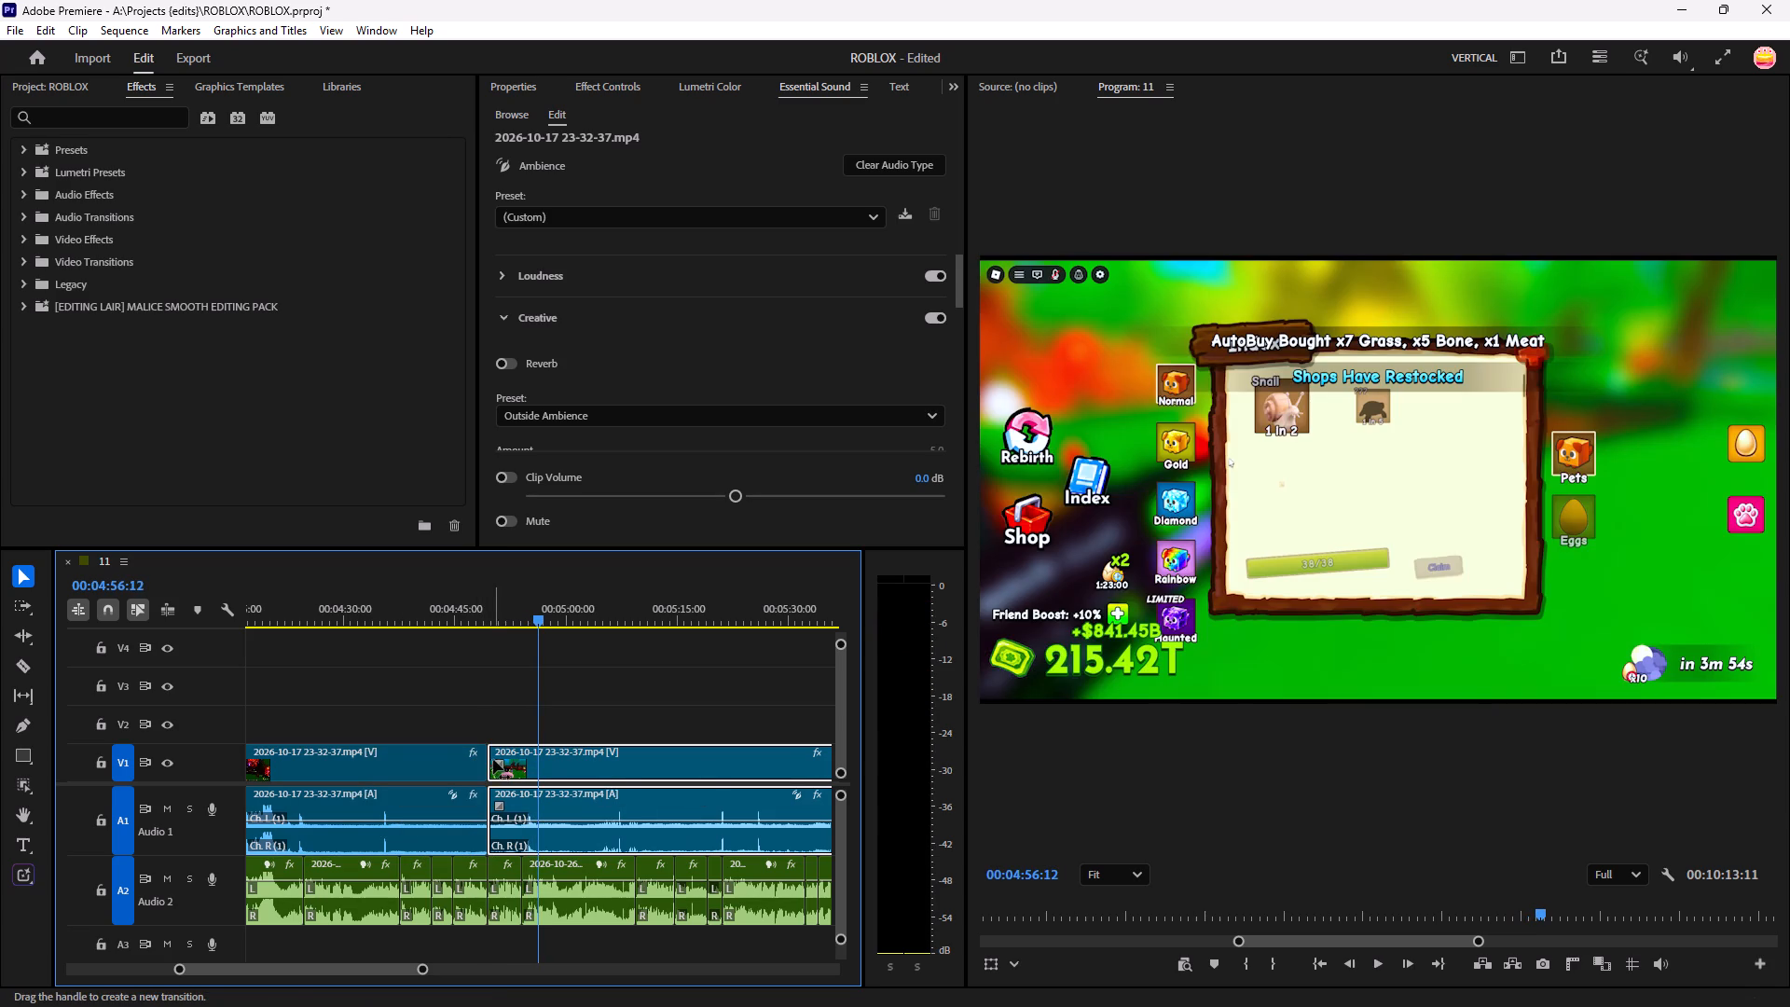
Trim the last gameplay clip's start to about 00:04:53, extend the preceding clip's end to meet it, and play through to about 00:05:19.
{"action": "key", "text": "space"}
{"action": "left_click_drag", "start_coordinate": [490, 754], "coordinate": [515, 760]}
{"action": "left_click_drag", "start_coordinate": [487, 752], "coordinate": [526, 763]}
{"action": "left_click", "coordinate": [504, 724]}
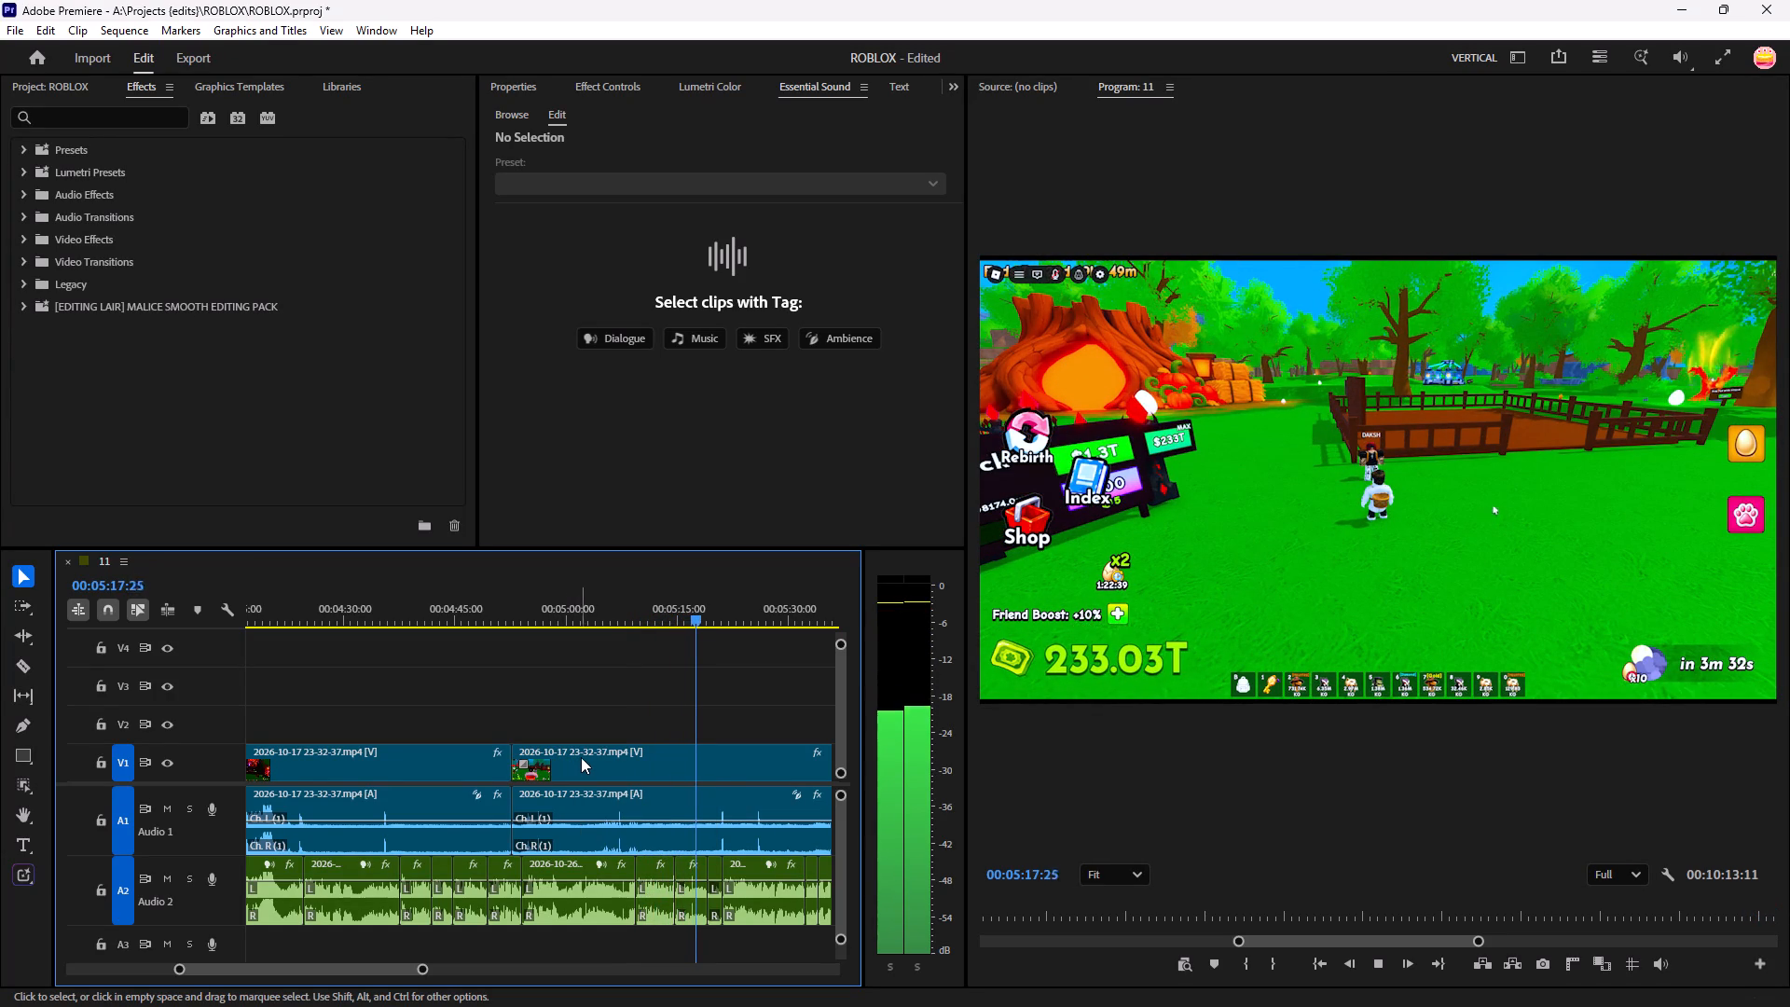
{"action": "key", "text": "space"}
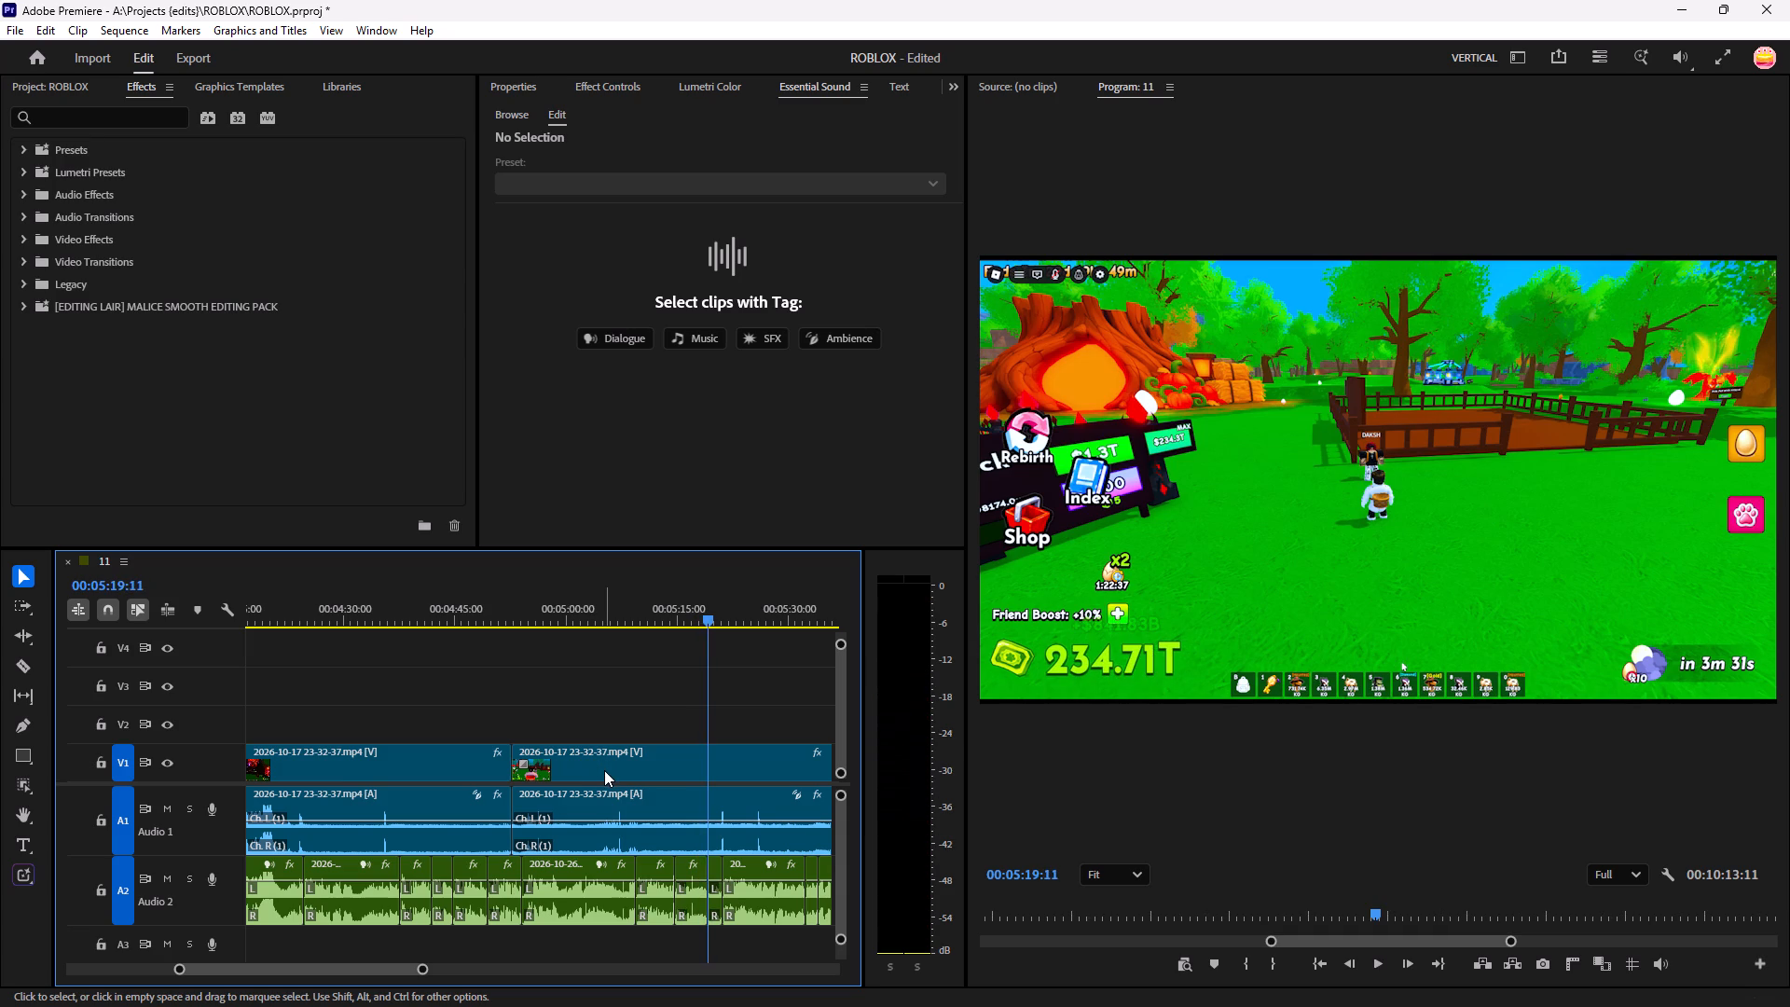
Play from about 00:05:19 to 00:05:25 and split the last gameplay clip at about 00:05:09.
{"action": "key", "text": "space"}
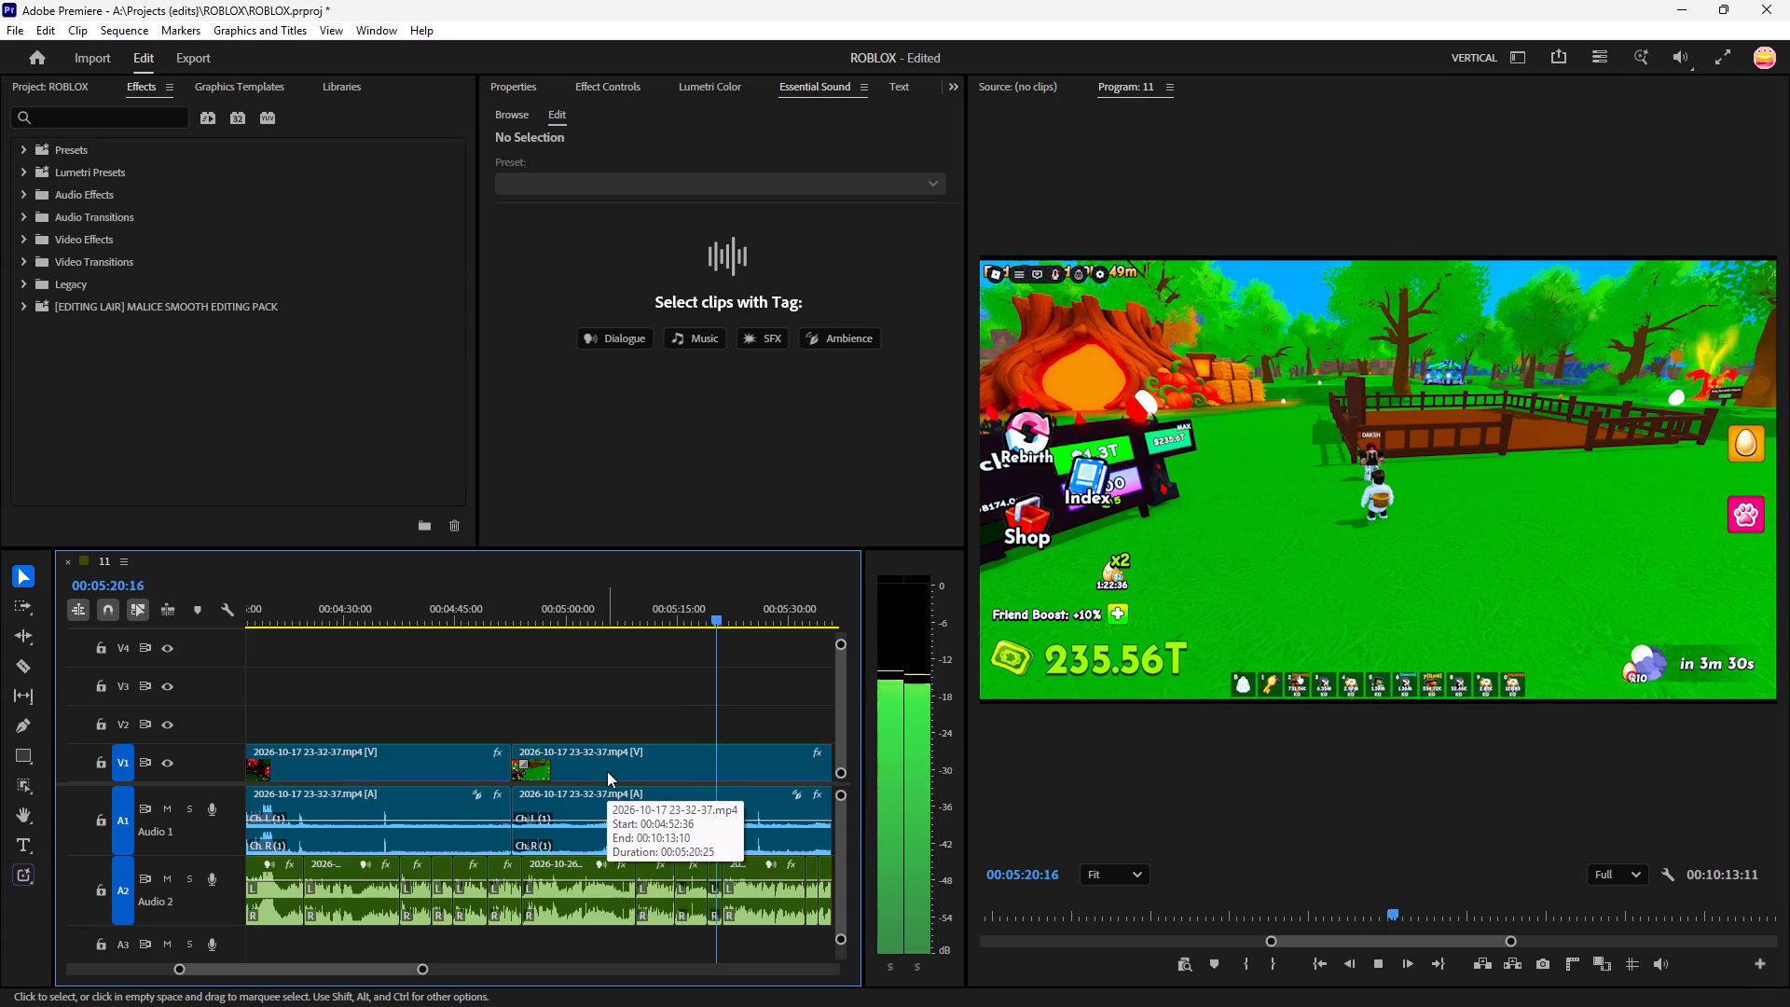
{"action": "key", "text": "space"}
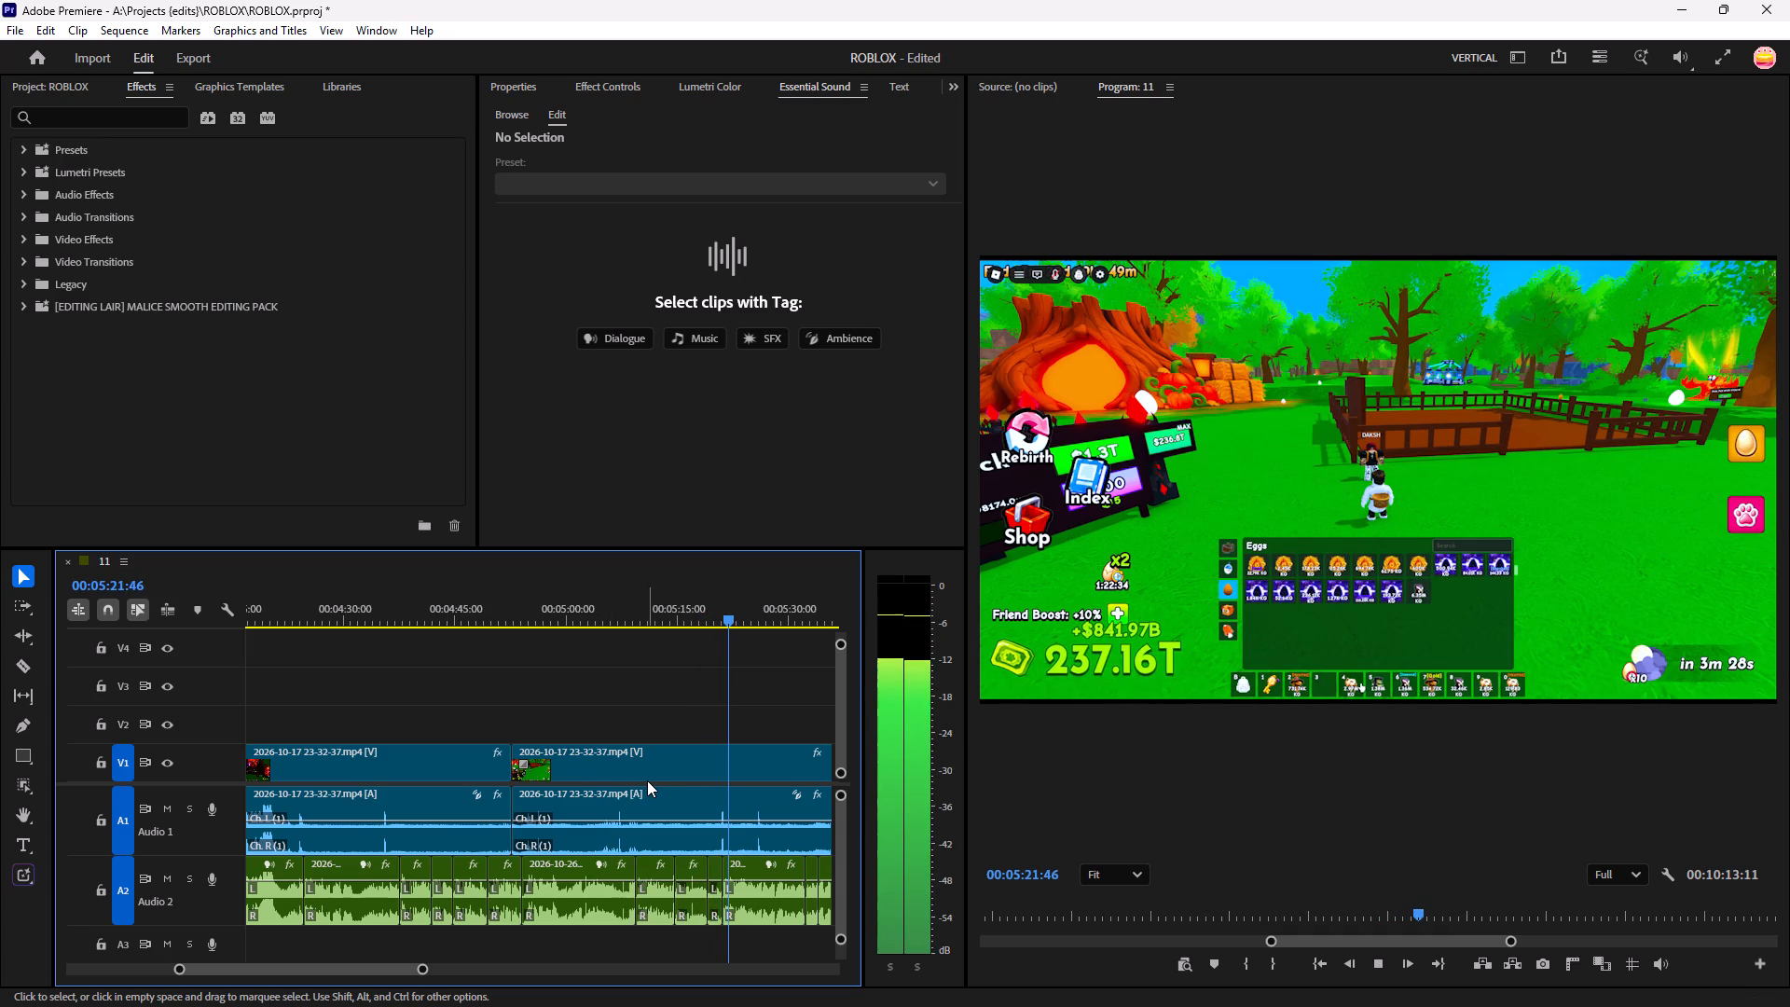
{"action": "key", "text": "space"}
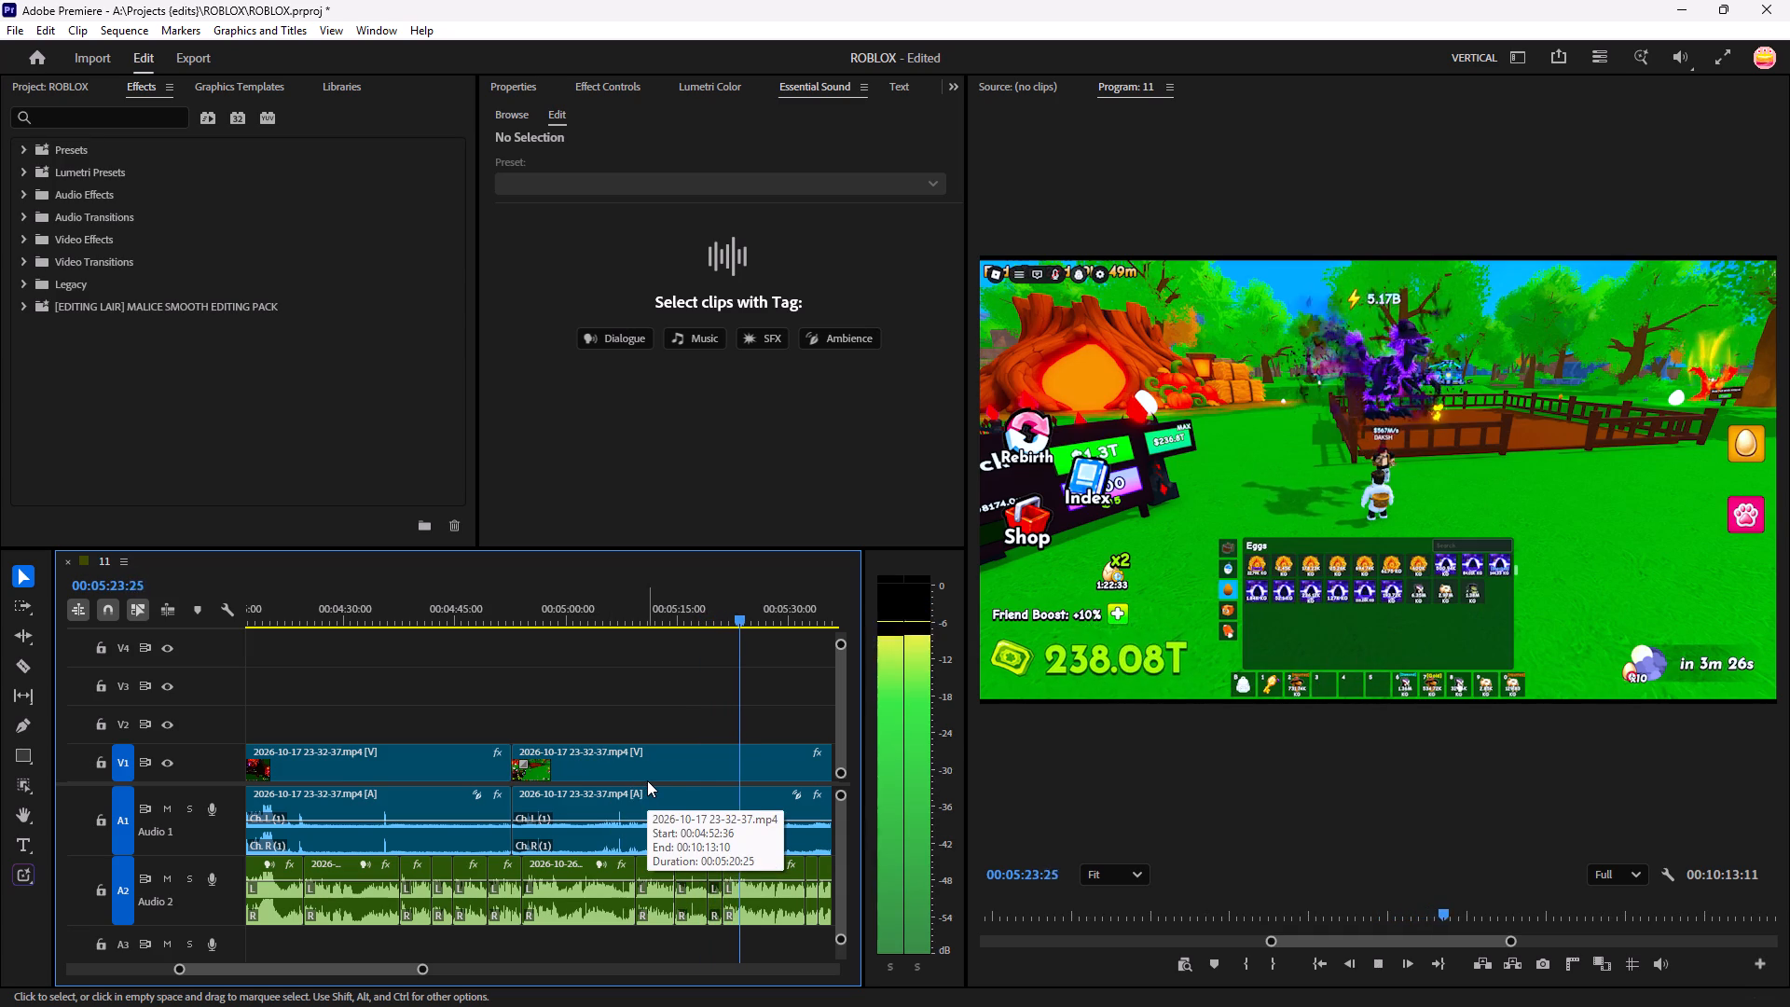
{"action": "key", "text": "space"}
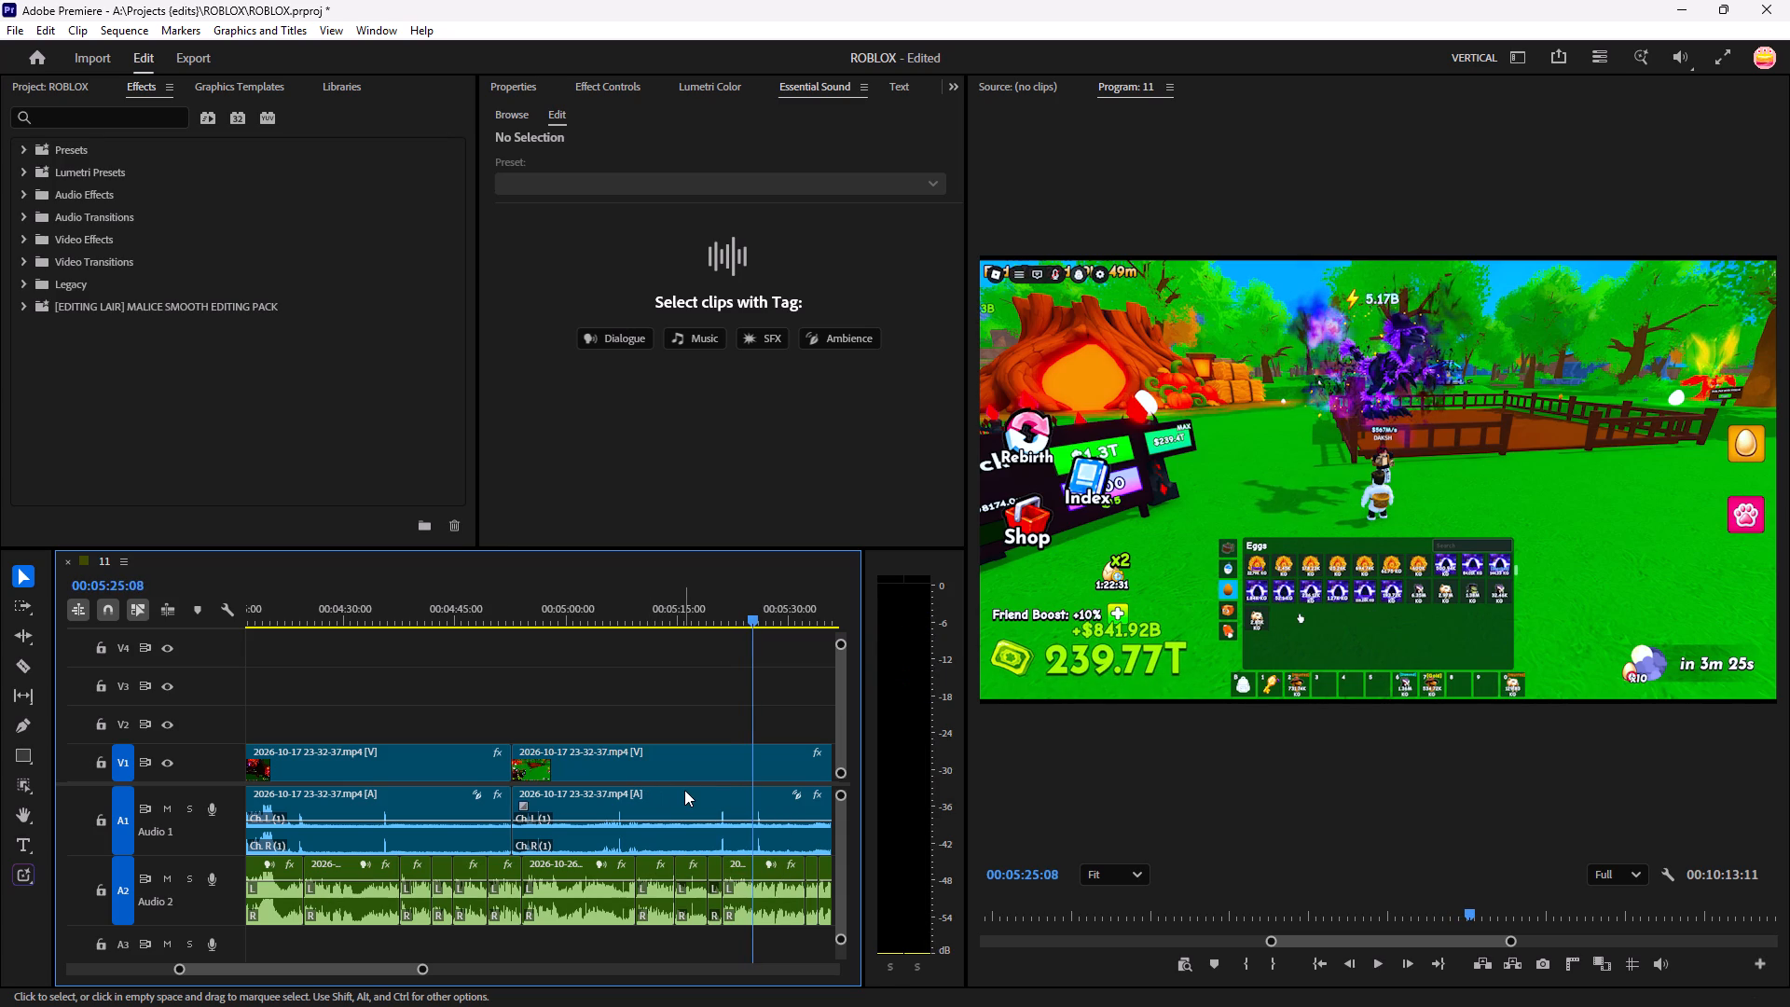
{"action": "key", "text": "c"}
{"action": "left_click", "coordinate": [640, 787]}
Scan ahead to about 00:07:03, split the gameplay at about 00:07:00, and delete the section between the 00:05:09 and 00:07:00 cuts.
{"action": "key", "text": "space"}
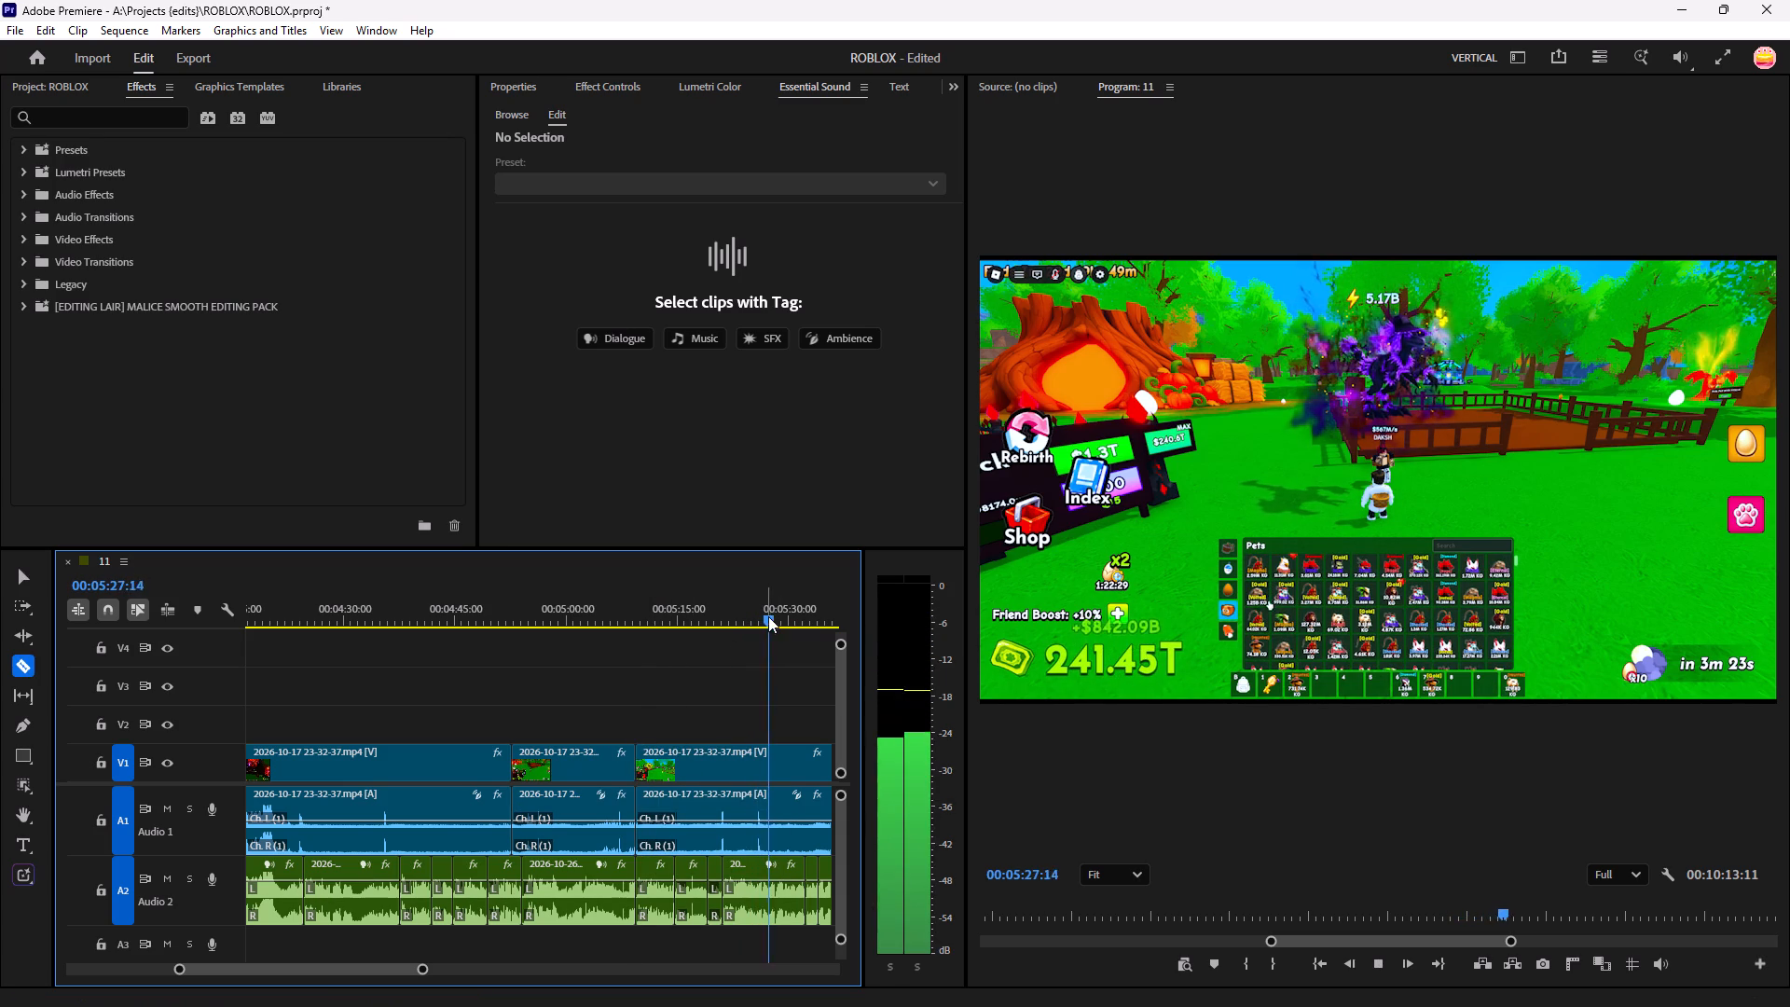
{"action": "left_click_drag", "start_coordinate": [768, 616], "coordinate": [803, 622]}
{"action": "key", "text": "minus"}
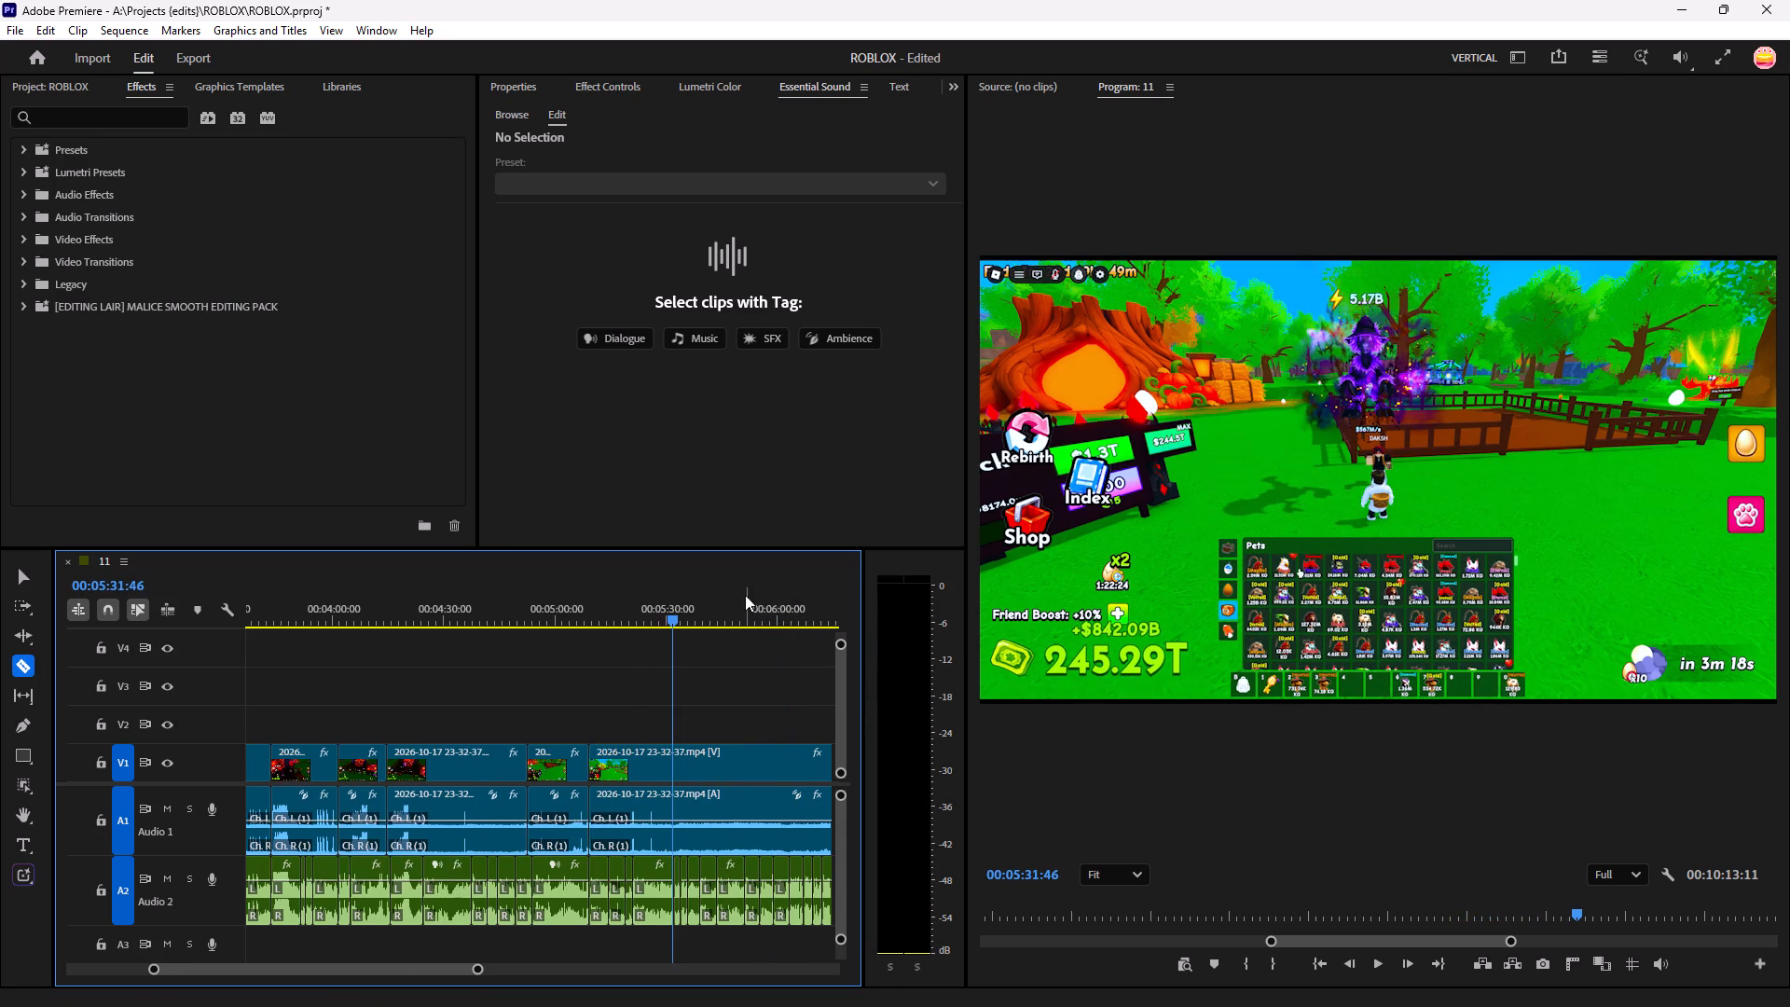
{"action": "left_click_drag", "start_coordinate": [674, 620], "coordinate": [724, 636]}
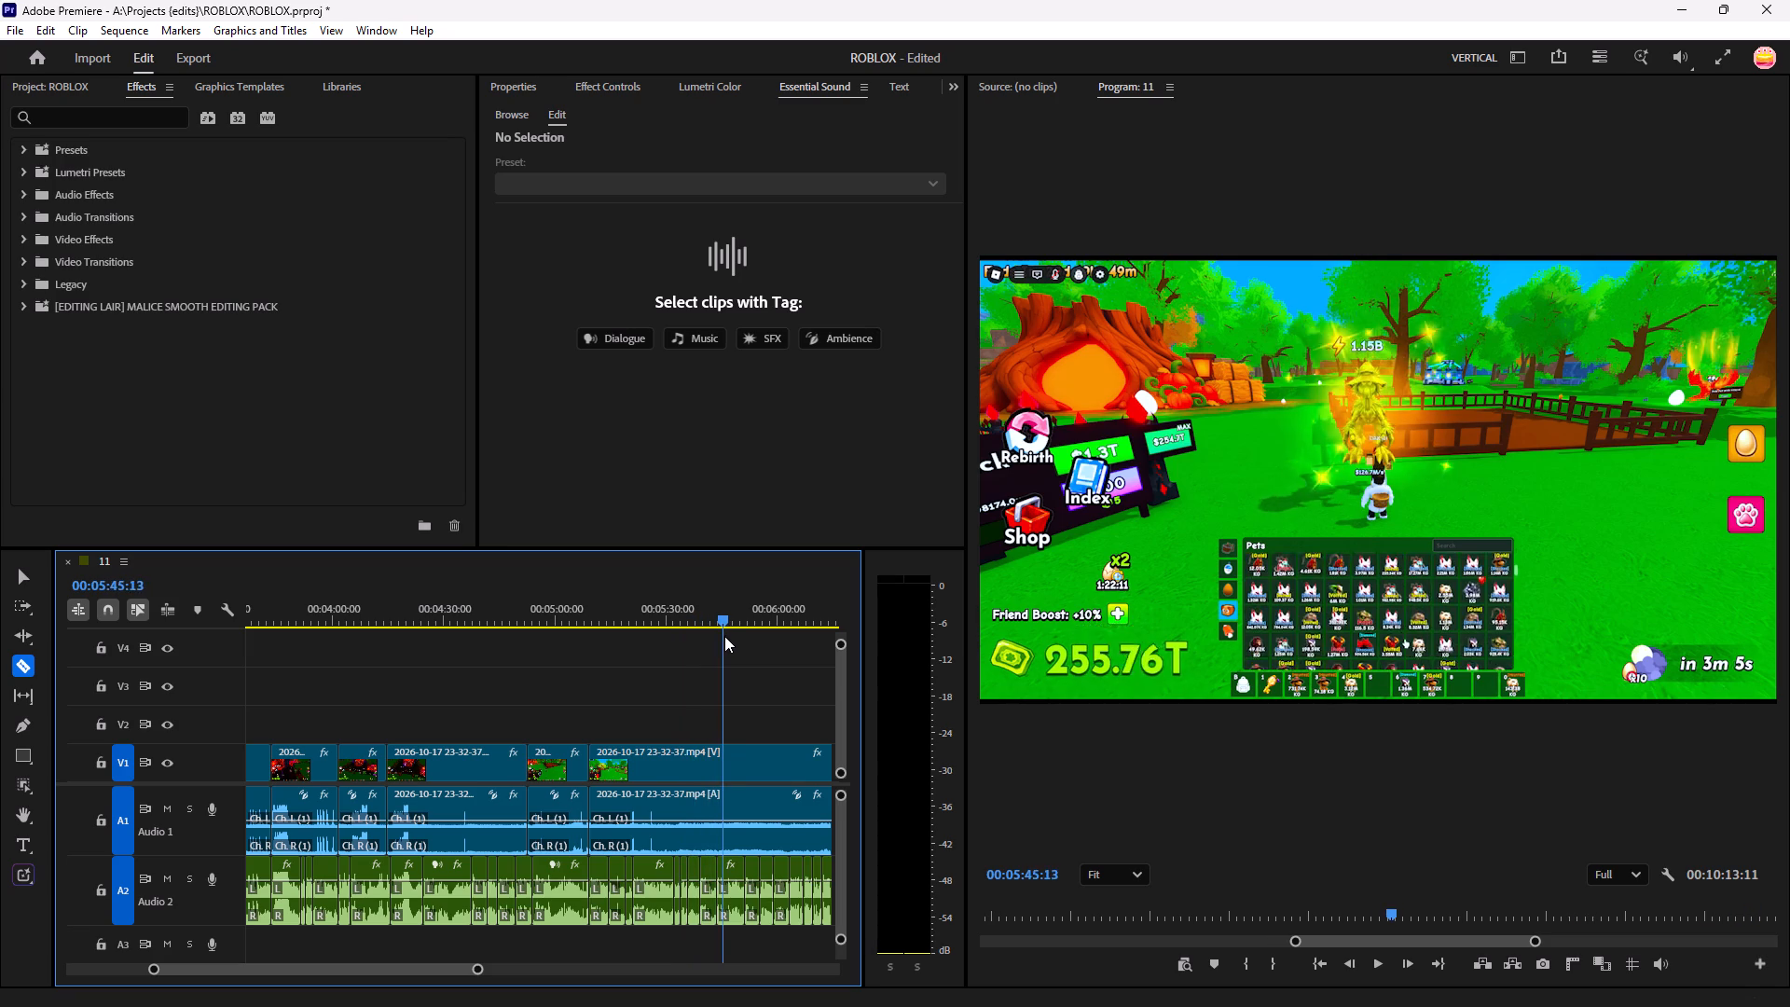
{"action": "left_click_drag", "start_coordinate": [724, 636], "coordinate": [756, 638]}
{"action": "key", "text": "minus"}
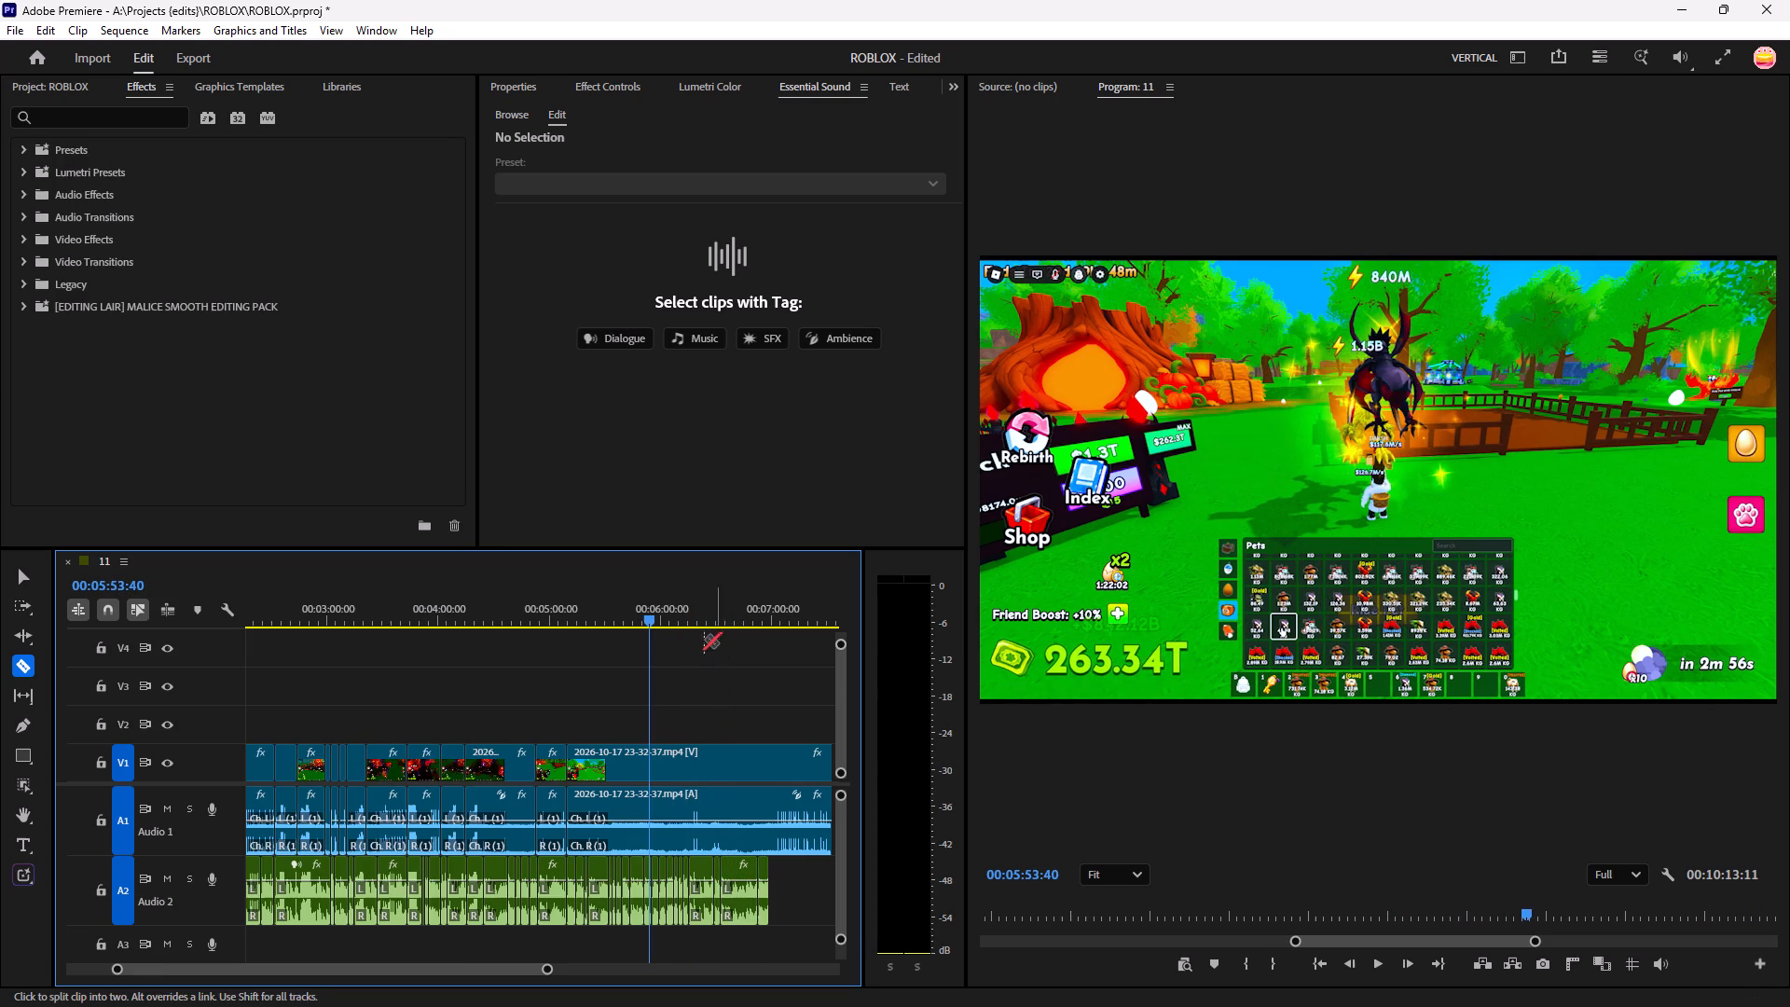
{"action": "left_click_drag", "start_coordinate": [650, 620], "coordinate": [691, 629]}
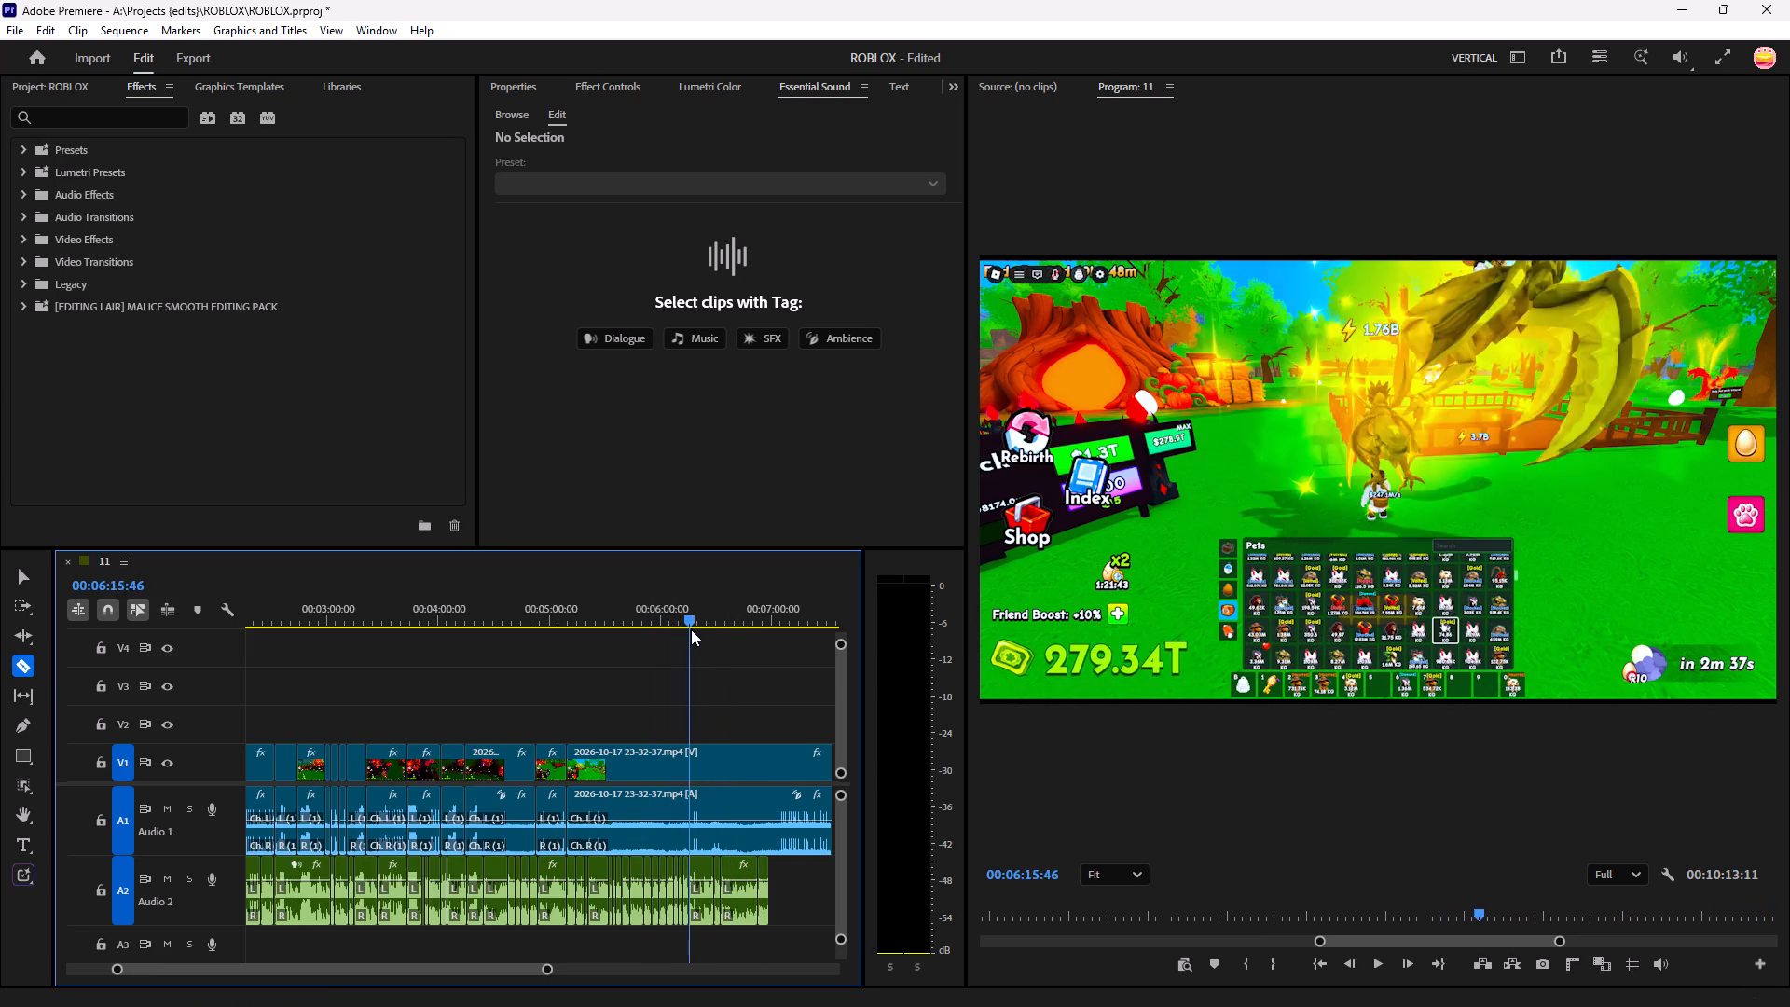
{"action": "left_click_drag", "start_coordinate": [691, 629], "coordinate": [749, 637]}
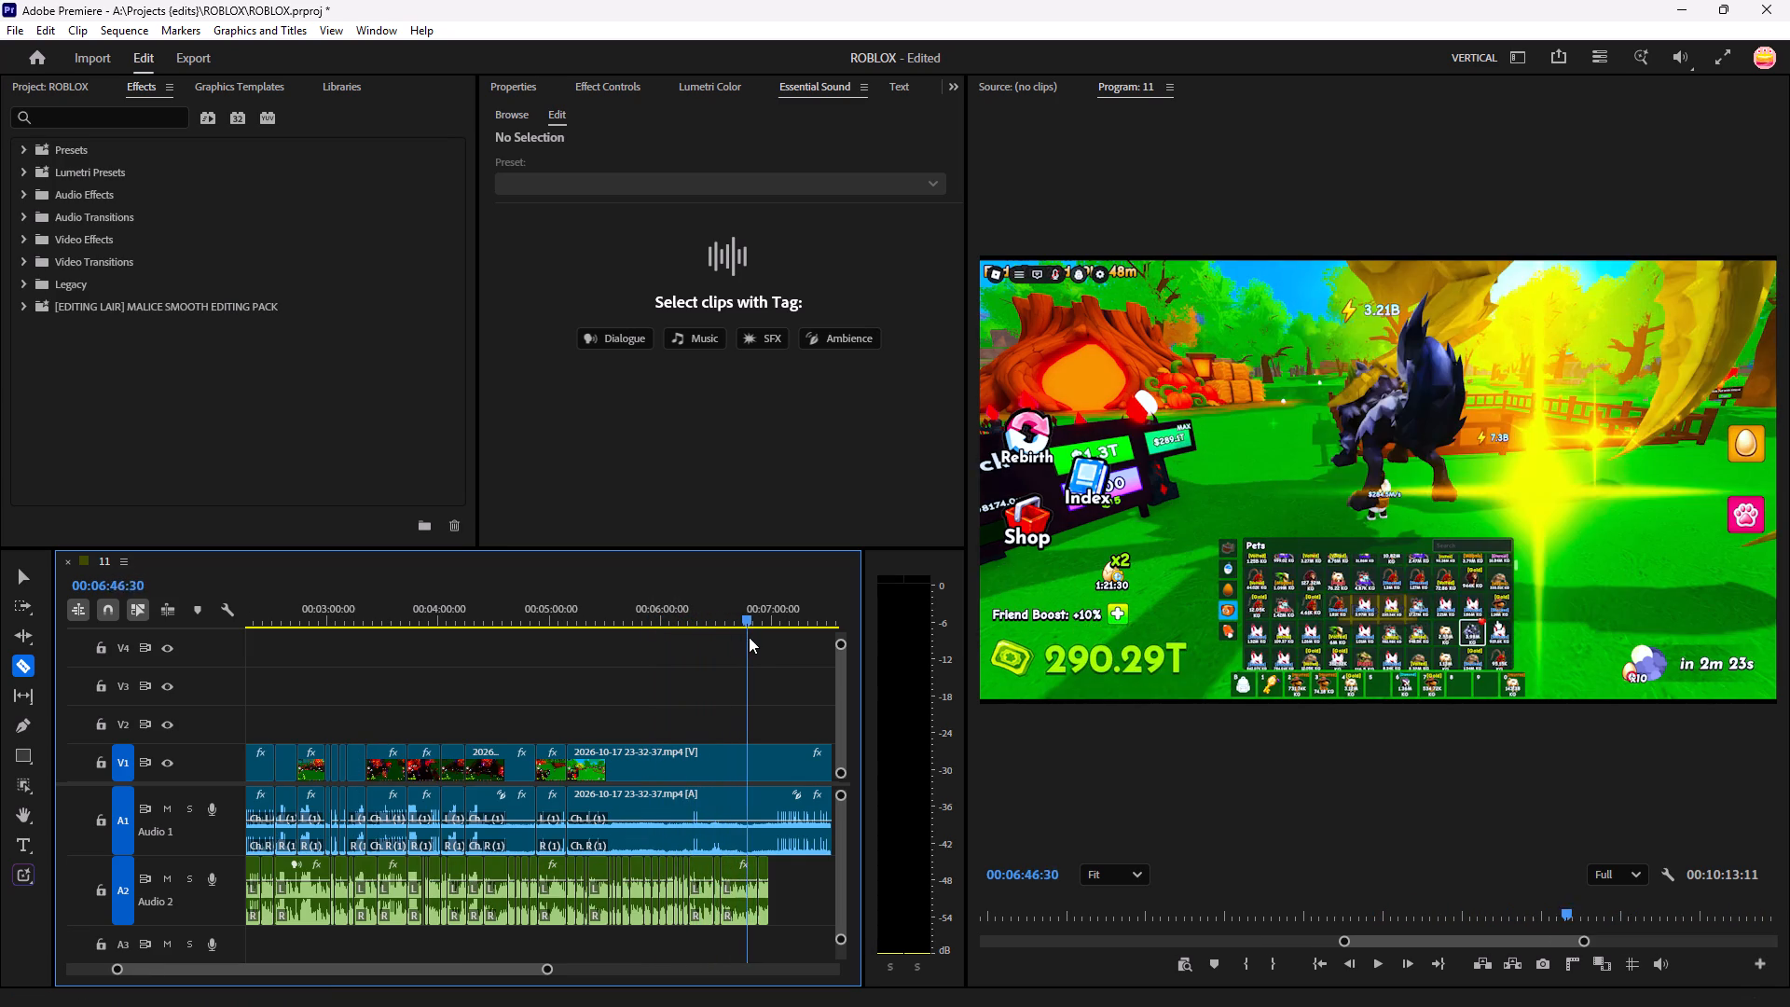
{"action": "left_click_drag", "start_coordinate": [749, 637], "coordinate": [777, 641]}
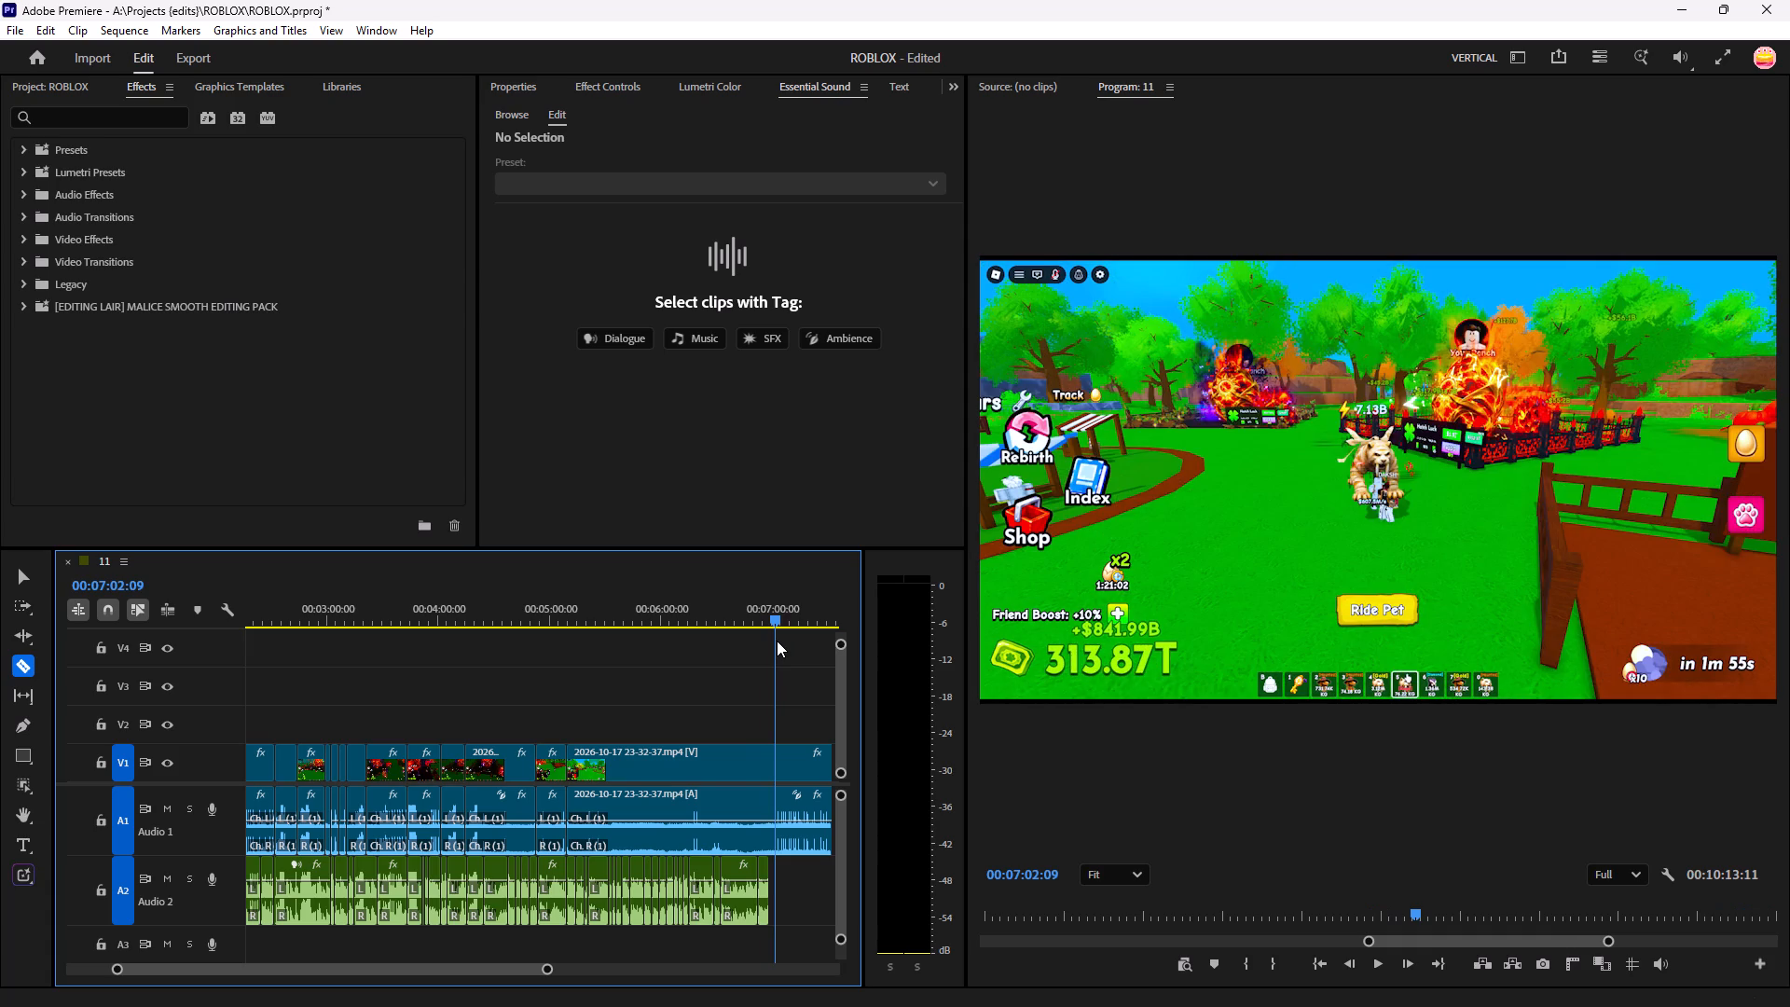
{"action": "left_click_drag", "start_coordinate": [777, 641], "coordinate": [779, 641]}
{"action": "key", "text": "equal"}
{"action": "key", "text": "equal"}
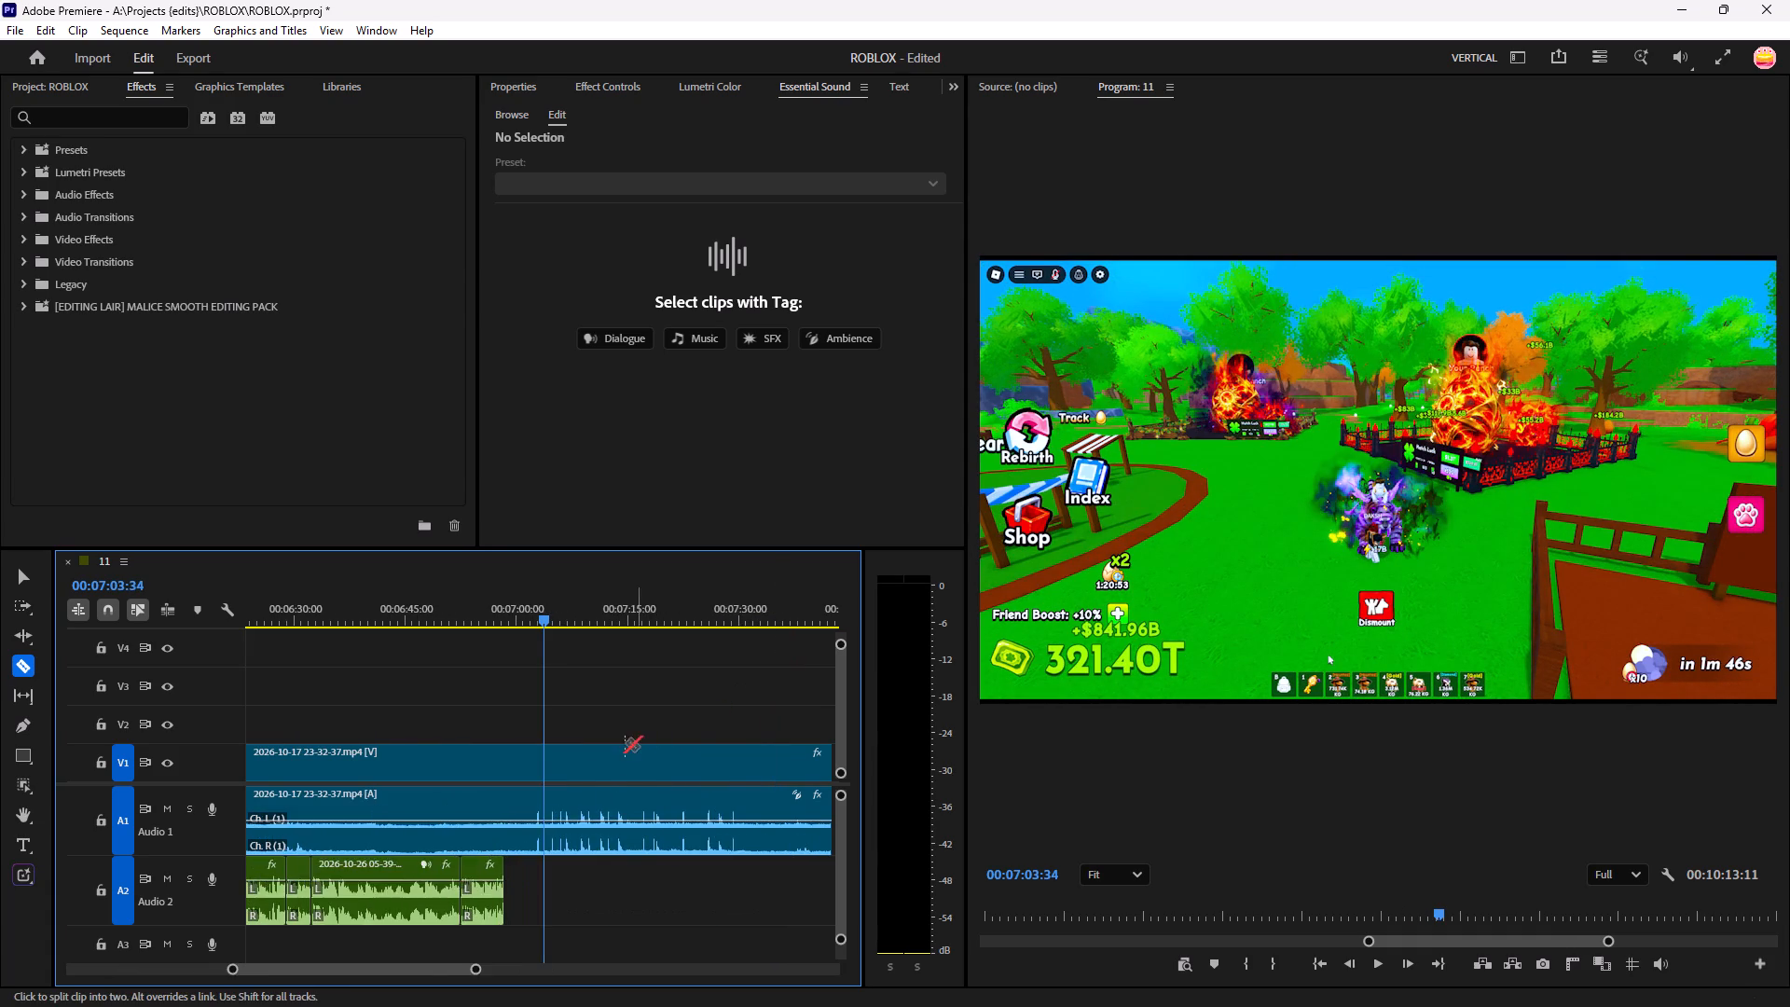
{"action": "key", "text": "equal"}
{"action": "left_click", "coordinate": [487, 789]}
{"action": "key", "text": "minus"}
{"action": "key", "text": "minus"}
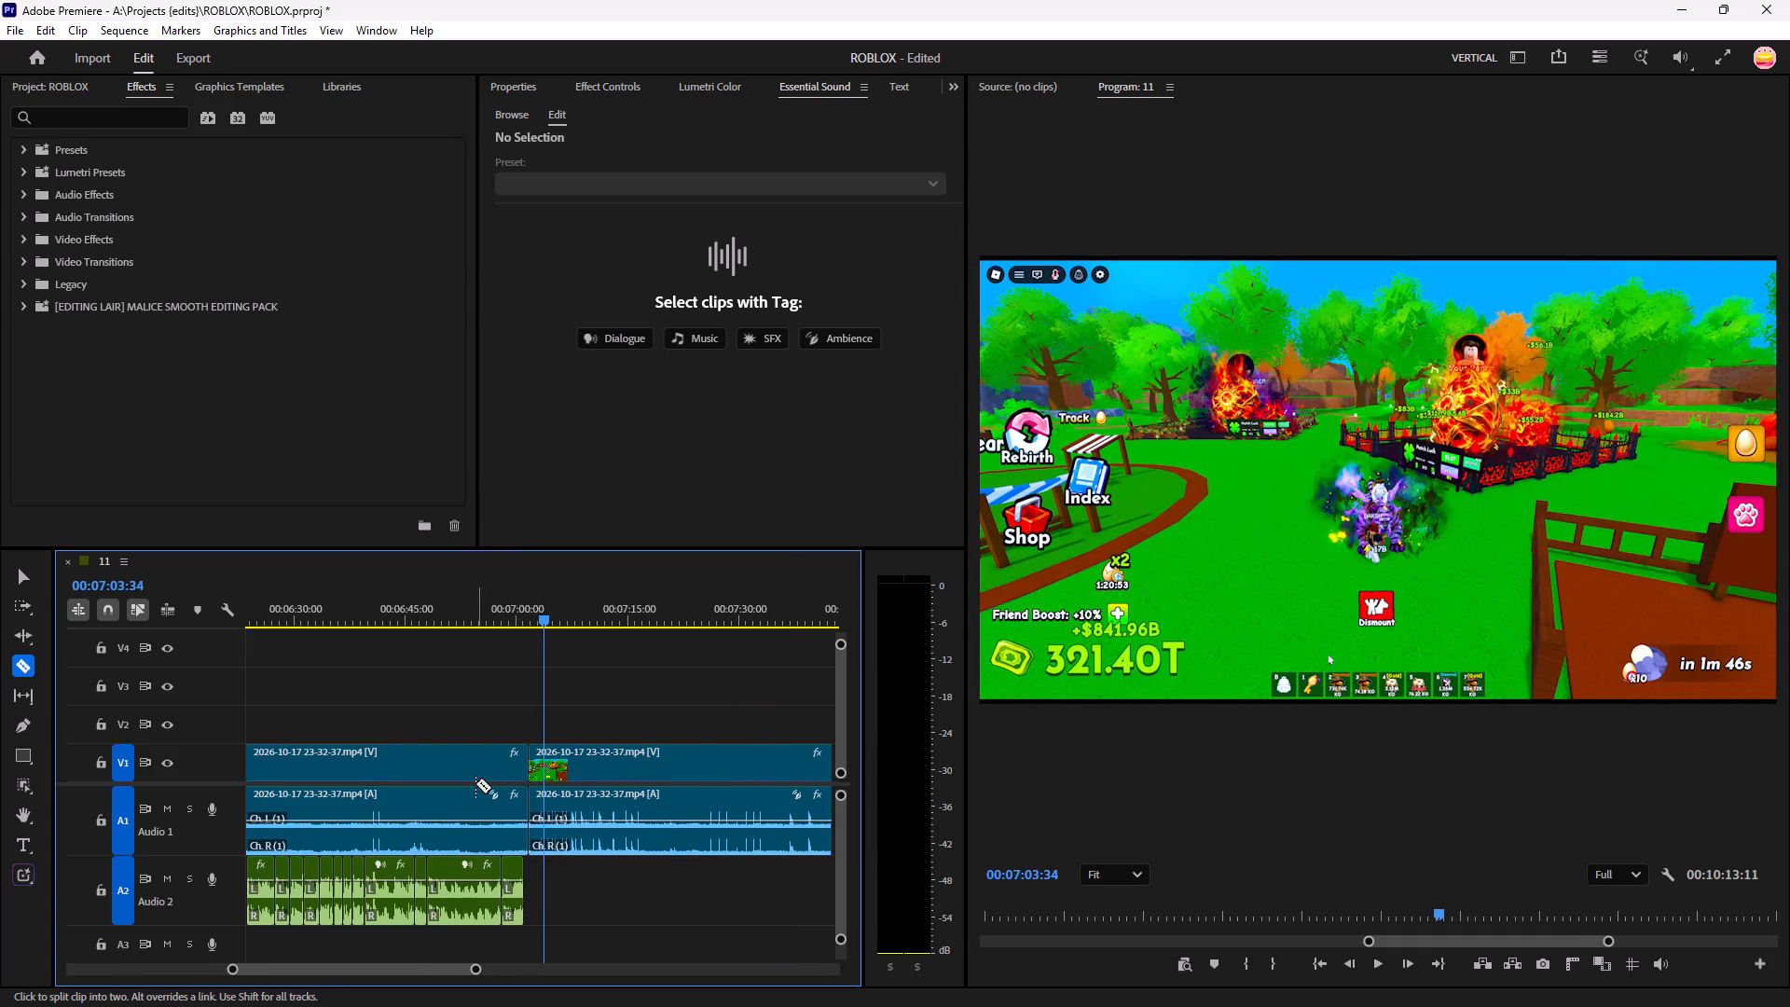
{"action": "key", "text": "v"}
{"action": "left_click", "coordinate": [475, 762]}
{"action": "key", "text": "BackSpace"}
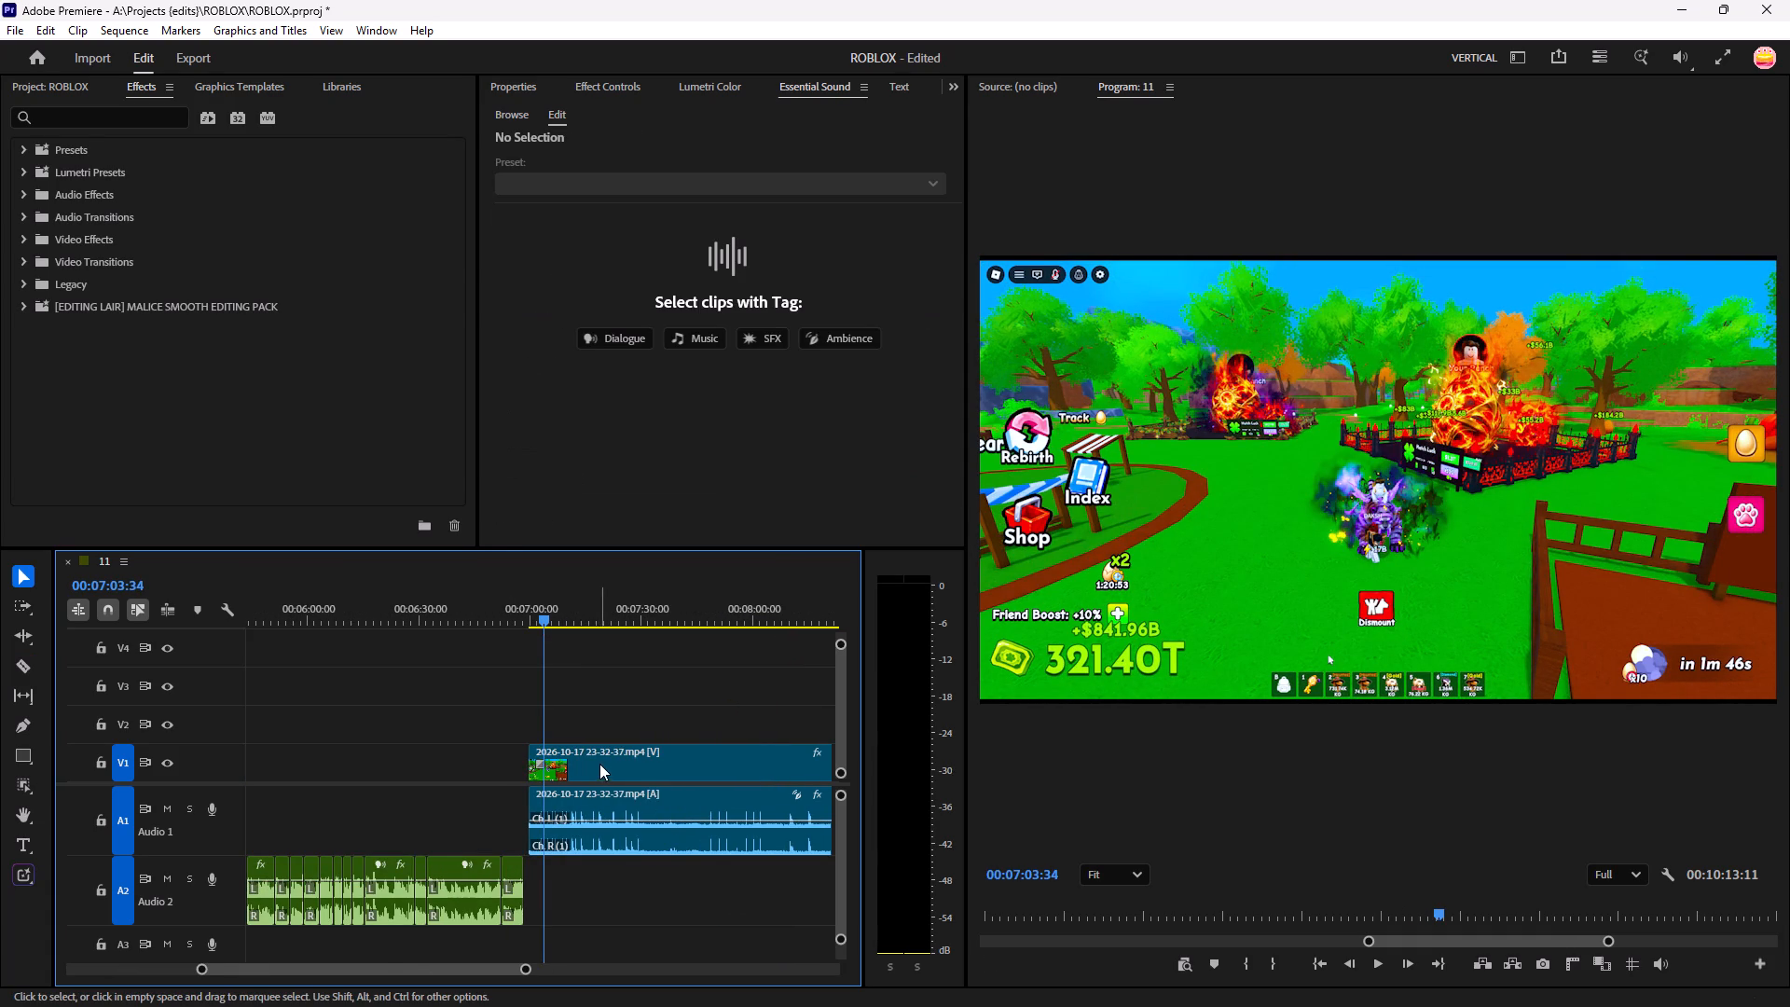
Move the following gameplay clip earlier to close the gap at about 00:05:09, and play from the join to about 00:05:40.
{"action": "key", "text": "minus"}
{"action": "left_click_drag", "start_coordinate": [634, 756], "coordinate": [435, 746]}
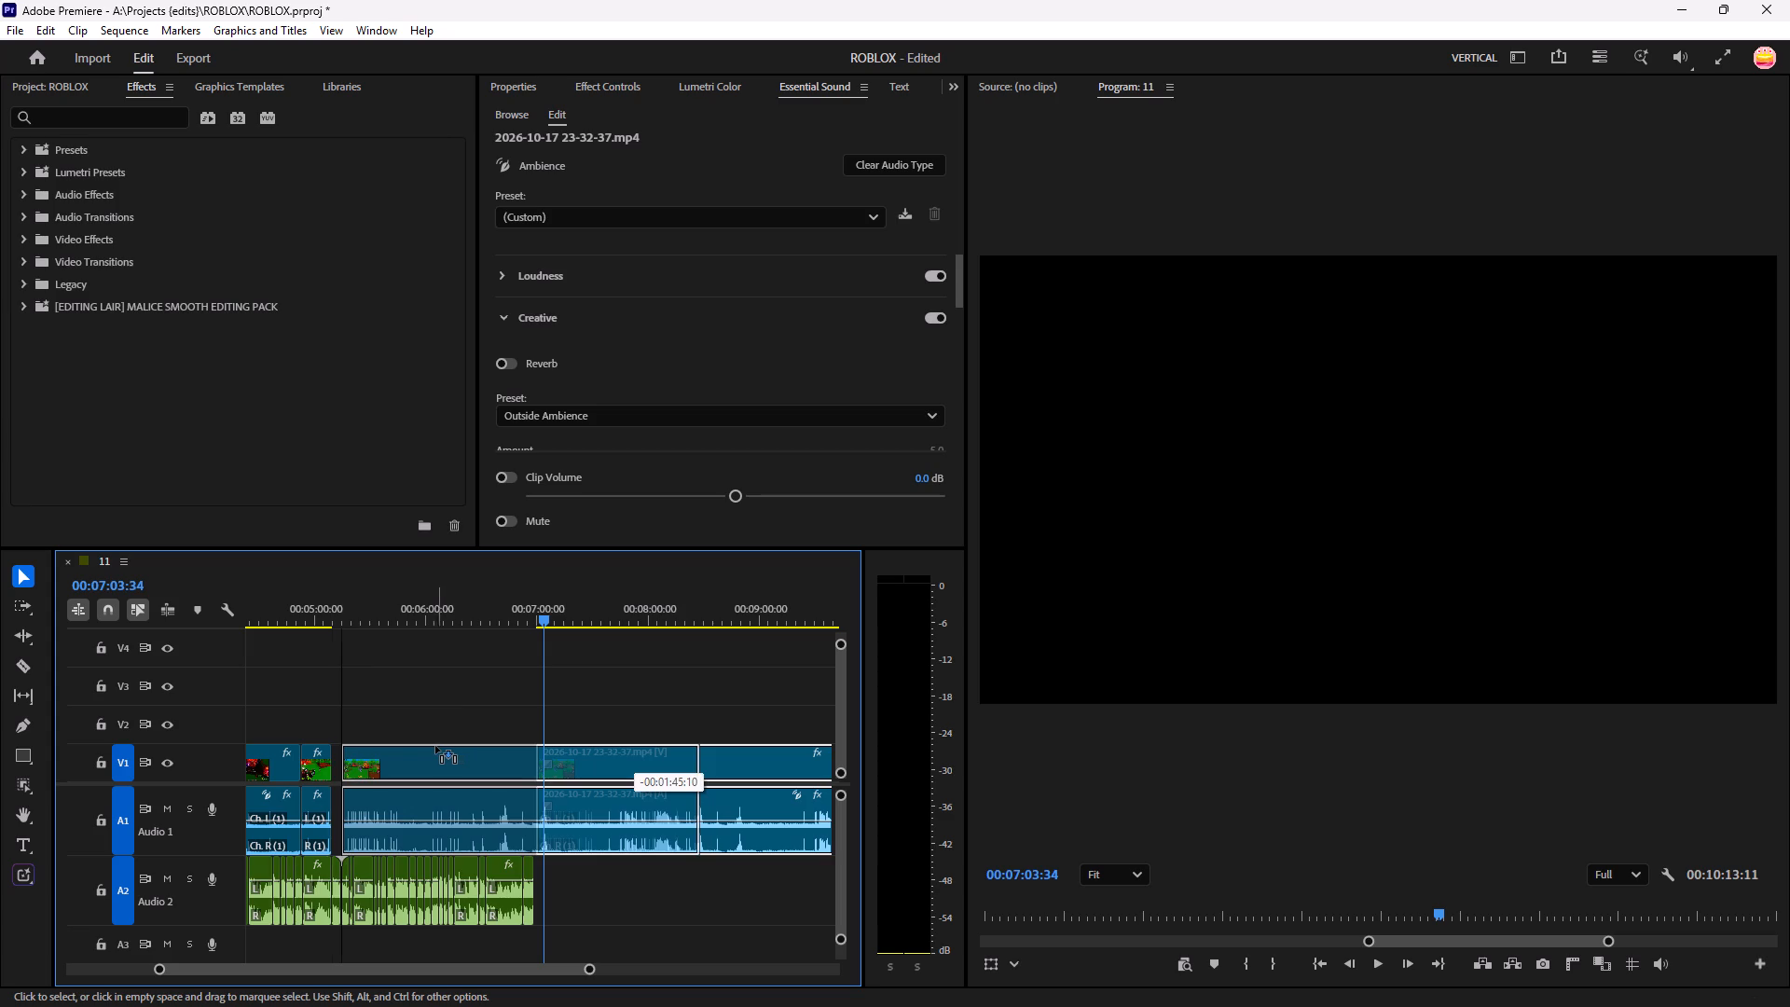
{"action": "left_click_drag", "start_coordinate": [435, 746], "coordinate": [432, 747]}
{"action": "left_click_drag", "start_coordinate": [536, 616], "coordinate": [336, 736]}
{"action": "left_click", "coordinate": [391, 722]}
{"action": "key", "text": "equal"}
{"action": "key", "text": "equal"}
{"action": "key", "text": "space"}
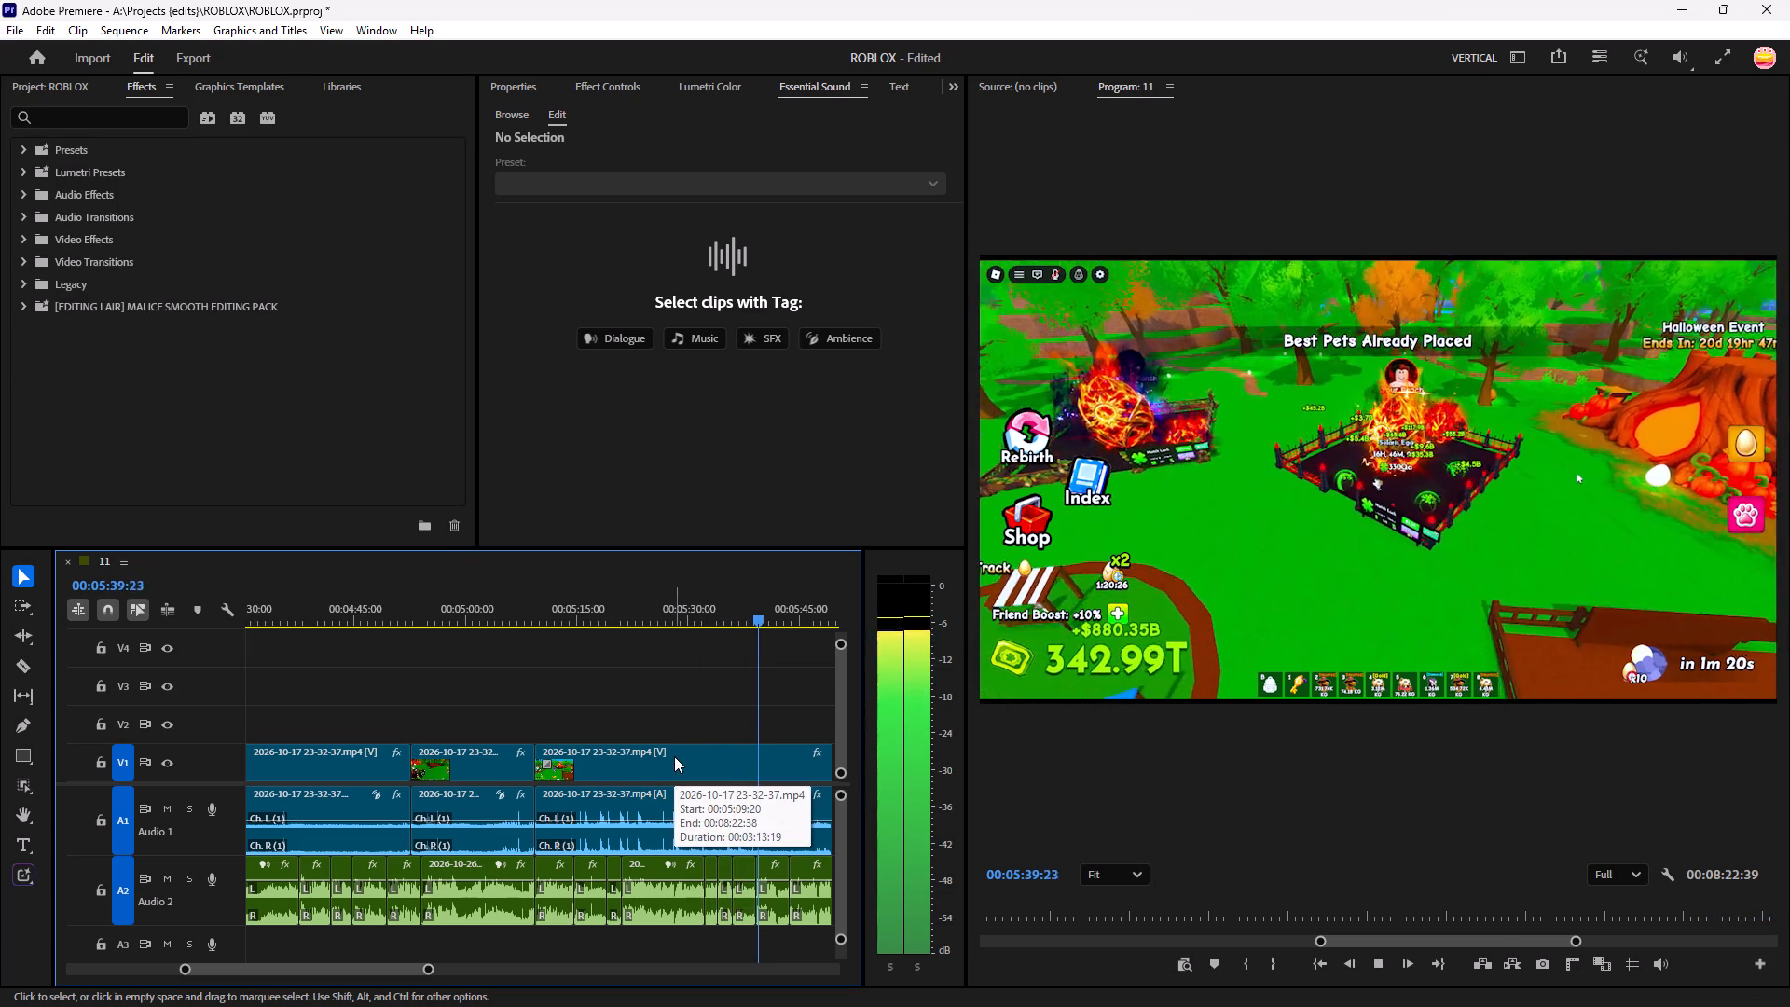
{"action": "key", "text": "space"}
Shift the last gameplay clip about 30 seconds later, and extend its start back to meet the preceding clip at about 00:05:09.
{"action": "left_click_drag", "start_coordinate": [663, 763], "coordinate": [836, 785]}
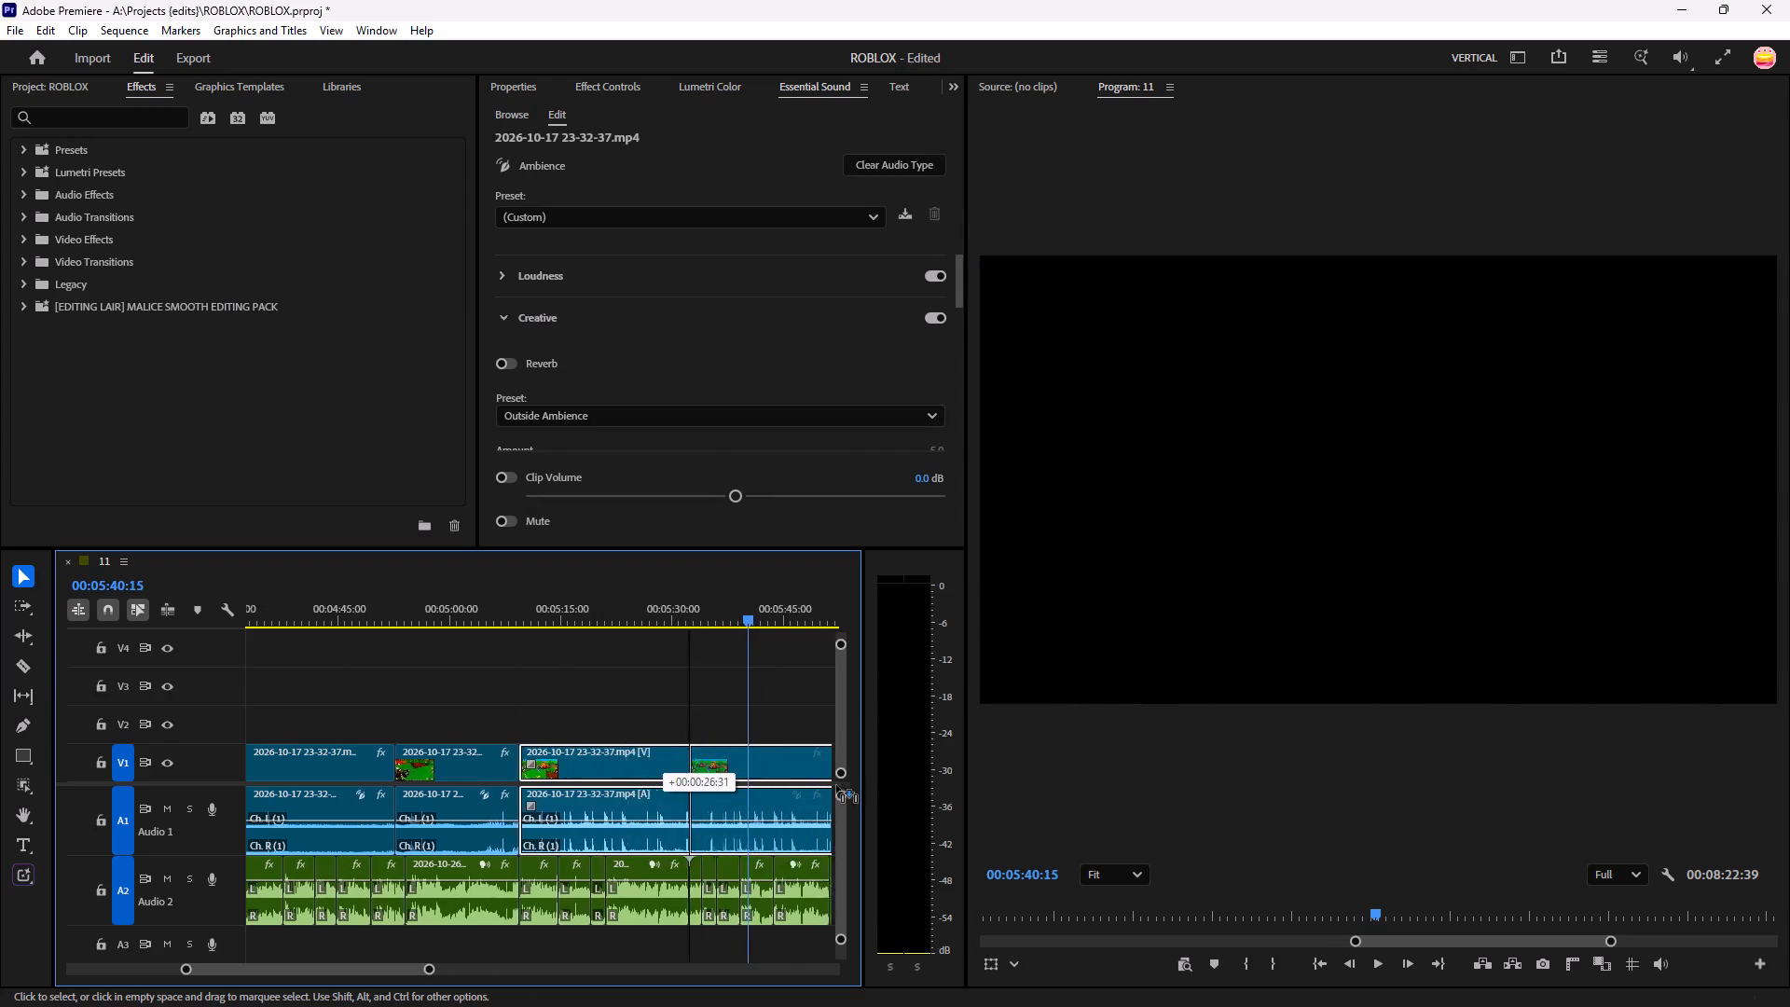
{"action": "left_click_drag", "start_coordinate": [836, 785], "coordinate": [489, 813]}
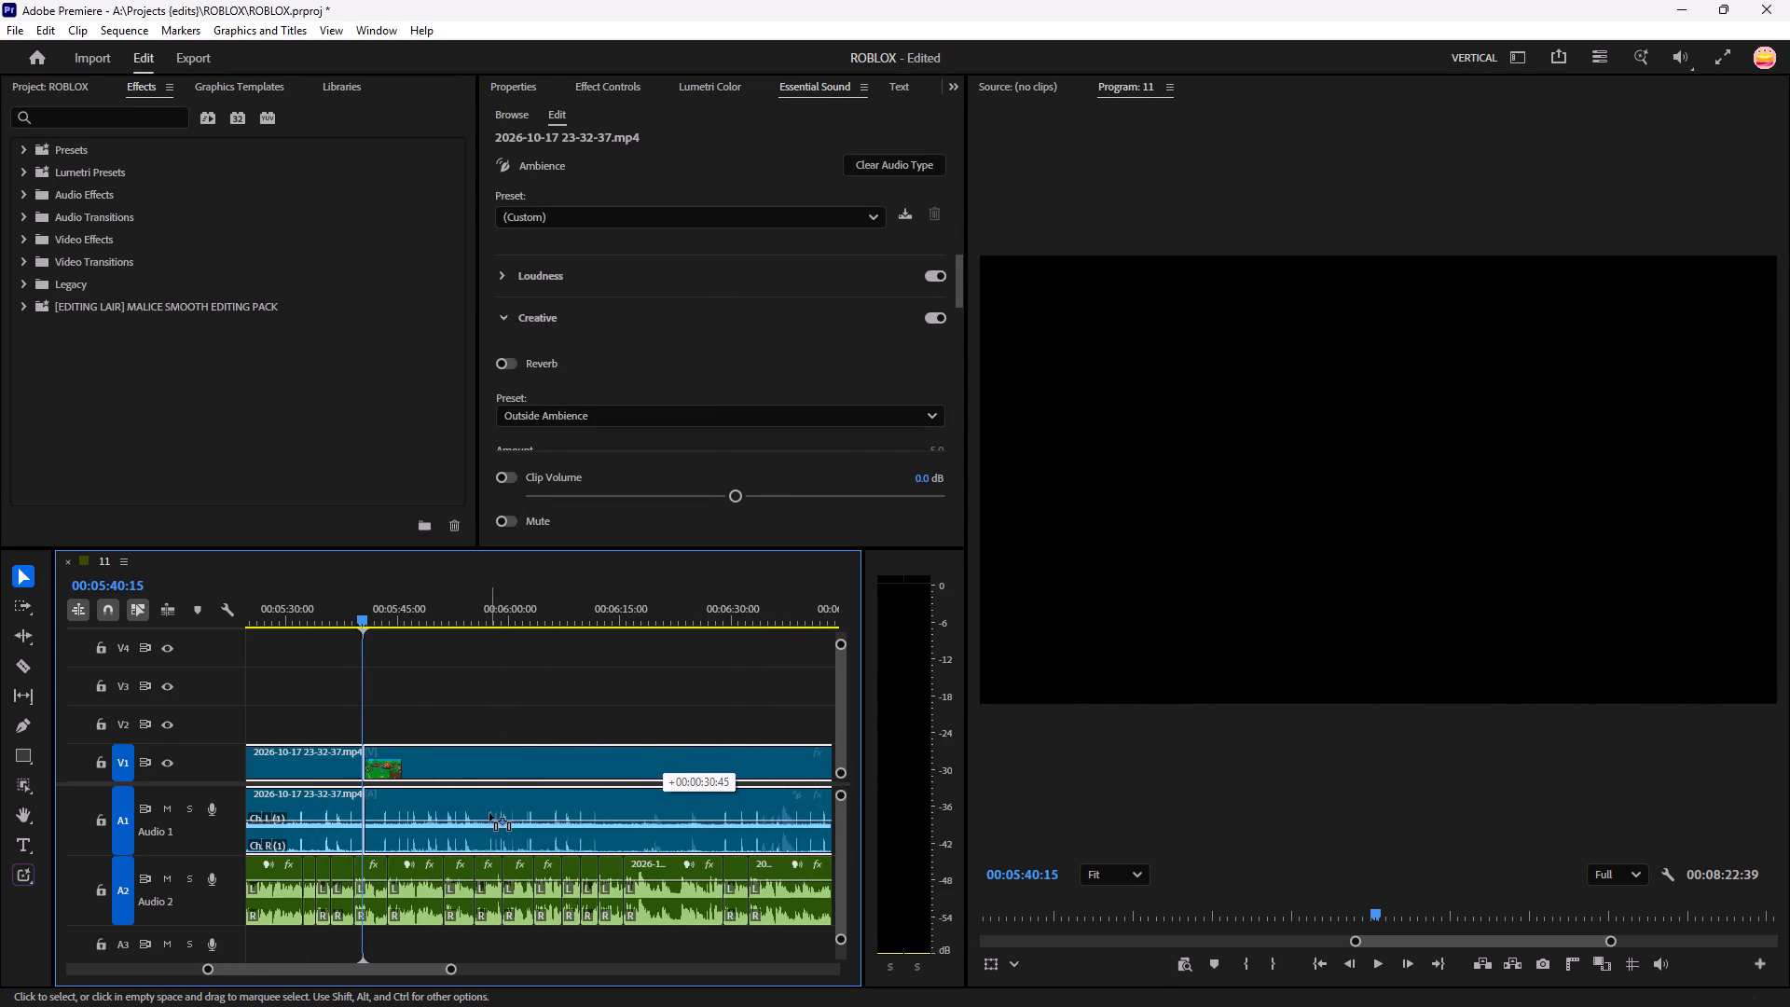
{"action": "left_click_drag", "start_coordinate": [489, 813], "coordinate": [473, 814]}
{"action": "left_click_drag", "start_coordinate": [351, 768], "coordinate": [202, 794]}
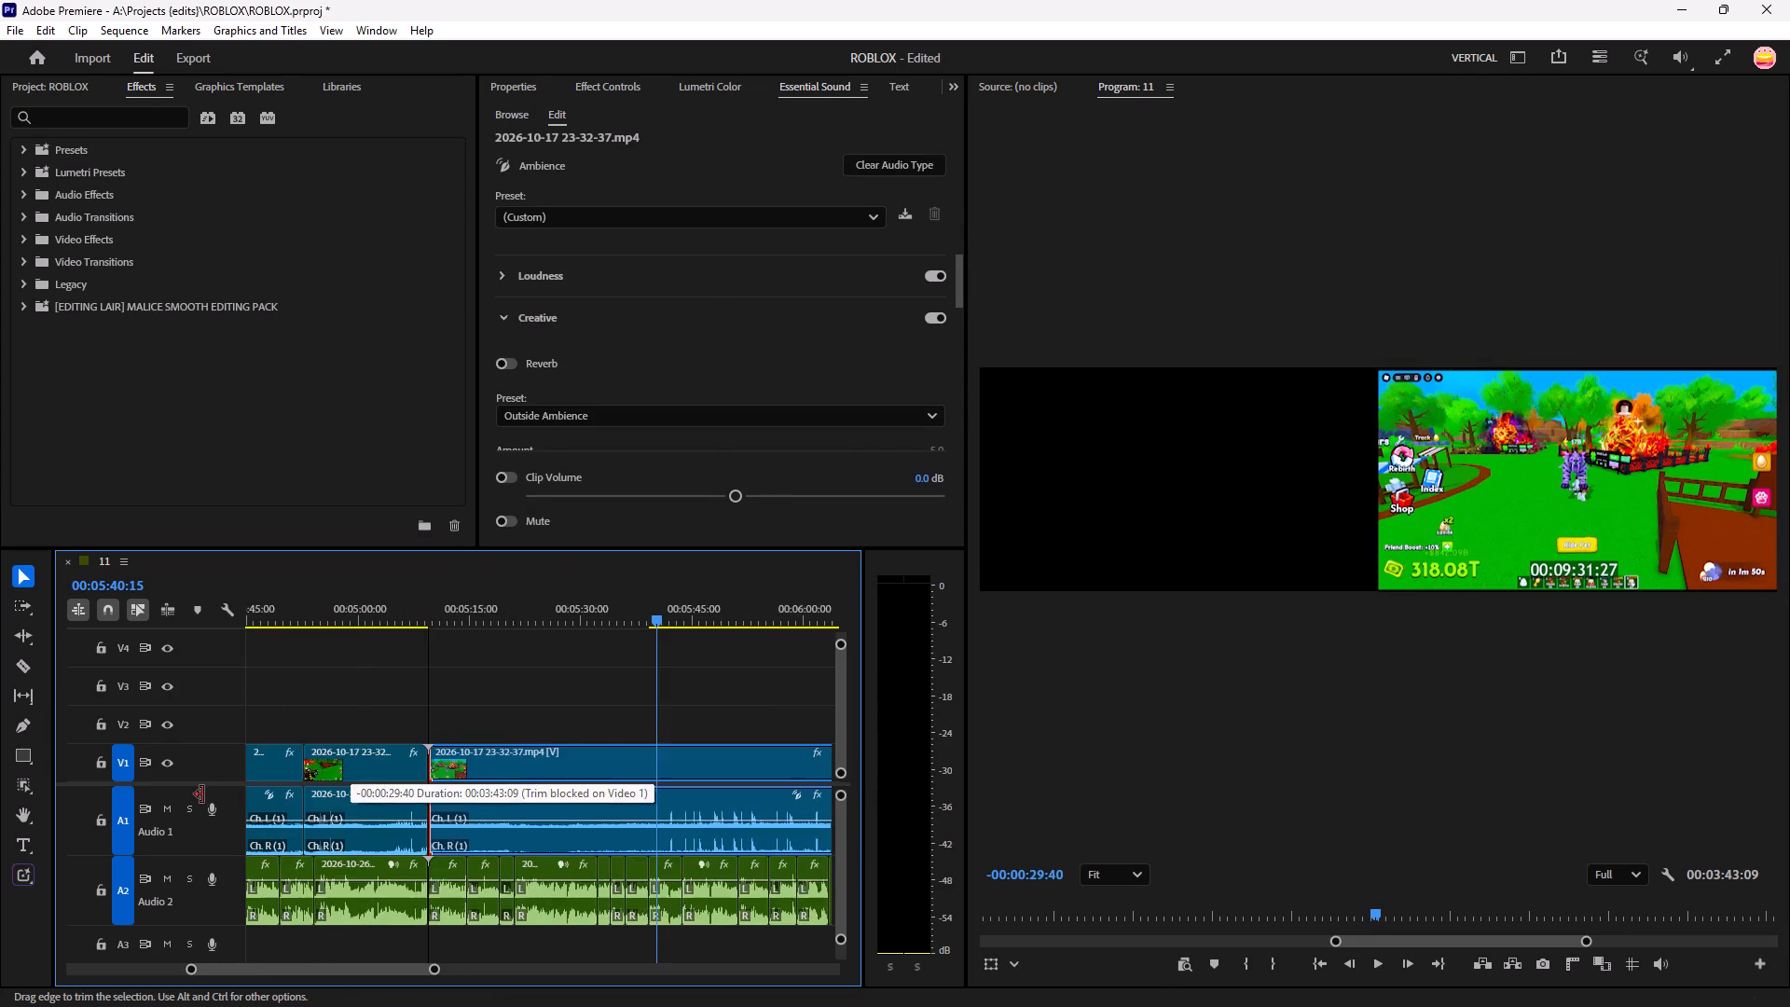
{"action": "left_click_drag", "start_coordinate": [202, 794], "coordinate": [206, 795]}
Review the extended gameplay against the voice-over by playing and scrubbing between about 00:05:10 and 00:05:41.
{"action": "left_click_drag", "start_coordinate": [778, 613], "coordinate": [619, 666]}
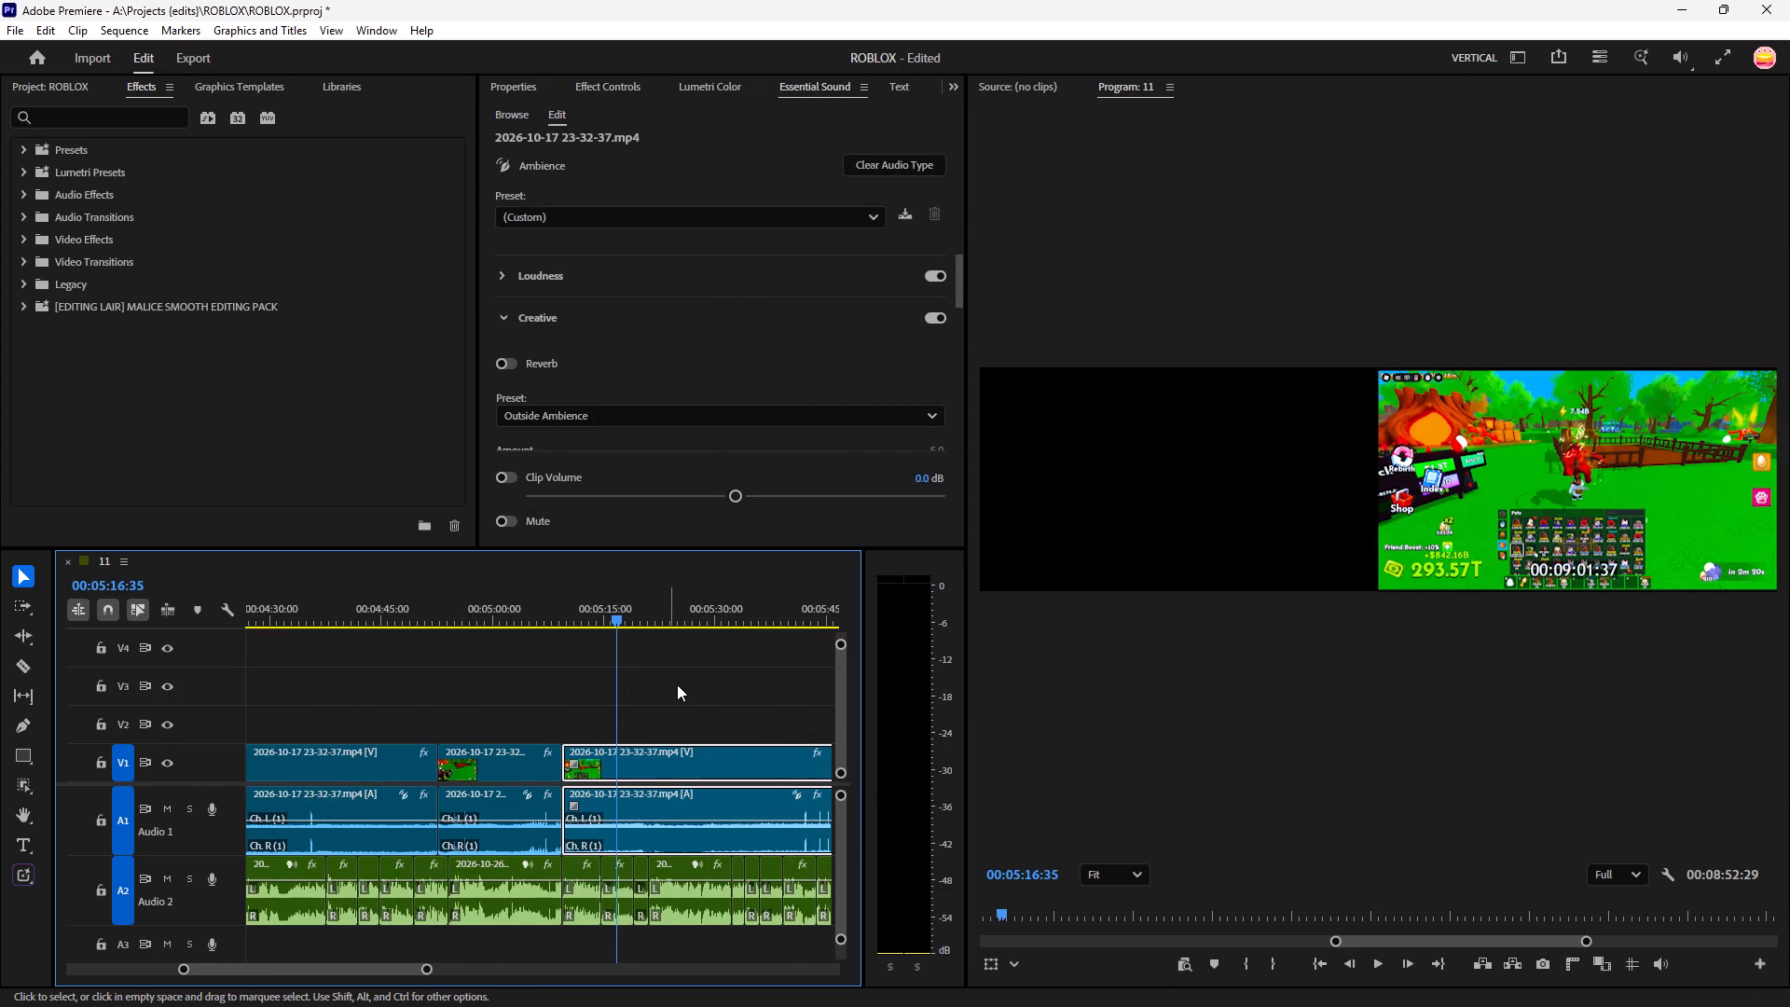
{"action": "left_click", "coordinate": [680, 685]}
{"action": "key", "text": "space"}
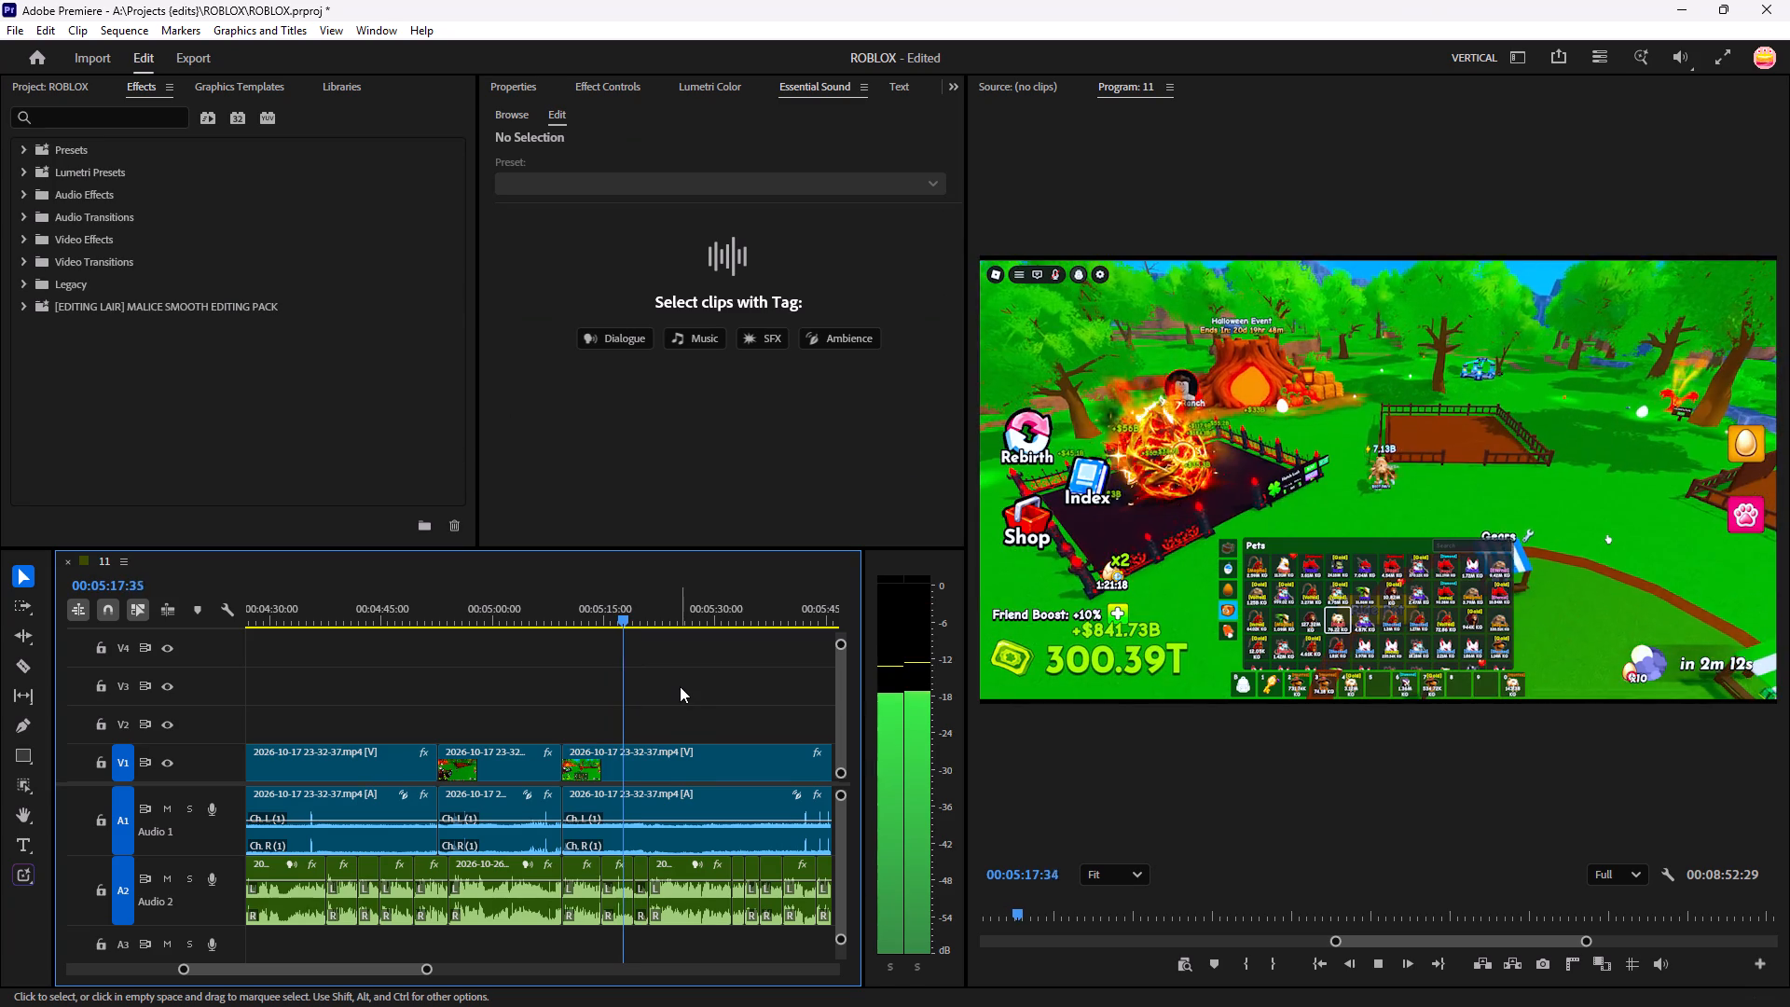
{"action": "key", "text": "space"}
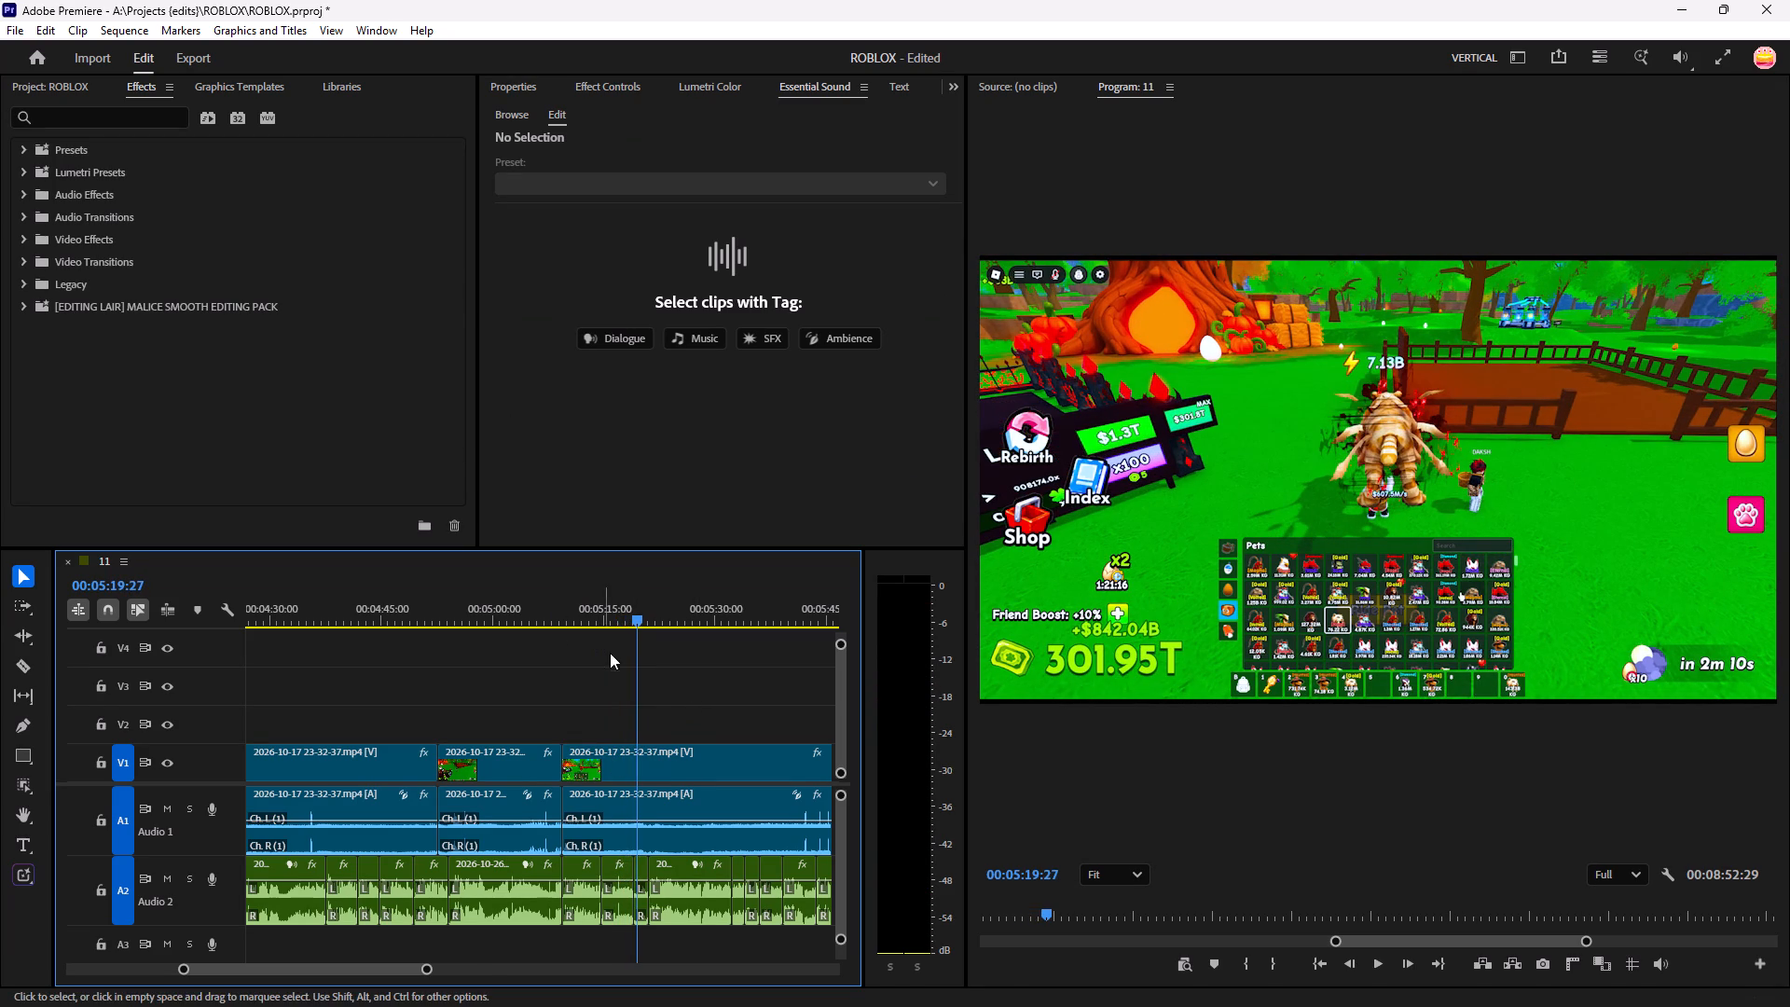
{"action": "left_click_drag", "start_coordinate": [625, 620], "coordinate": [572, 674]}
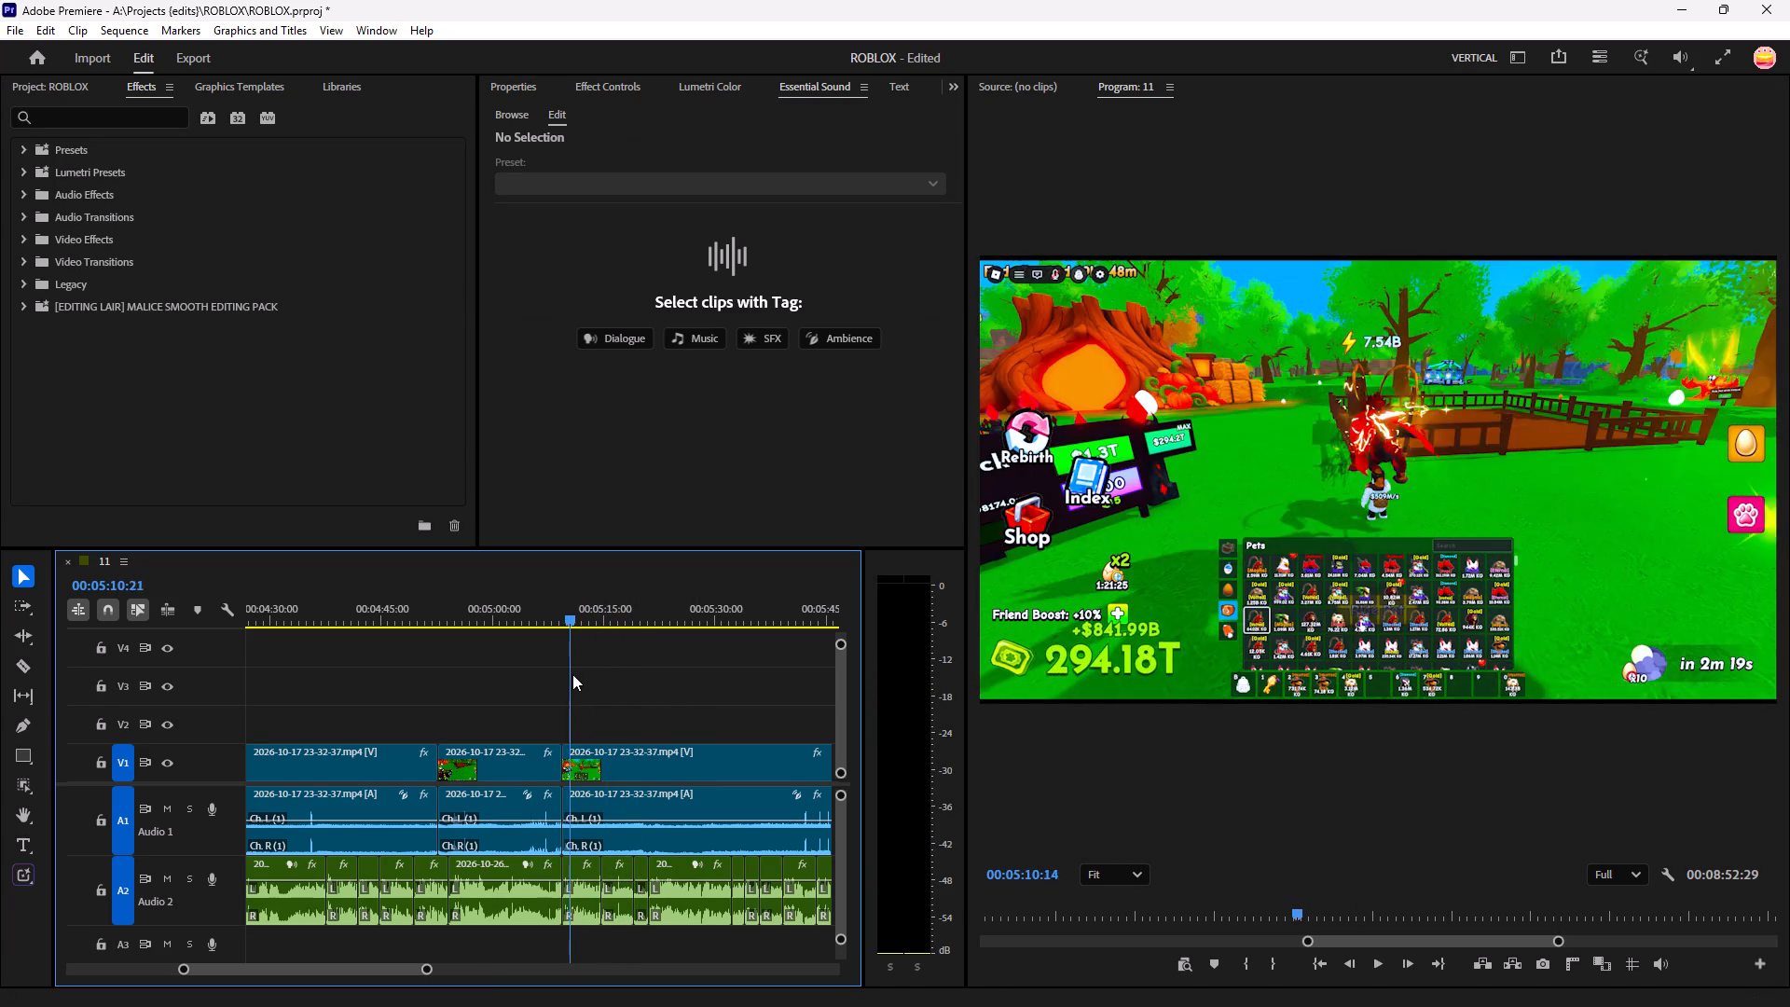
{"action": "left_click_drag", "start_coordinate": [572, 674], "coordinate": [682, 674]}
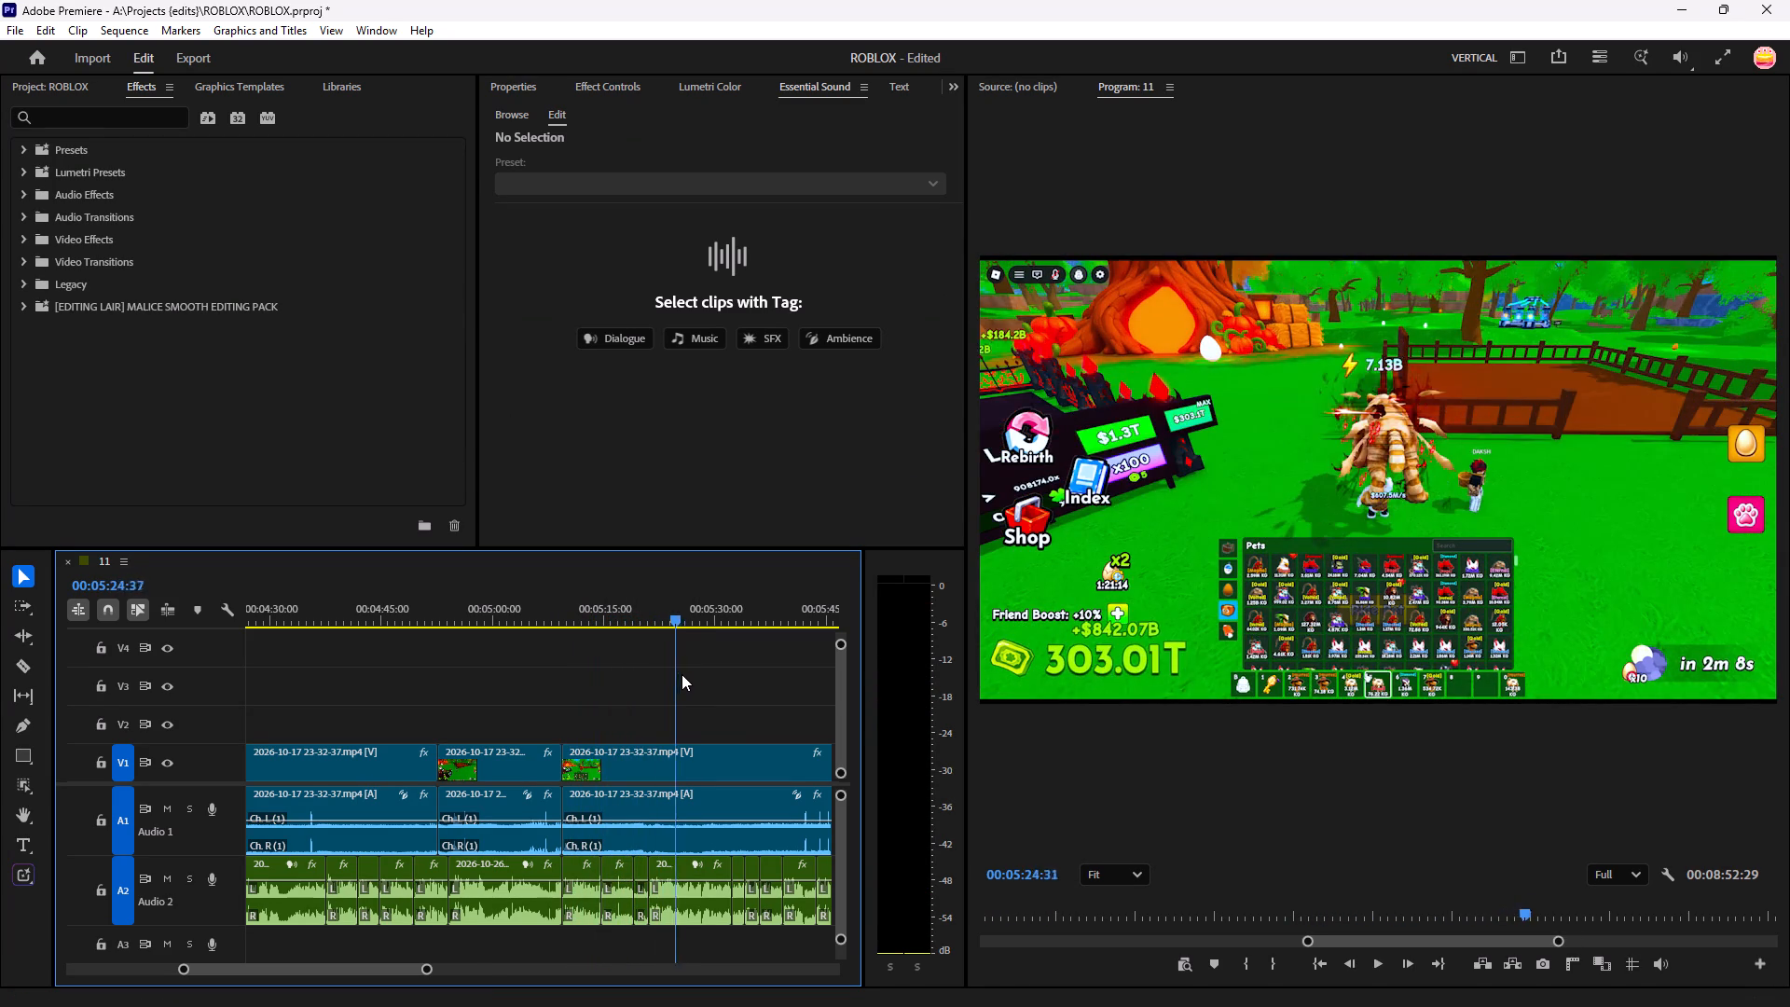
{"action": "left_click_drag", "start_coordinate": [682, 674], "coordinate": [791, 682]}
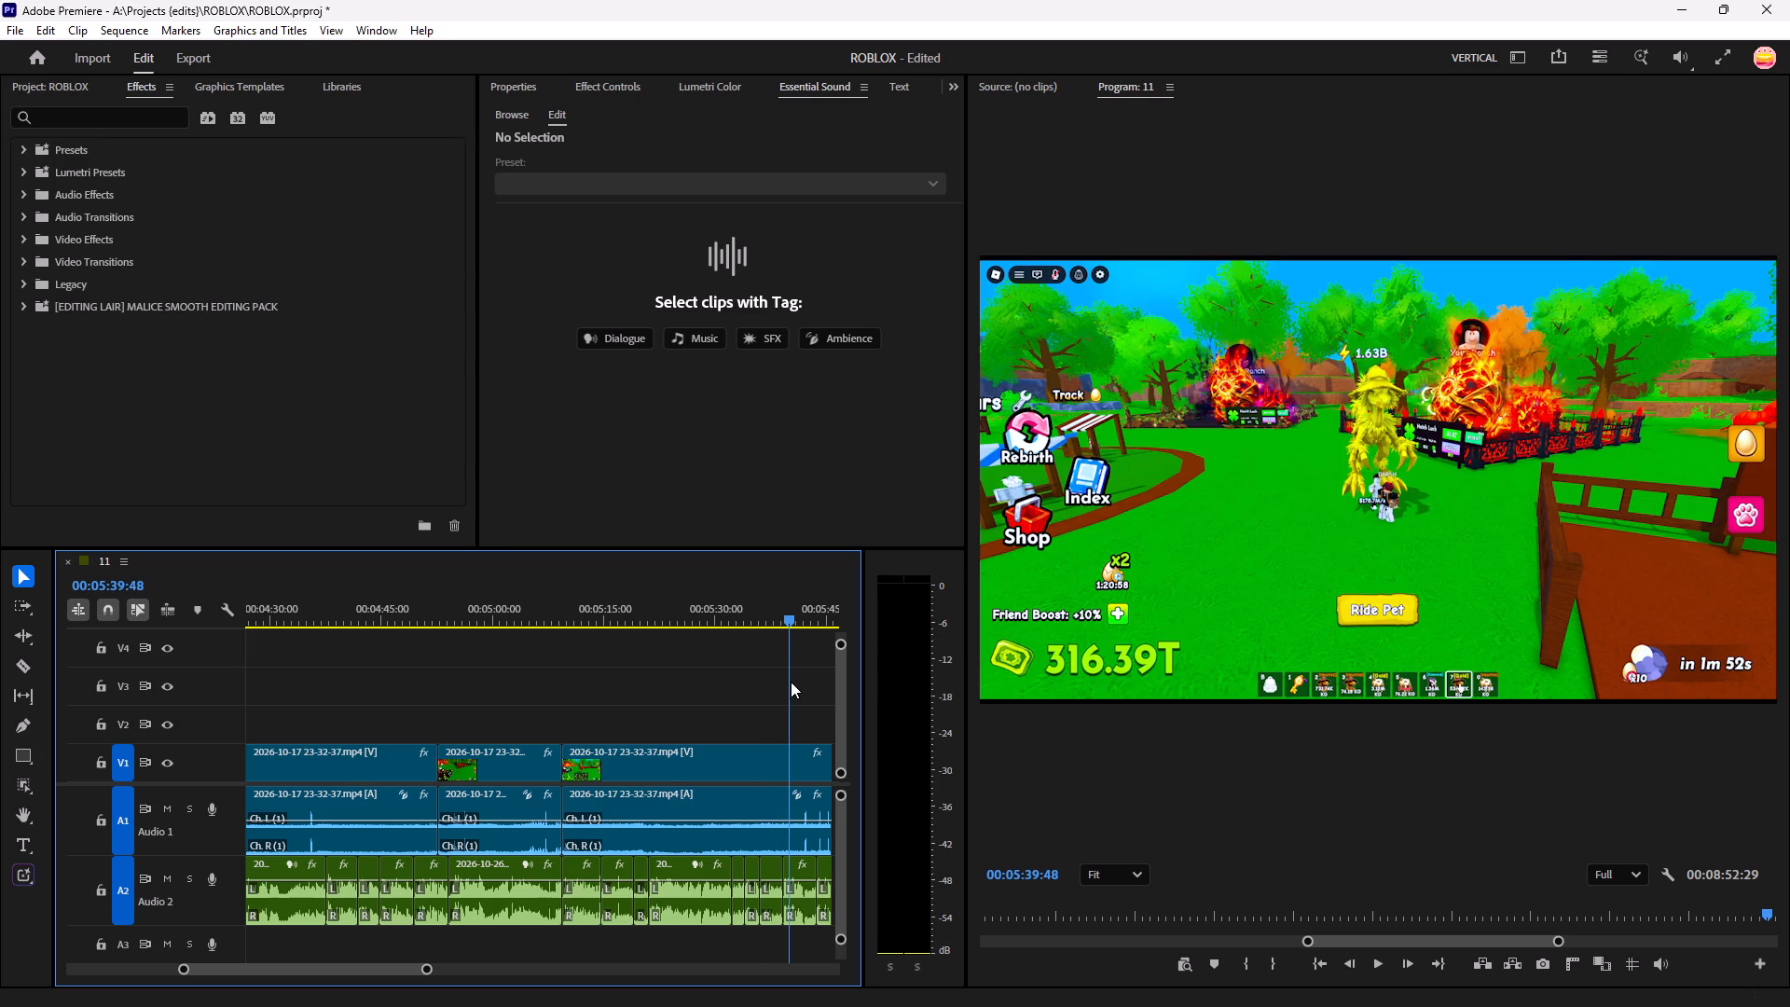
{"action": "left_click_drag", "start_coordinate": [791, 682], "coordinate": [802, 685]}
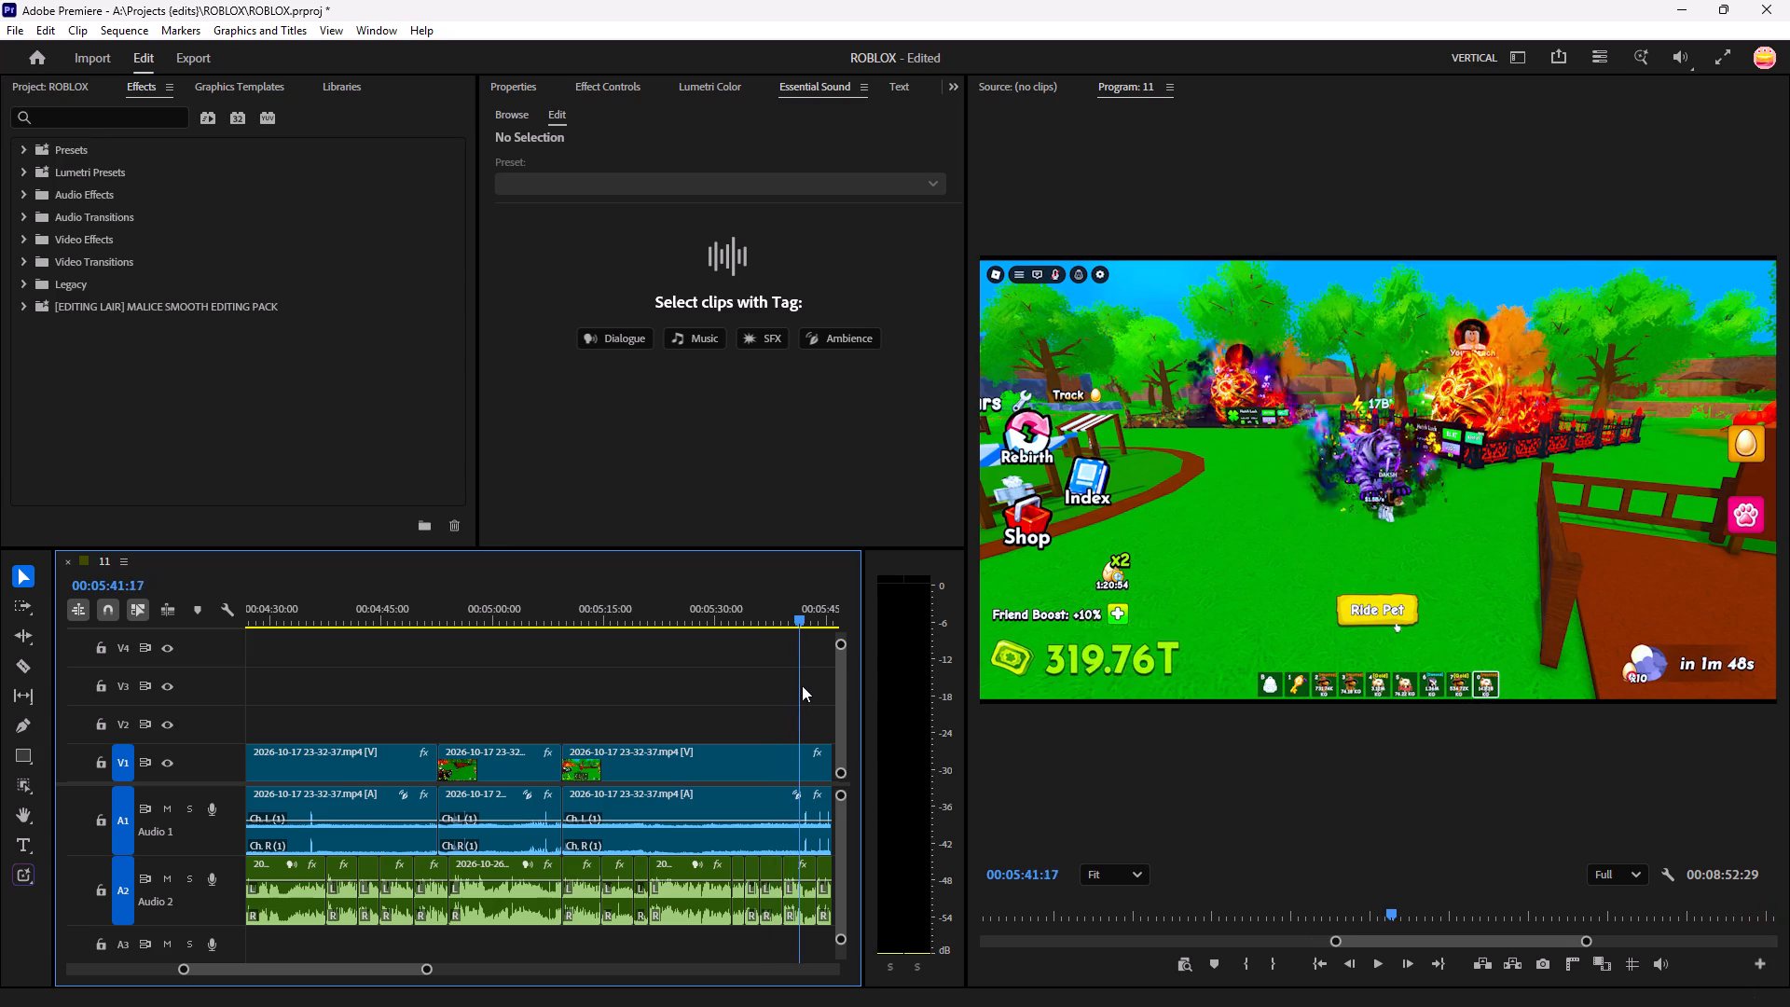
{"action": "left_click_drag", "start_coordinate": [802, 685], "coordinate": [740, 695]}
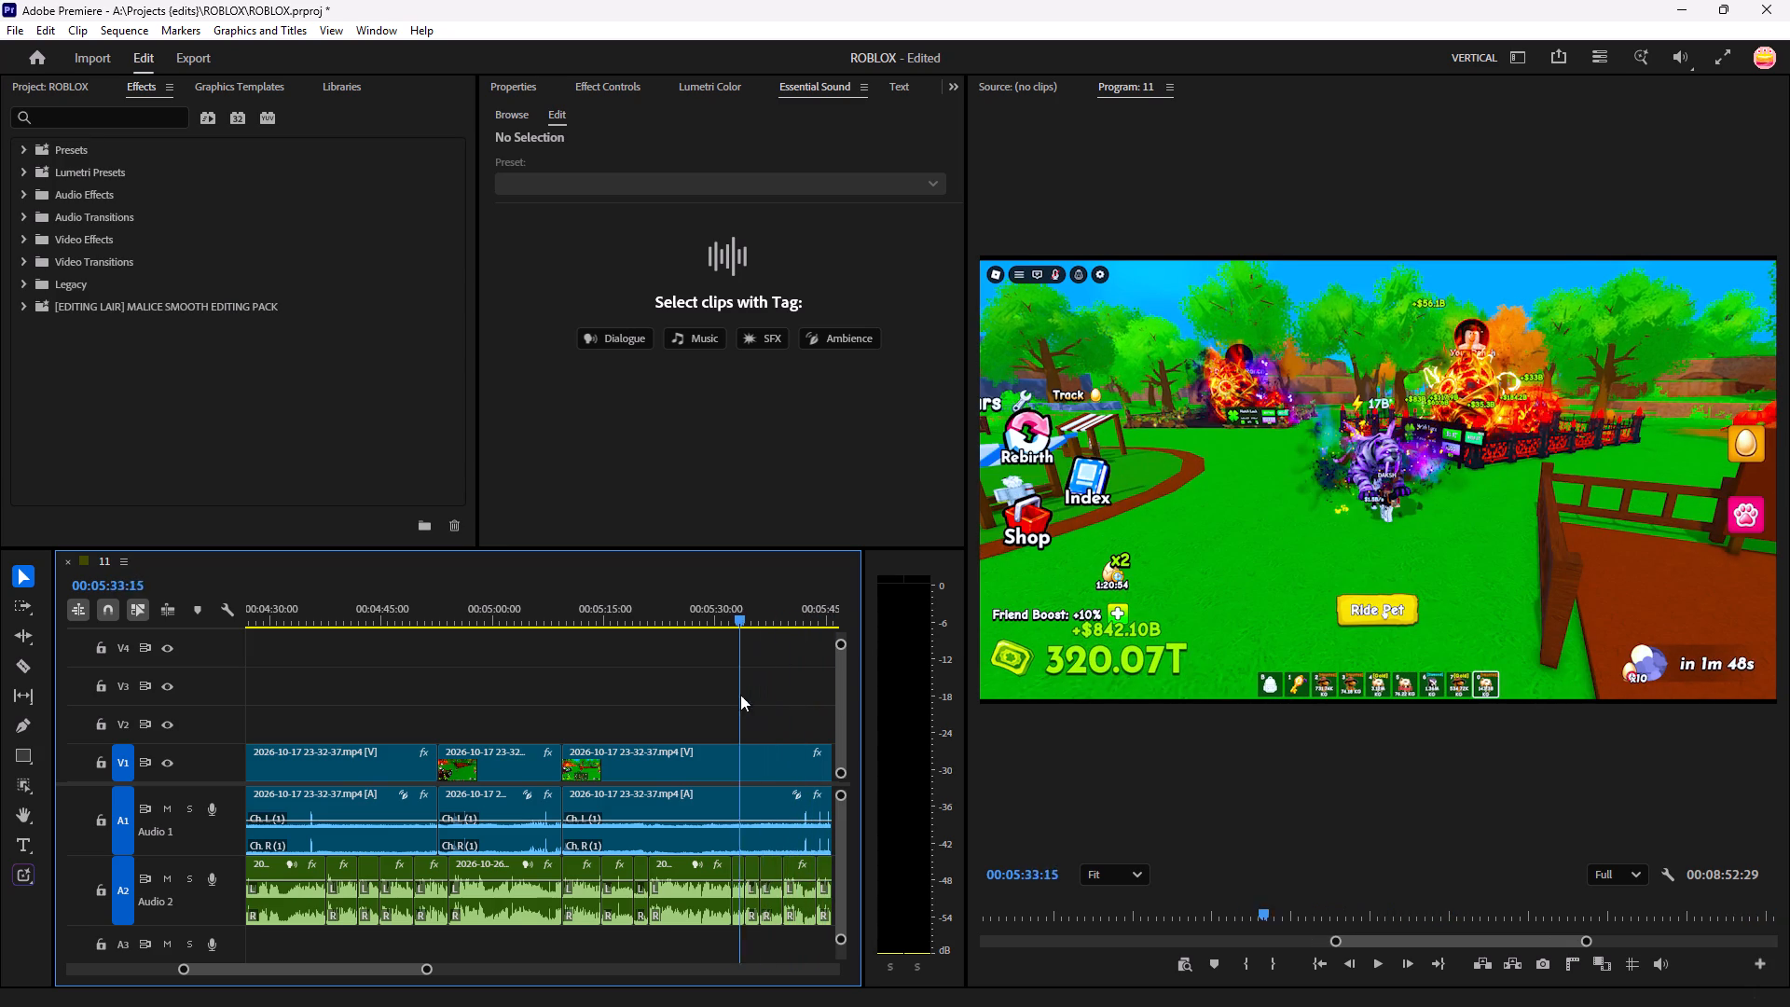
{"action": "left_click_drag", "start_coordinate": [740, 695], "coordinate": [569, 726]}
Shift the last gameplay clip about 12 seconds later, and extend its start back to meet the preceding clip at about 00:05:09.
{"action": "left_click_drag", "start_coordinate": [618, 739], "coordinate": [694, 740]}
{"action": "left_click_drag", "start_coordinate": [635, 761], "coordinate": [732, 763]}
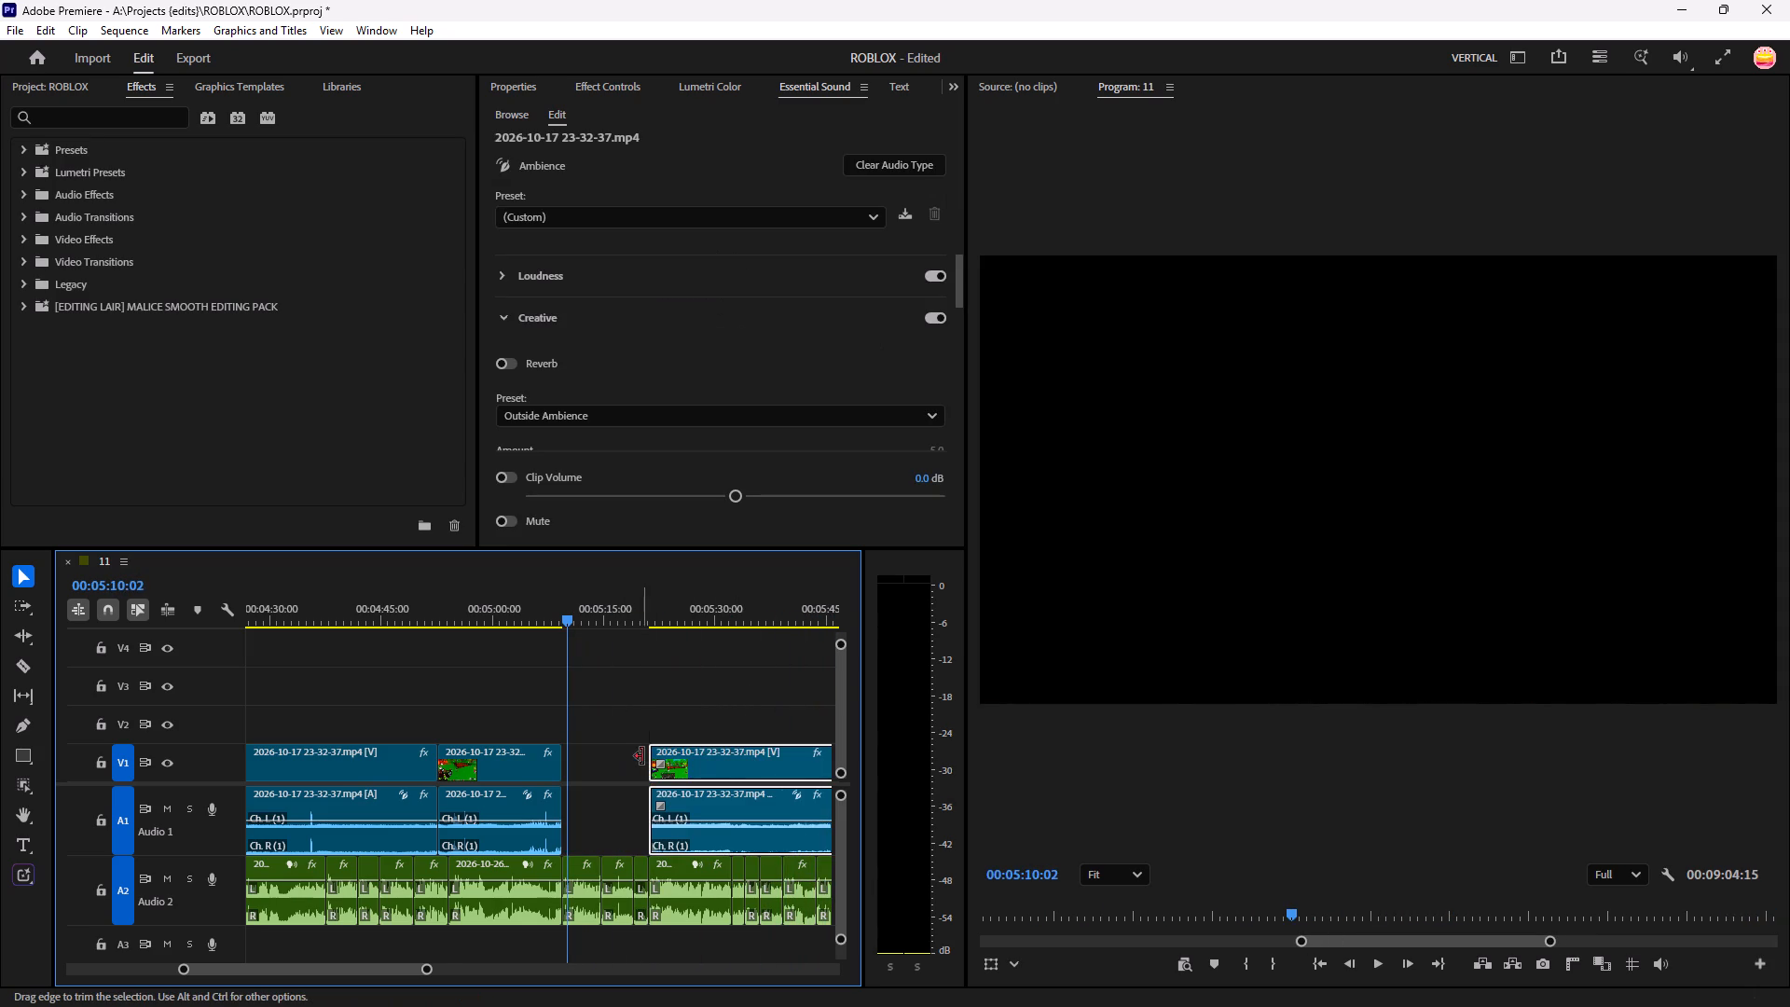
{"action": "left_click_drag", "start_coordinate": [644, 756], "coordinate": [510, 767]}
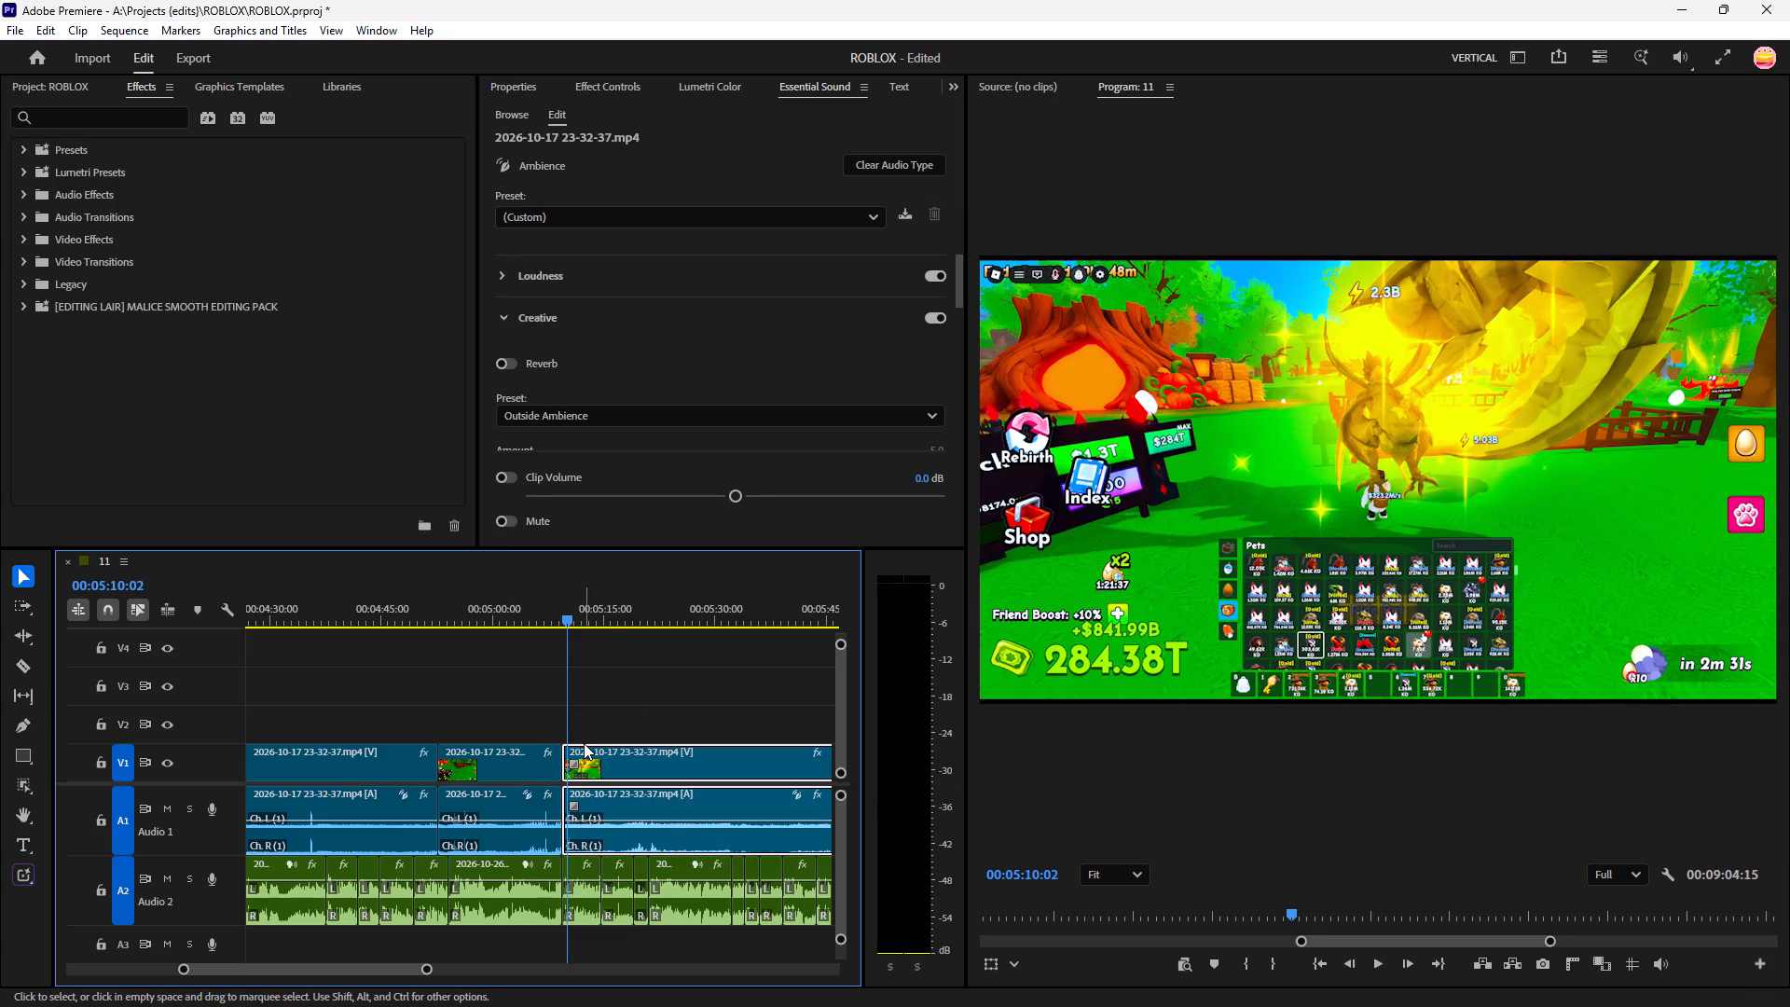
Play from about 00:05:10 to 00:05:33 and split the last gameplay clip at about 00:05:23.
{"action": "key", "text": "space"}
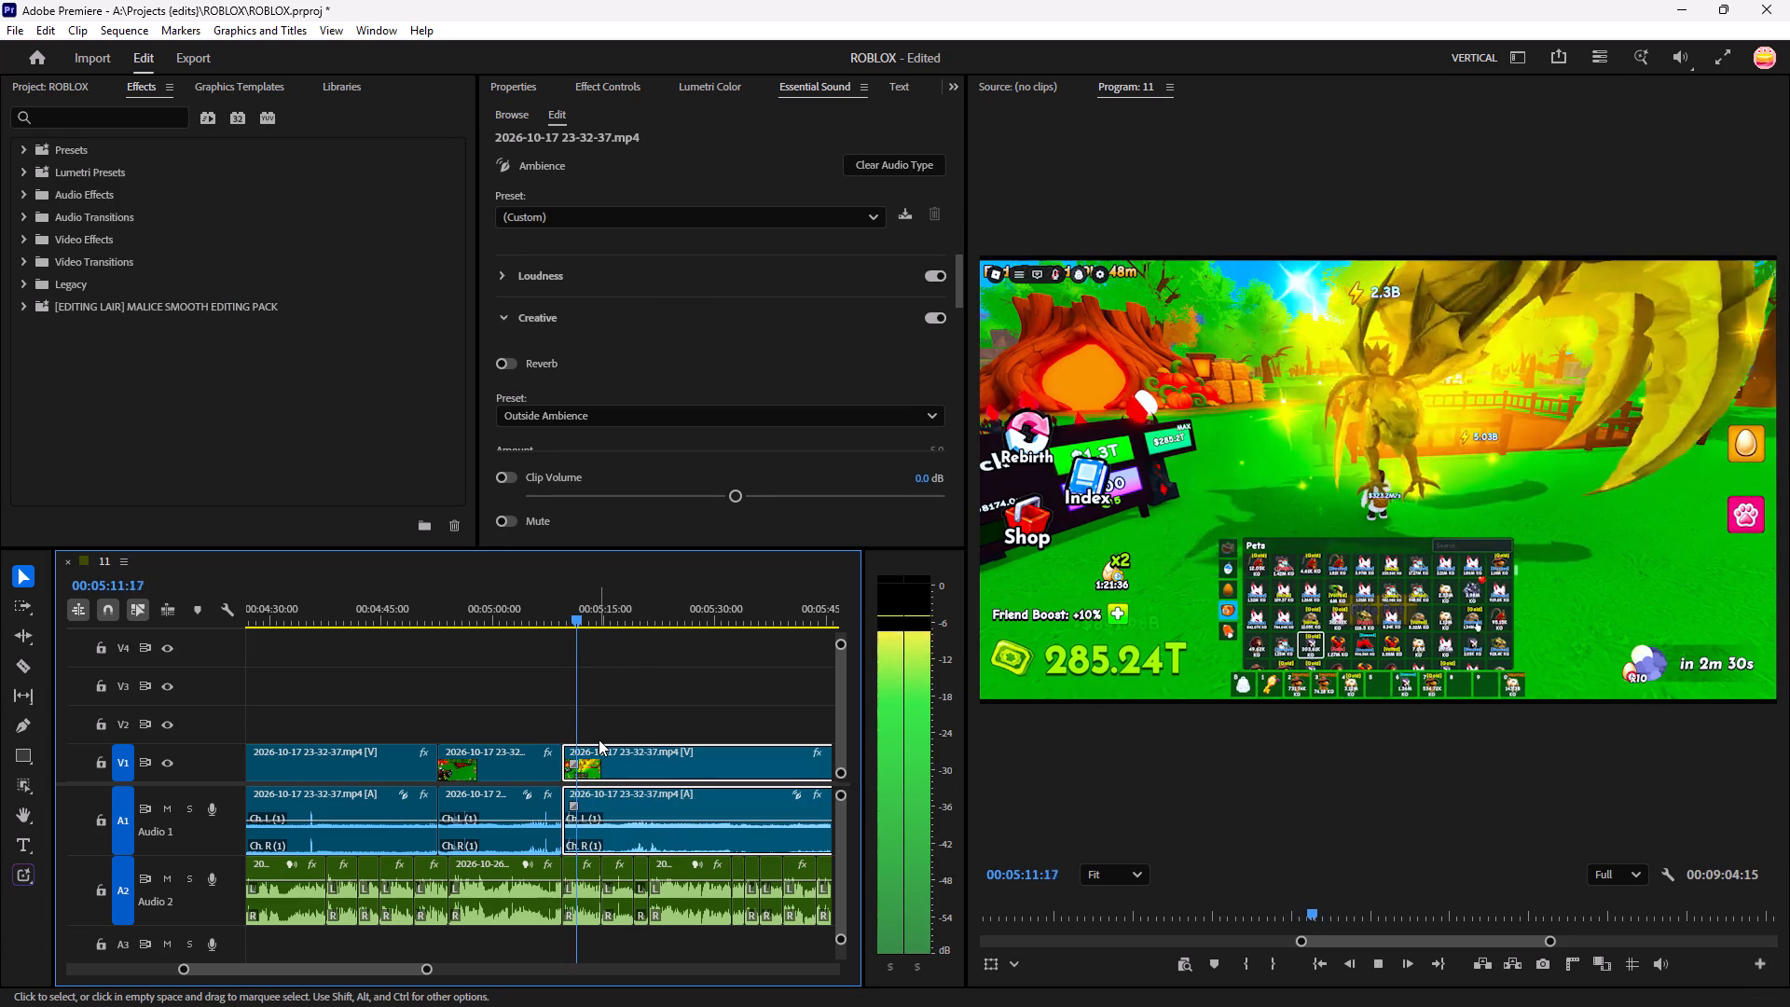
{"action": "left_click", "coordinate": [645, 707]}
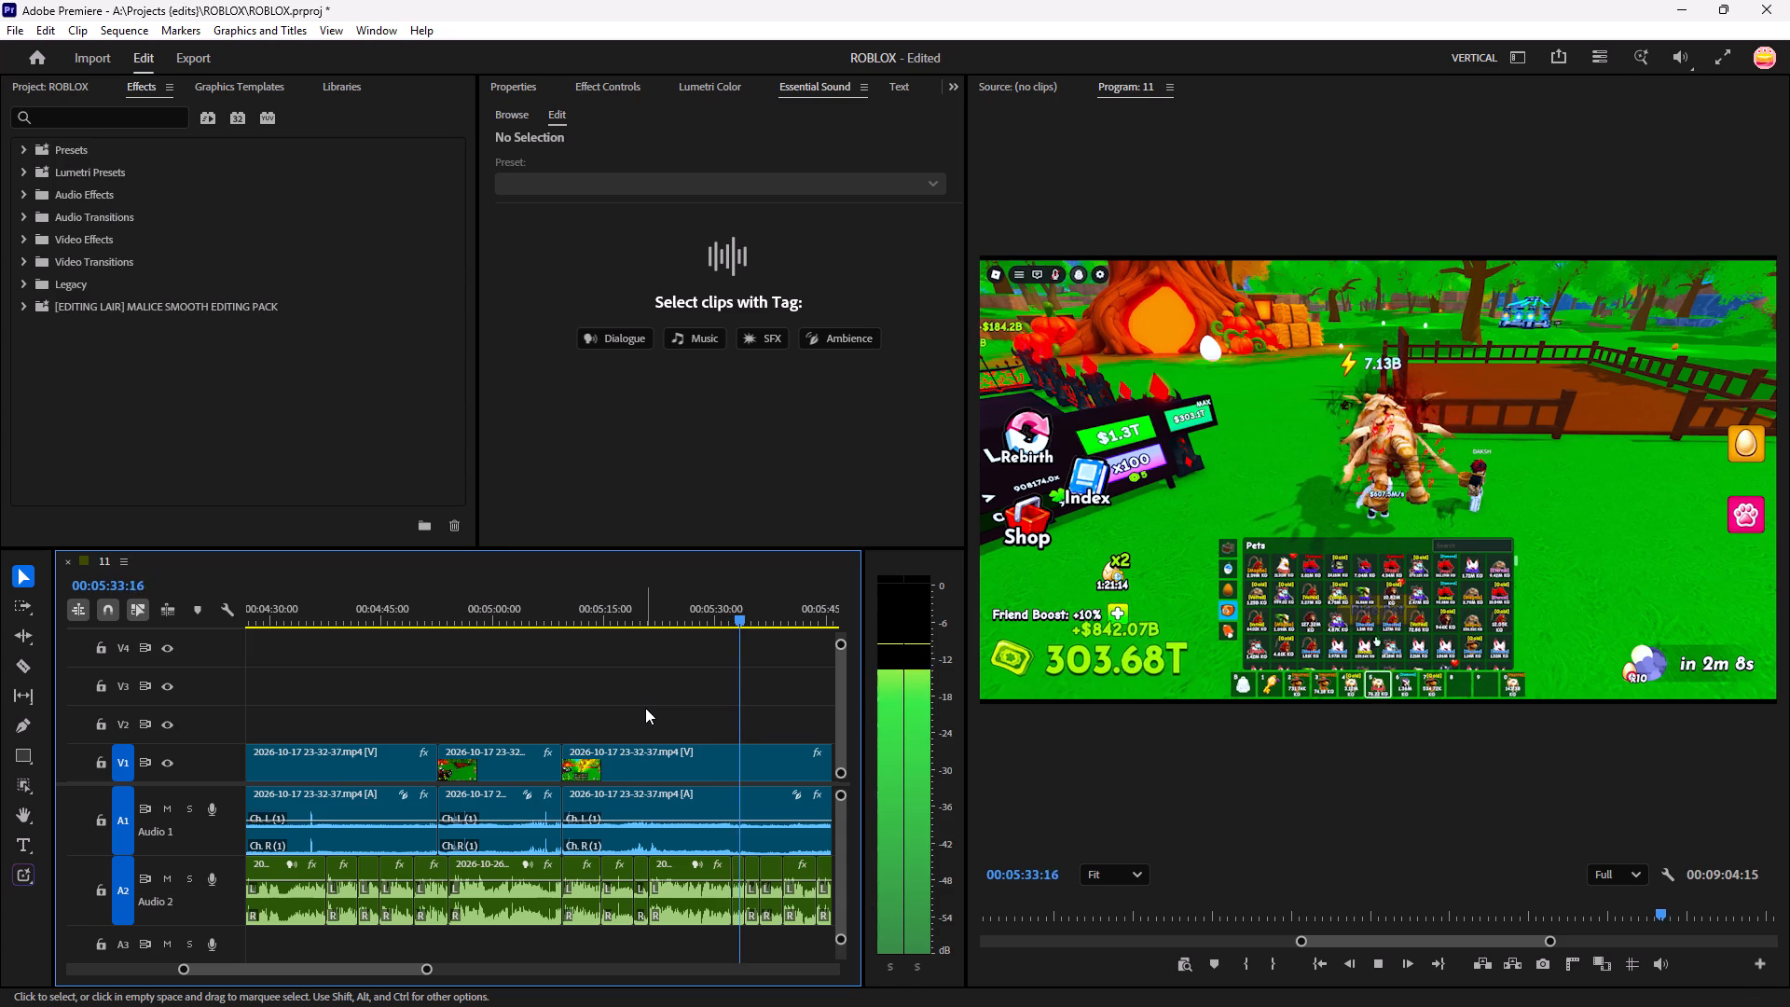
{"action": "key", "text": "space"}
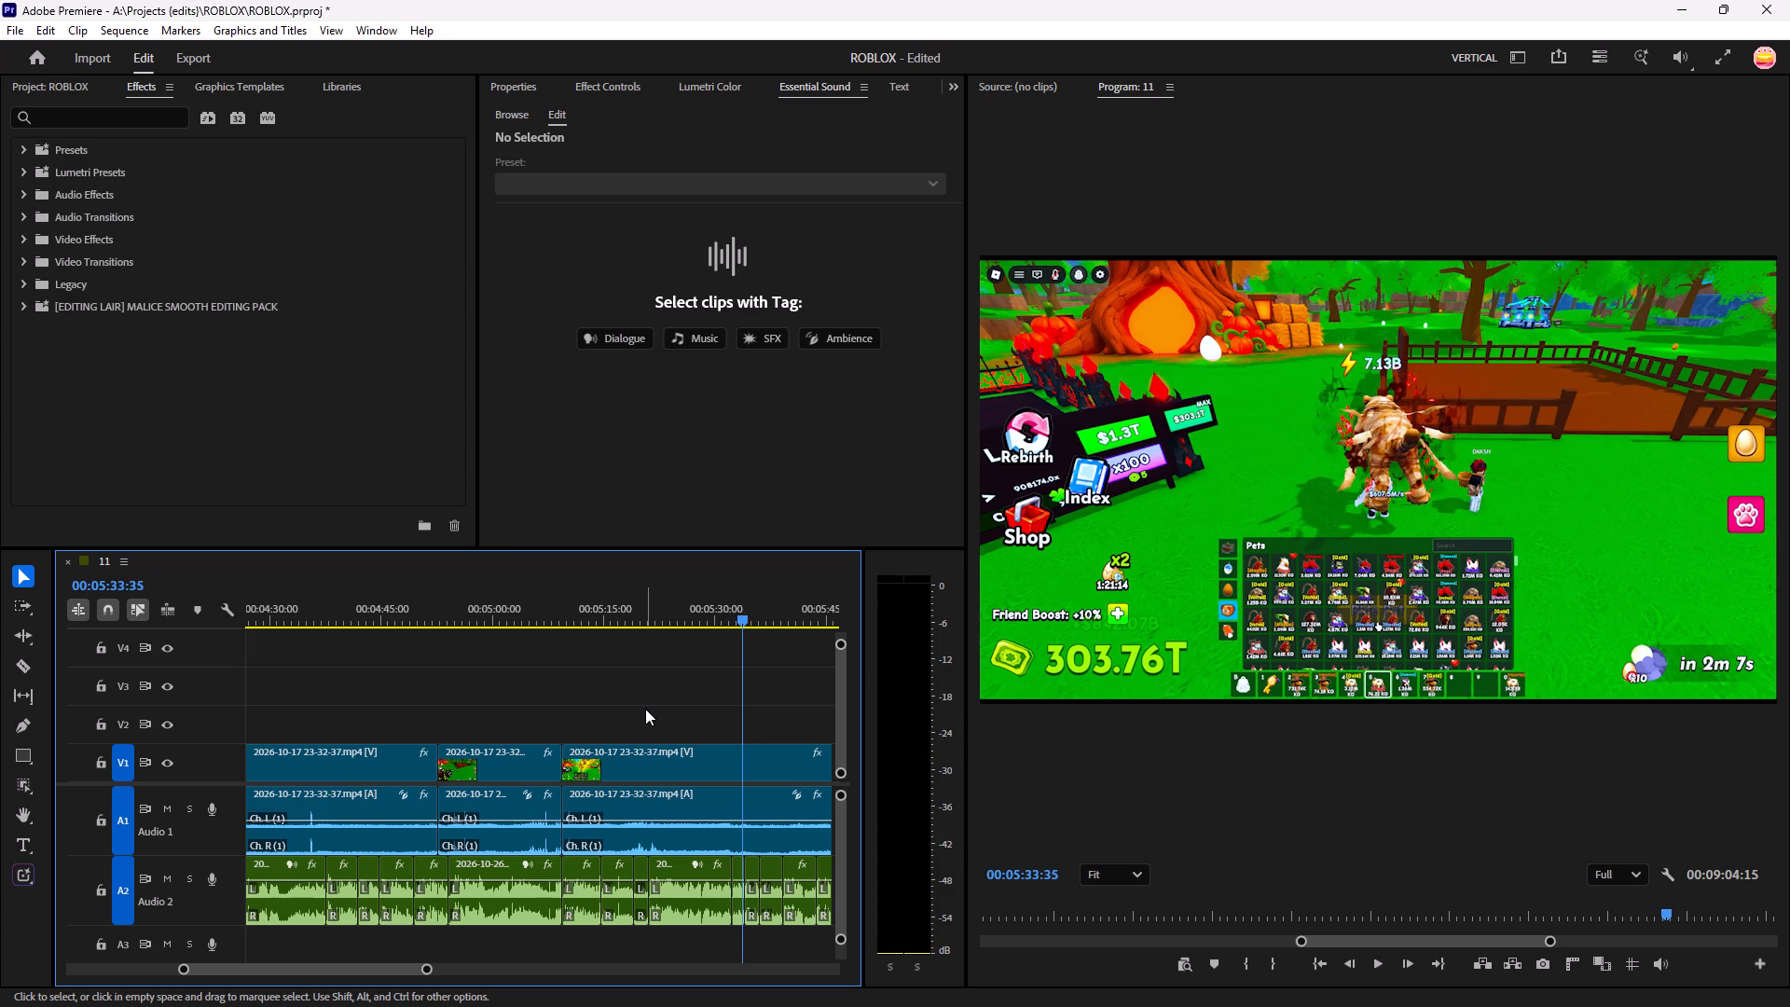
{"action": "key", "text": "c"}
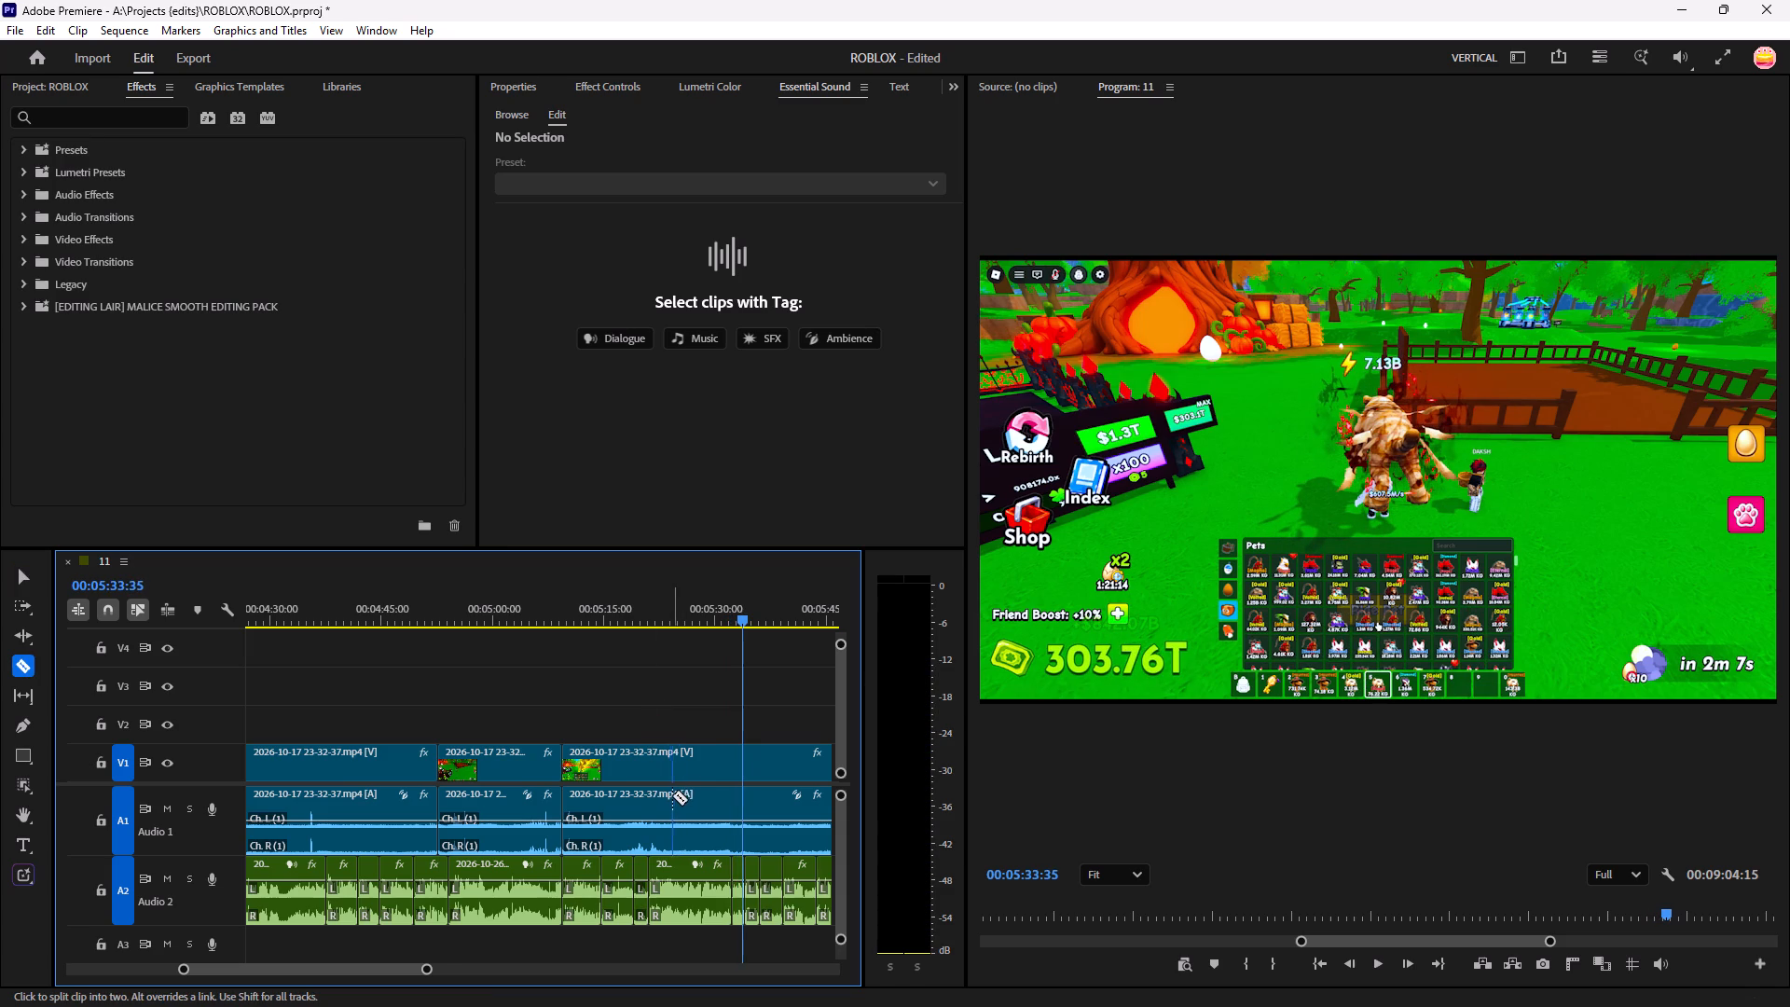
{"action": "left_click", "coordinate": [668, 797]}
Play and scrub the footage from about 00:05:33 to 00:05:47, and split the last gameplay clip at about 00:05:46.
{"action": "key", "text": "space"}
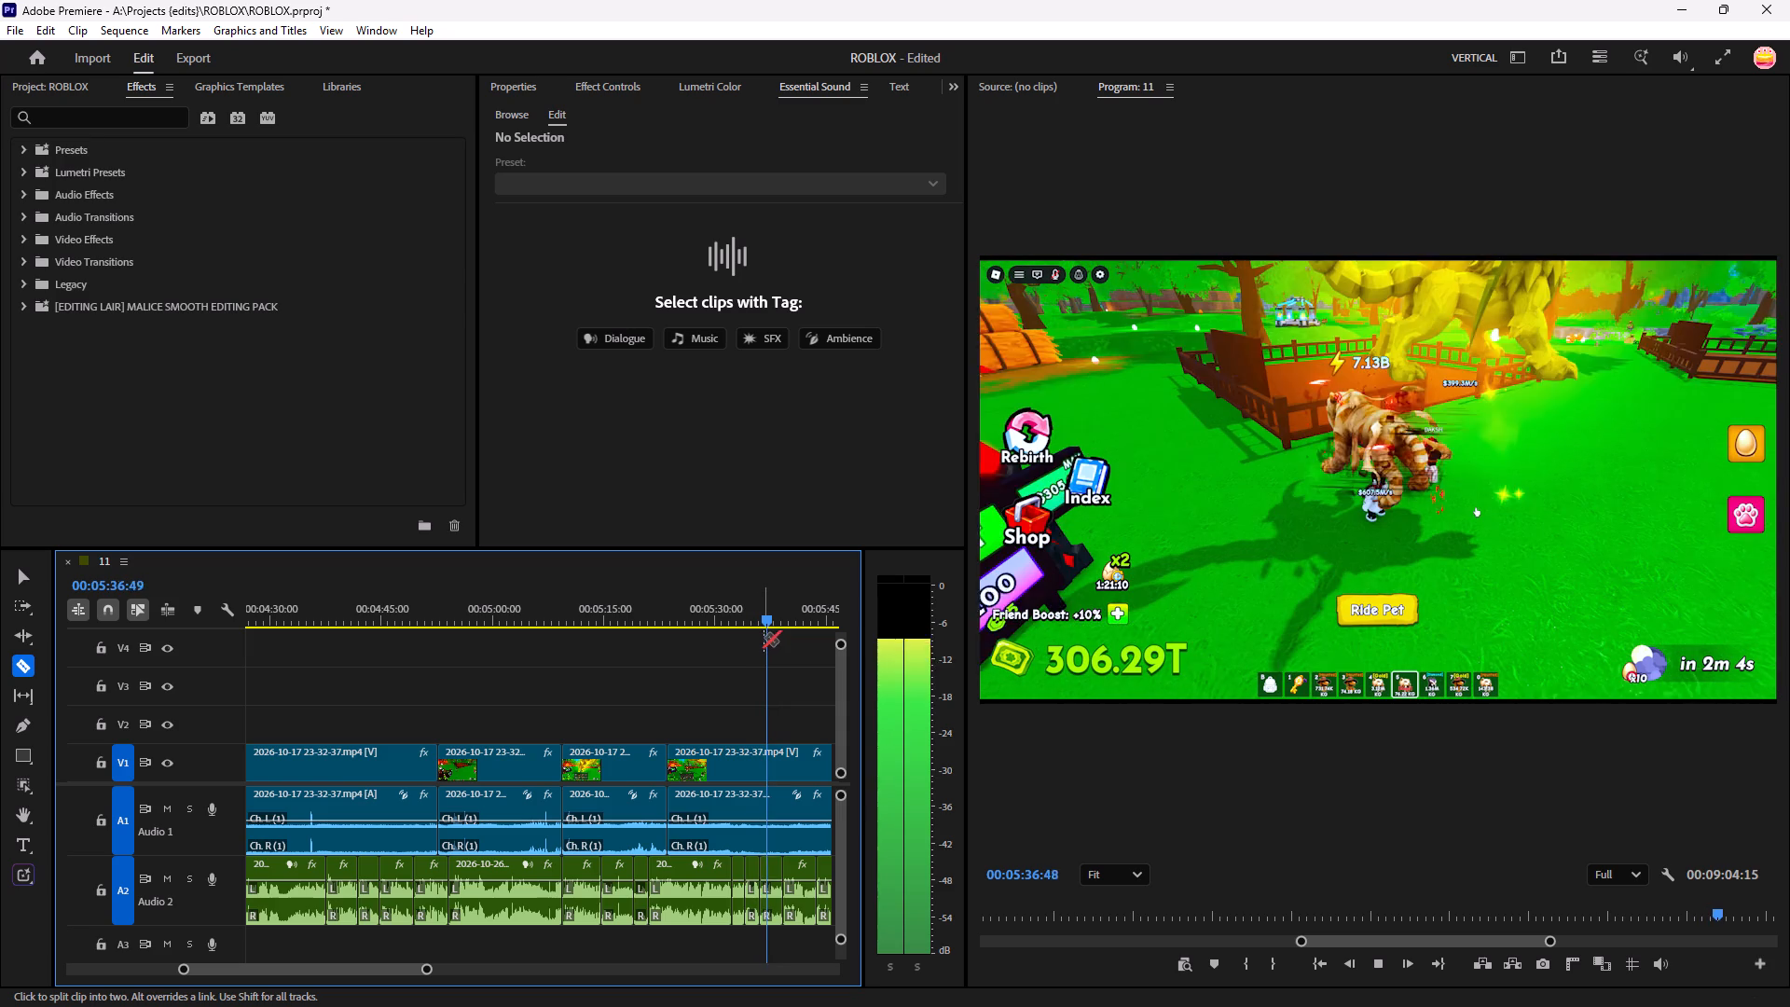
{"action": "key", "text": "space"}
{"action": "key", "text": "space"}
{"action": "left_click_drag", "start_coordinate": [765, 618], "coordinate": [813, 620]}
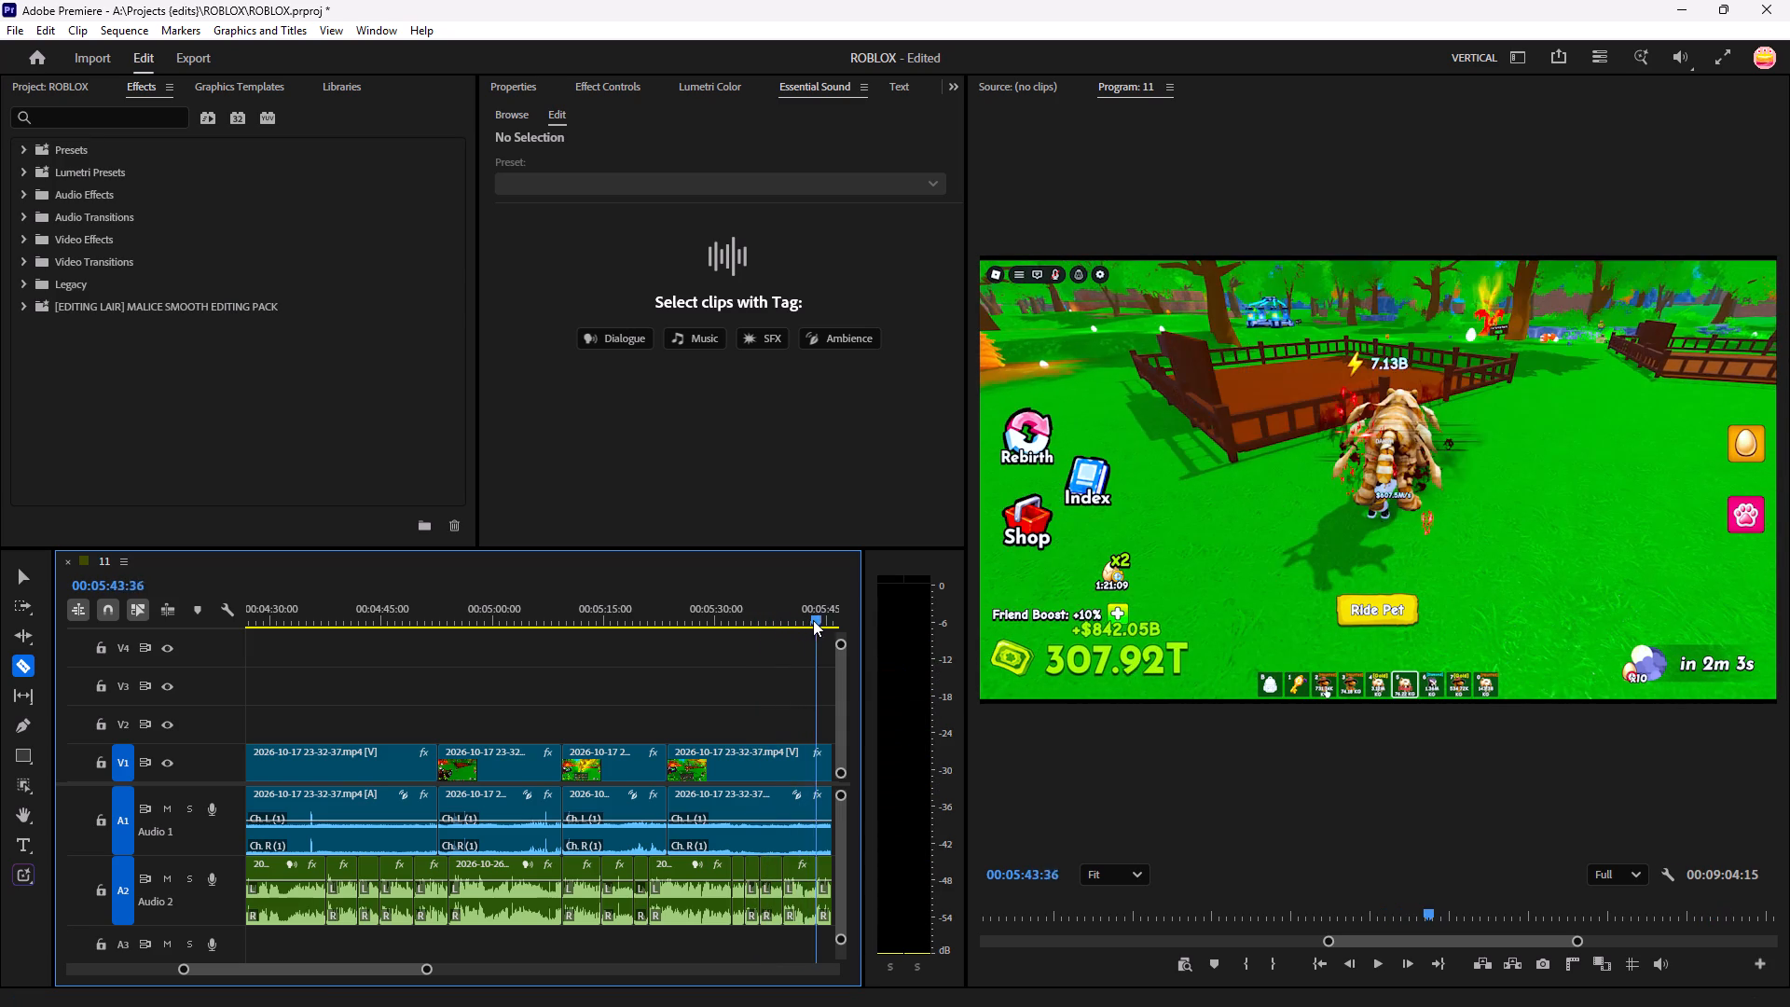
{"action": "left_click_drag", "start_coordinate": [813, 620], "coordinate": [811, 629]}
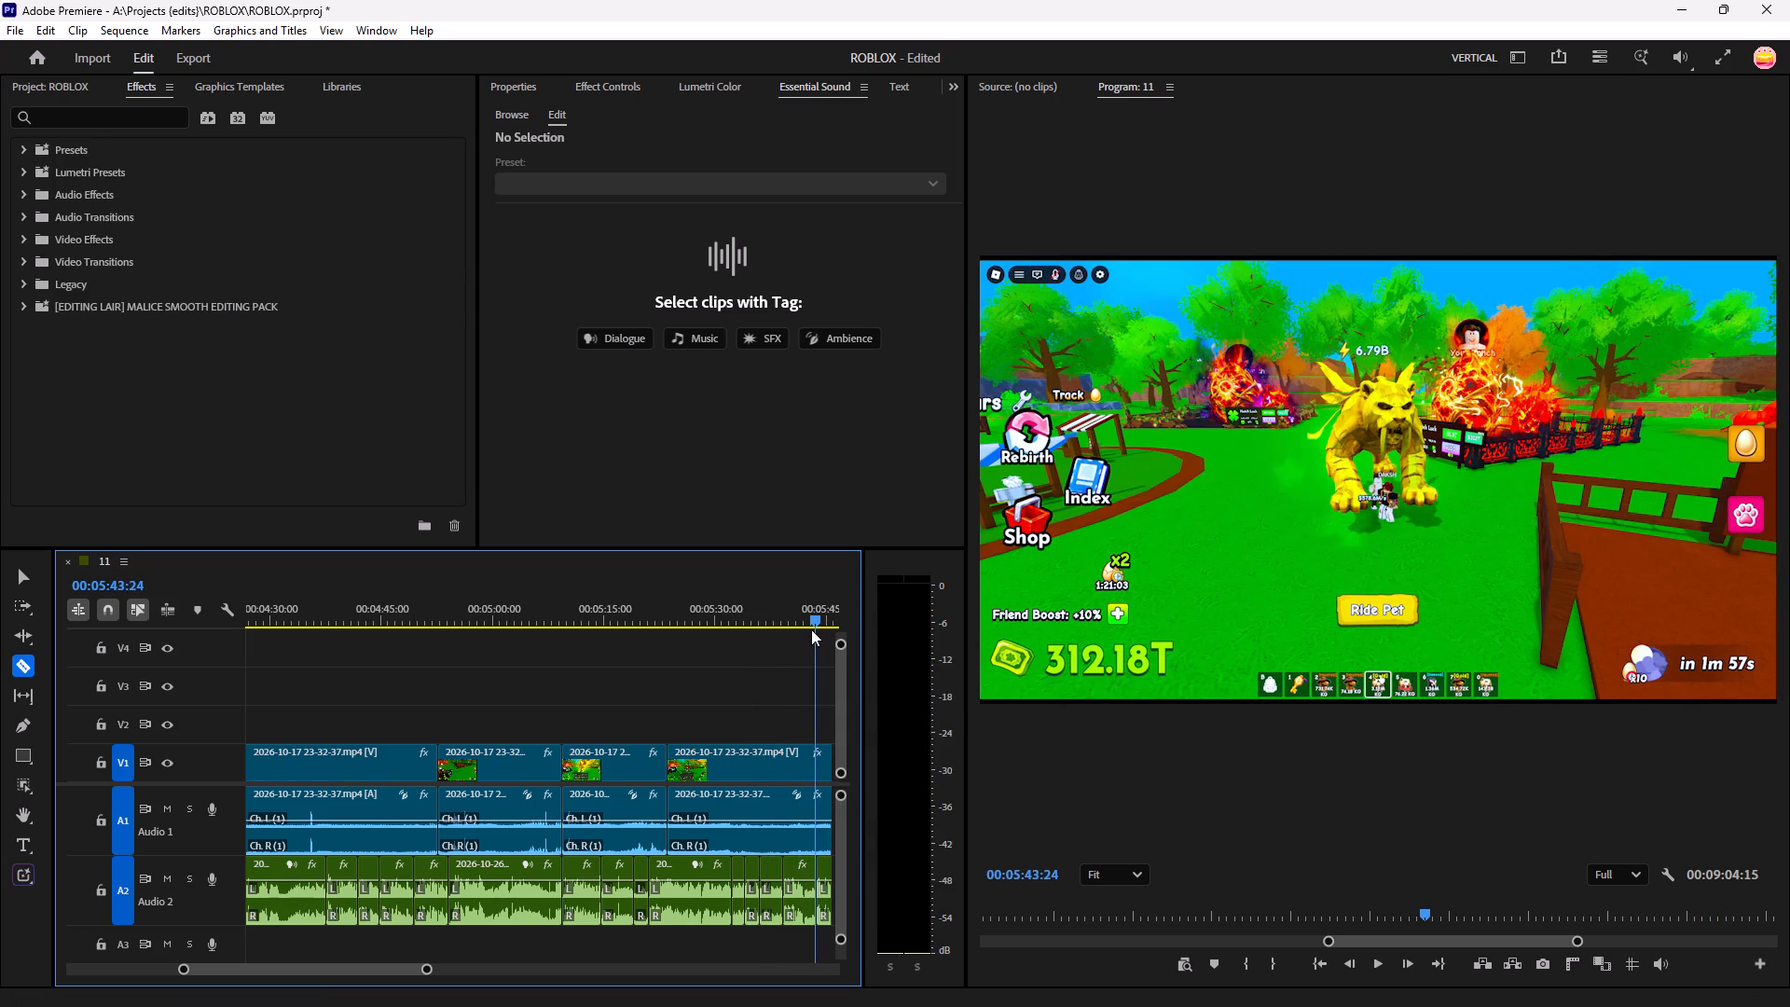
{"action": "left_click_drag", "start_coordinate": [811, 629], "coordinate": [819, 632]}
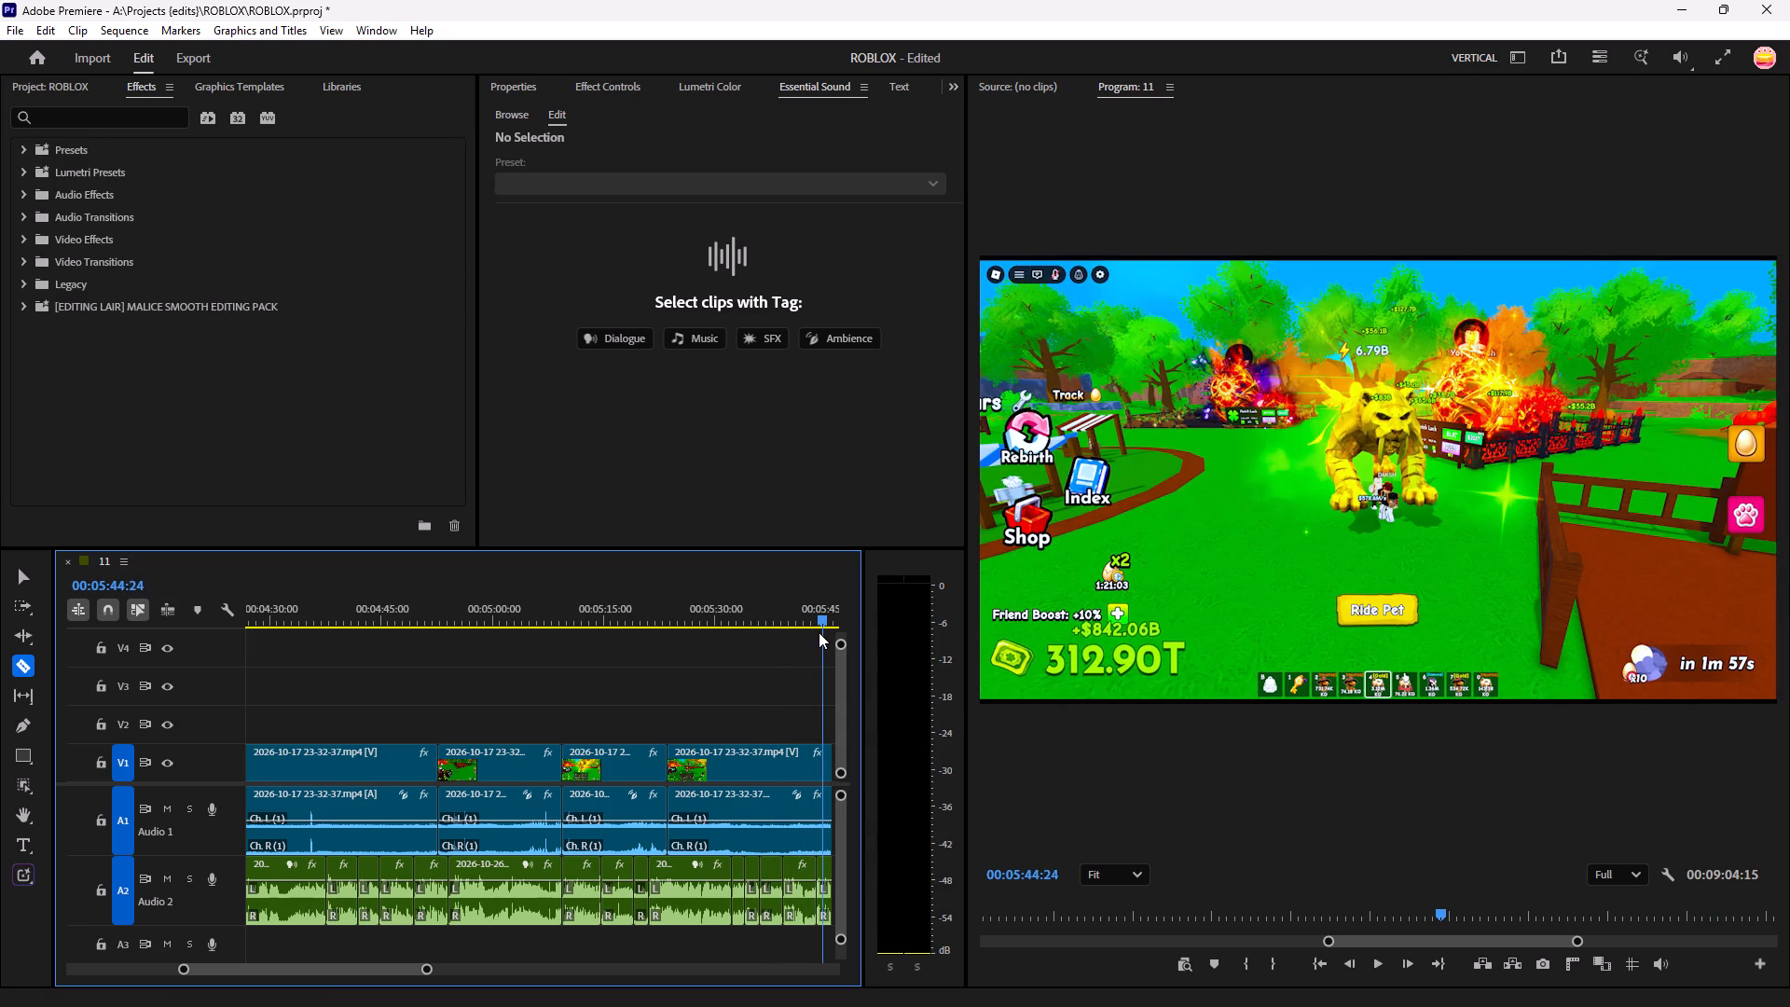
{"action": "left_click_drag", "start_coordinate": [819, 632], "coordinate": [831, 633]}
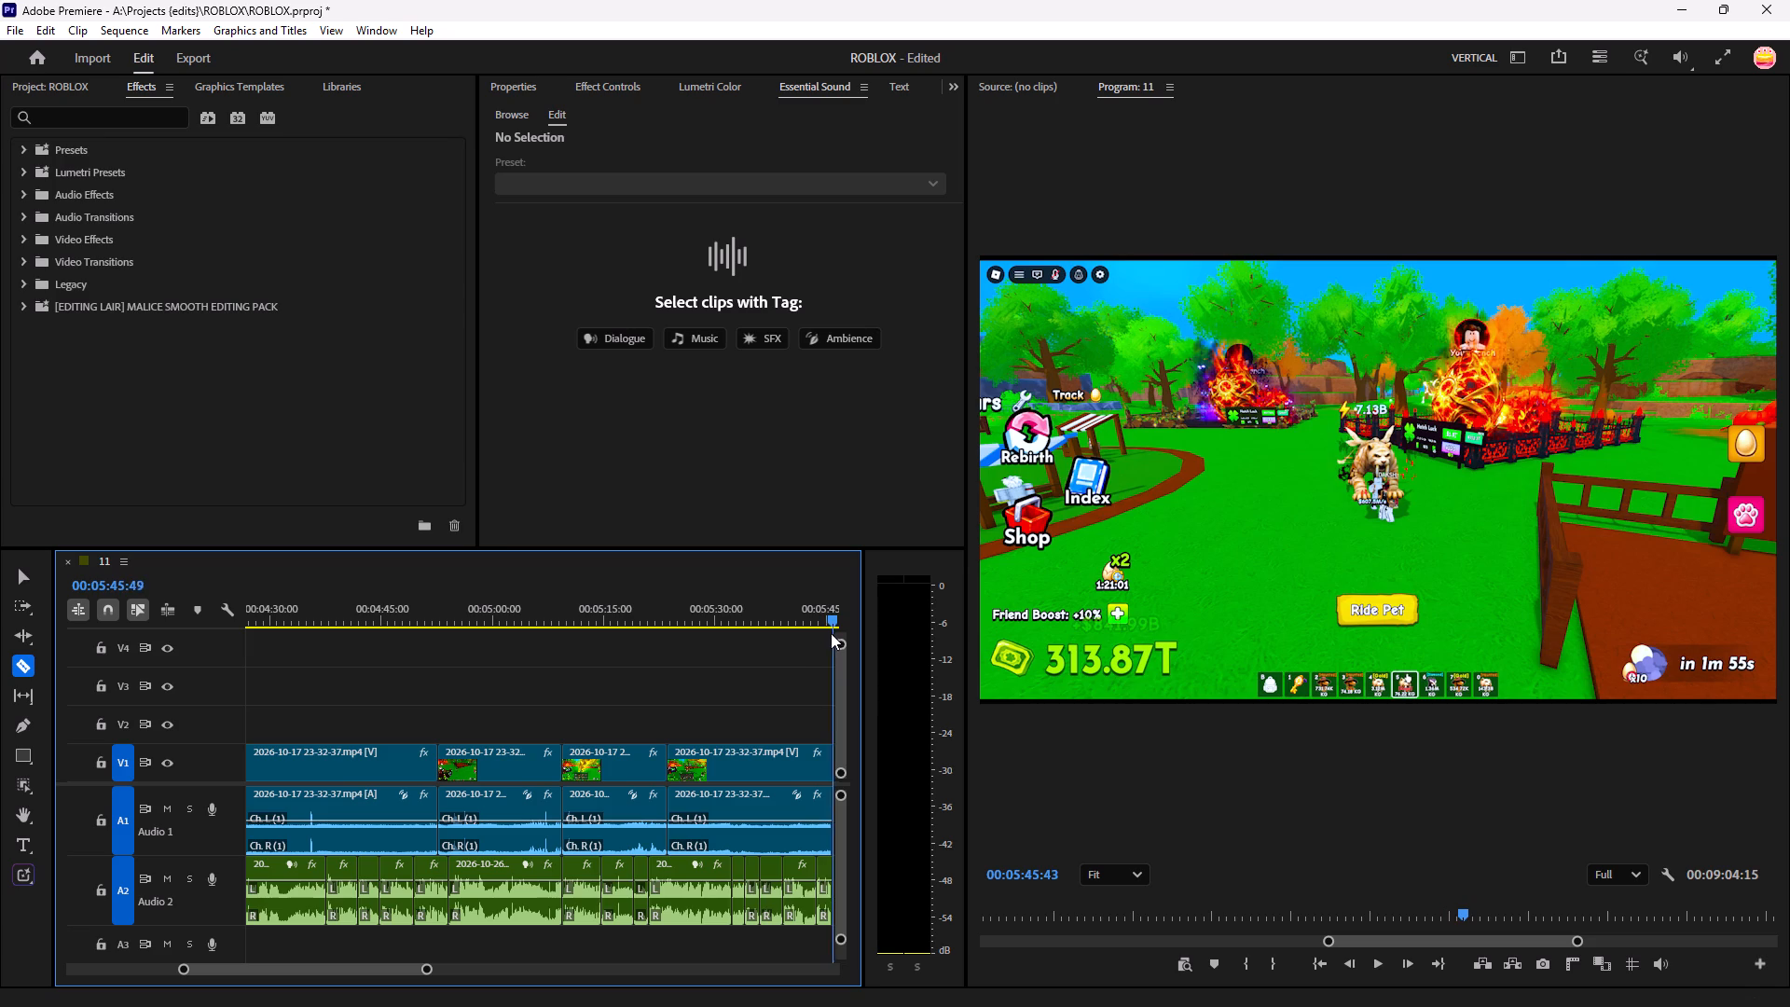
{"action": "left_click_drag", "start_coordinate": [831, 633], "coordinate": [827, 644]}
{"action": "key", "text": "minus"}
{"action": "key", "text": "equal"}
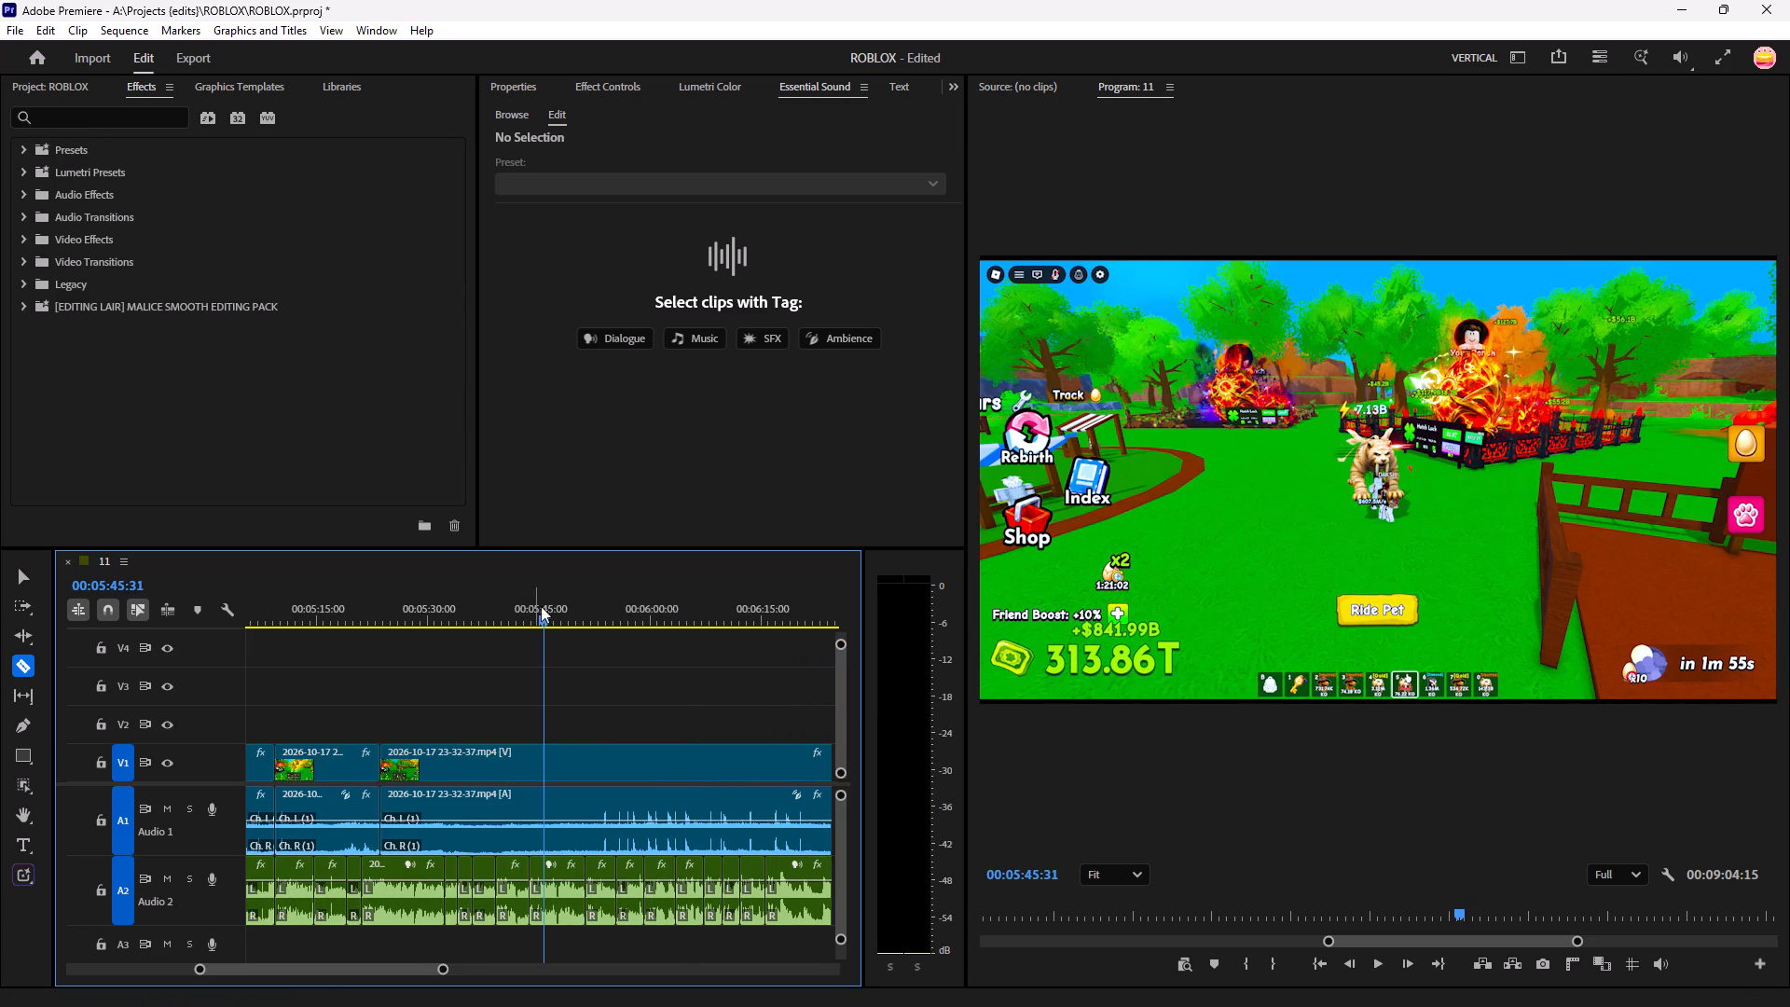
{"action": "left_click_drag", "start_coordinate": [554, 606], "coordinate": [559, 621]}
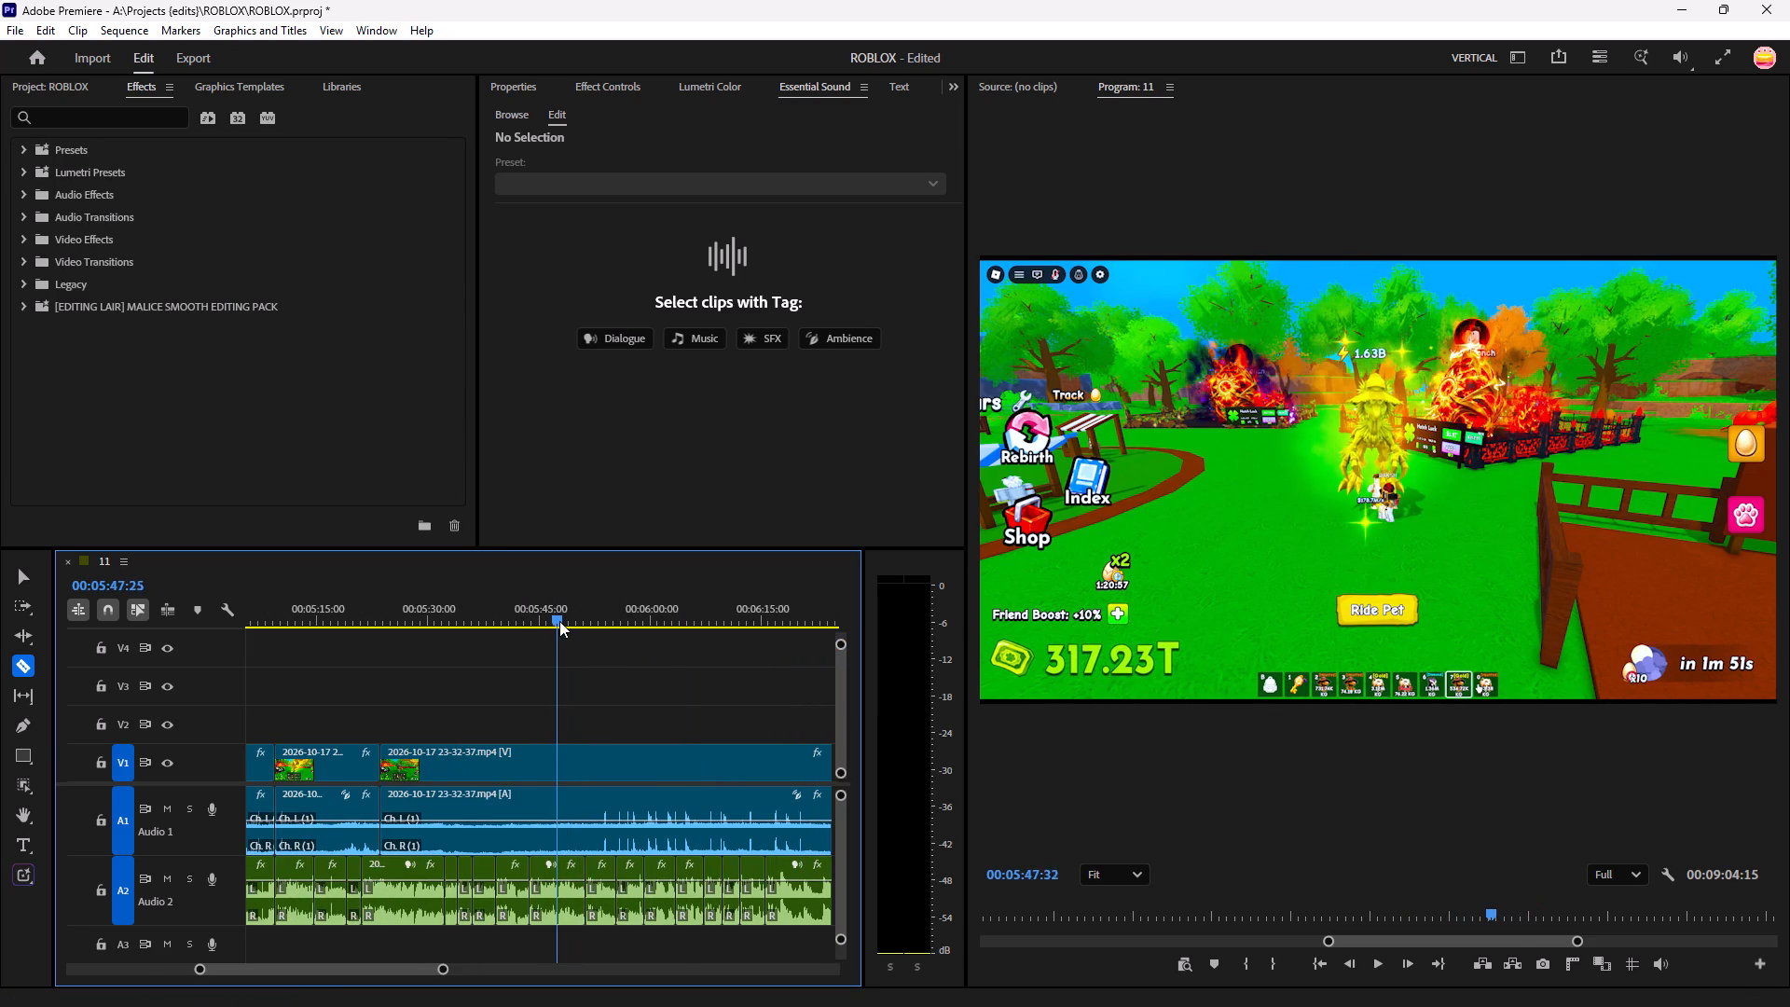
{"action": "left_click_drag", "start_coordinate": [559, 621], "coordinate": [548, 631]}
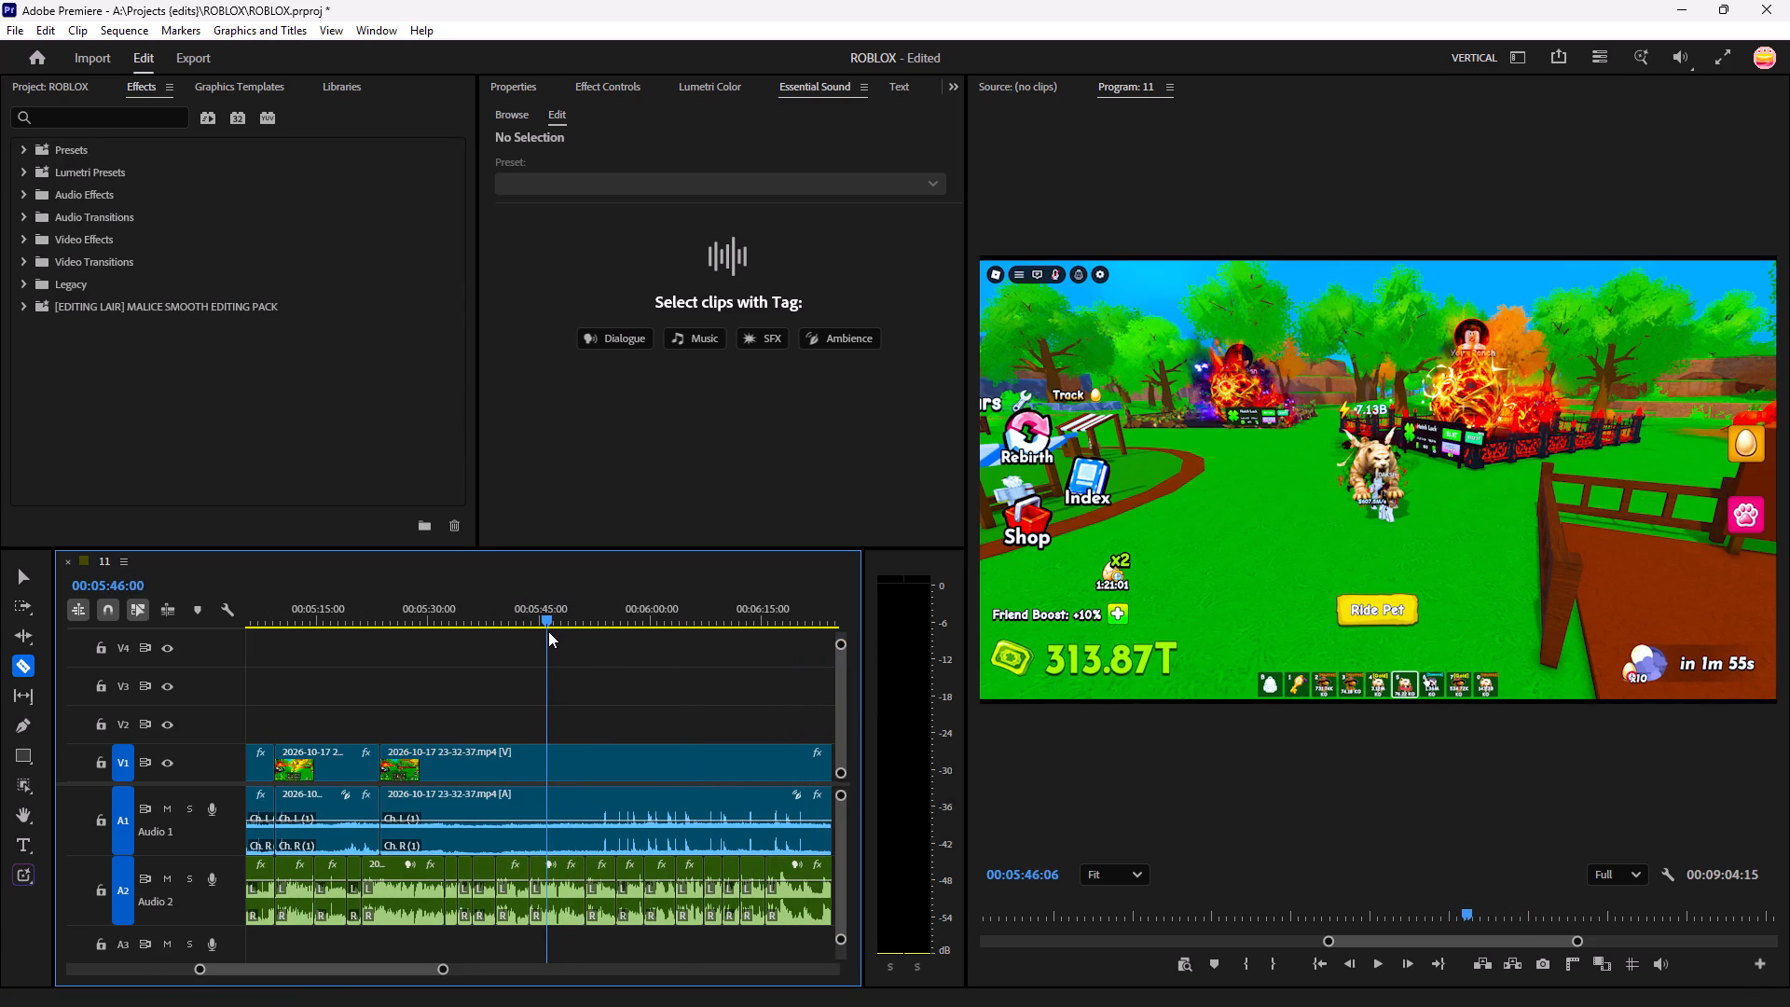
{"action": "left_click_drag", "start_coordinate": [548, 631], "coordinate": [547, 631]}
{"action": "left_click", "coordinate": [546, 752]}
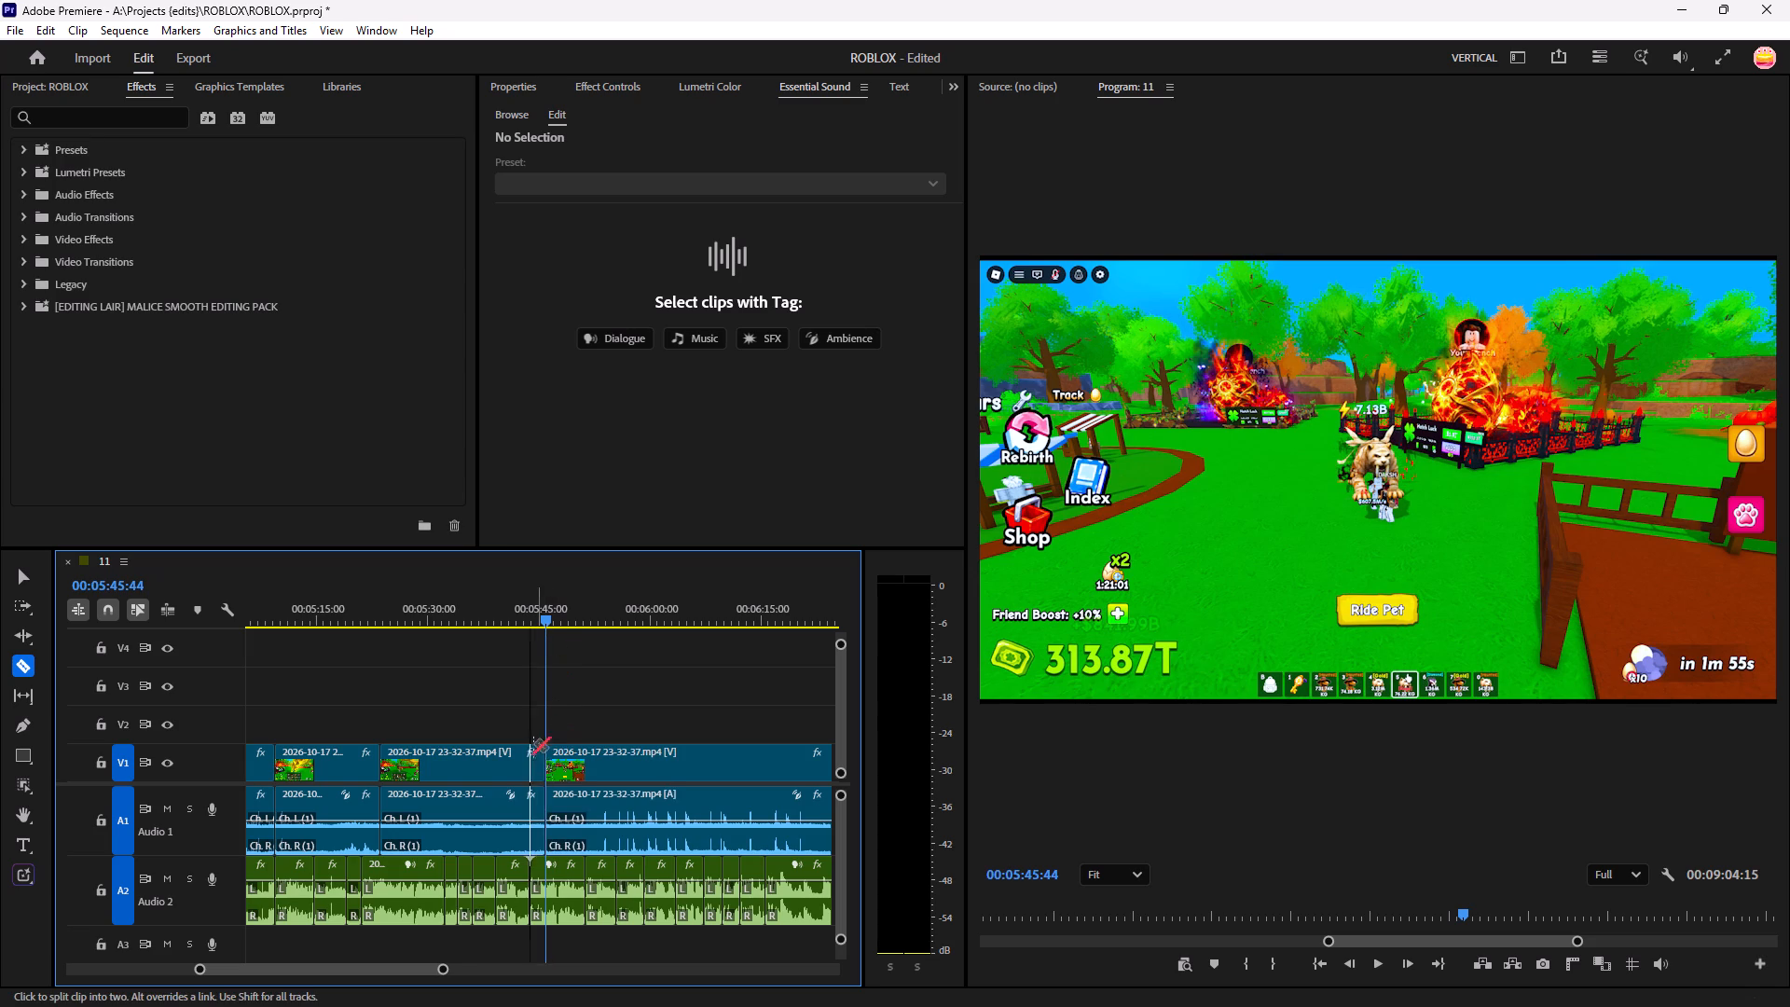
Delete the gameplay section between about 00:05:23 and 00:05:46, and move the last clip back to close the gap.
{"action": "key", "text": "v"}
{"action": "left_click_drag", "start_coordinate": [437, 697], "coordinate": [424, 755]}
{"action": "key", "text": "alt+BackSpace"}
{"action": "key", "text": "space"}
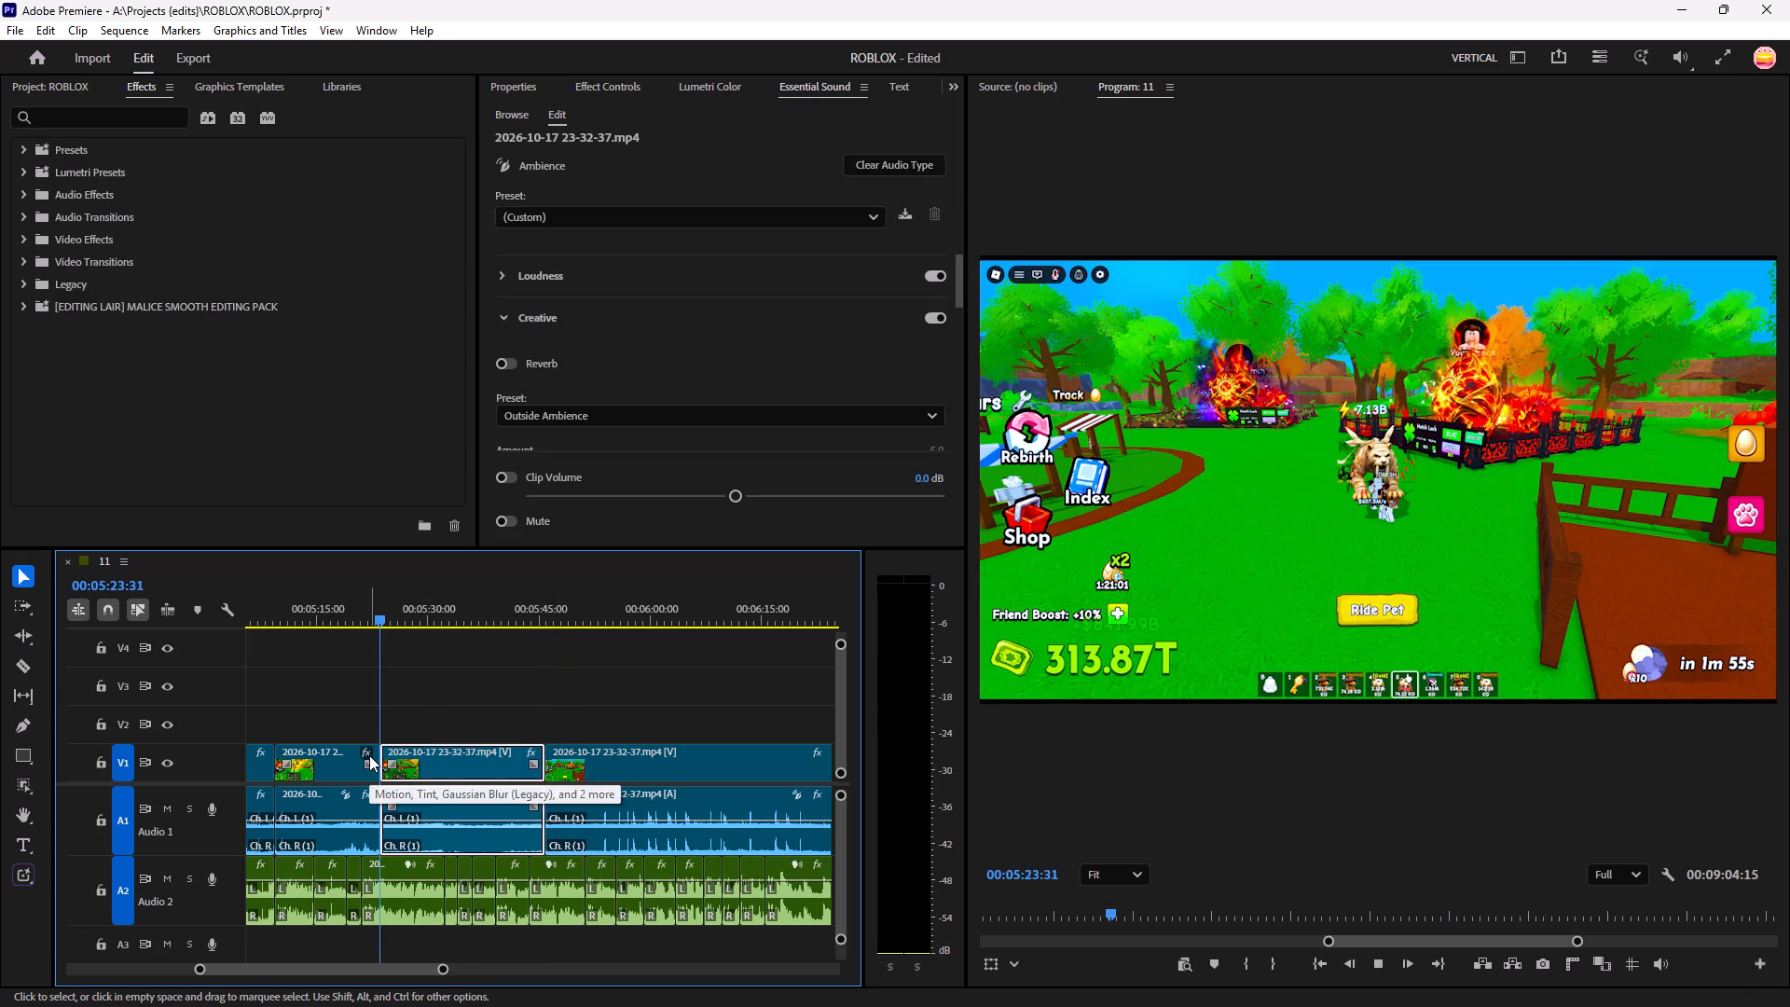
{"action": "key", "text": "space"}
{"action": "key", "text": "BackSpace"}
{"action": "left_click_drag", "start_coordinate": [611, 768], "coordinate": [592, 768]}
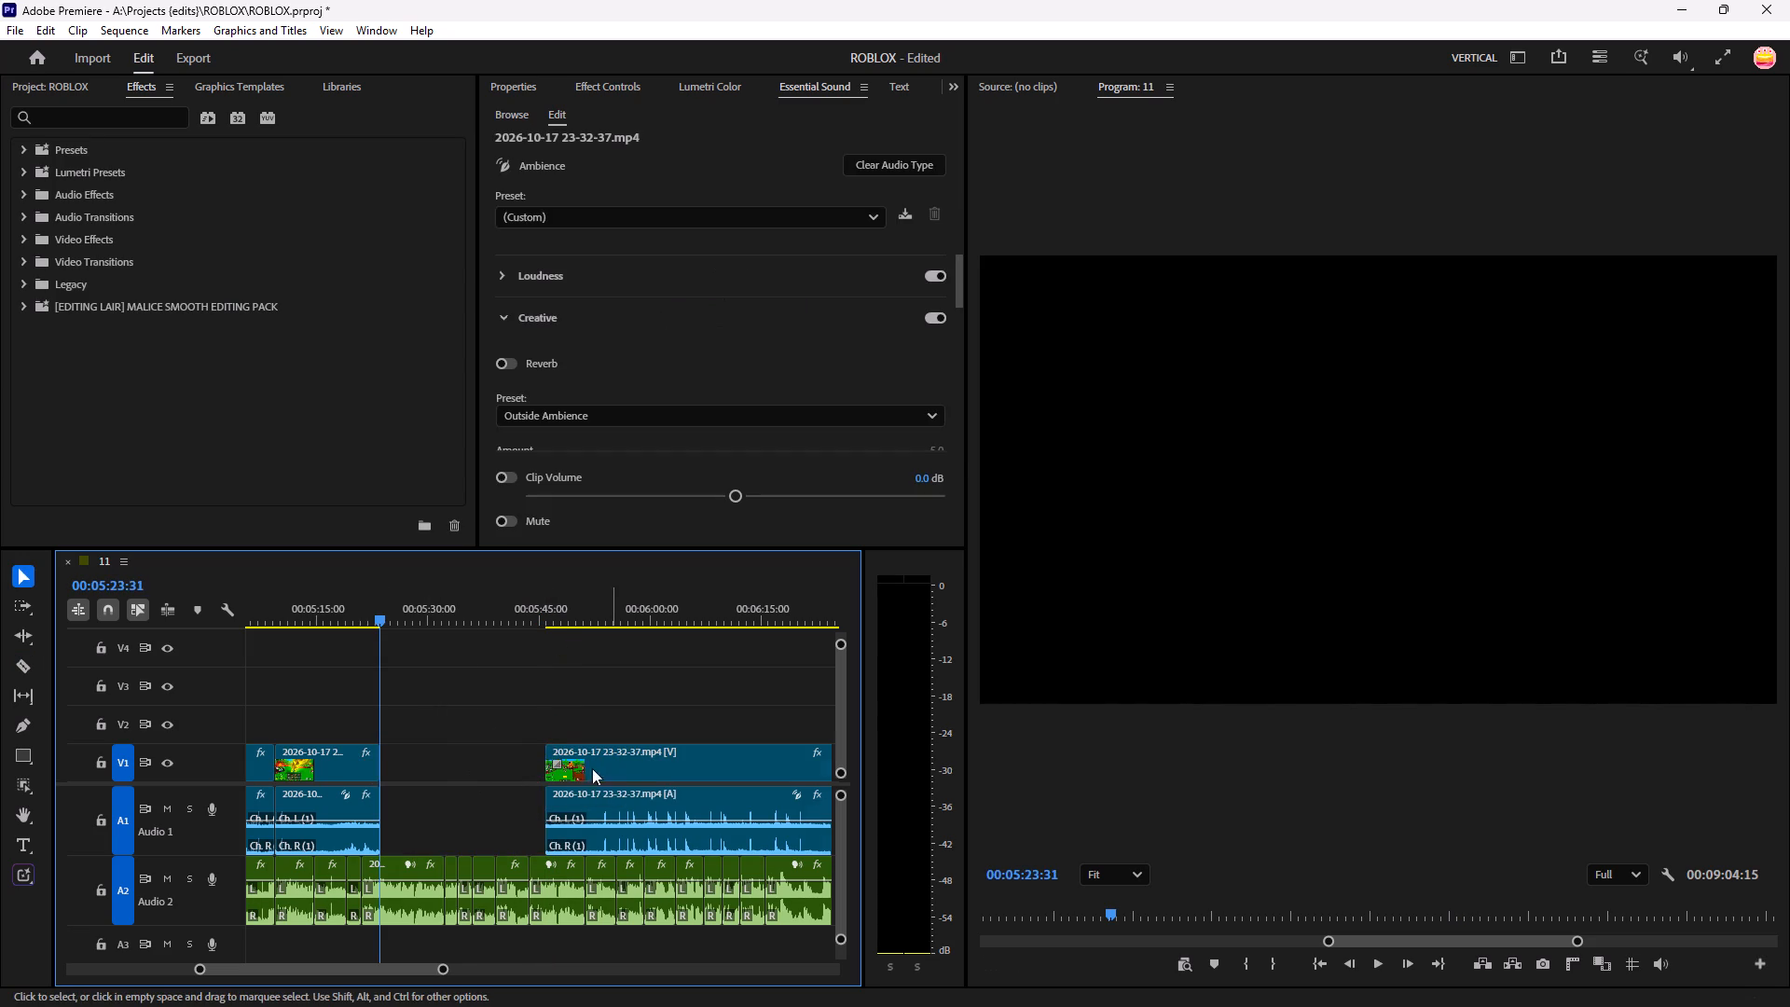
{"action": "left_click_drag", "start_coordinate": [592, 768], "coordinate": [449, 779]}
Play from about 00:05:23 to 00:05:39, and shift the last gameplay clip later to start at about 00:05:39.
{"action": "left_click", "coordinate": [473, 719]}
{"action": "key", "text": "space"}
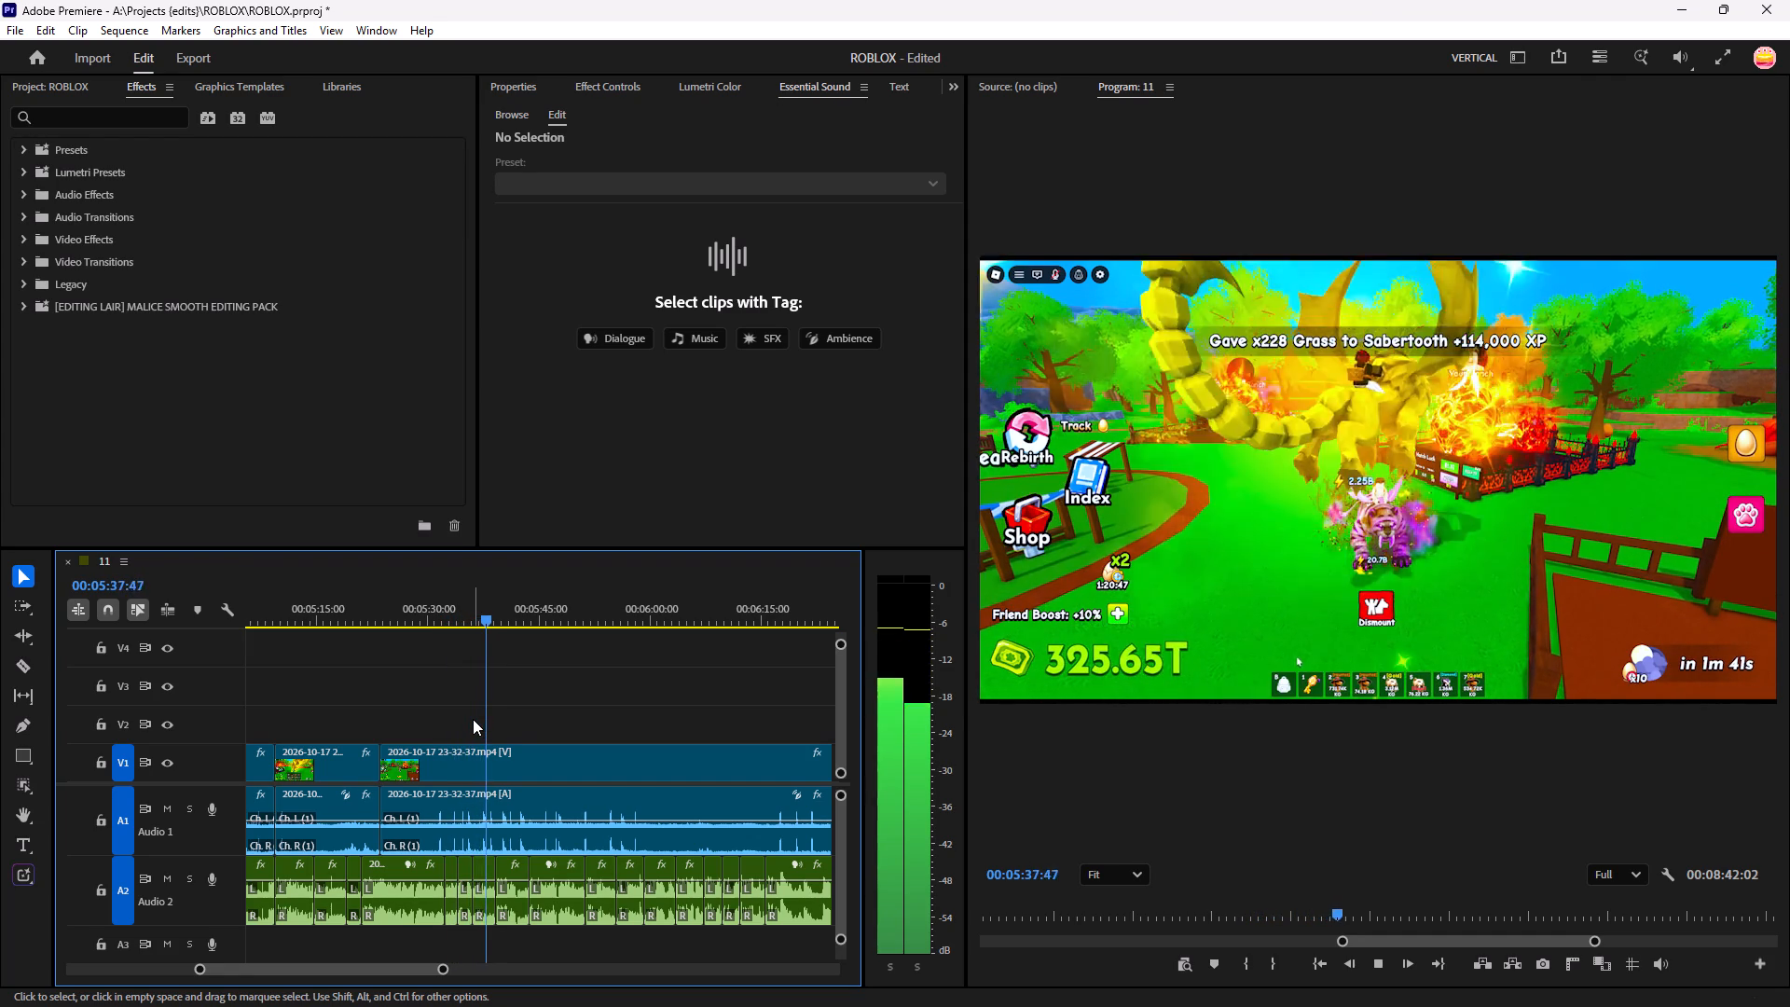
{"action": "key", "text": "space"}
{"action": "left_click_drag", "start_coordinate": [501, 755], "coordinate": [532, 757]}
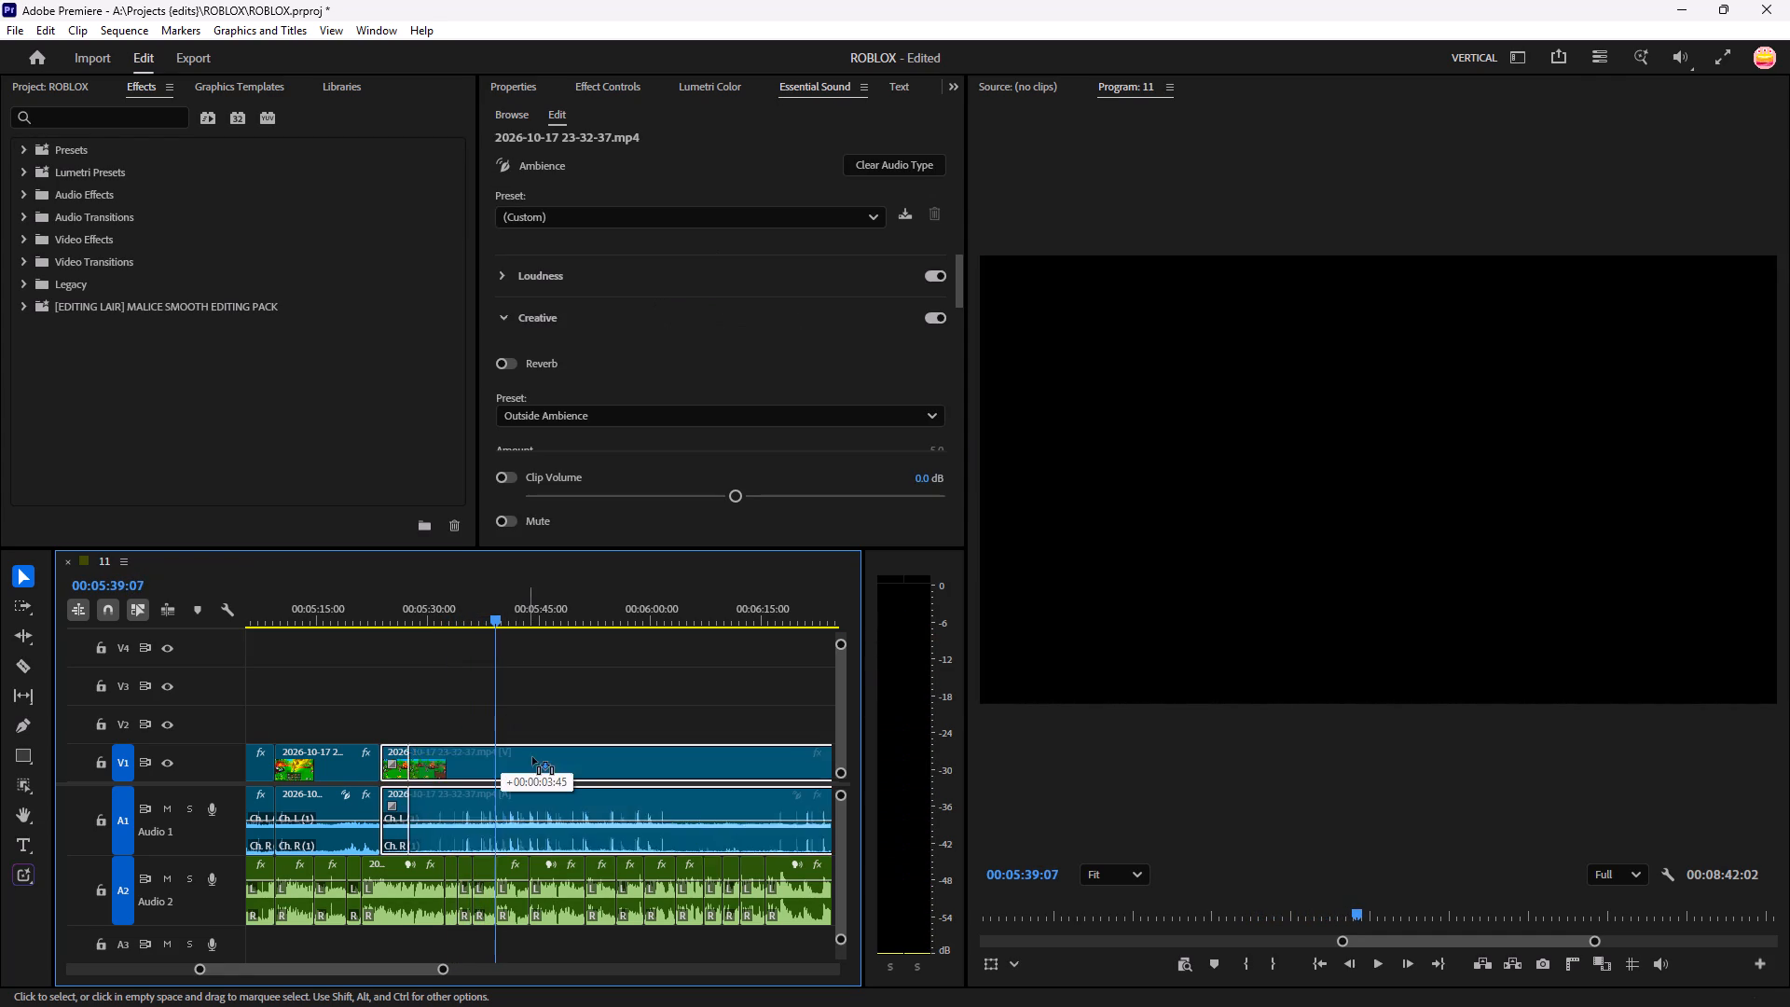
{"action": "left_click_drag", "start_coordinate": [532, 757], "coordinate": [617, 758]}
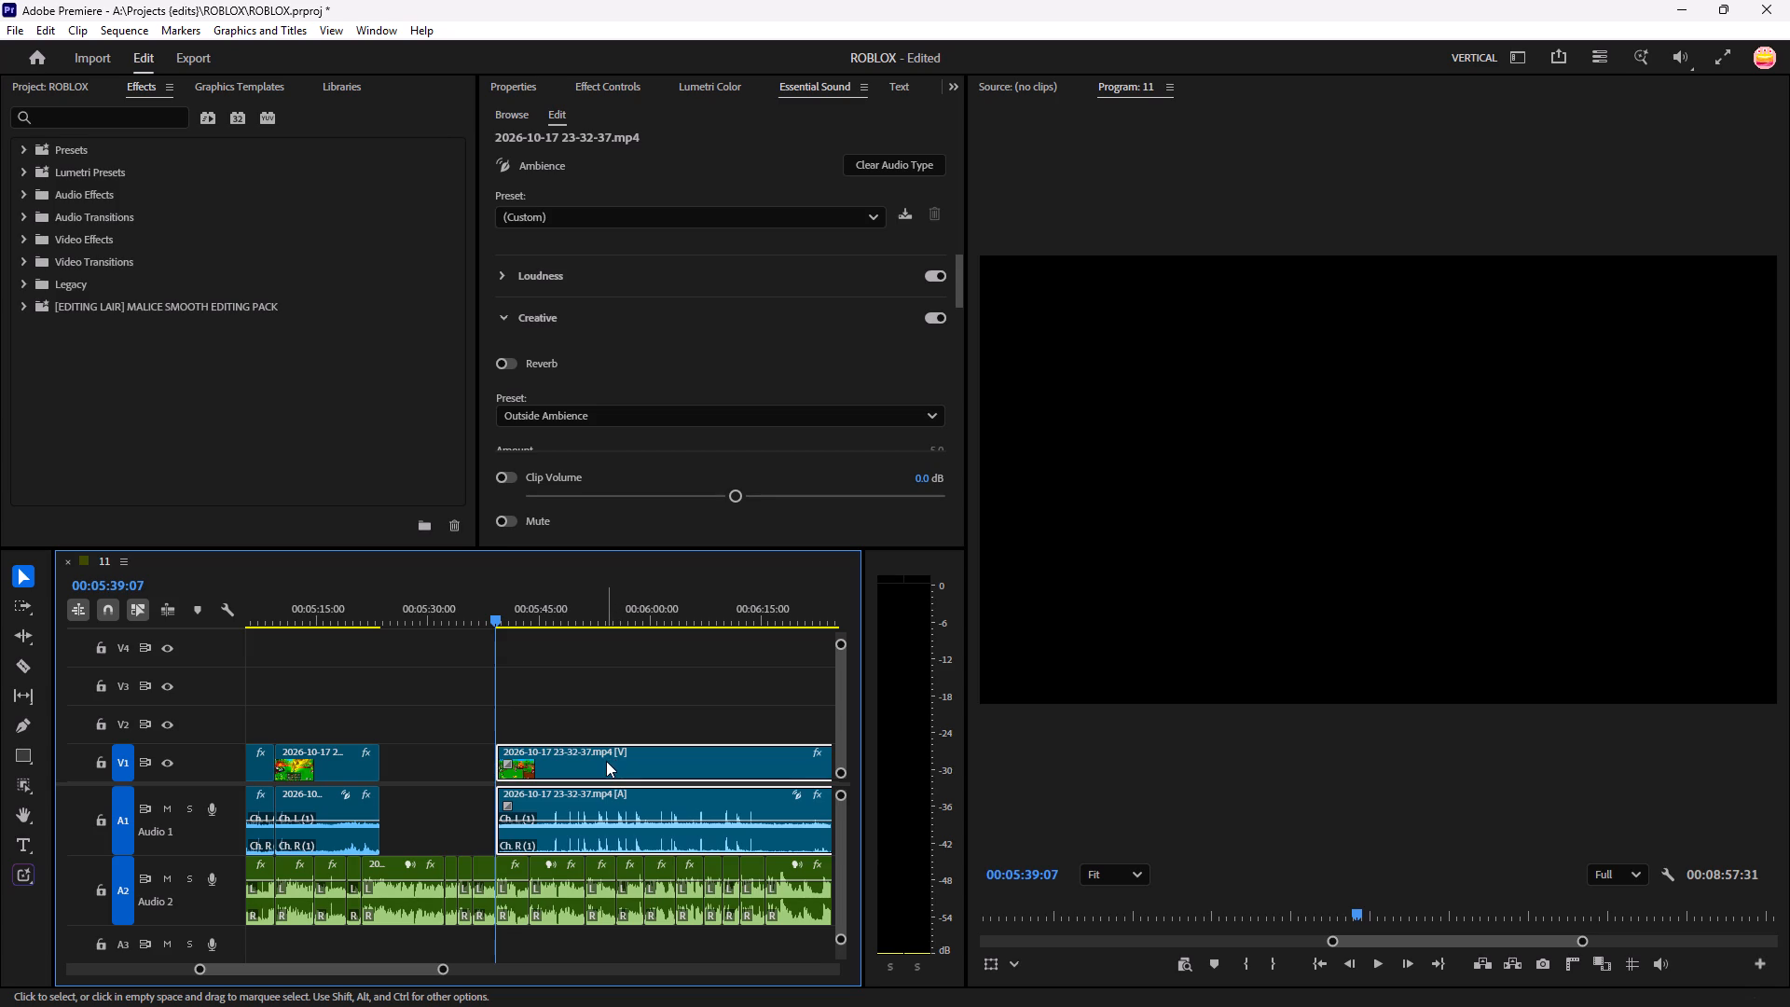
Deselect the clip and save the project.
{"action": "left_click", "coordinate": [596, 728]}
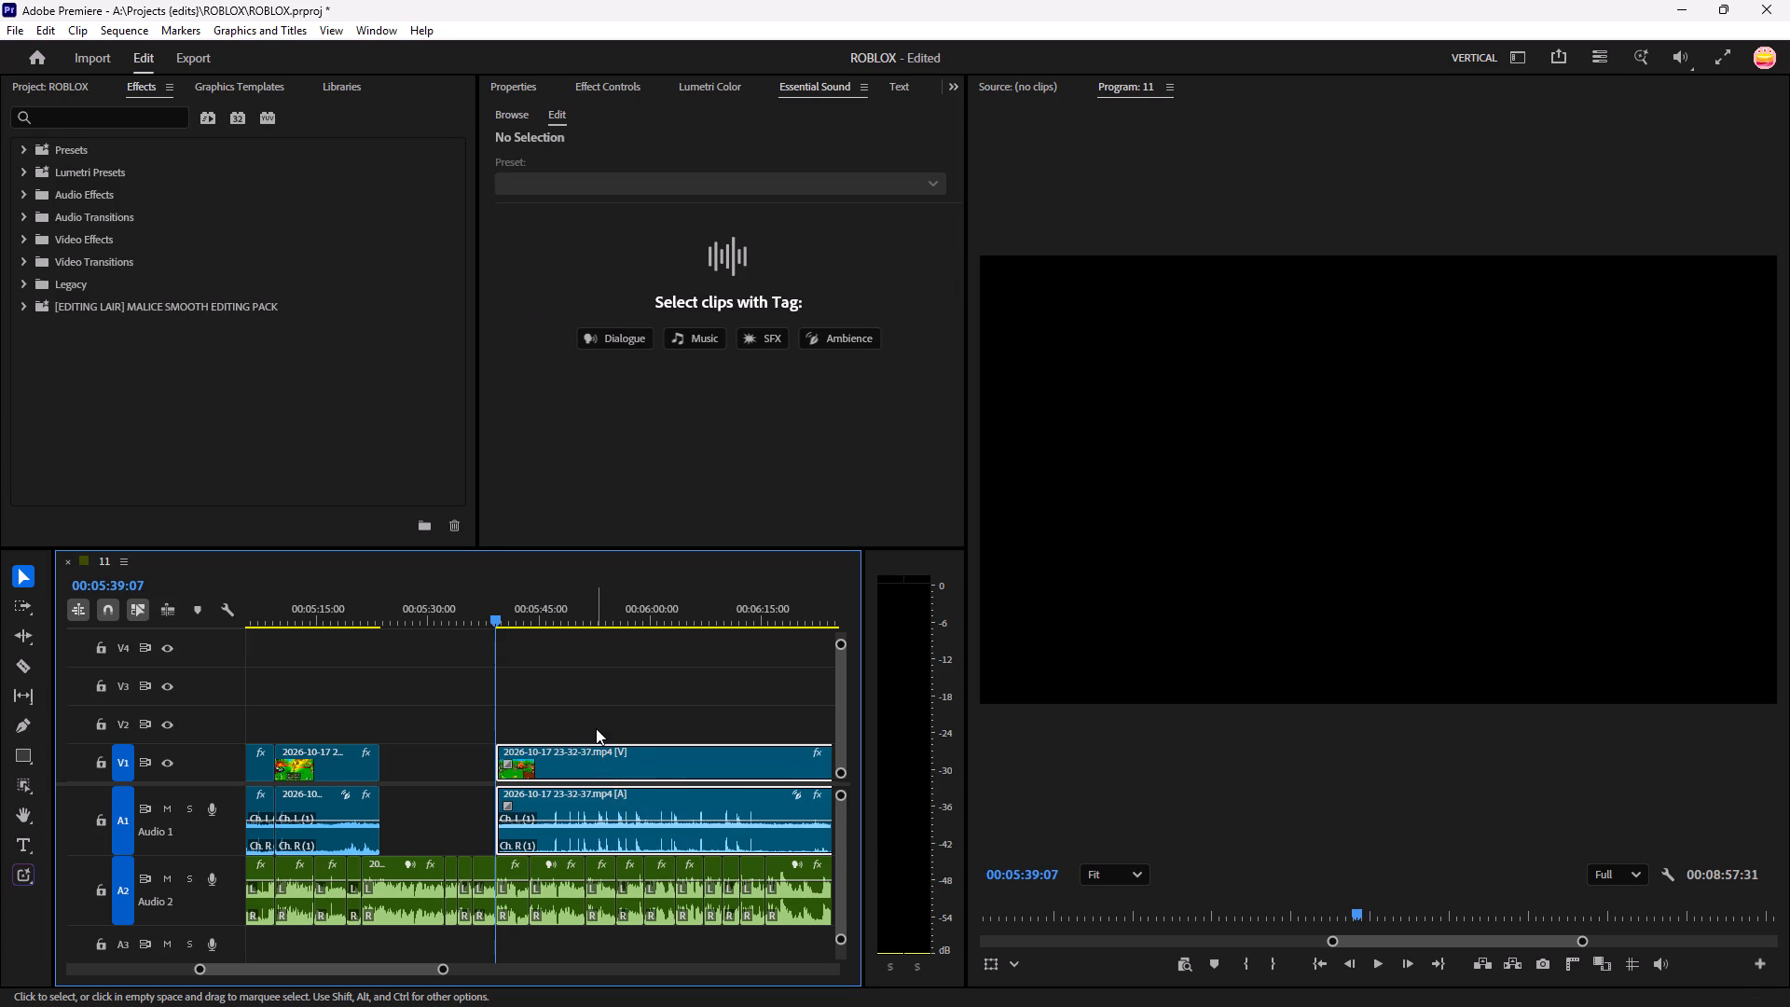
{"action": "key", "text": "ctrl+s"}
{"action": "left_click", "coordinate": [611, 705]}
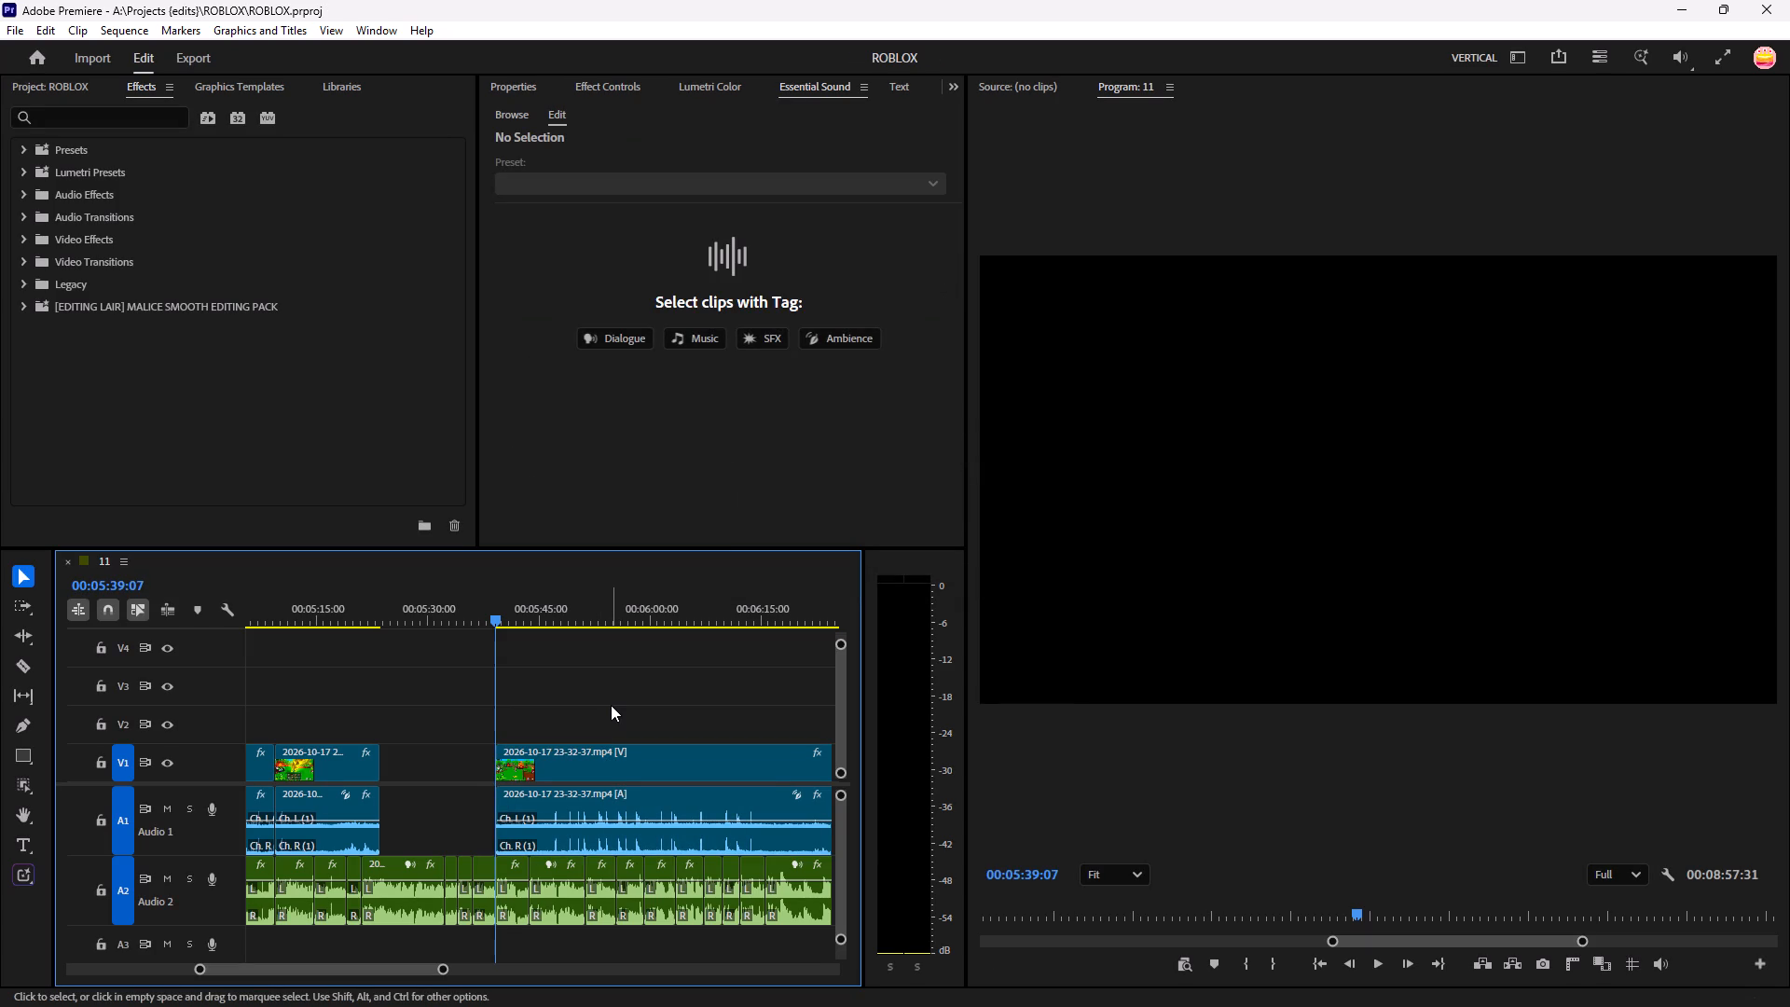
Move the last gameplay clip about 4 seconds earlier, and extend its start back to meet the preceding clip at about 00:05:23.
{"action": "key", "text": "minus"}
{"action": "left_click", "coordinate": [527, 614]}
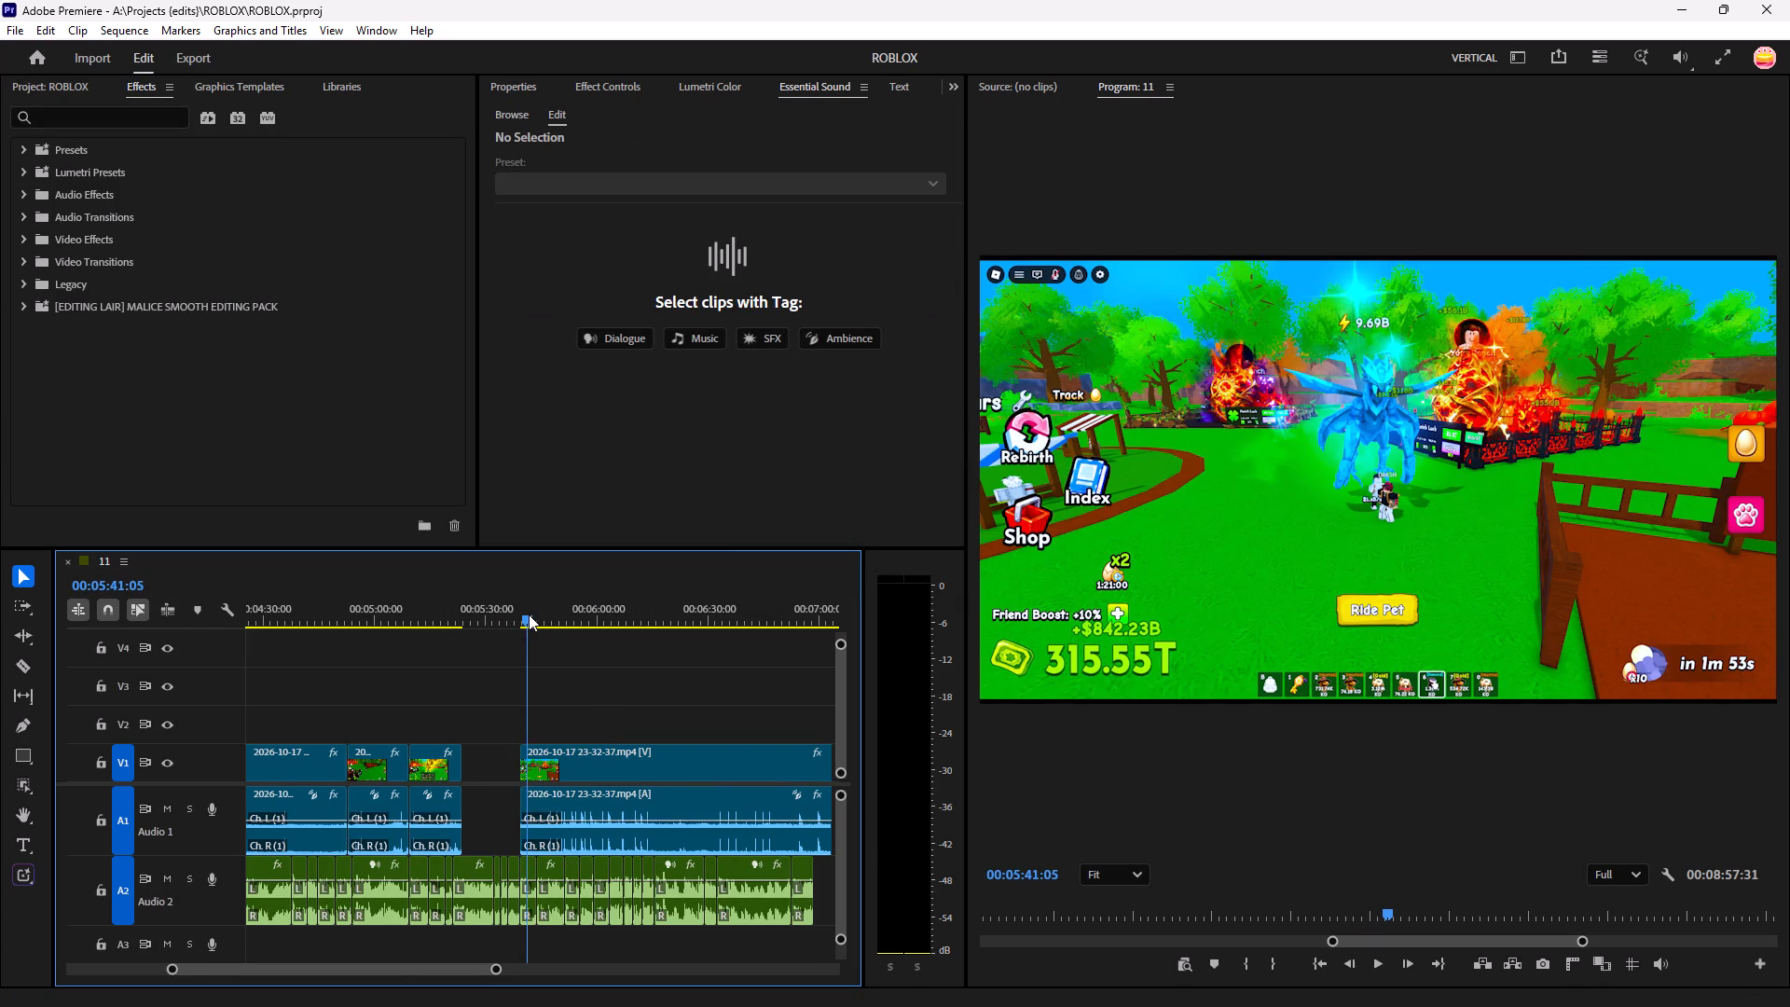
{"action": "key", "text": "equal"}
{"action": "key", "text": "equal"}
{"action": "left_click_drag", "start_coordinate": [558, 758], "coordinate": [535, 758]}
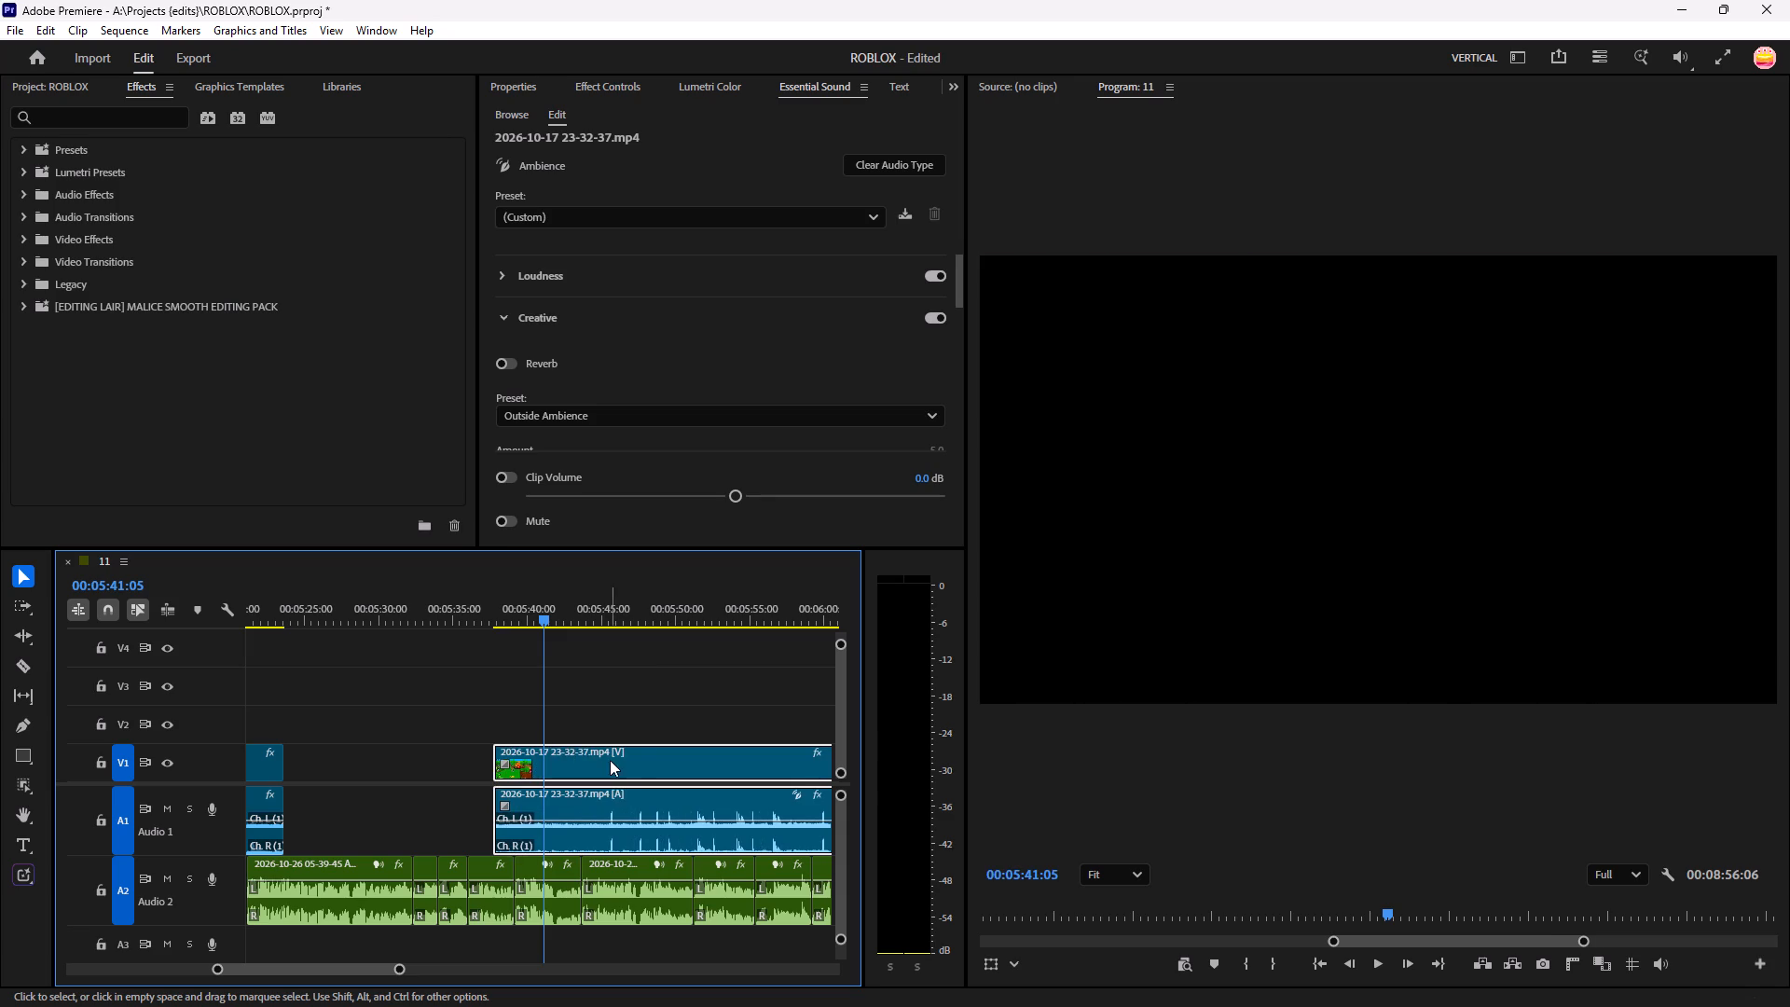
{"action": "left_click_drag", "start_coordinate": [625, 765], "coordinate": [577, 765]}
{"action": "left_click_drag", "start_coordinate": [622, 768], "coordinate": [631, 768]}
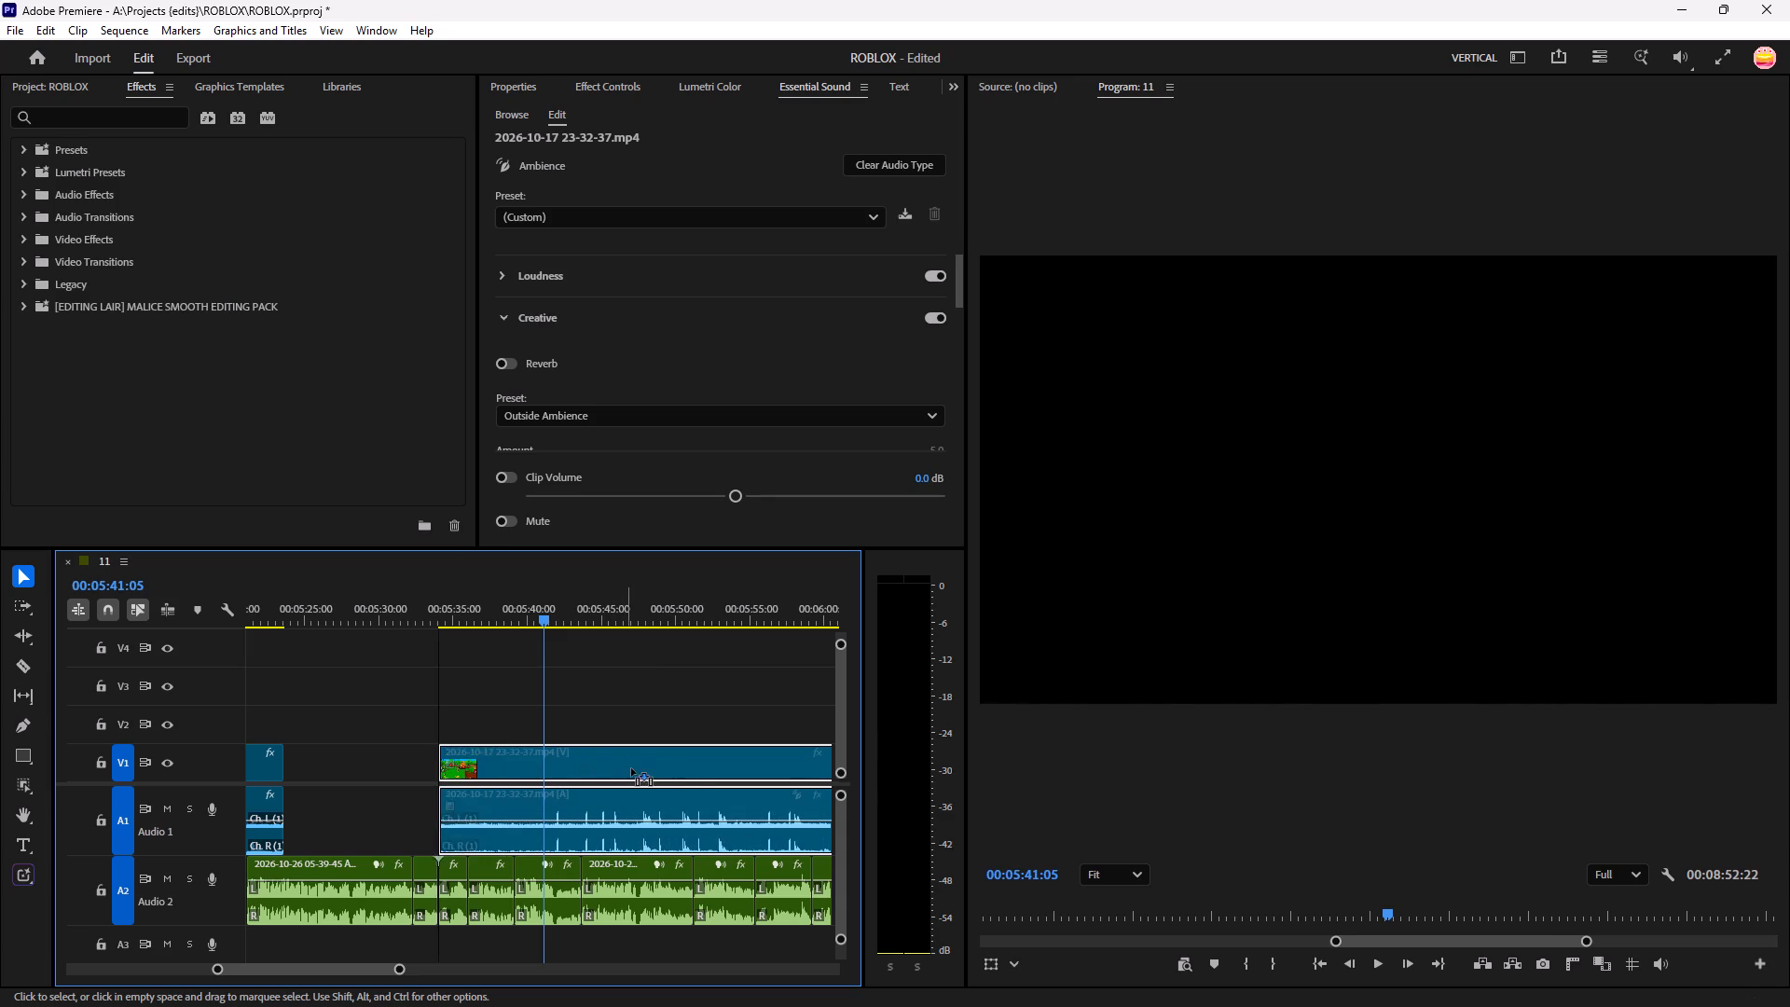
{"action": "left_click_drag", "start_coordinate": [631, 768], "coordinate": [640, 768]}
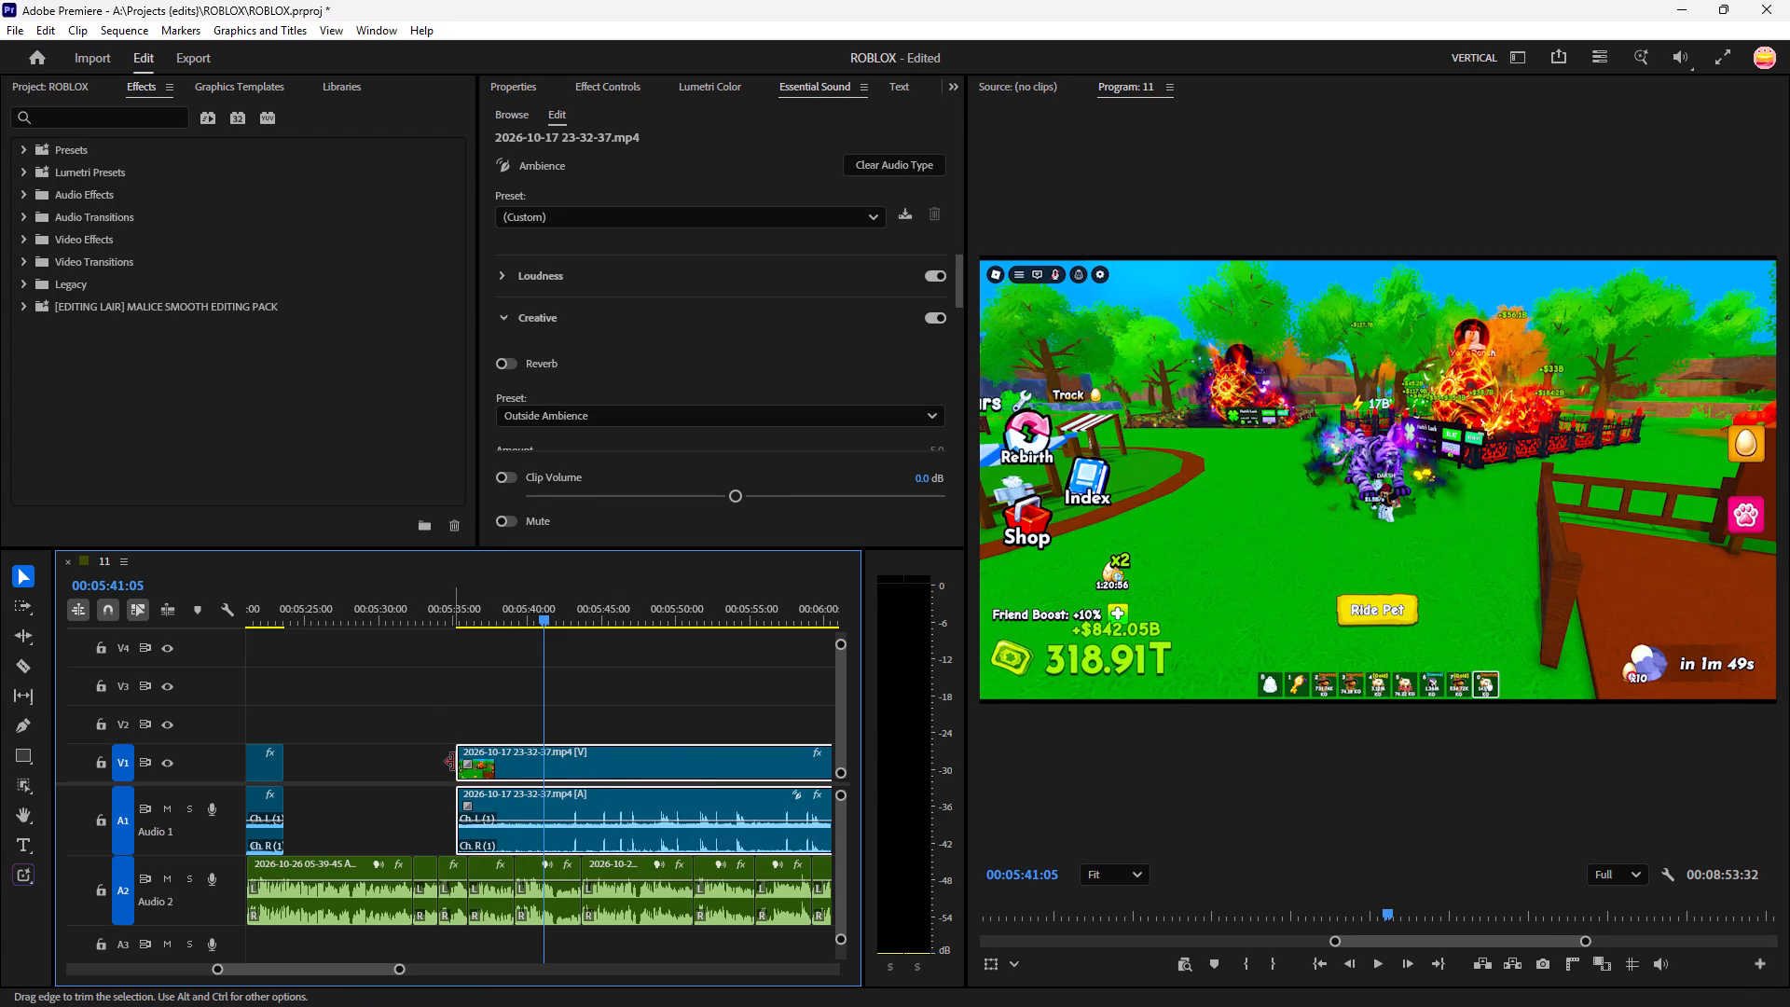
{"action": "left_click_drag", "start_coordinate": [453, 761], "coordinate": [245, 778]}
Play from about 00:05:41 to 00:05:56 against the voice-over, and split the last gameplay clip at about 00:05:51.
{"action": "key", "text": "space"}
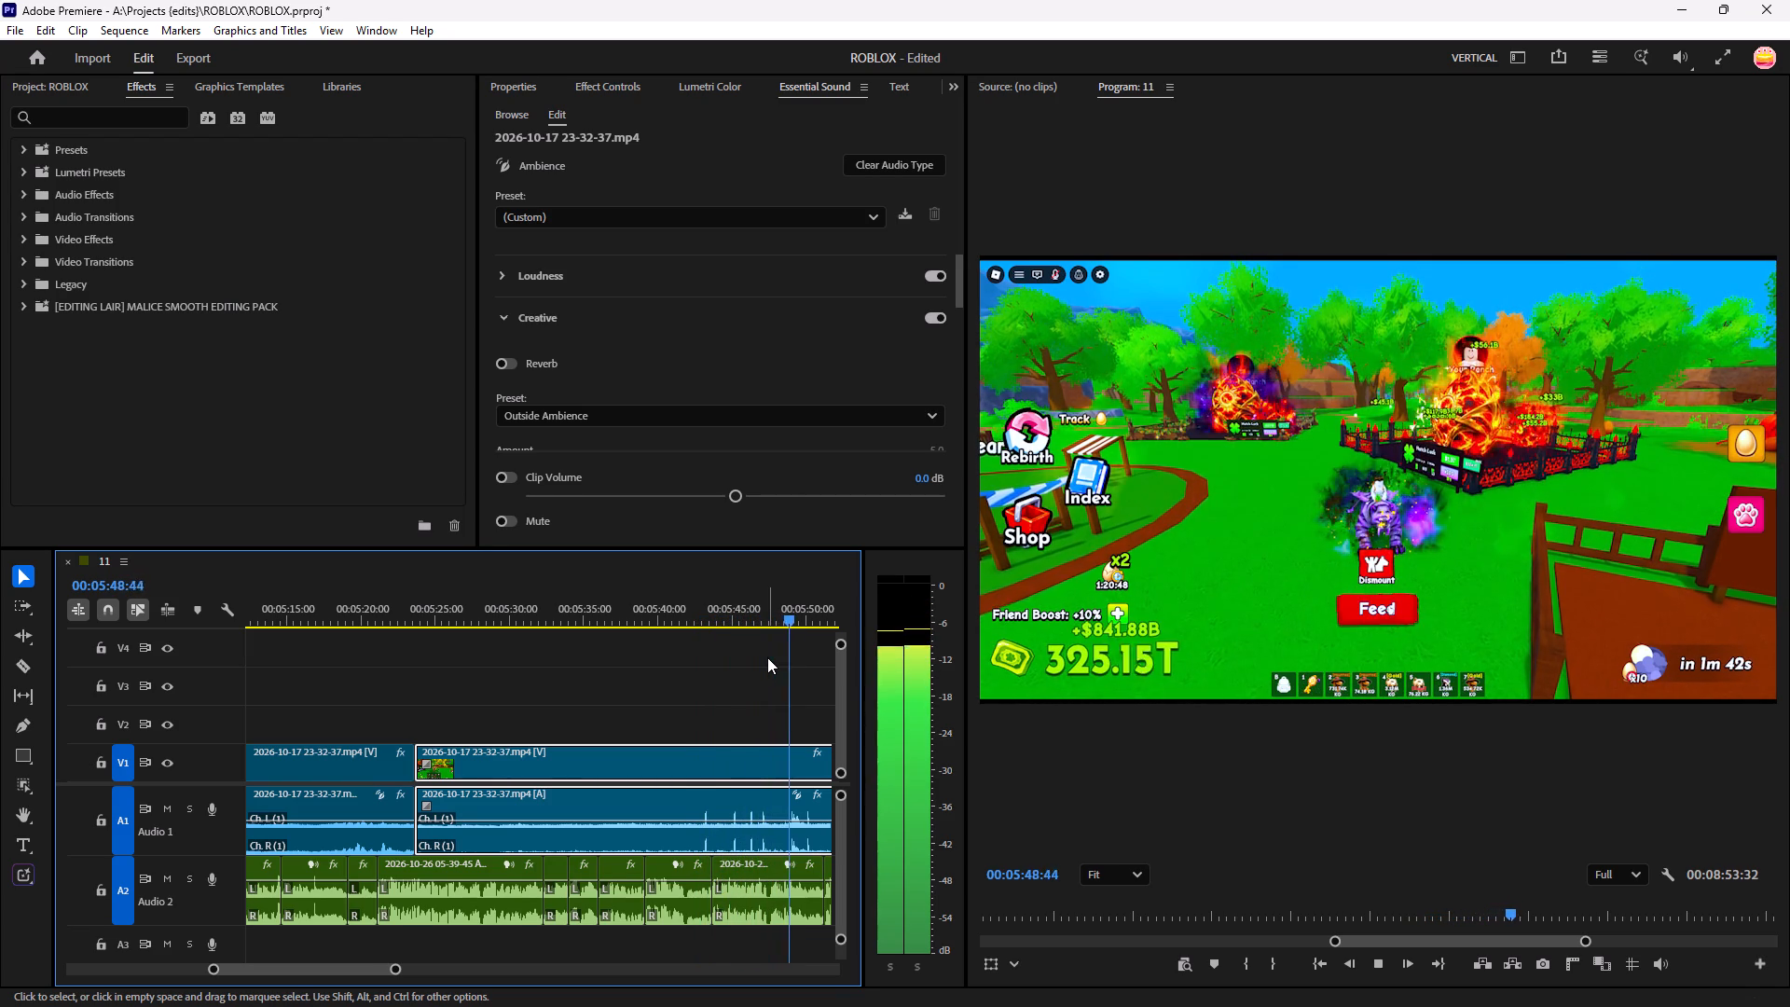
{"action": "key", "text": "minus"}
{"action": "key", "text": "equal"}
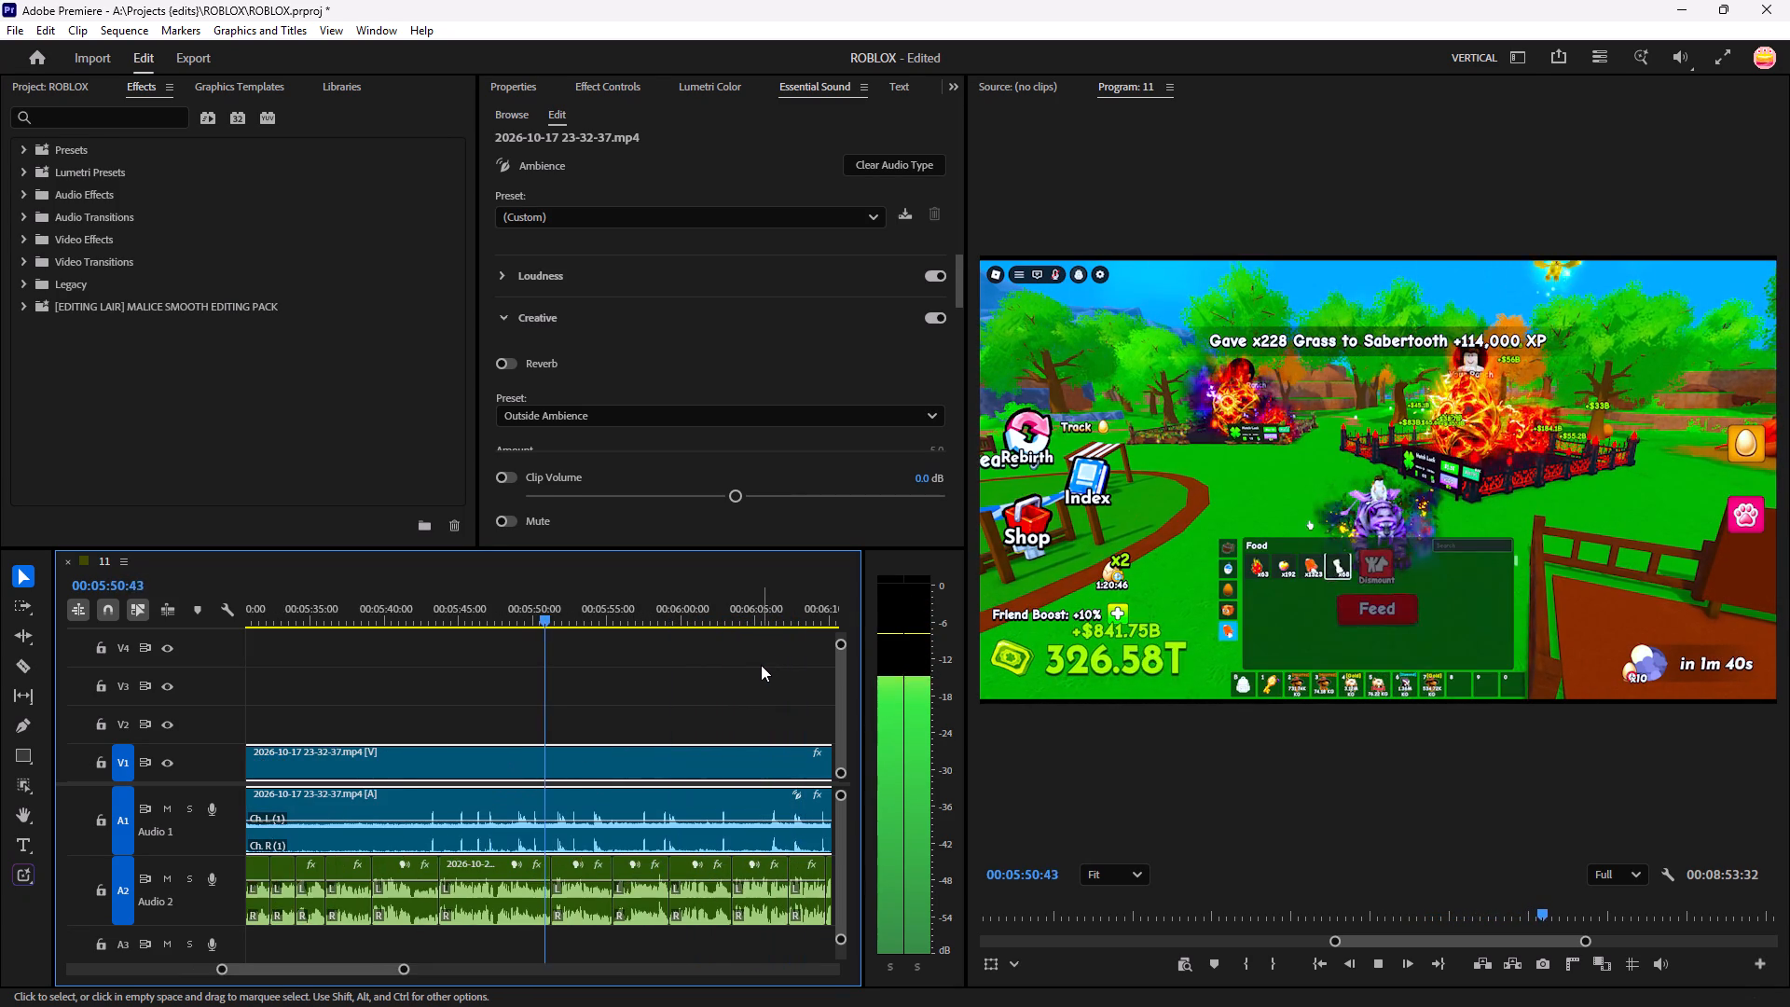
{"action": "type", "text": "=--"}
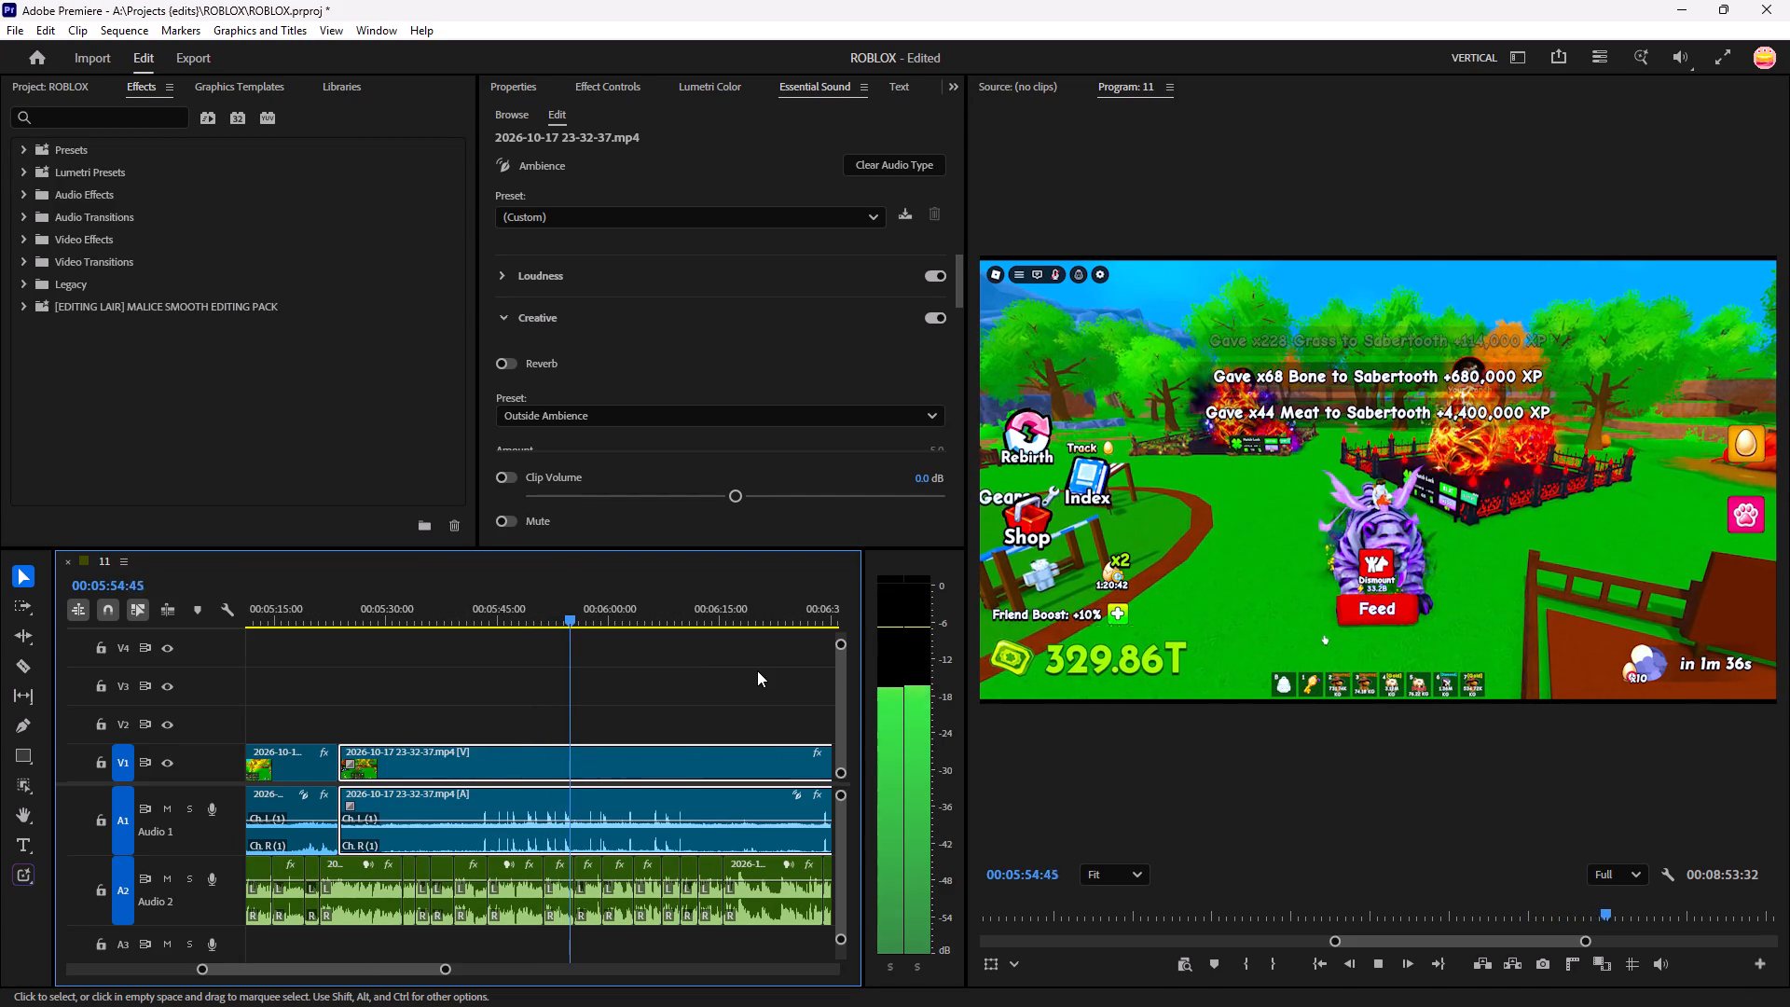
{"action": "key", "text": "space"}
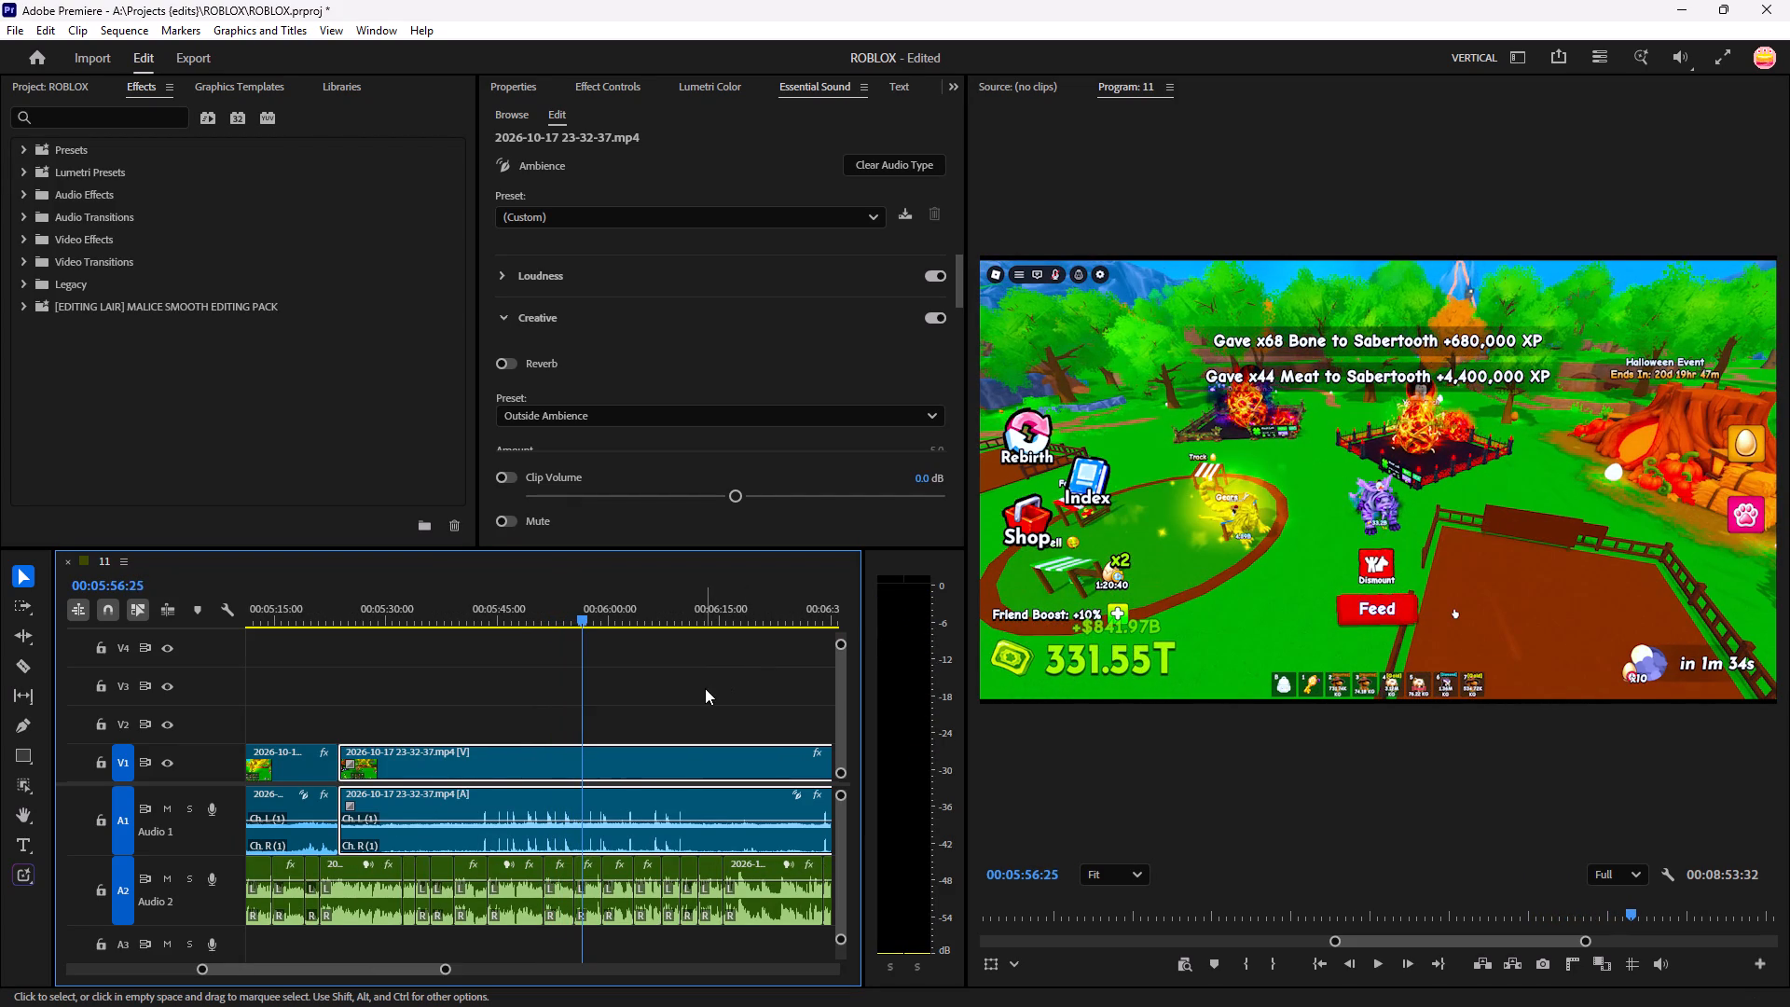
{"action": "key", "text": "c"}
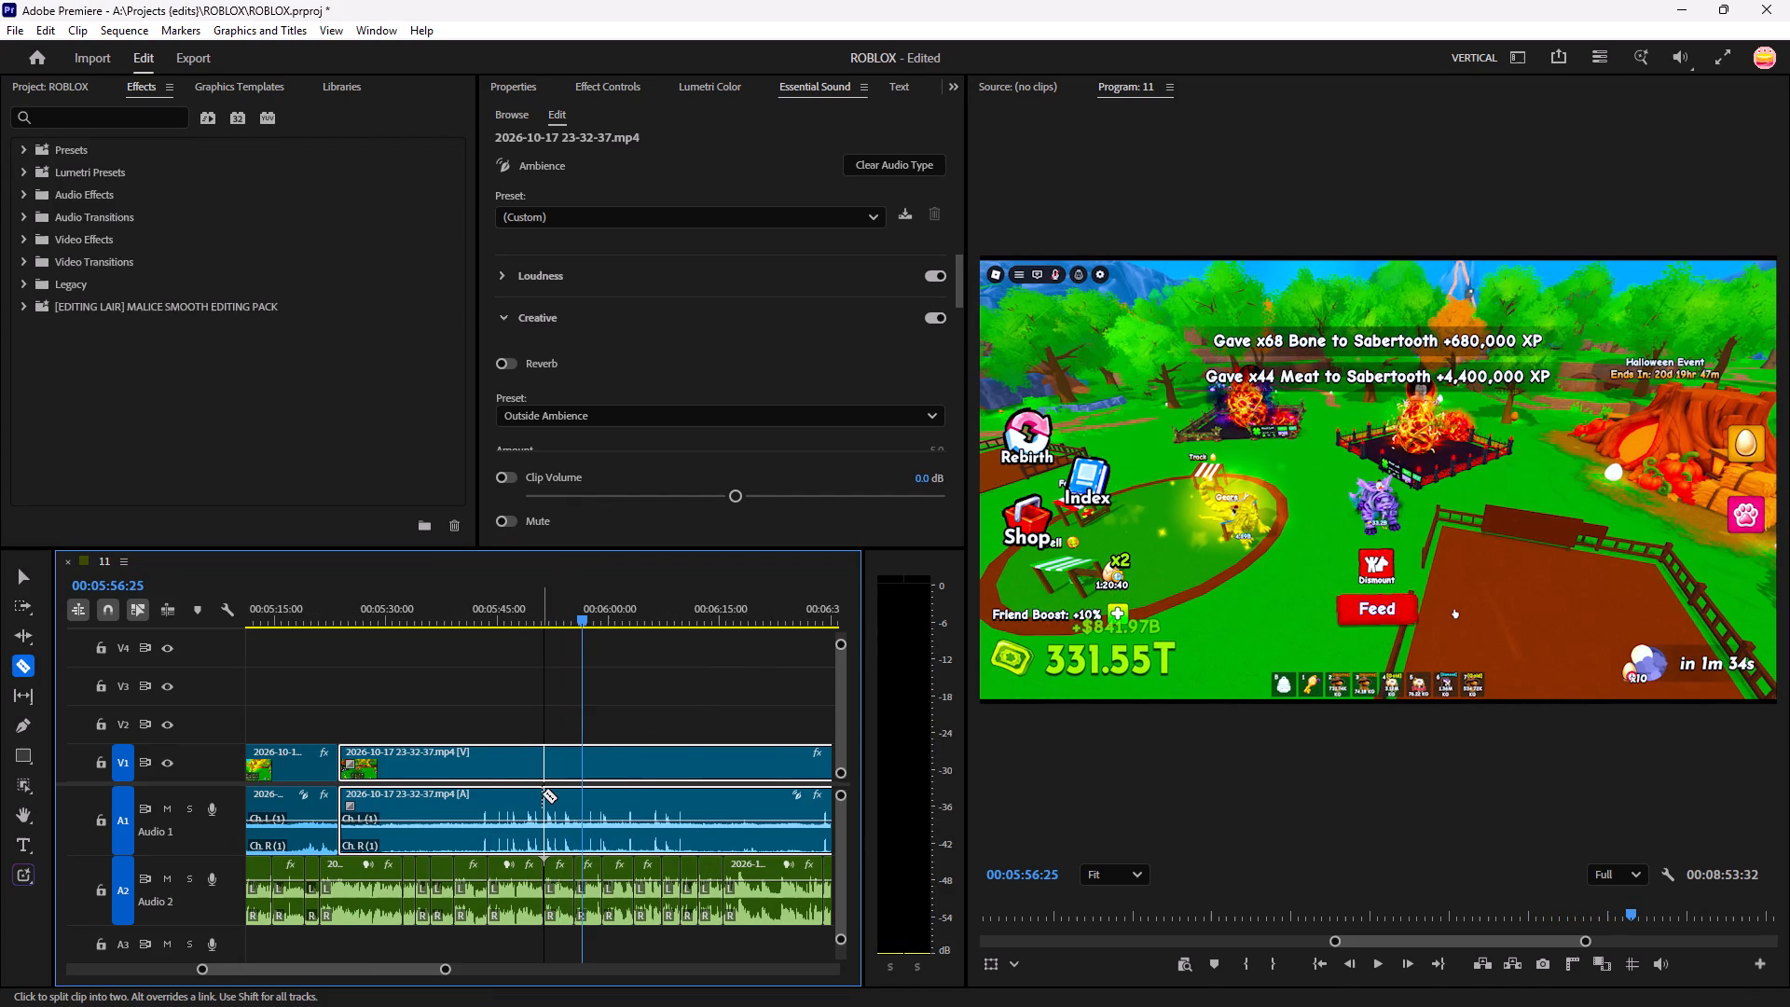
{"action": "left_click", "coordinate": [542, 793]}
Scrub the last gameplay clip from about 00:05:56 to 00:07:27, and split it at about 00:06:29.
{"action": "left_click_drag", "start_coordinate": [582, 608], "coordinate": [670, 628]}
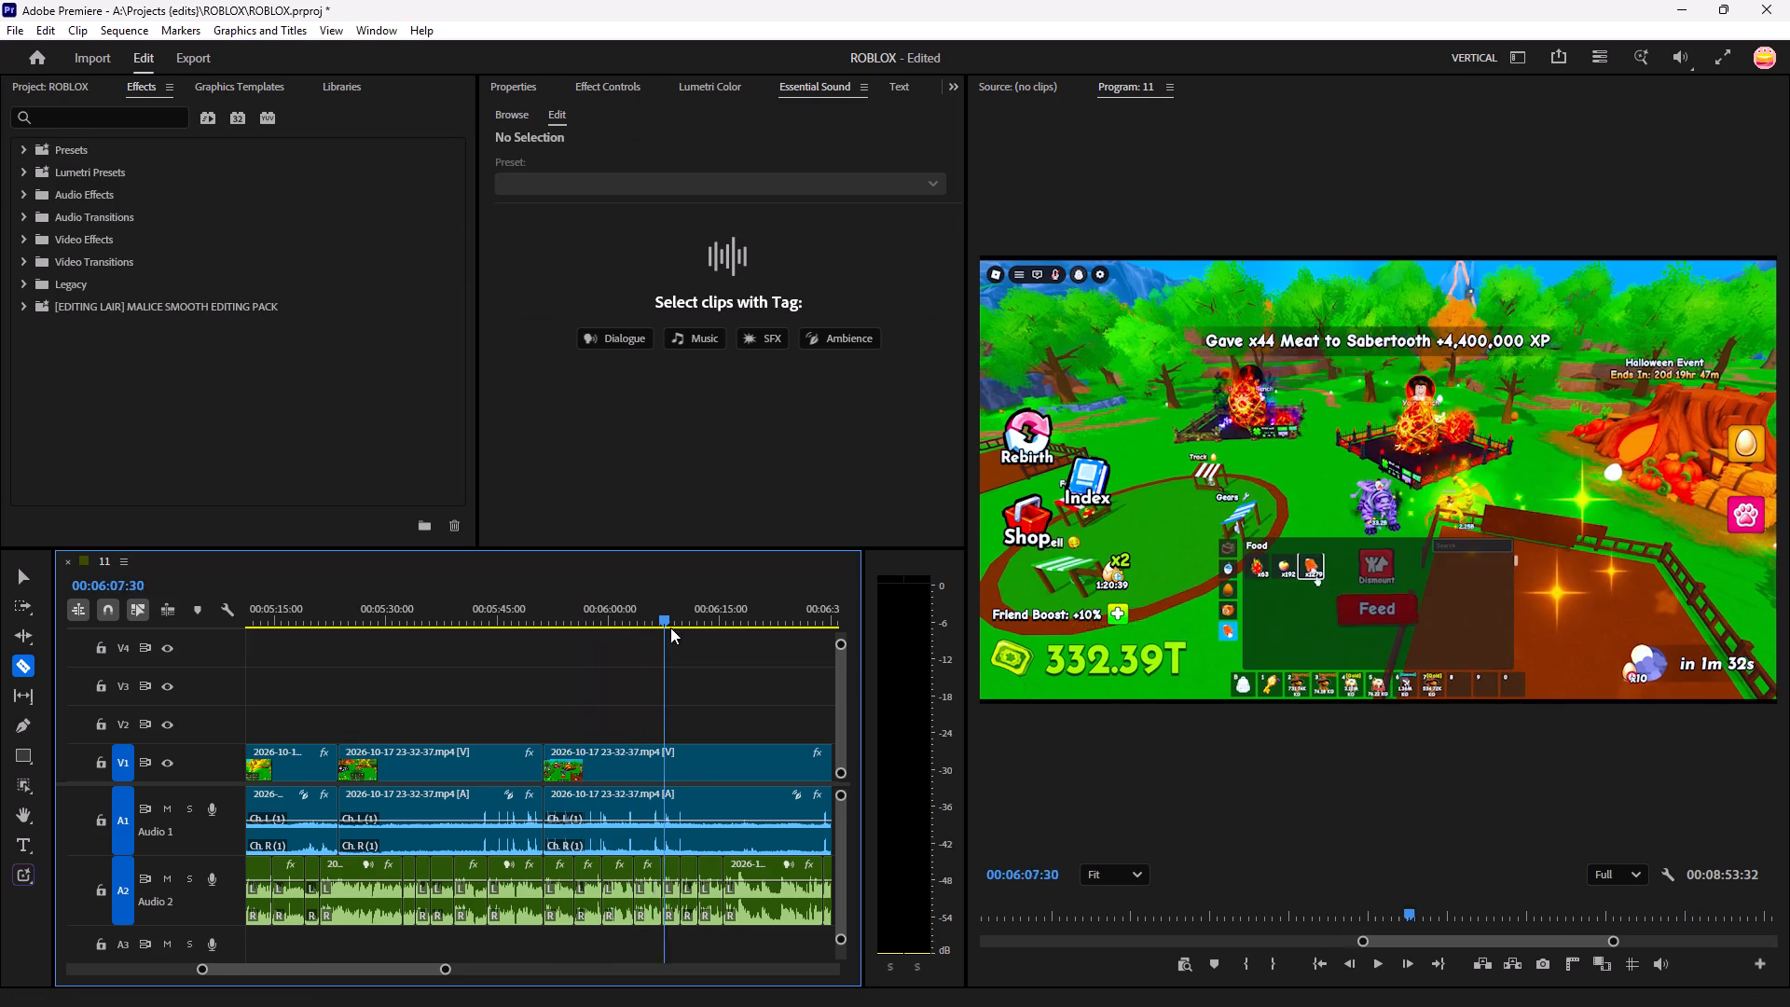
{"action": "left_click_drag", "start_coordinate": [670, 628], "coordinate": [772, 637]}
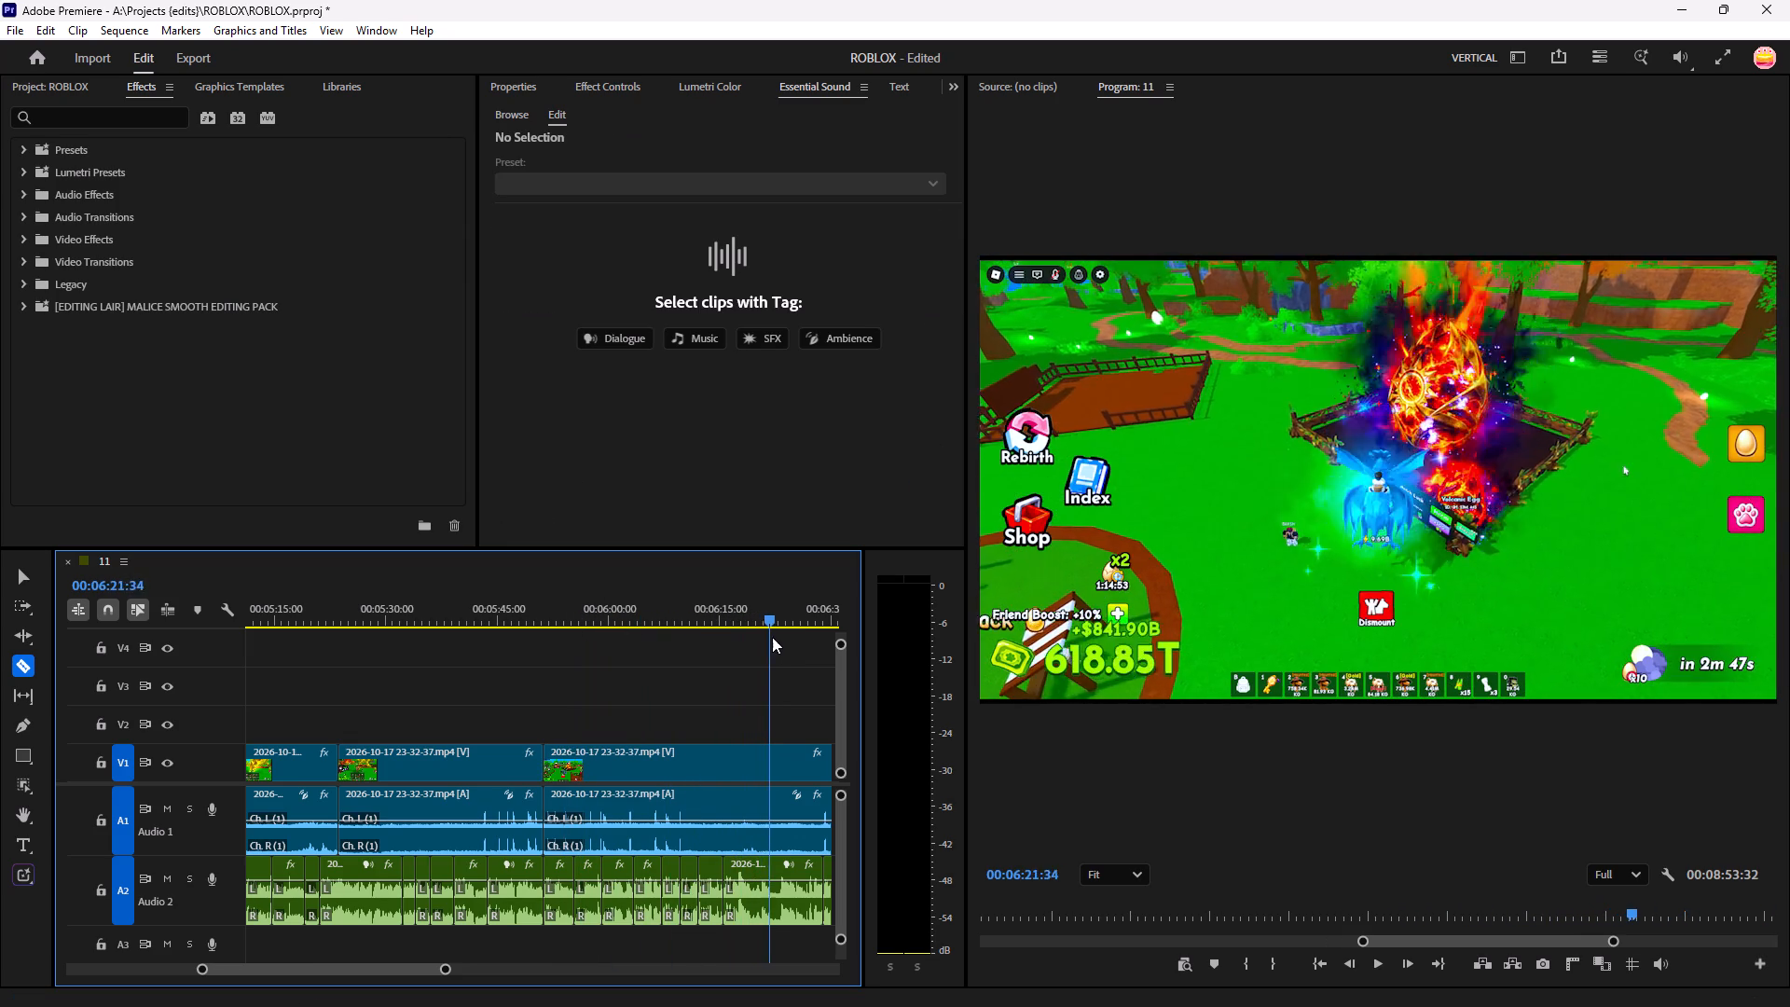
{"action": "left_click_drag", "start_coordinate": [772, 637], "coordinate": [817, 637]}
{"action": "key", "text": "minus"}
{"action": "key", "text": "minus"}
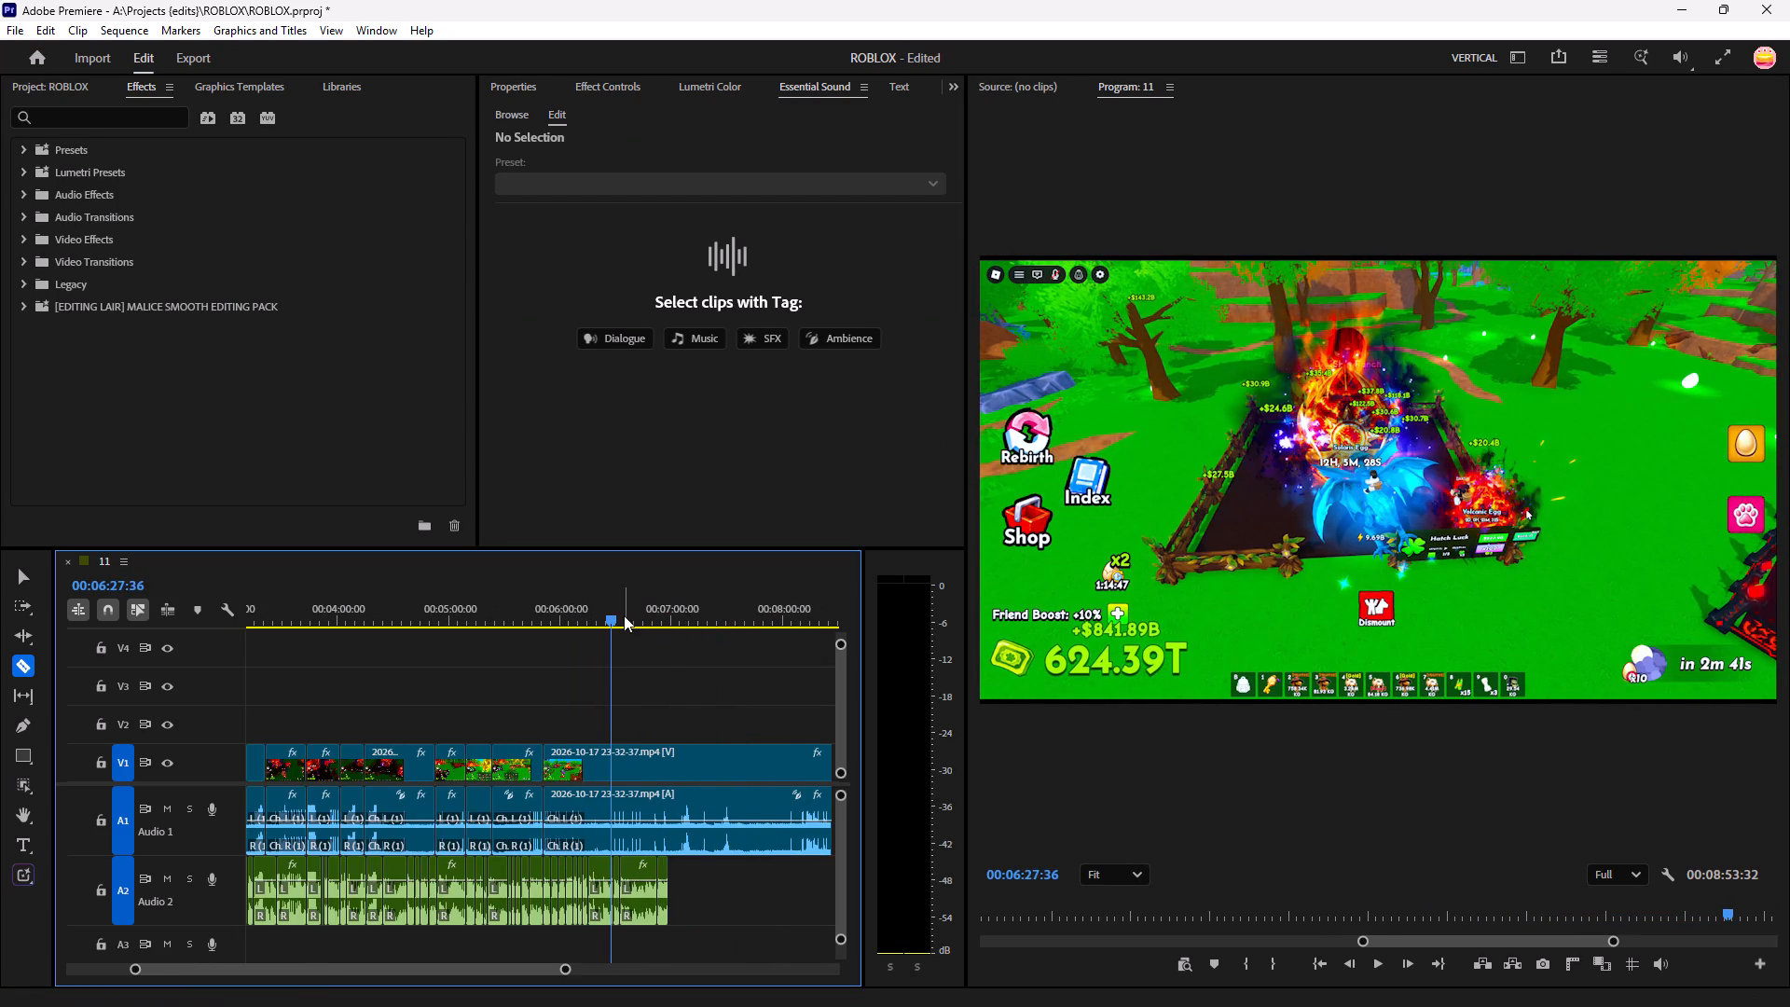
{"action": "left_click_drag", "start_coordinate": [623, 615], "coordinate": [650, 624]}
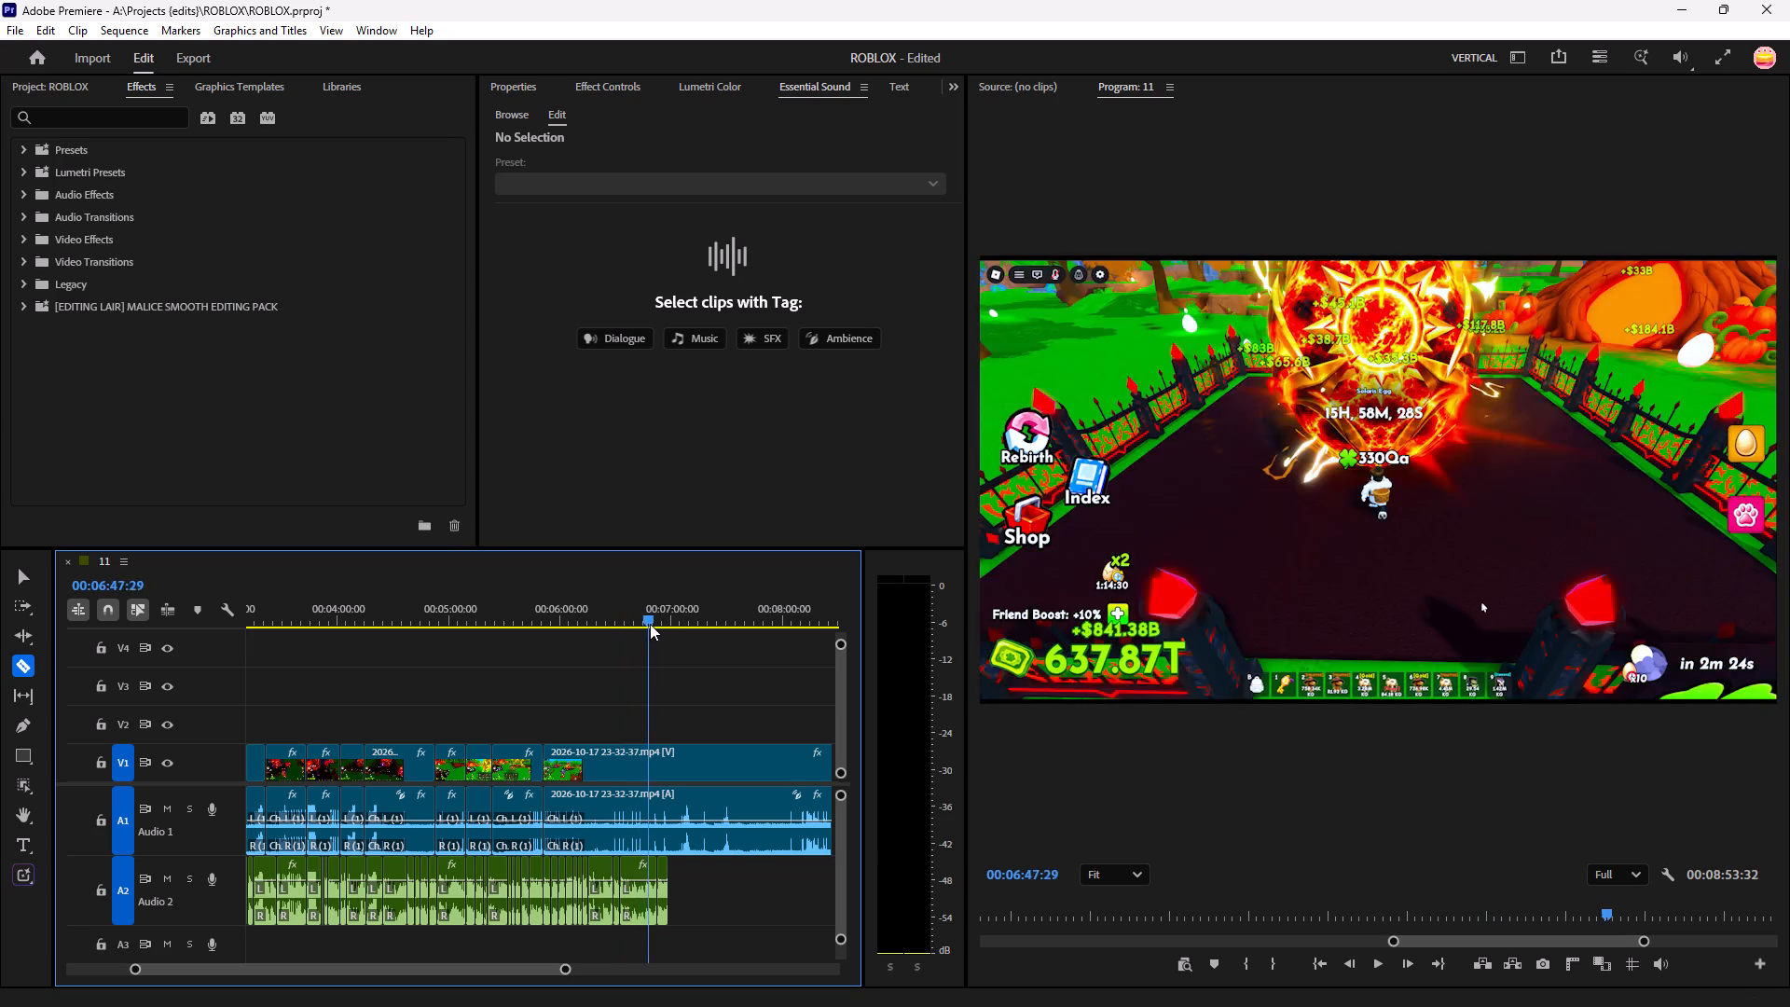
{"action": "left_click_drag", "start_coordinate": [650, 624], "coordinate": [678, 624]}
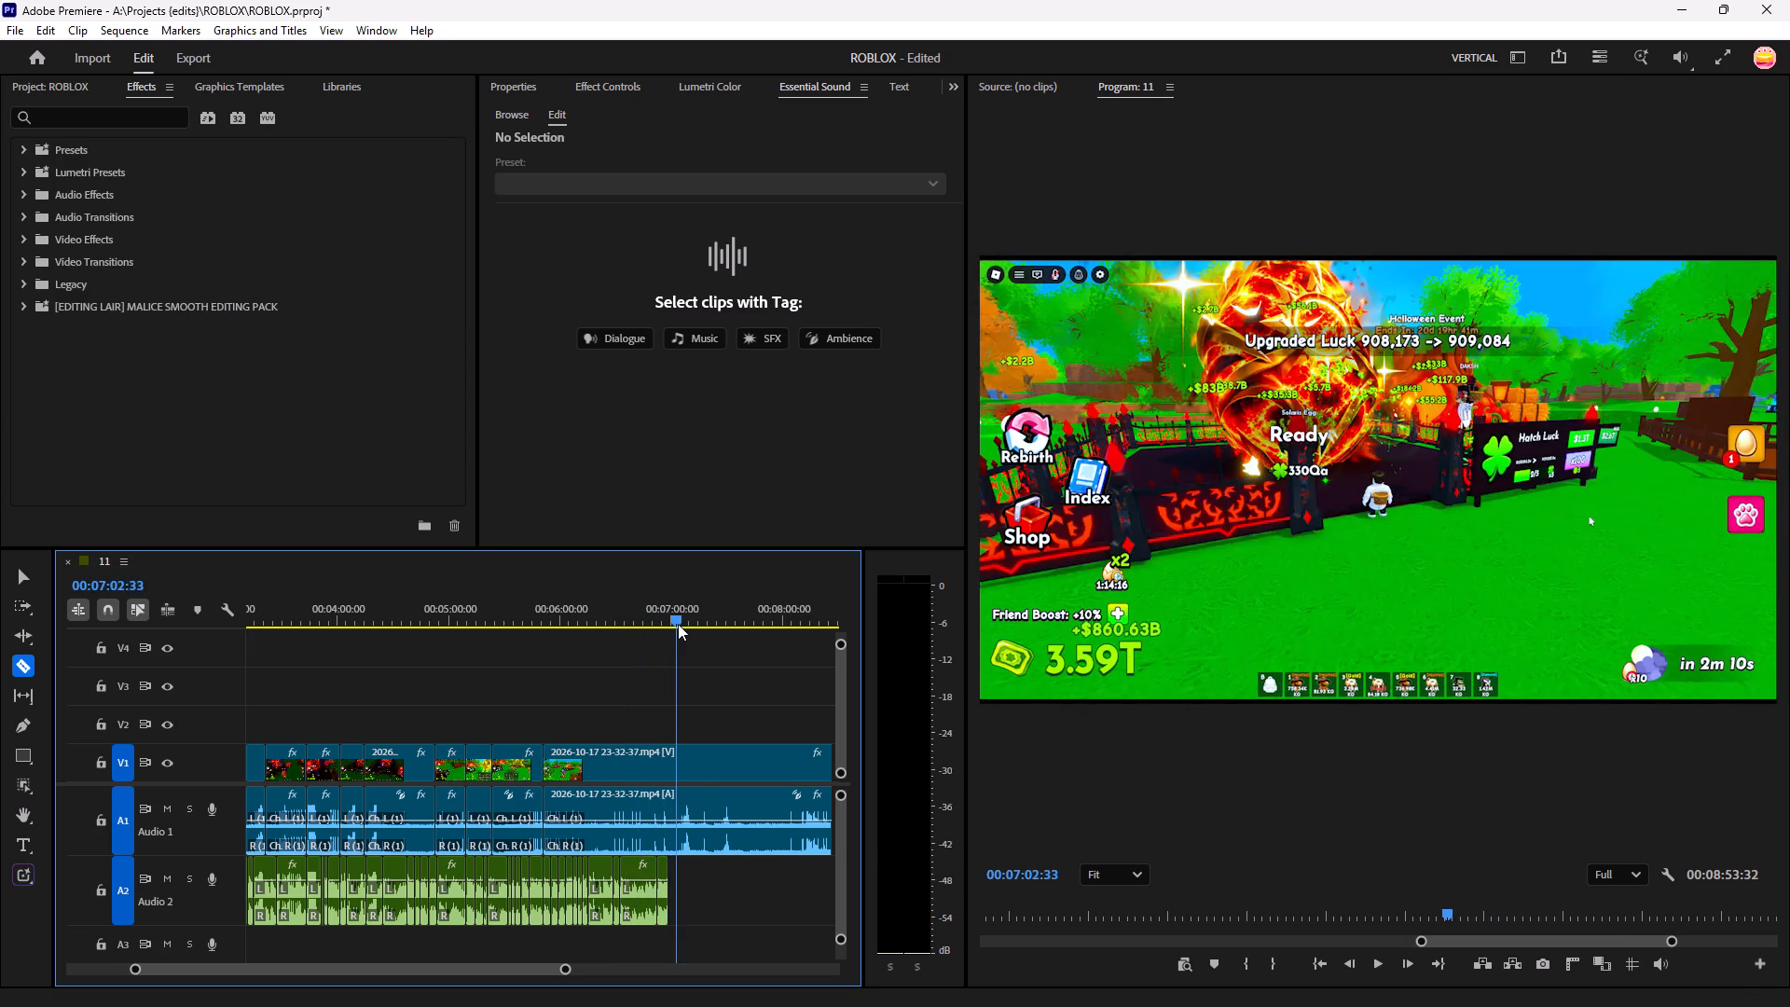
{"action": "left_click_drag", "start_coordinate": [678, 624], "coordinate": [723, 629]}
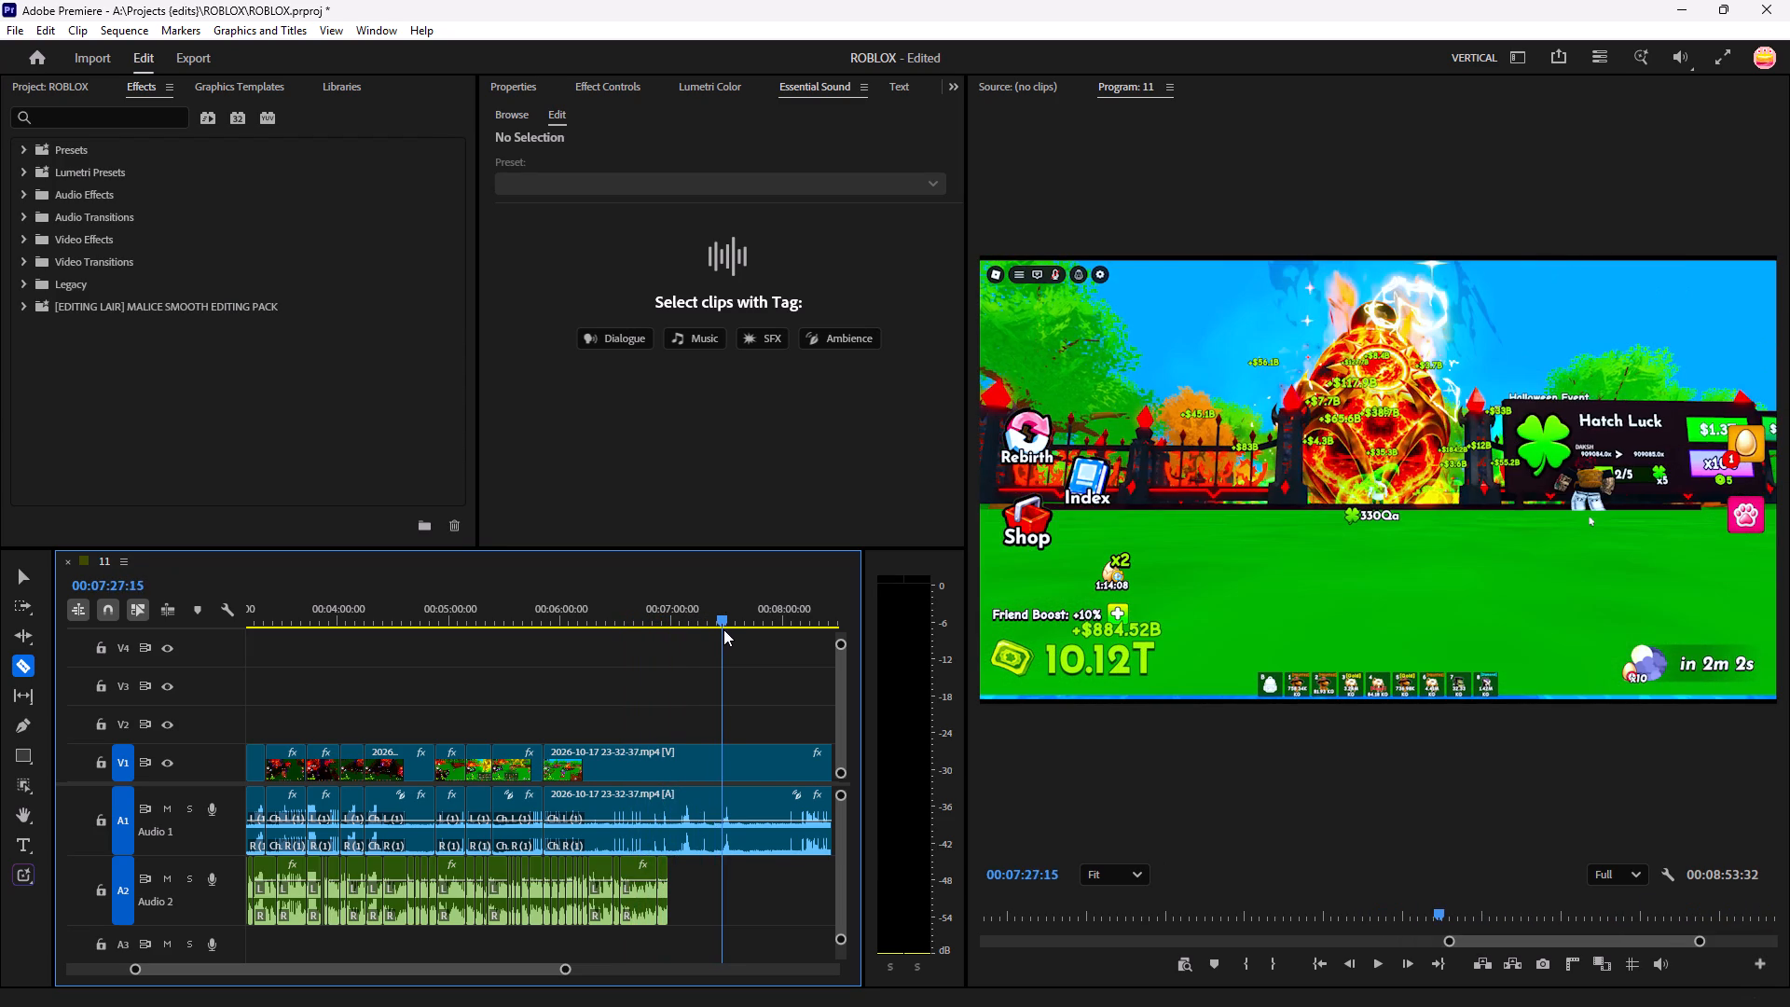
{"action": "left_click_drag", "start_coordinate": [723, 629], "coordinate": [668, 645]}
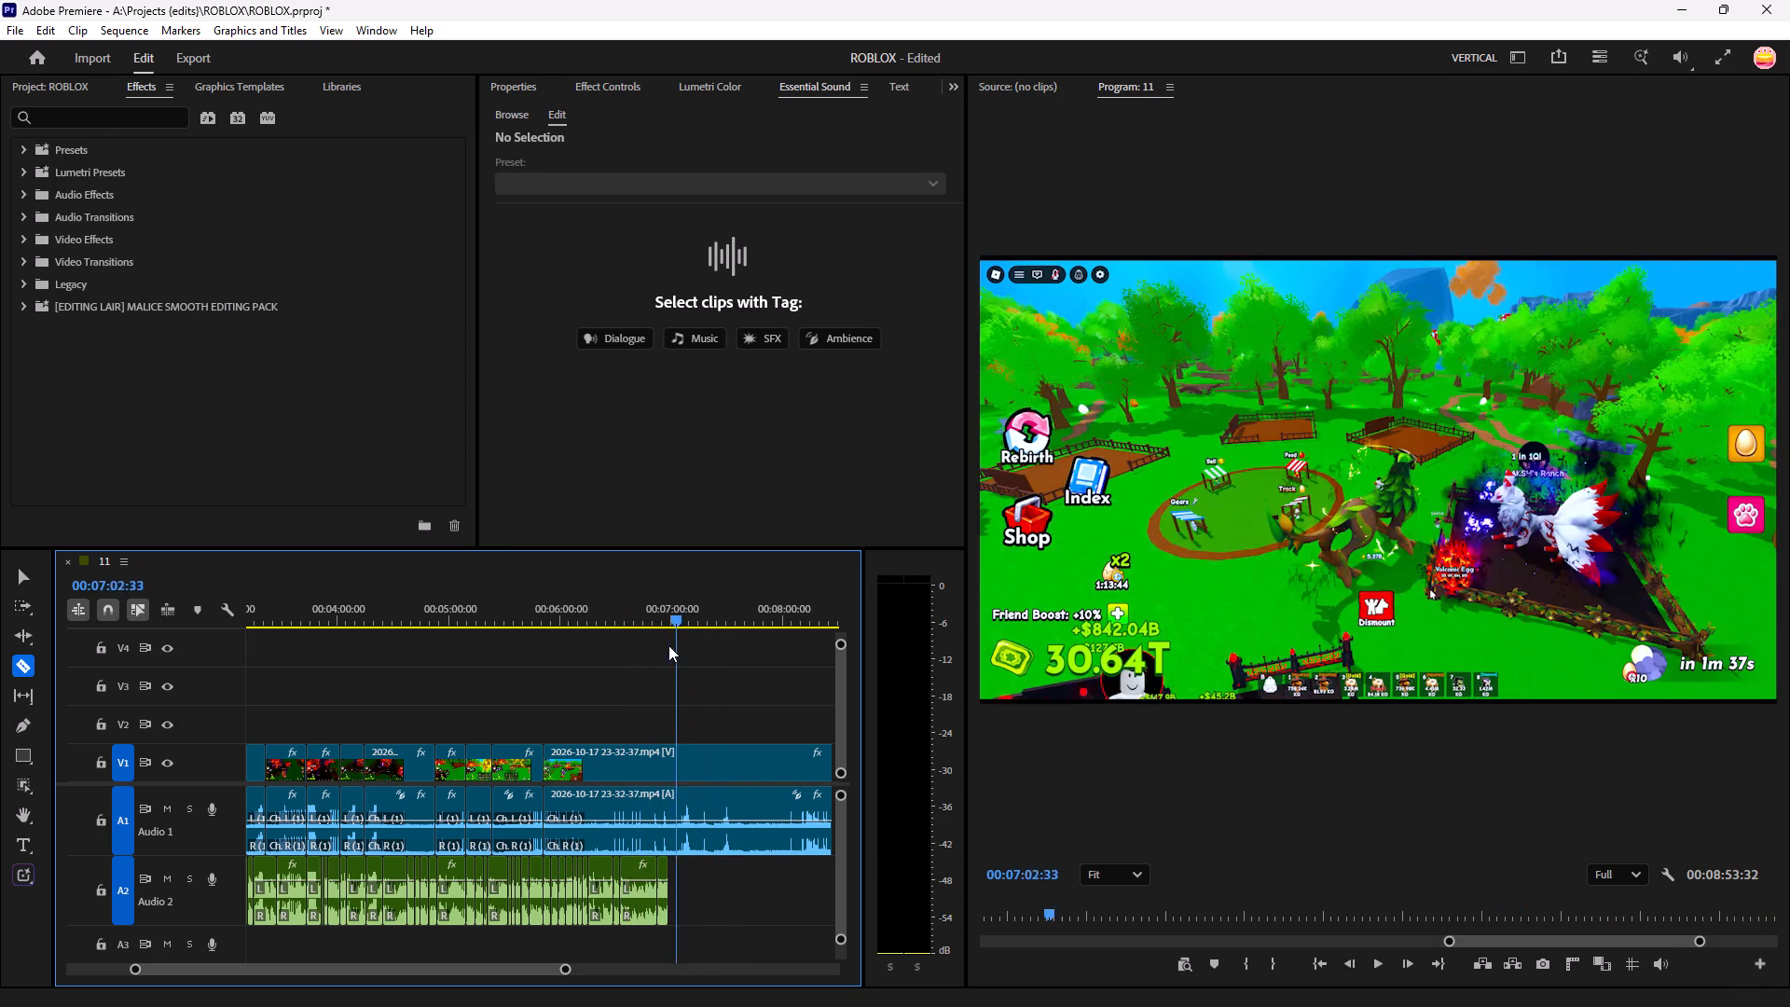
{"action": "left_click_drag", "start_coordinate": [668, 645], "coordinate": [638, 653]}
{"action": "left_click", "coordinate": [614, 781]}
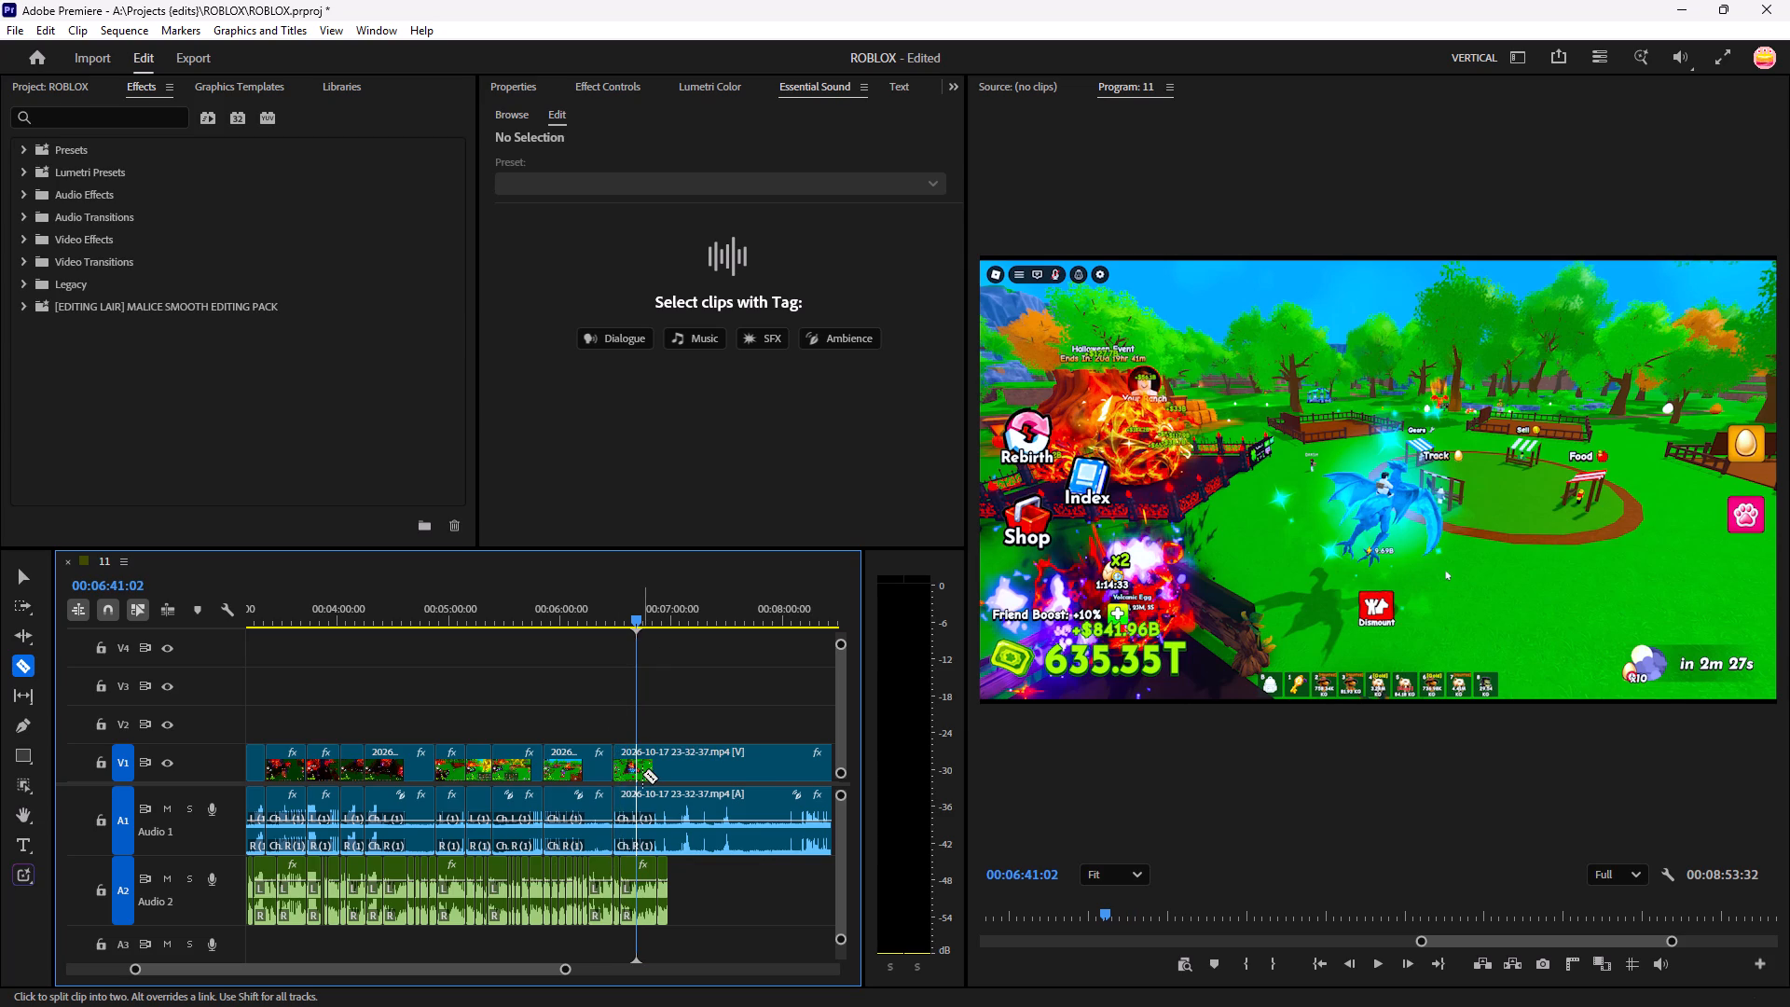
Delete the gameplay section between about 00:05:51 and 00:06:29.
{"action": "key", "text": "v"}
{"action": "left_click", "coordinate": [563, 767]}
{"action": "key", "text": "BackSpace"}
{"action": "left_click_drag", "start_coordinate": [668, 743], "coordinate": [595, 743]}
Split the last gameplay clip at the end of the voice-over, about 00:06:58, and delete the section from about 00:06:29 to that cut.
{"action": "key", "text": "equal"}
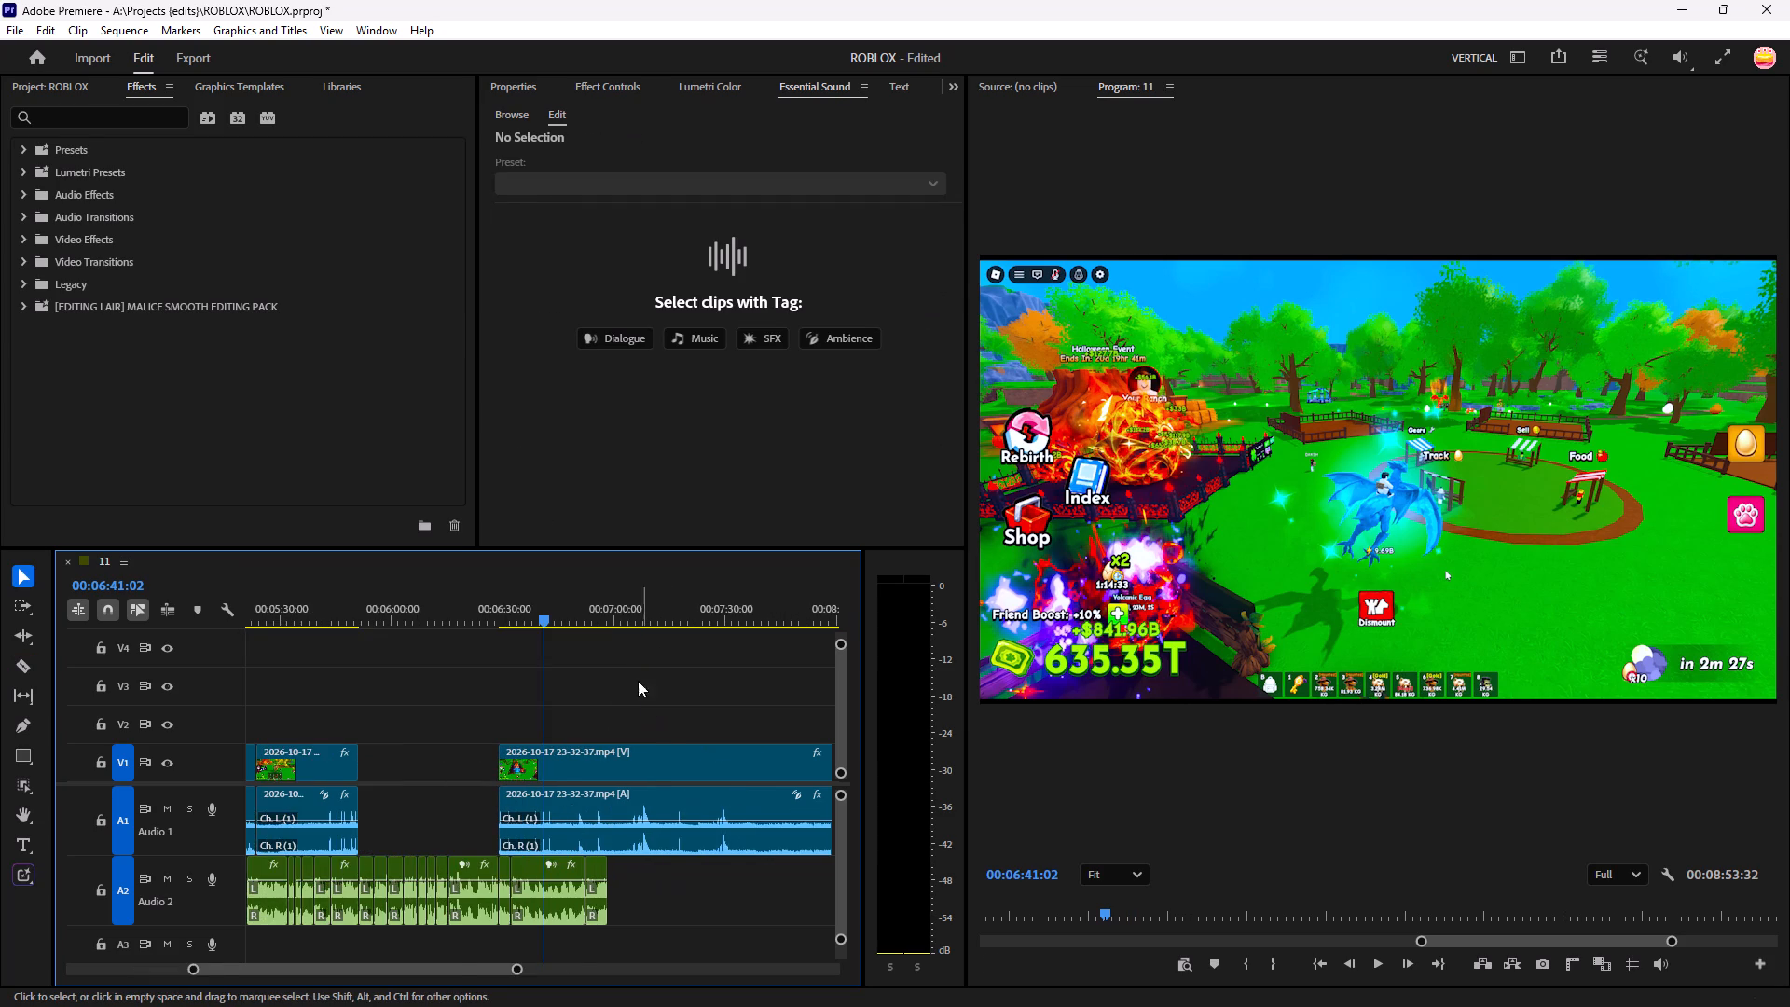
{"action": "key", "text": "equal"}
{"action": "left_click_drag", "start_coordinate": [542, 618], "coordinate": [714, 653]}
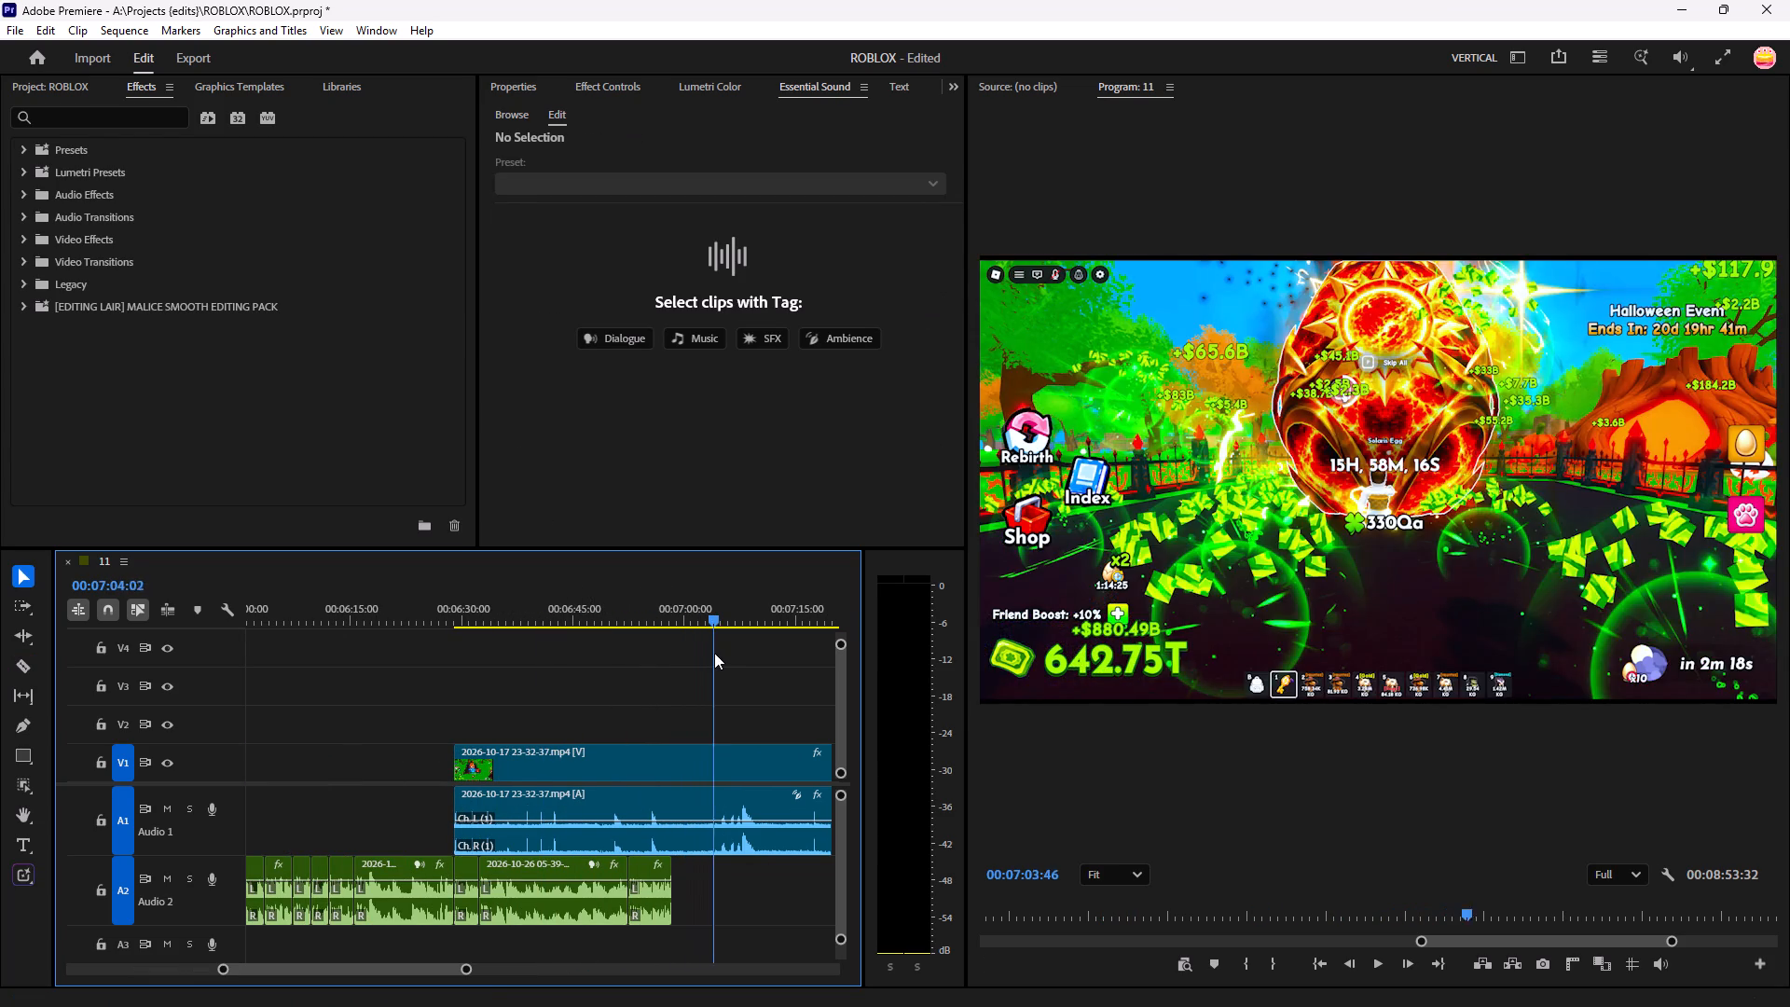
{"action": "left_click_drag", "start_coordinate": [714, 653], "coordinate": [719, 654]}
{"action": "key", "text": "c"}
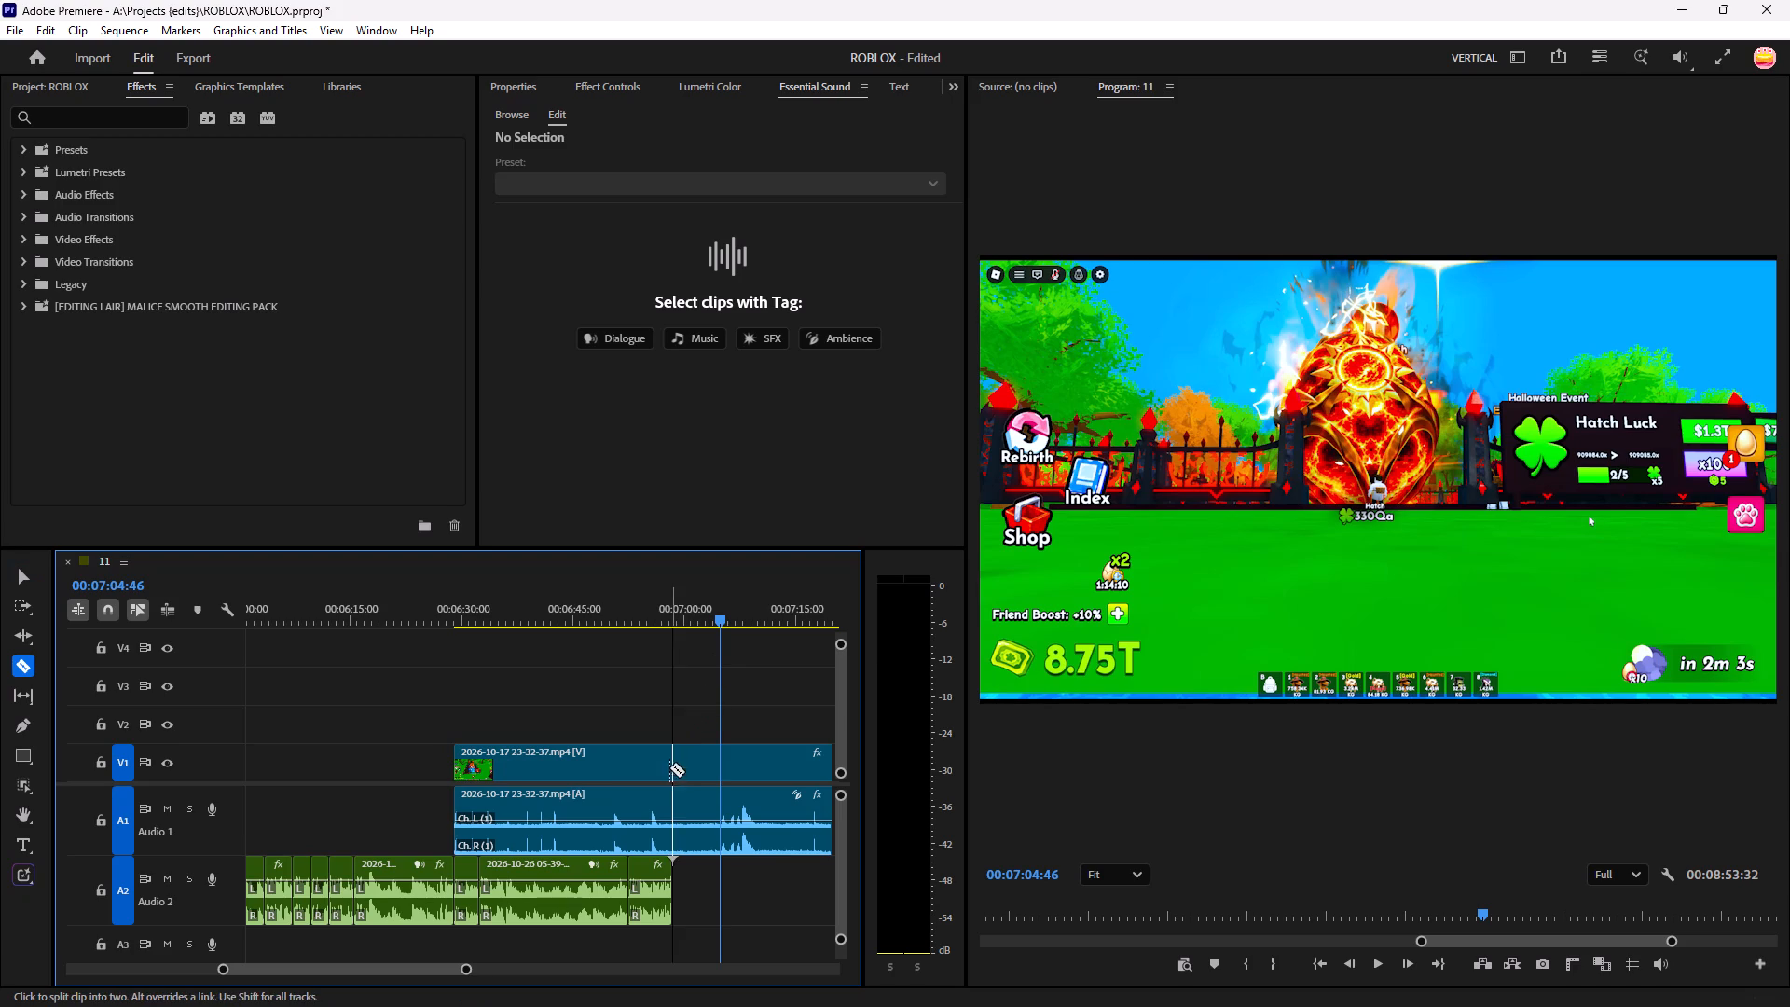
{"action": "left_click", "coordinate": [668, 780]}
{"action": "key", "text": "v"}
{"action": "left_click", "coordinate": [588, 759]}
{"action": "key", "text": "BackSpace"}
Move the remaining last gameplay clip earlier to meet the preceding clip at about 00:05:51.
{"action": "key", "text": "minus"}
{"action": "left_click_drag", "start_coordinate": [756, 755], "coordinate": [750, 755]}
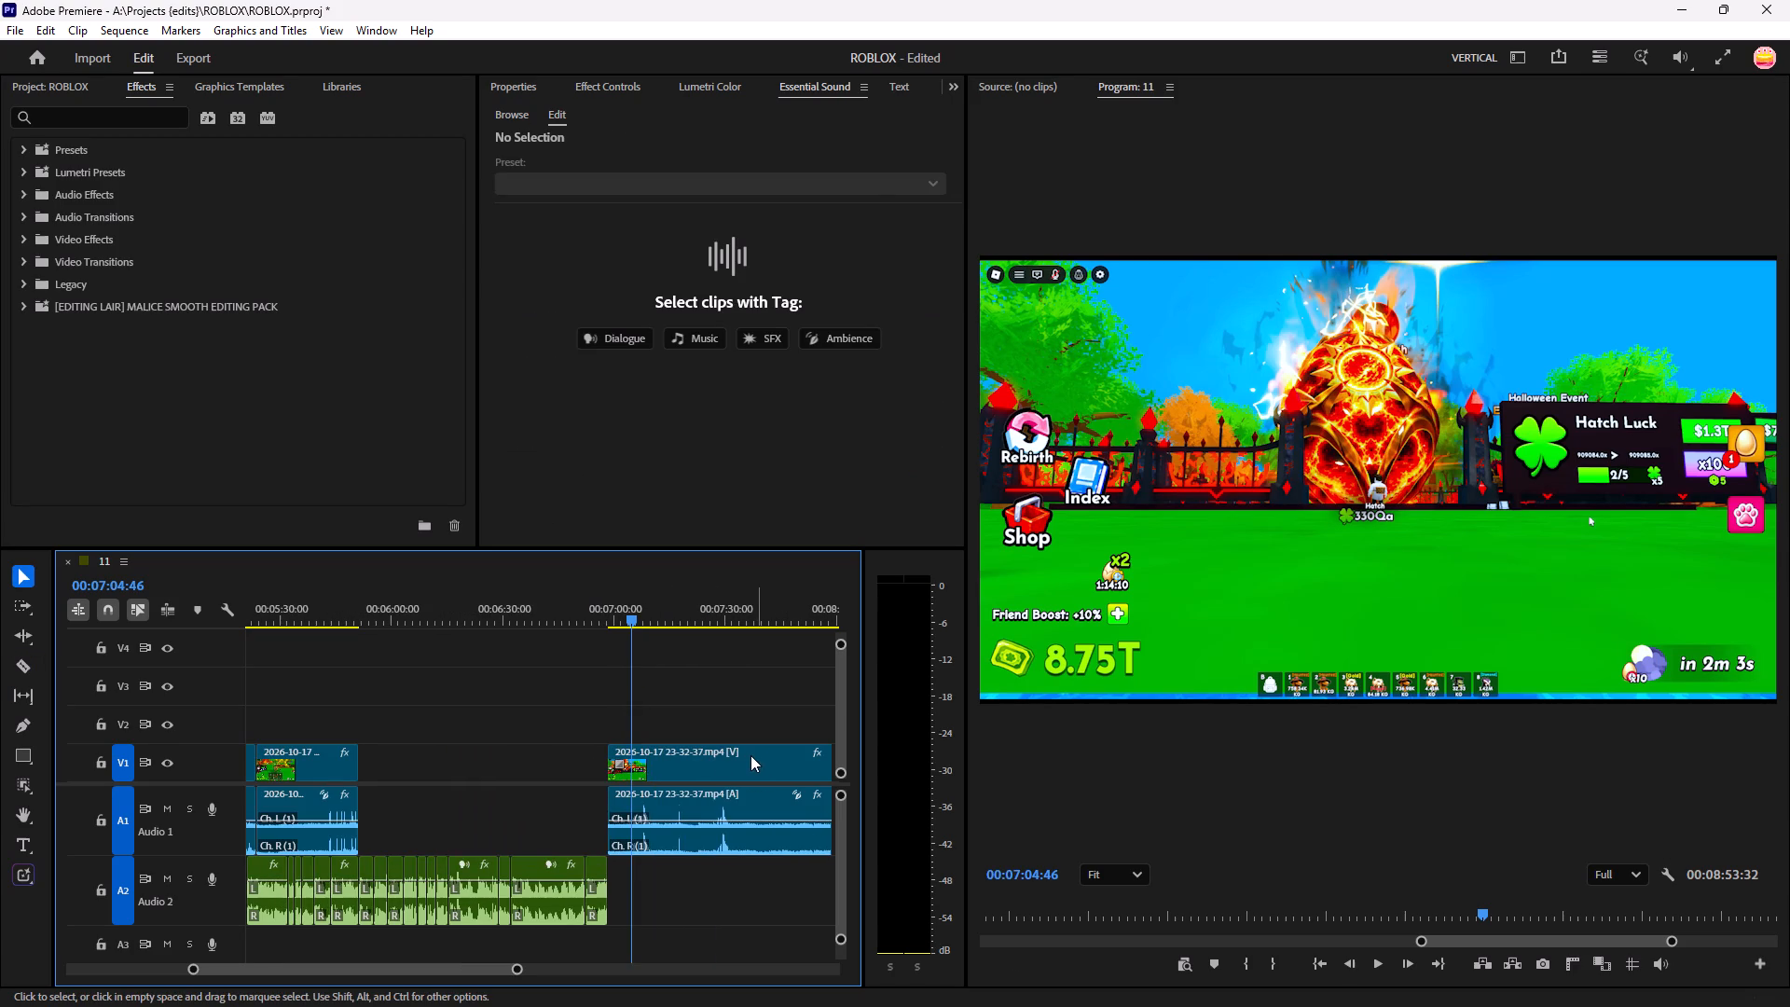
{"action": "left_click_drag", "start_coordinate": [750, 755], "coordinate": [498, 746]}
Play the join against the voice-over, shift the last gameplay clip about 8 seconds later, and extend its start back to about 00:05:51.
{"action": "left_click_drag", "start_coordinate": [635, 606], "coordinate": [365, 717]}
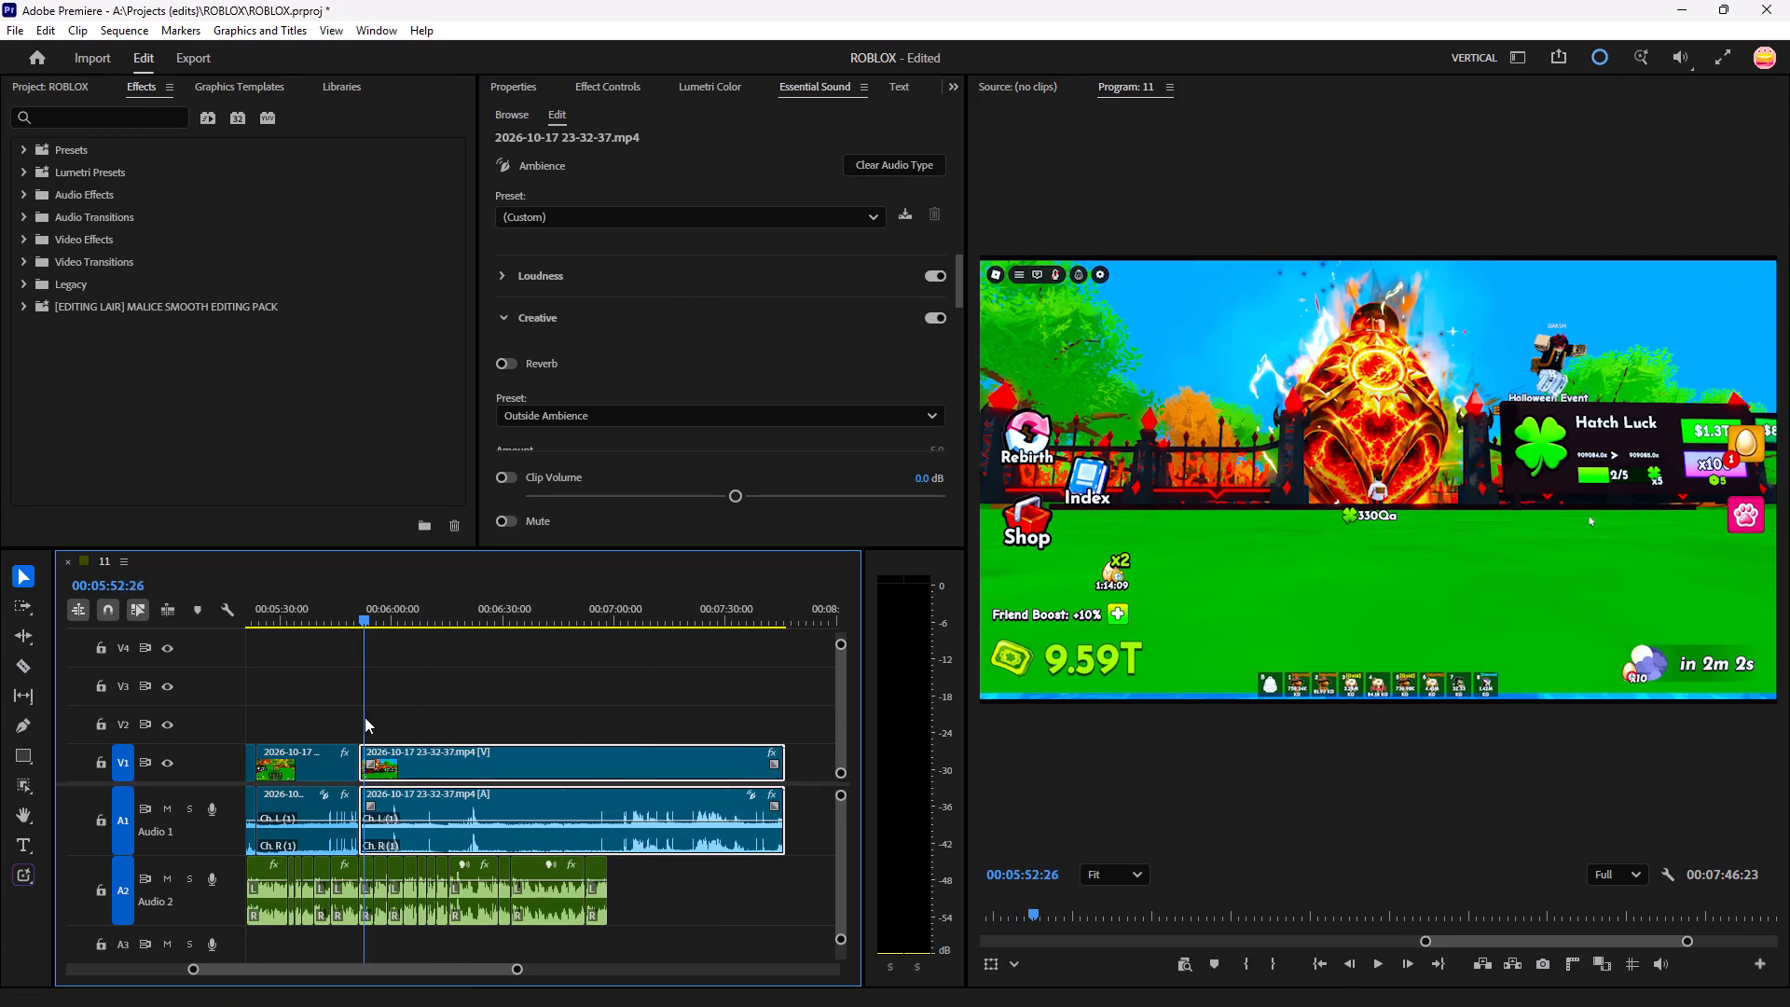
{"action": "left_click_drag", "start_coordinate": [365, 717], "coordinate": [328, 743]}
{"action": "left_click", "coordinate": [489, 713]}
{"action": "key", "text": "space"}
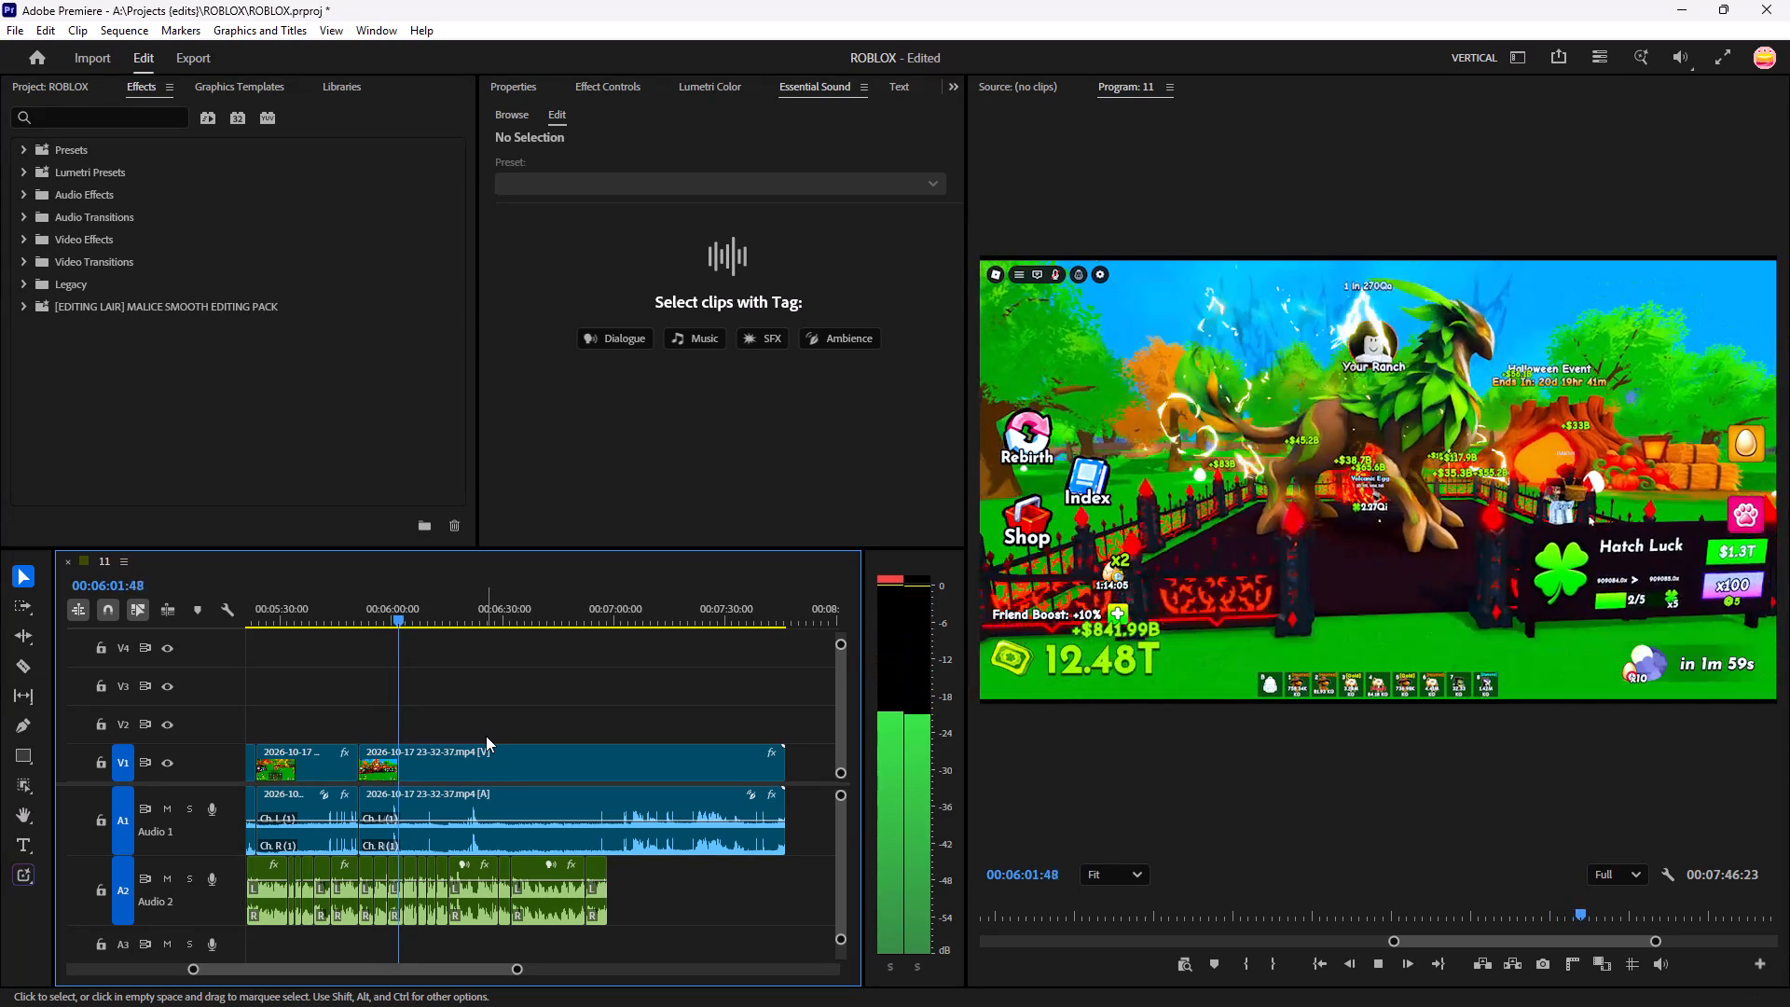
{"action": "key", "text": "space"}
{"action": "left_click_drag", "start_coordinate": [445, 754], "coordinate": [447, 756]}
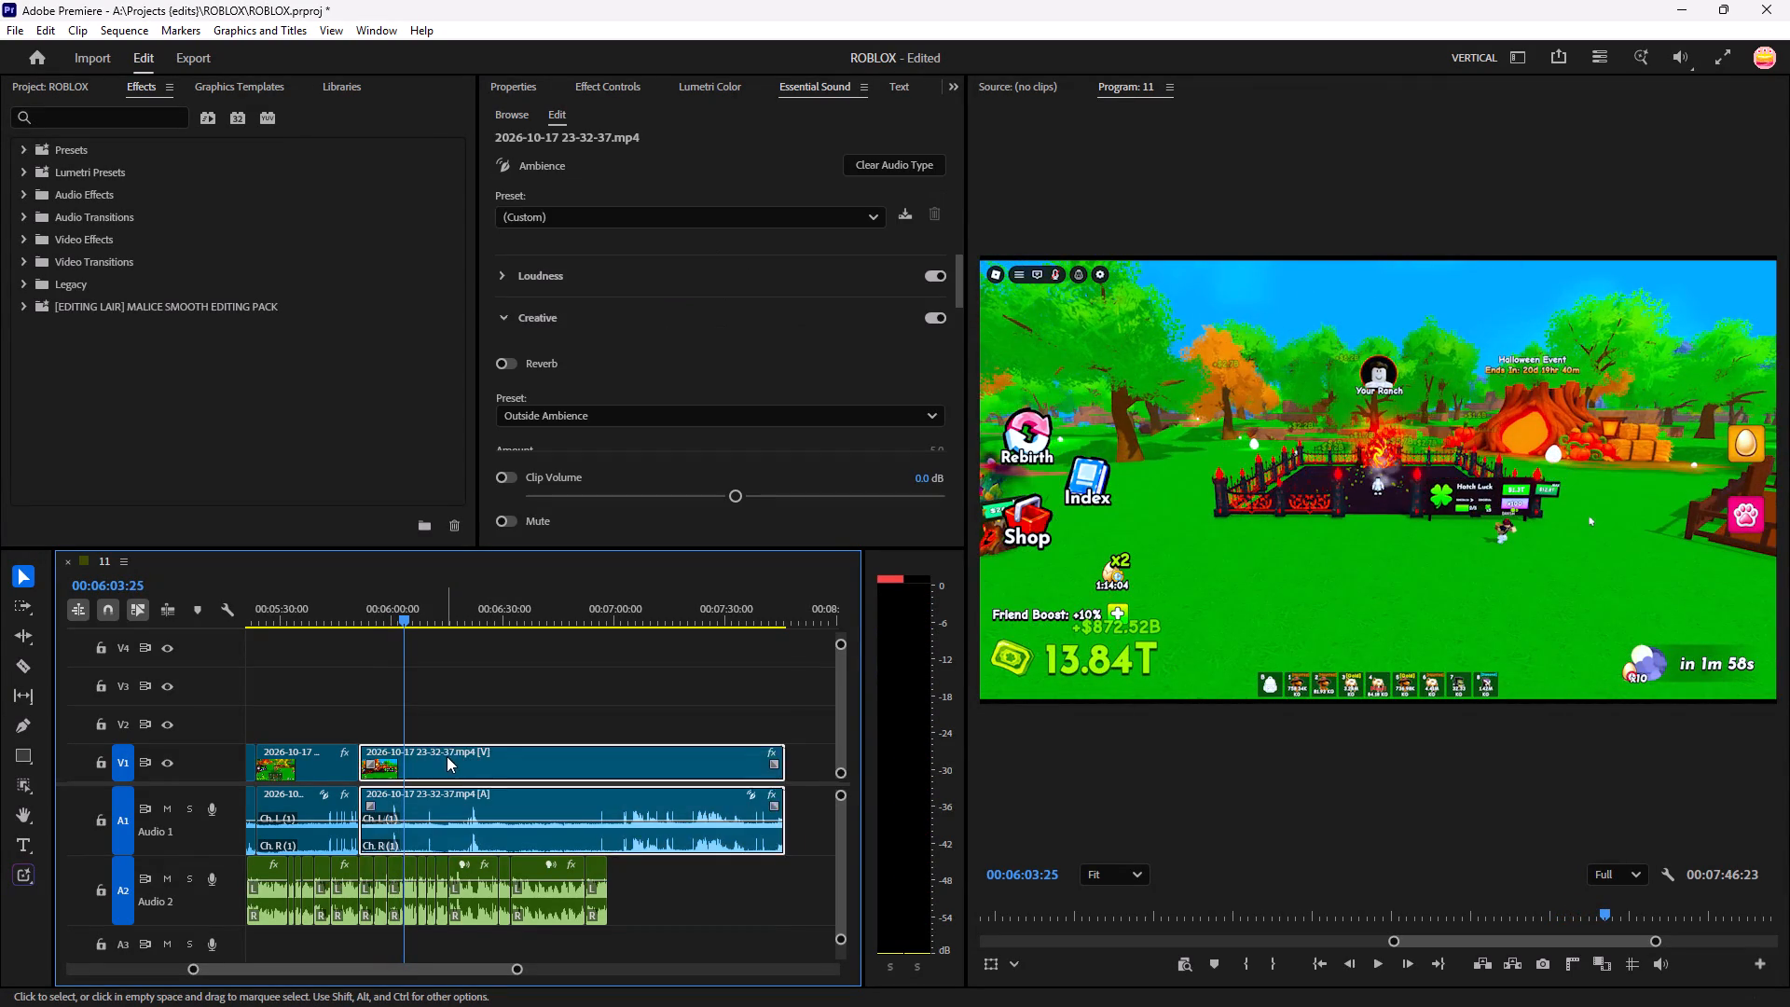
{"action": "left_click_drag", "start_coordinate": [447, 756], "coordinate": [479, 759]}
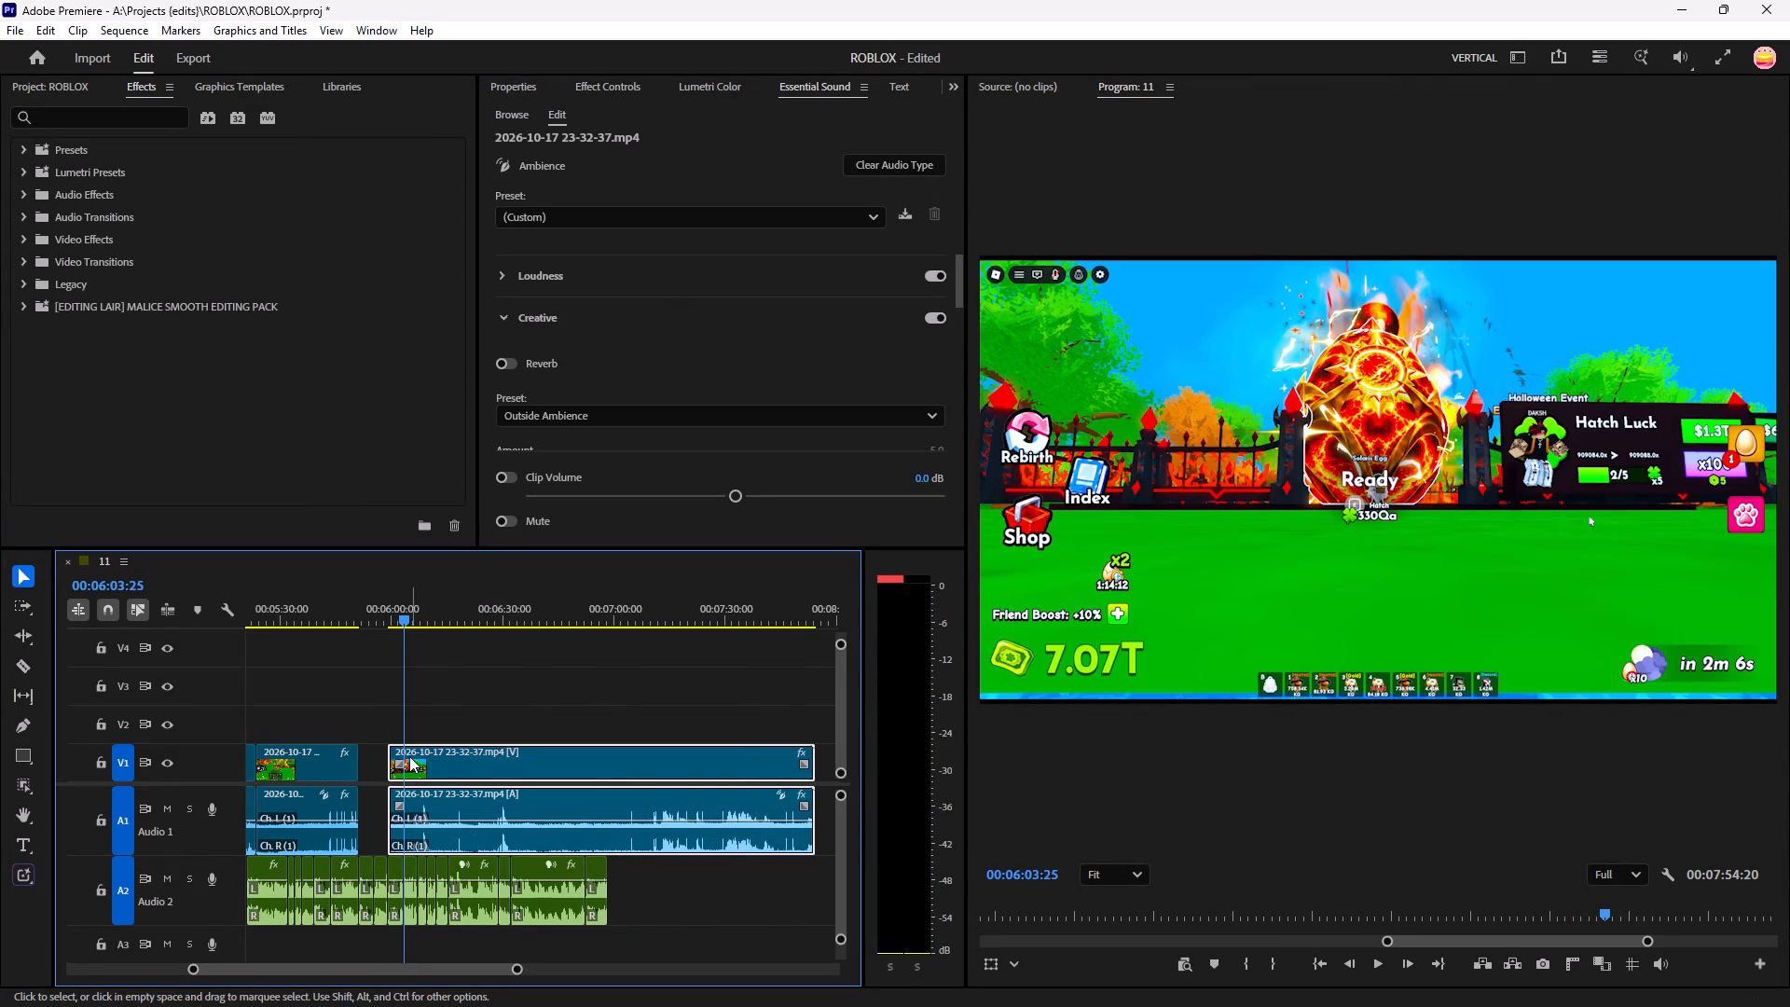
{"action": "left_click_drag", "start_coordinate": [385, 752], "coordinate": [337, 760]}
Review the new timing, shift the last gameplay clip another 8 seconds or so later, and extend its start back to about 00:05:51.
{"action": "left_click_drag", "start_coordinate": [404, 612], "coordinate": [376, 634]}
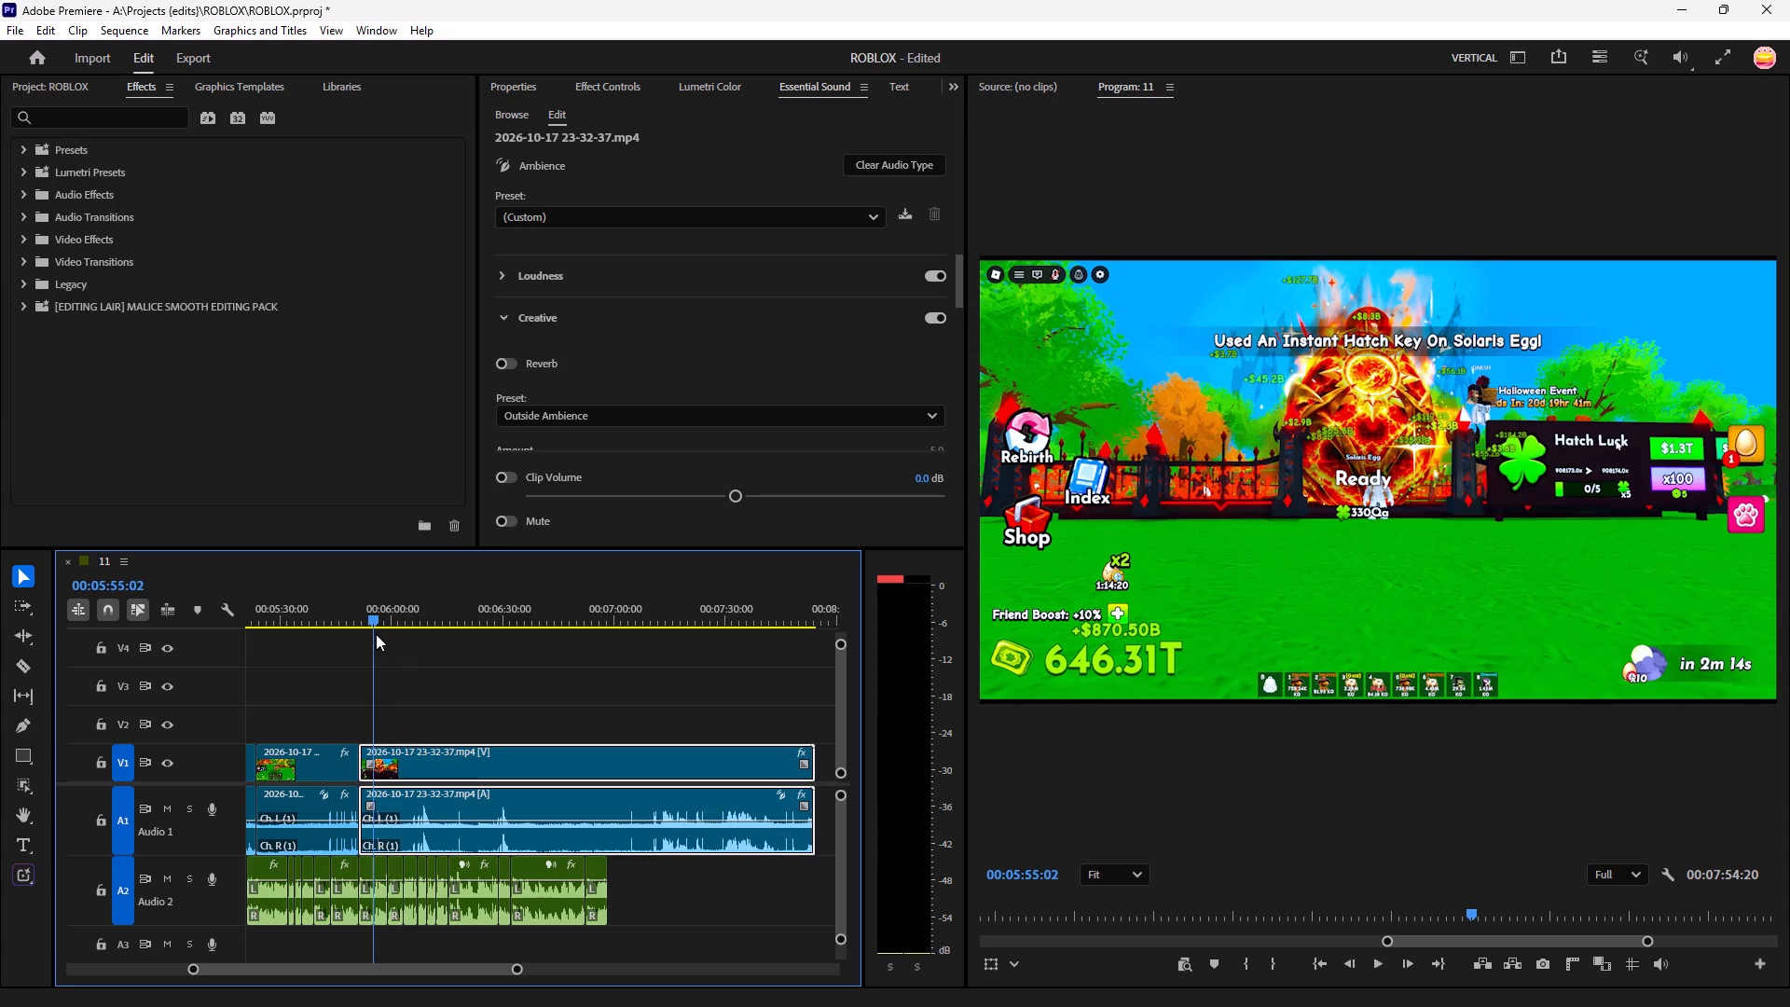
{"action": "left_click_drag", "start_coordinate": [376, 634], "coordinate": [400, 637]}
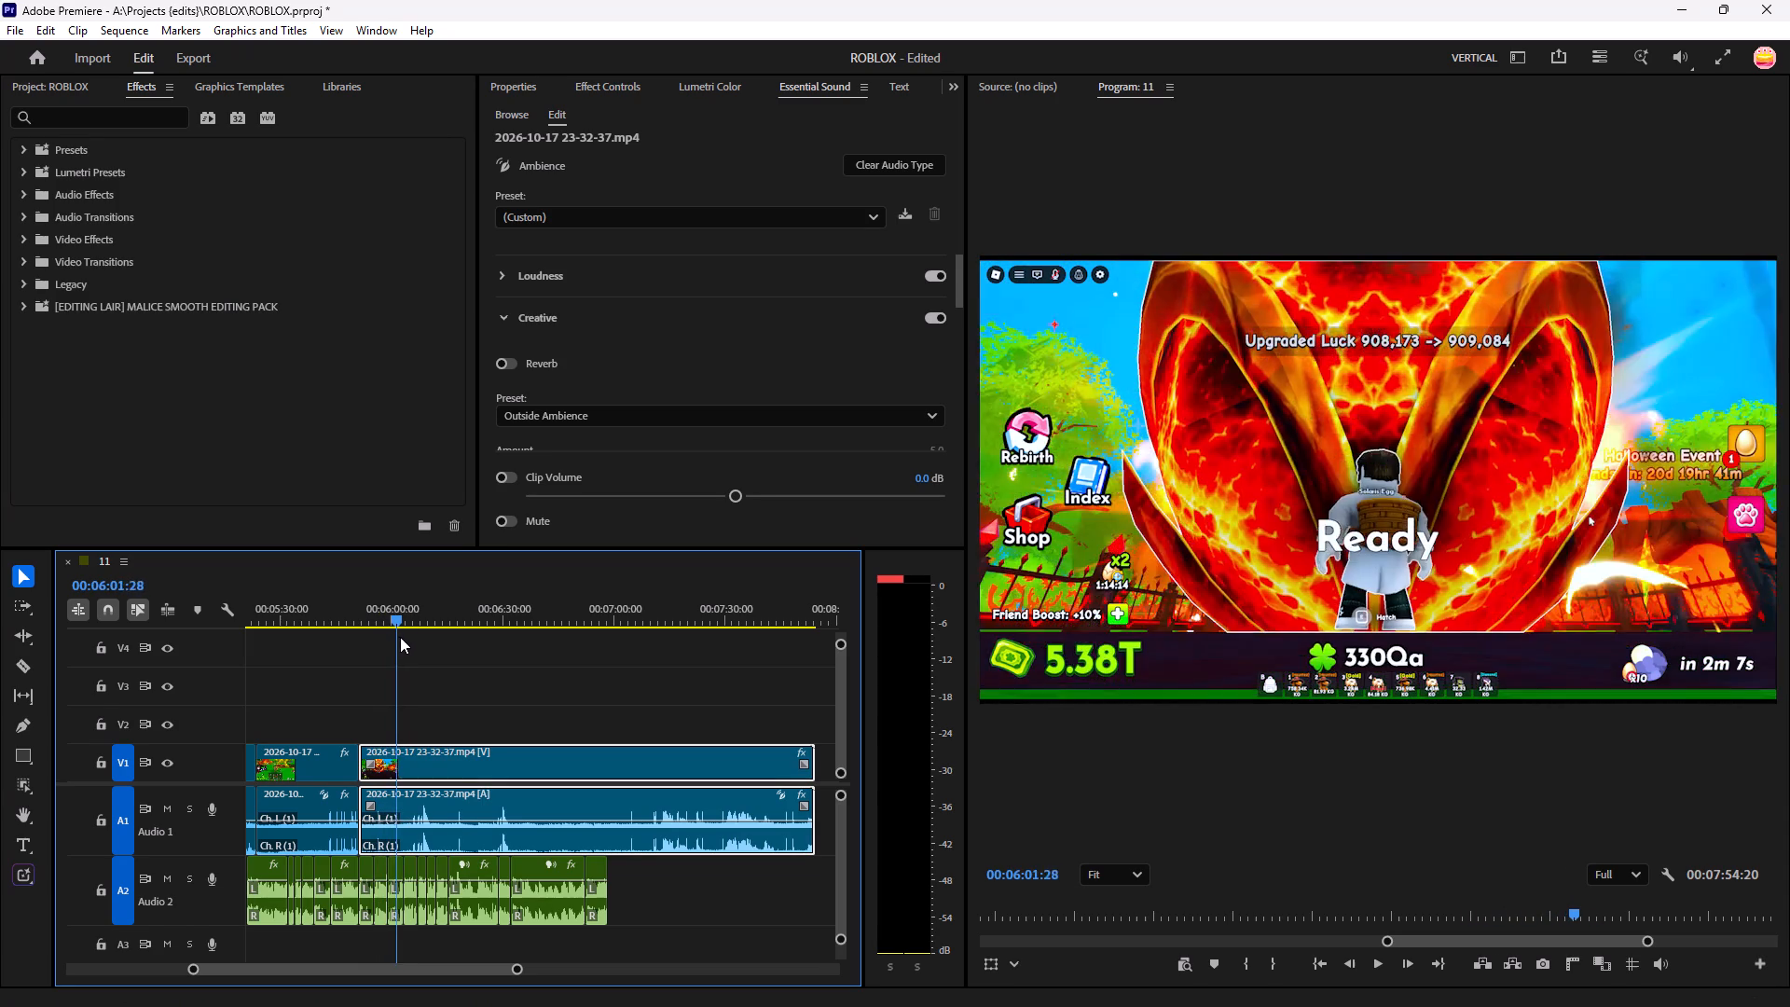
{"action": "left_click_drag", "start_coordinate": [400, 637], "coordinate": [409, 639]}
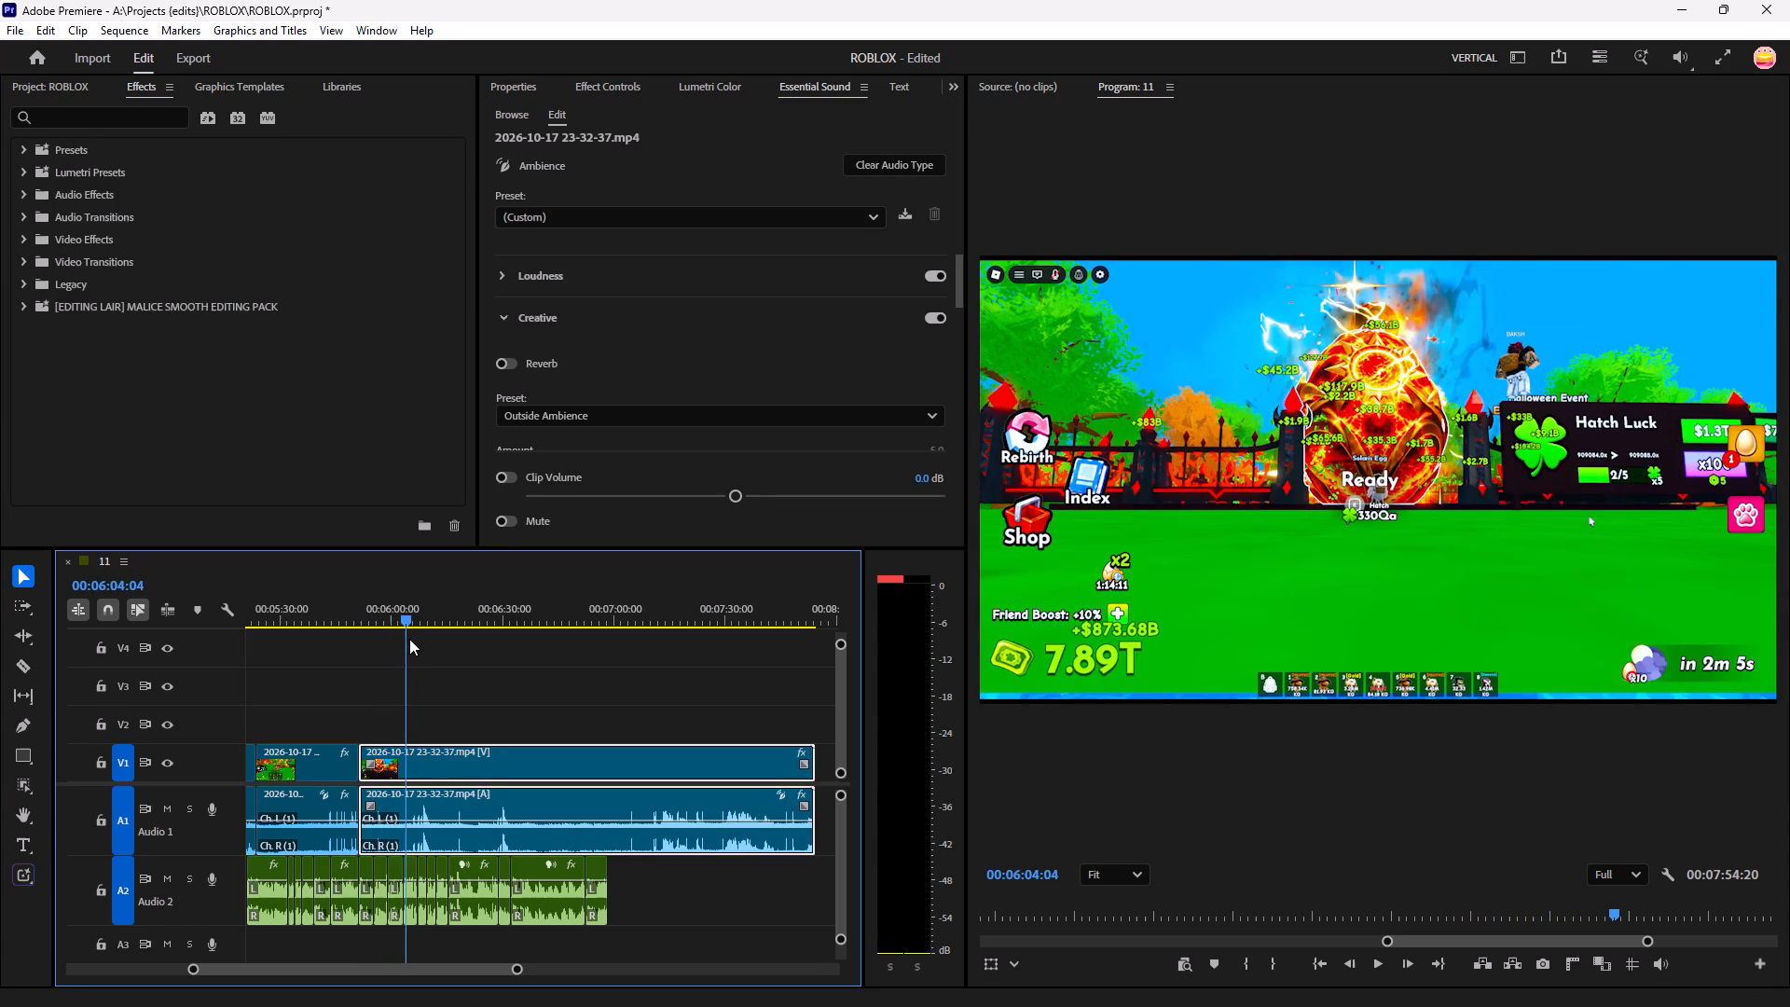
{"action": "left_click_drag", "start_coordinate": [409, 639], "coordinate": [409, 640]}
{"action": "key", "text": "space"}
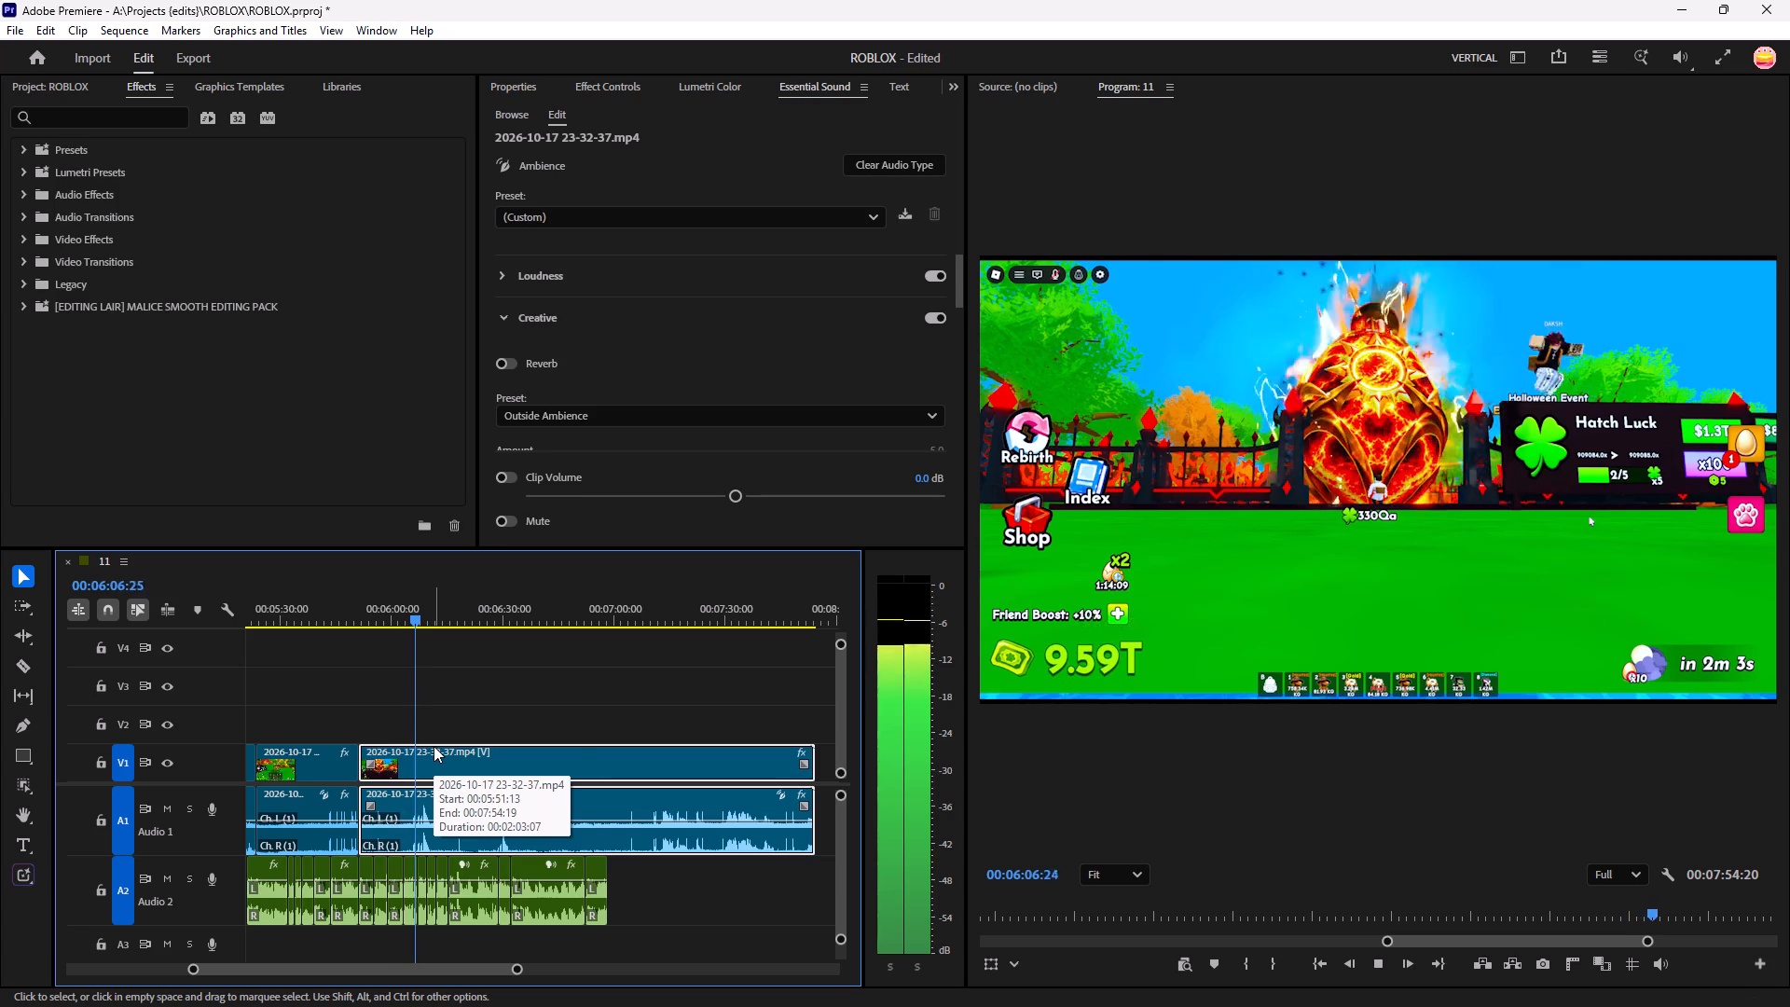
{"action": "left_click_drag", "start_coordinate": [448, 766], "coordinate": [489, 769]}
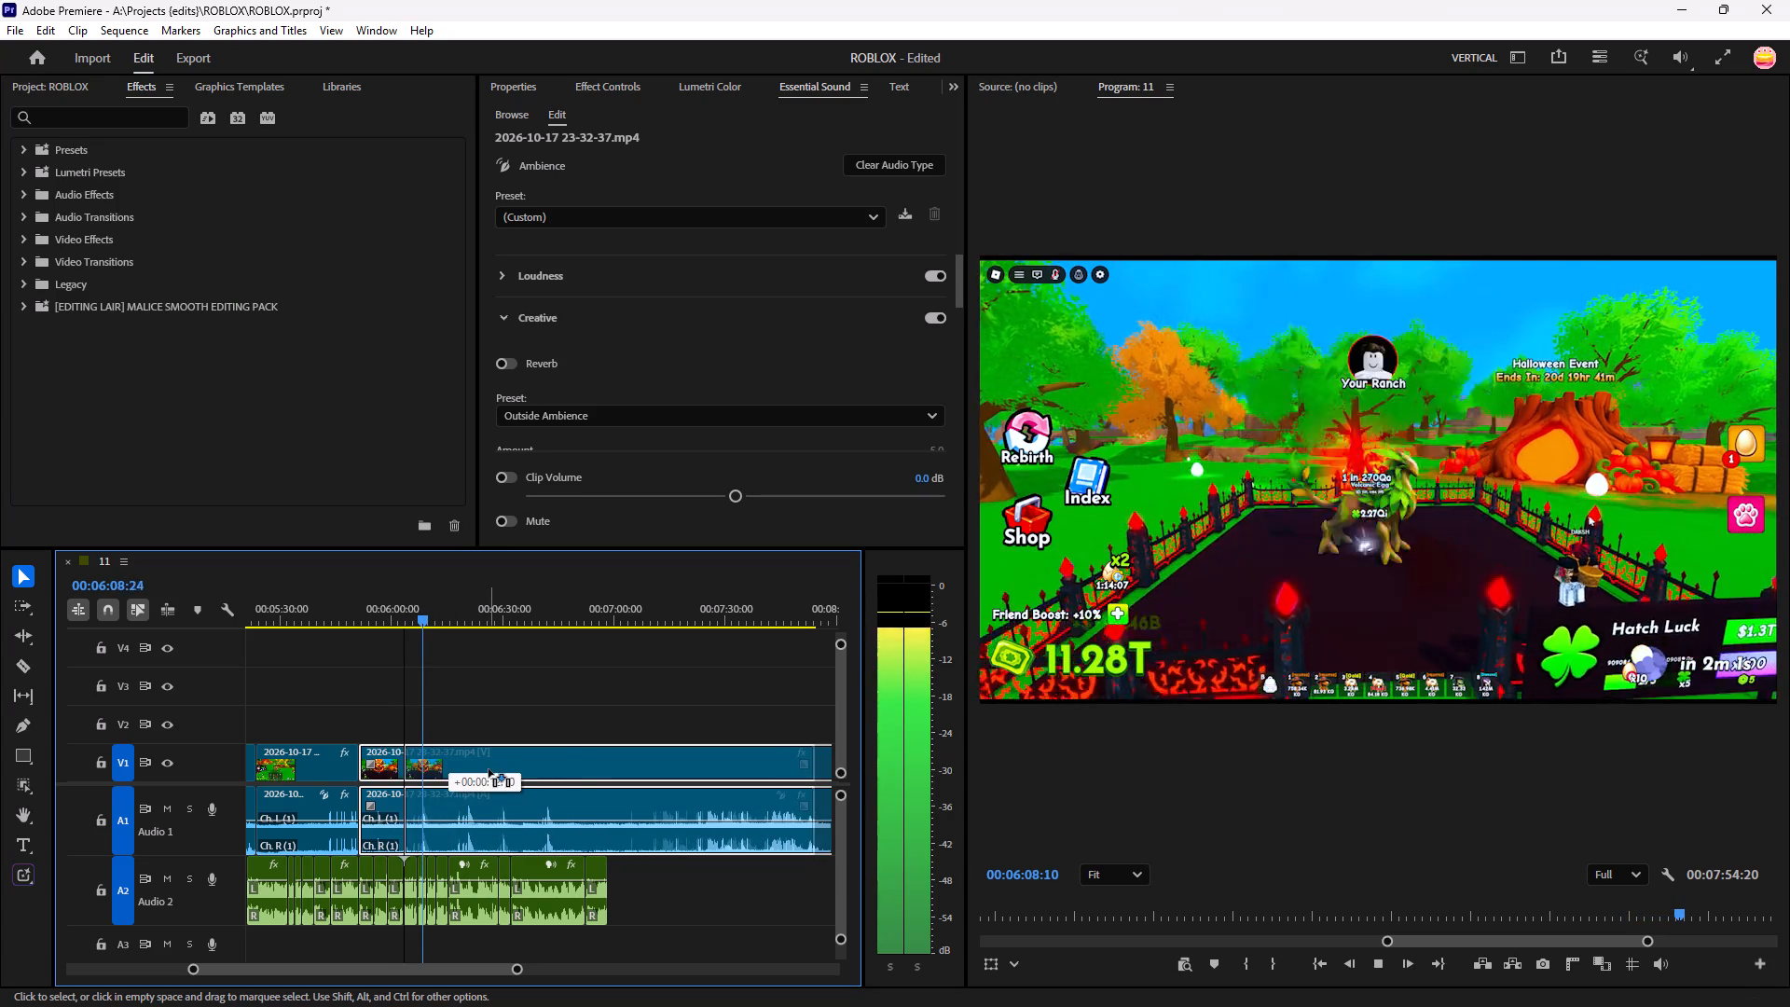
{"action": "left_click_drag", "start_coordinate": [489, 769], "coordinate": [472, 770]}
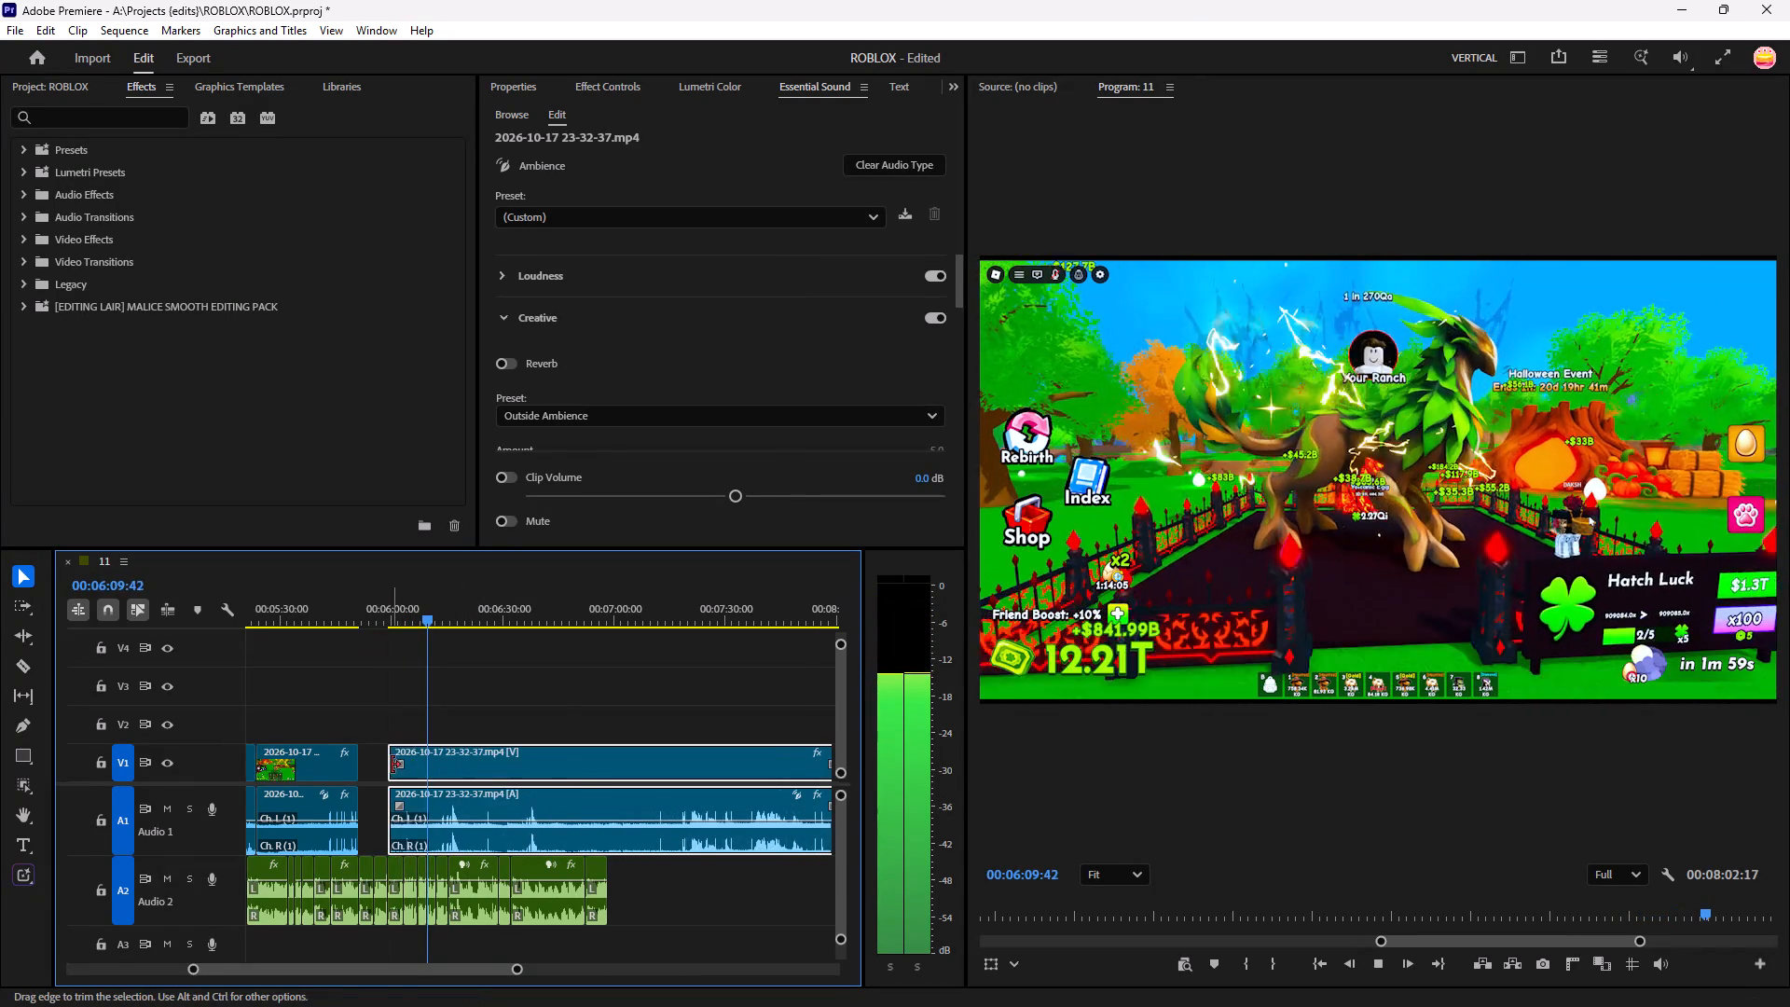
{"action": "left_click_drag", "start_coordinate": [392, 765], "coordinate": [345, 774]}
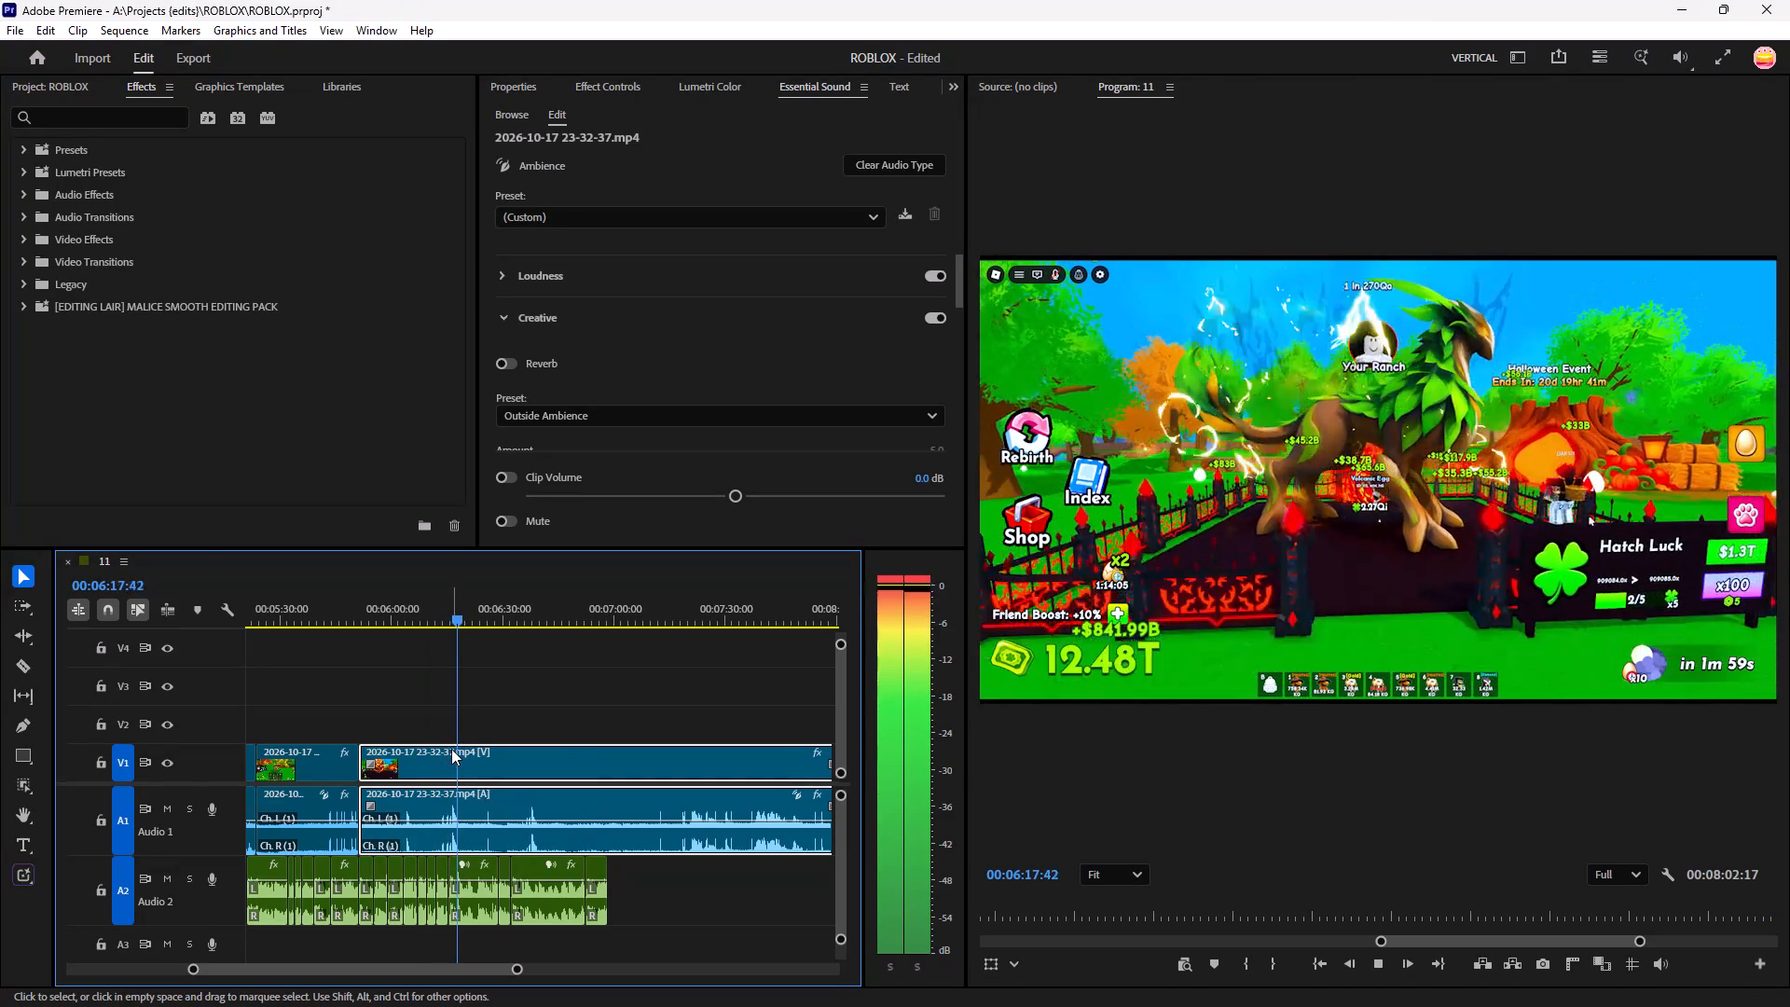
Move the last gameplay clip about 2 seconds later, and extend its start back to meet the preceding clip at about 00:05:51.
{"action": "key", "text": "space"}
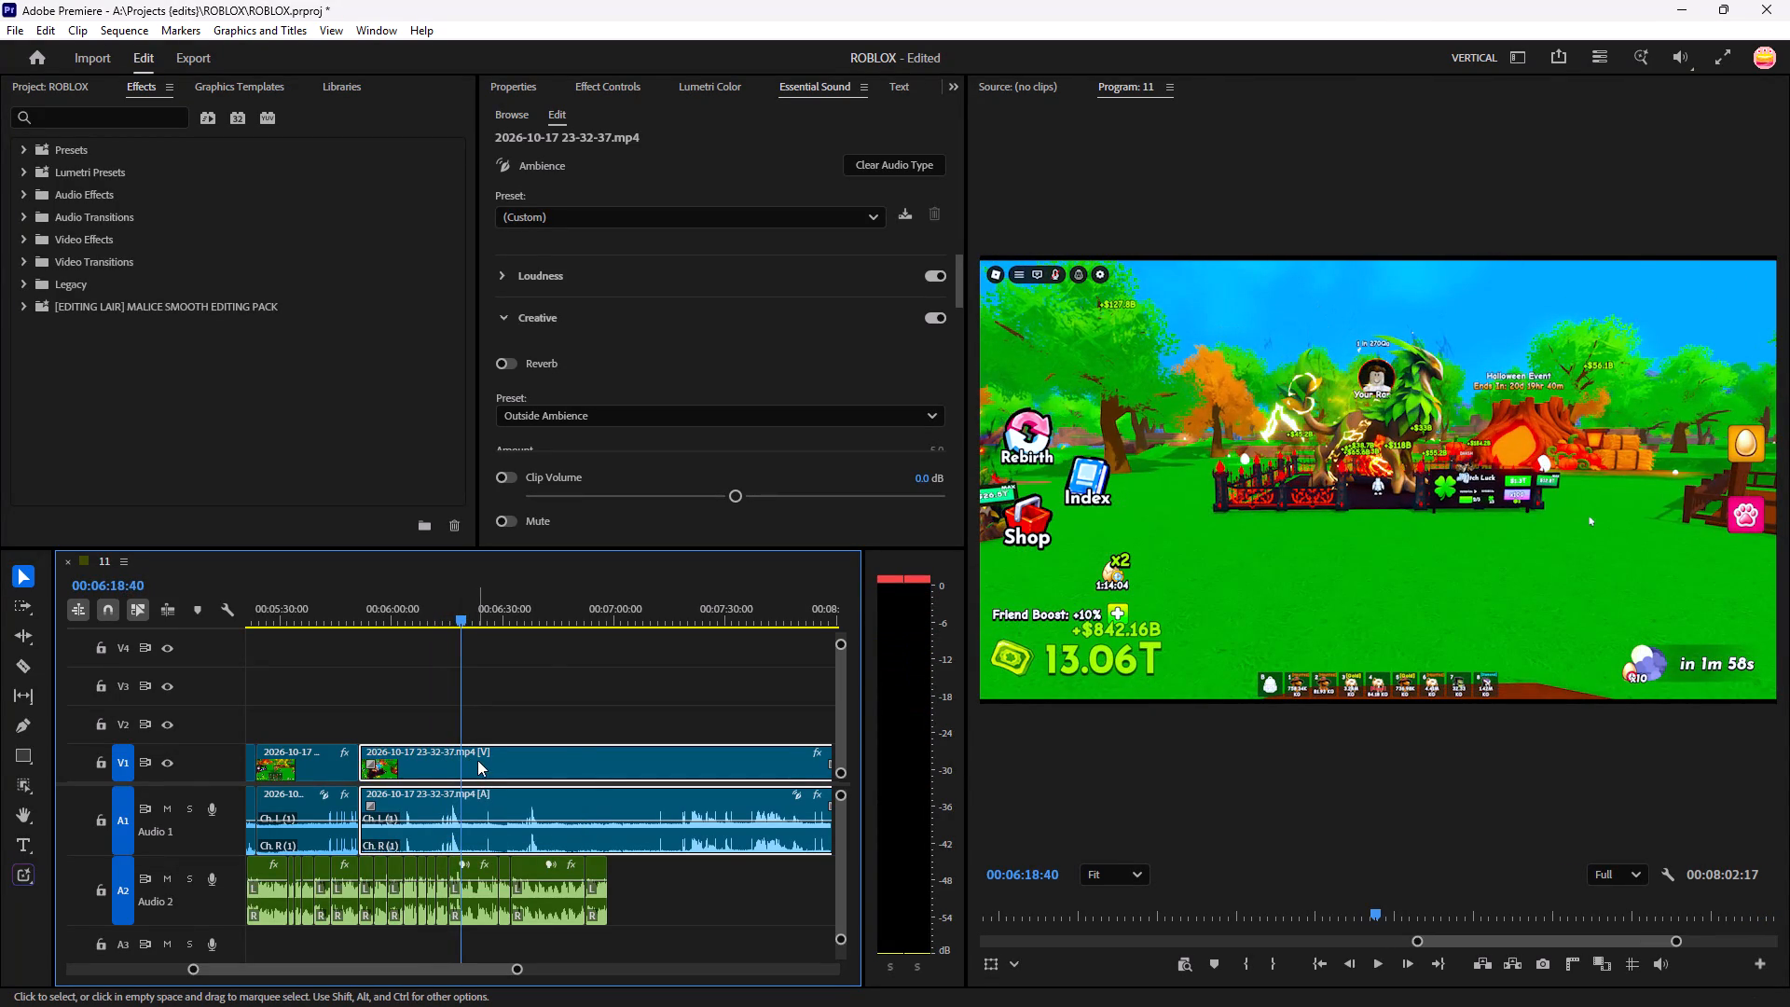
{"action": "key", "text": "equal"}
{"action": "key", "text": "equal"}
{"action": "left_click_drag", "start_coordinate": [486, 770], "coordinate": [516, 777]}
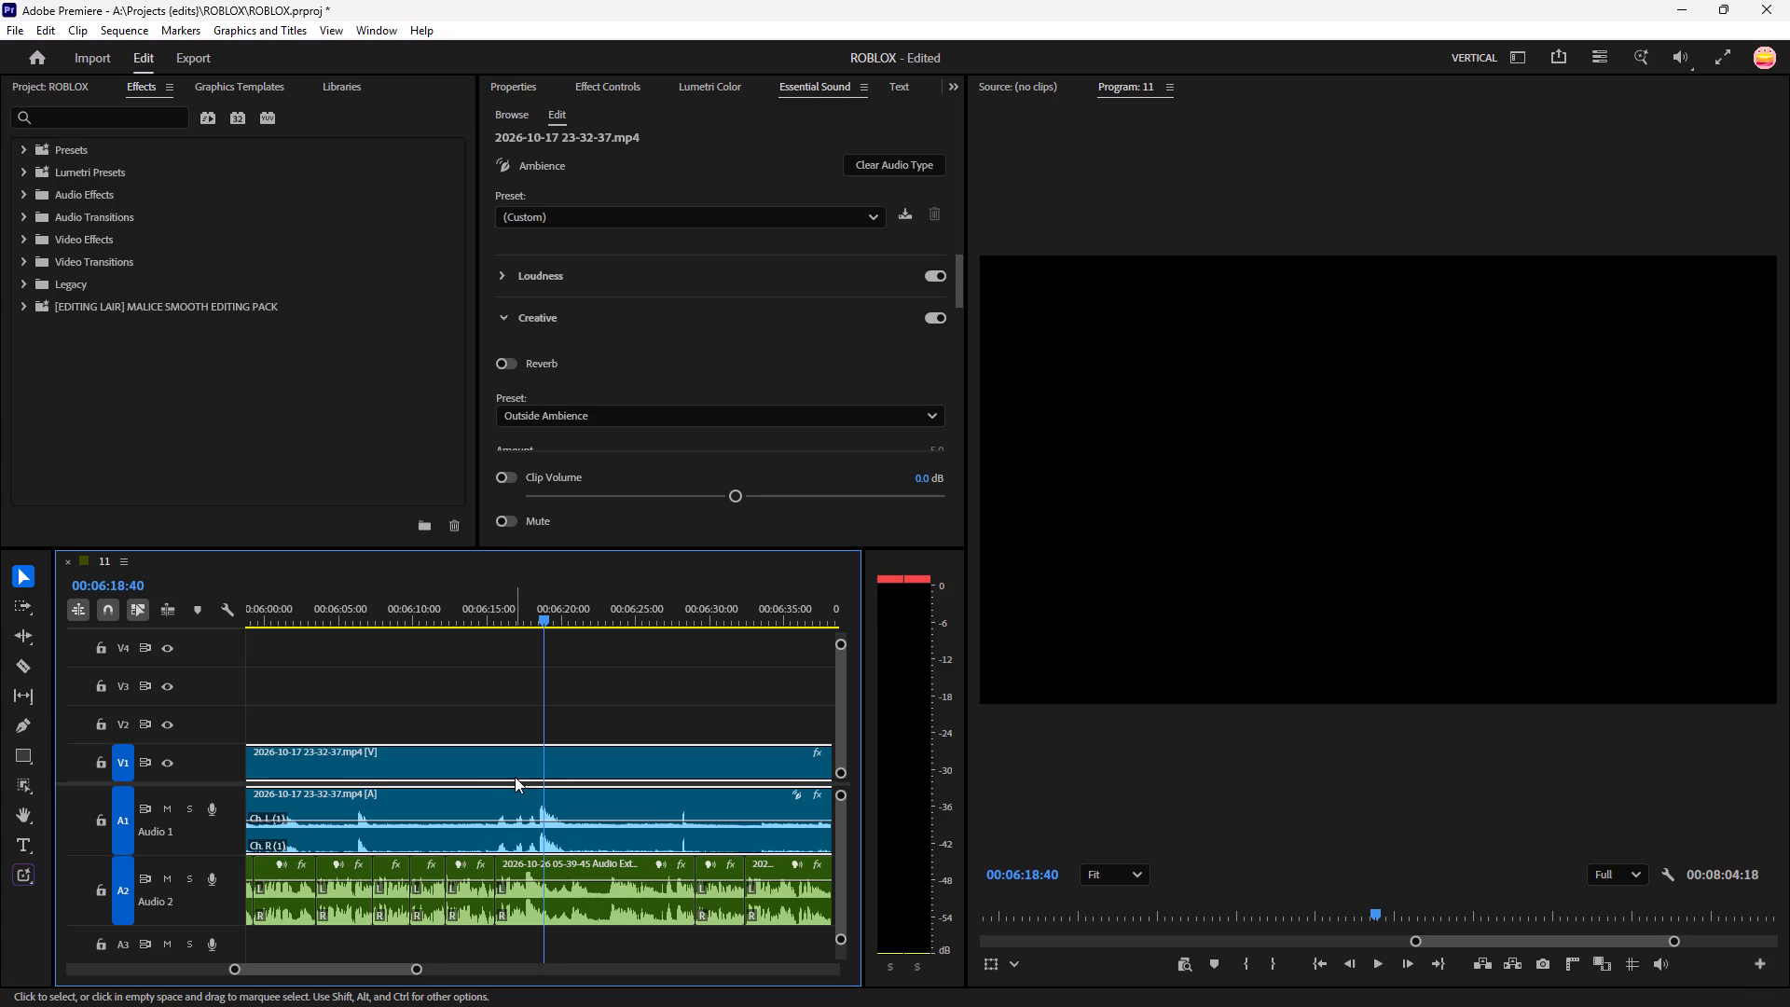
{"action": "key", "text": "minus"}
{"action": "key", "text": "space"}
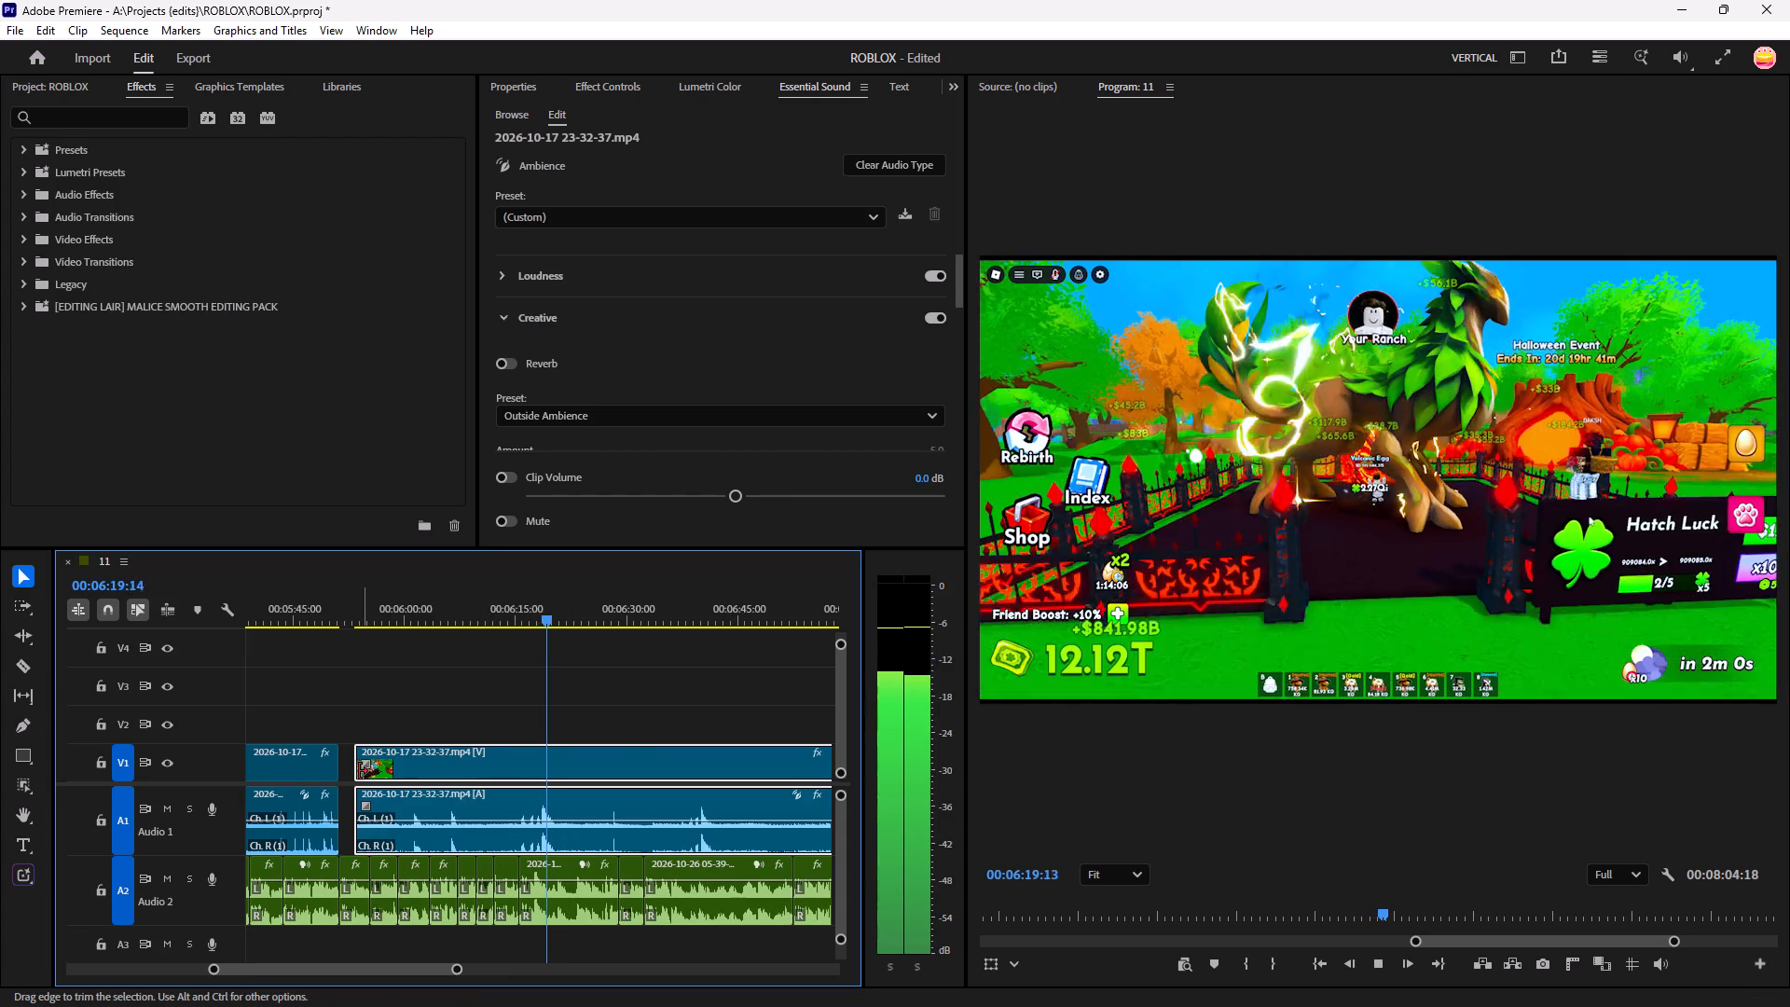
{"action": "left_click_drag", "start_coordinate": [354, 769], "coordinate": [346, 774]}
{"action": "key", "text": "space"}
Trim about 4 seconds off the start of the last gameplay clip, and move the clip about 1 second earlier.
{"action": "key", "text": "equal"}
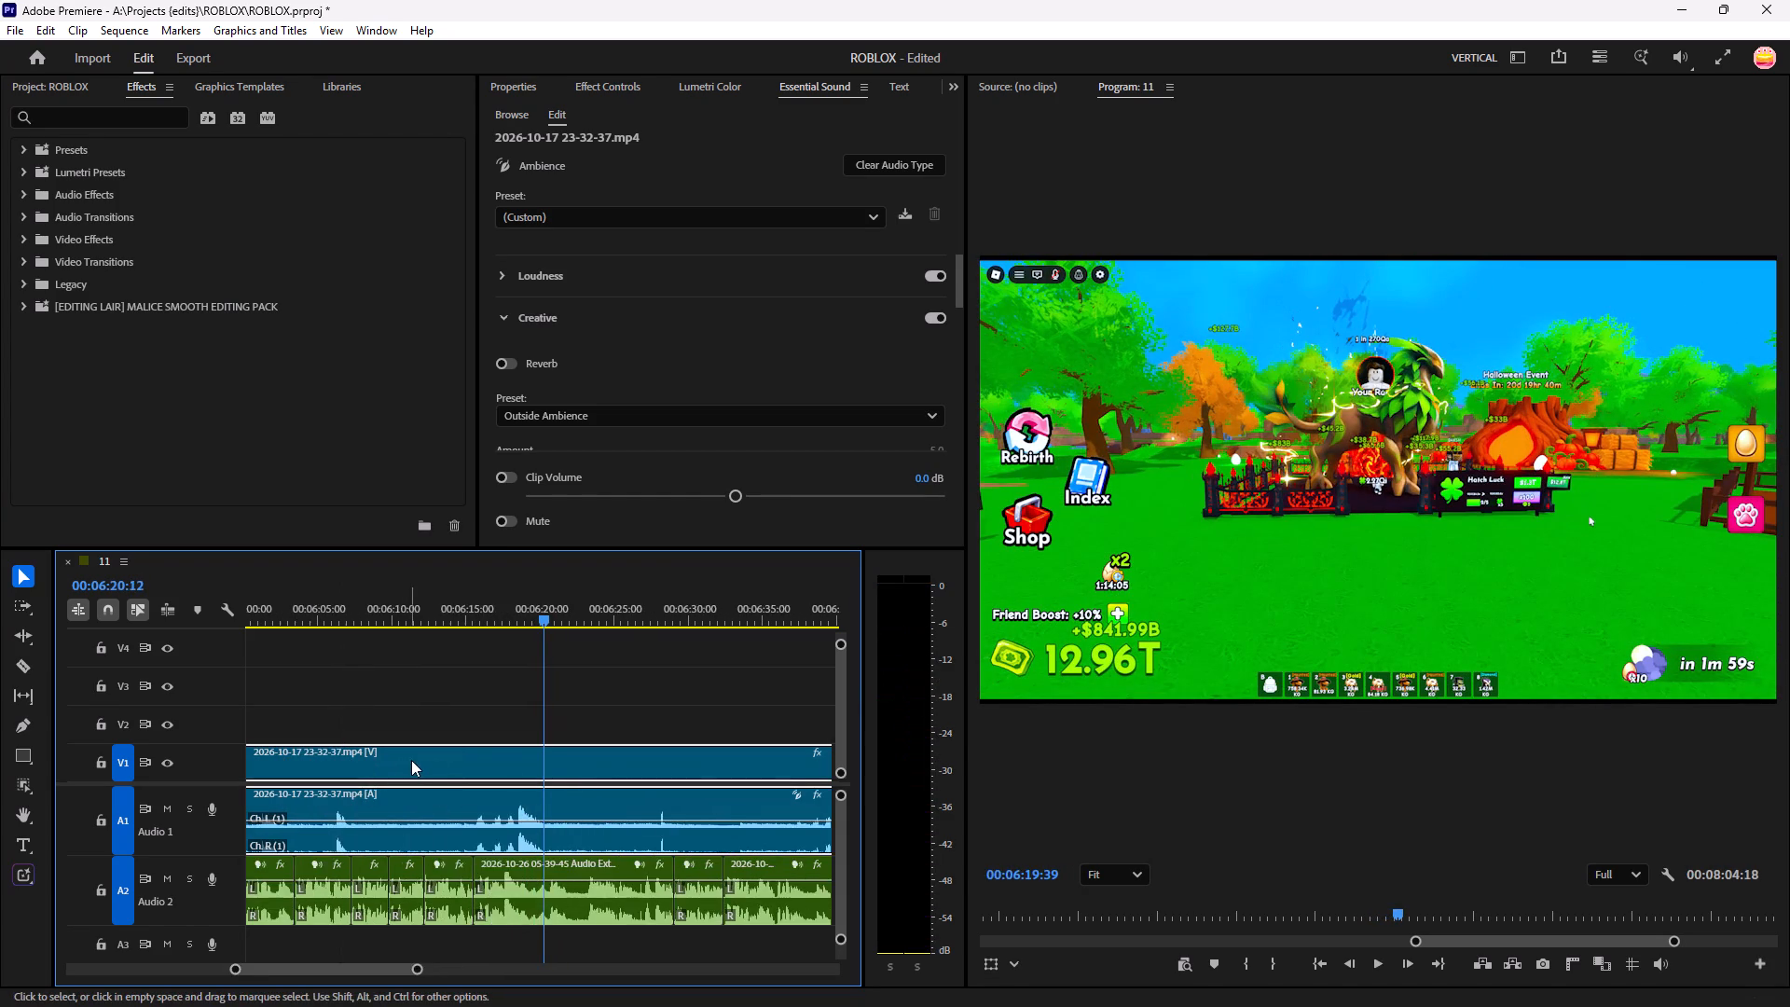
{"action": "key", "text": "equal"}
{"action": "key", "text": "minus"}
{"action": "key", "text": "minus"}
{"action": "left_click_drag", "start_coordinate": [331, 752], "coordinate": [362, 755]}
{"action": "key", "text": "equal"}
{"action": "key", "text": "equal"}
{"action": "left_click_drag", "start_coordinate": [470, 769], "coordinate": [449, 772]}
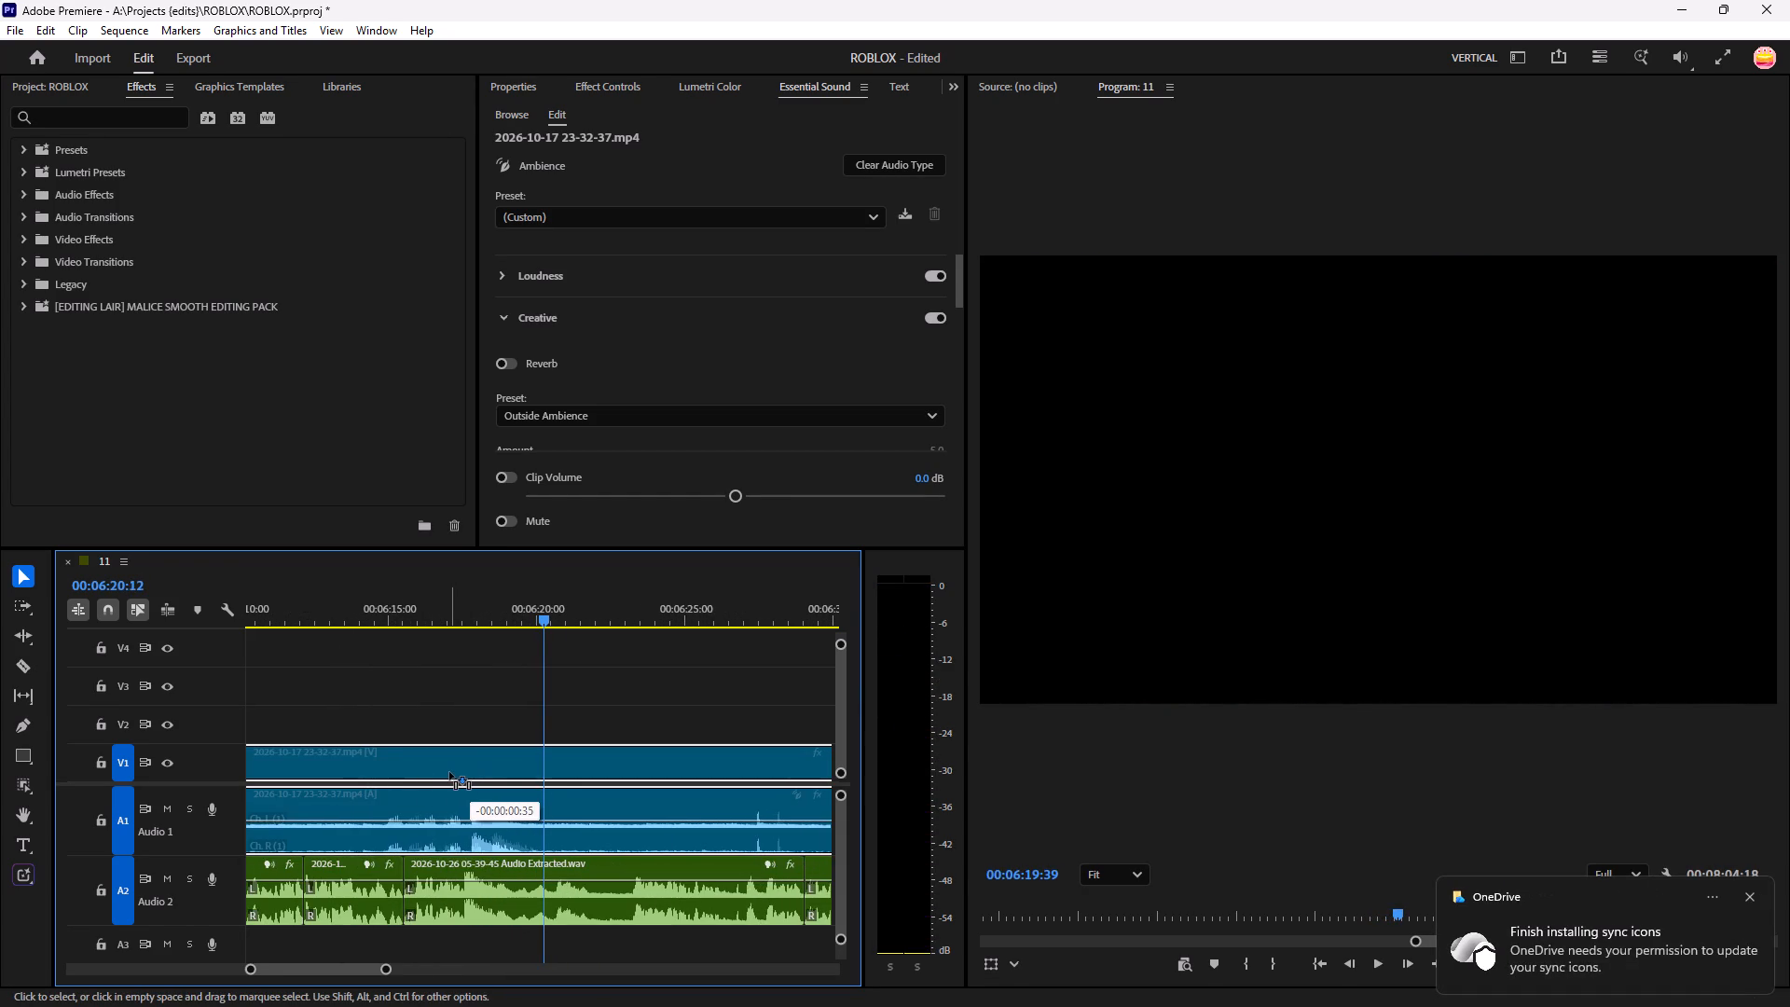
{"action": "left_click_drag", "start_coordinate": [449, 772], "coordinate": [443, 772]}
Play from about 00:06:20 against the voice-over, and move the last gameplay clip about 3 seconds later.
{"action": "type", "text": "--"}
{"action": "key", "text": "space"}
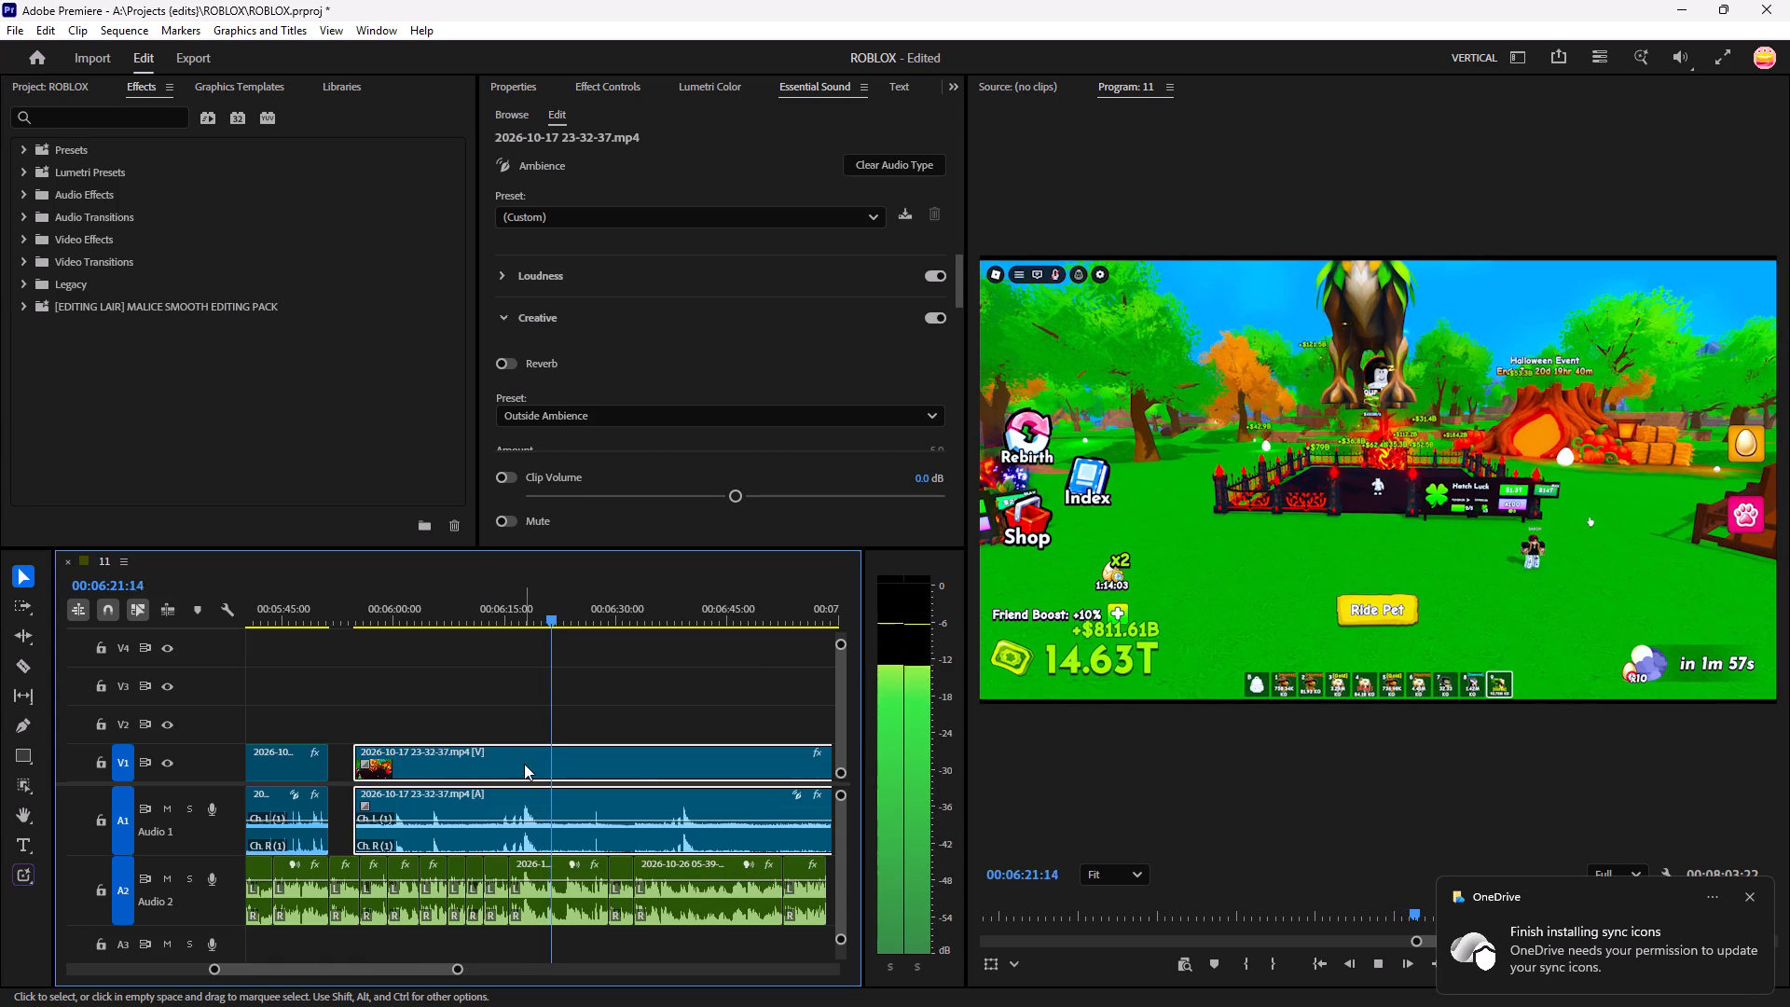
{"action": "key", "text": "space"}
{"action": "key", "text": "equal"}
{"action": "key", "text": "equal"}
{"action": "left_click_drag", "start_coordinate": [499, 773], "coordinate": [589, 780]}
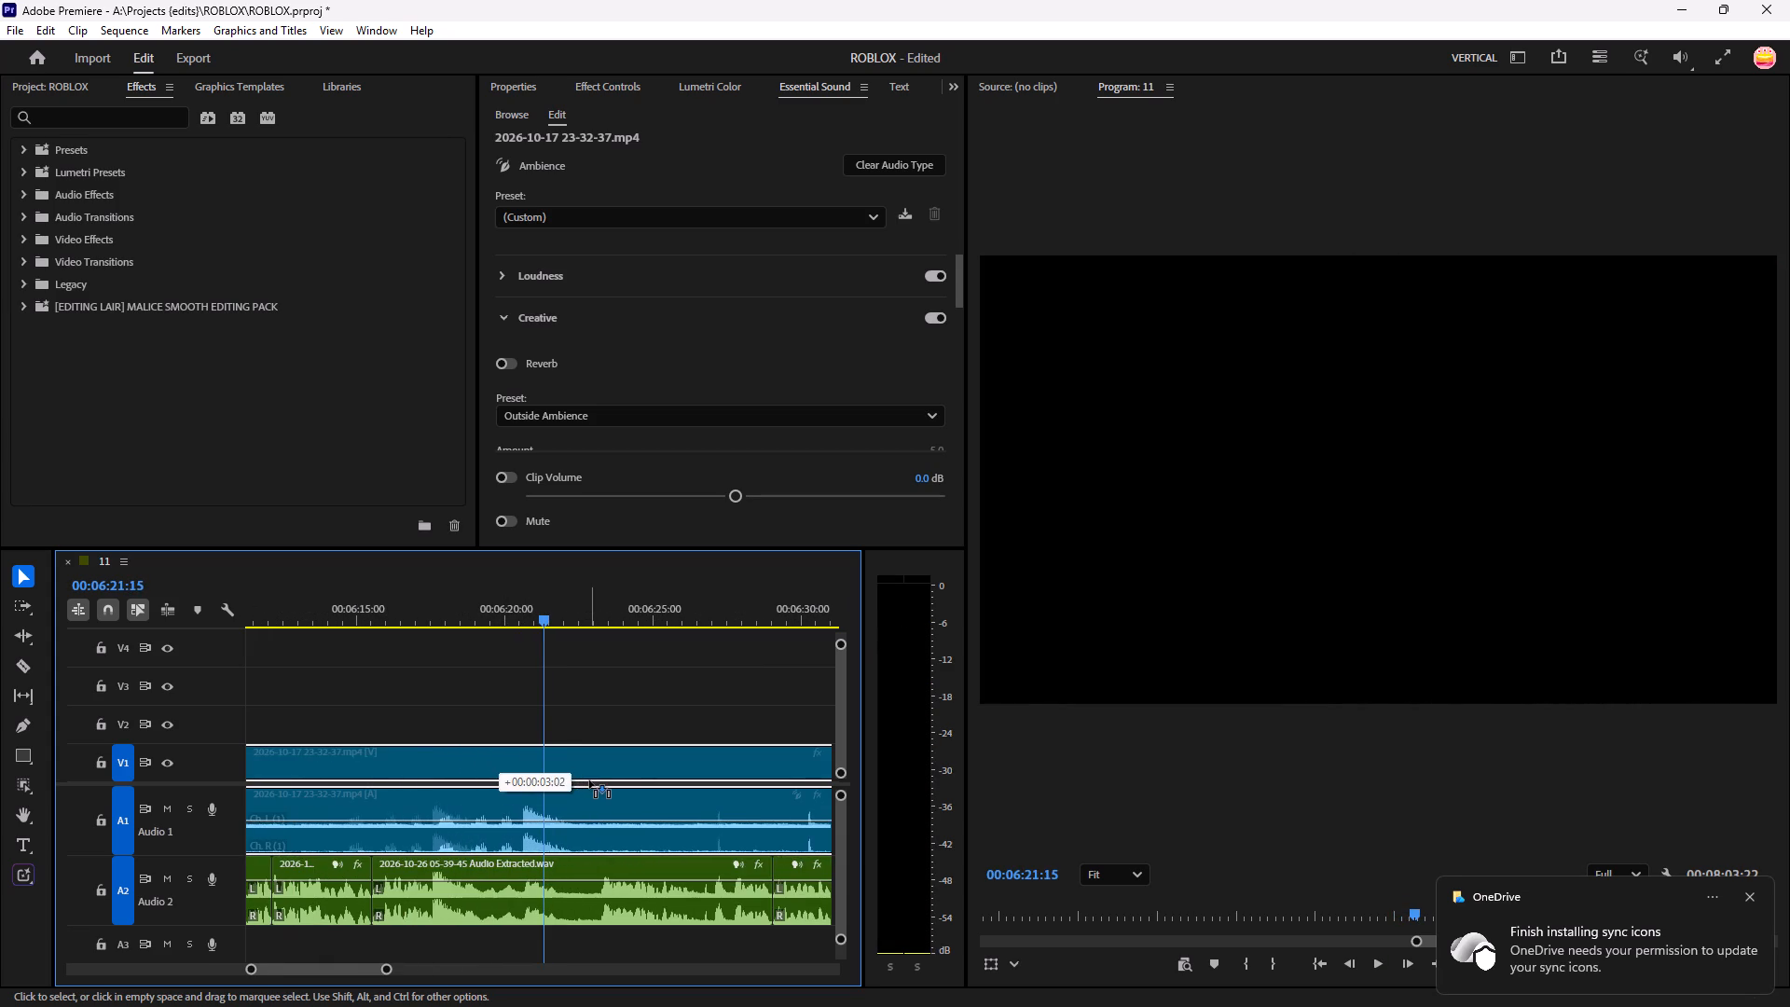
Replay from about 00:06:16 against the voice-over, and move the last gameplay clip about 3 seconds earlier.
{"action": "left_click_drag", "start_coordinate": [539, 612], "coordinate": [395, 695]}
{"action": "key", "text": "space"}
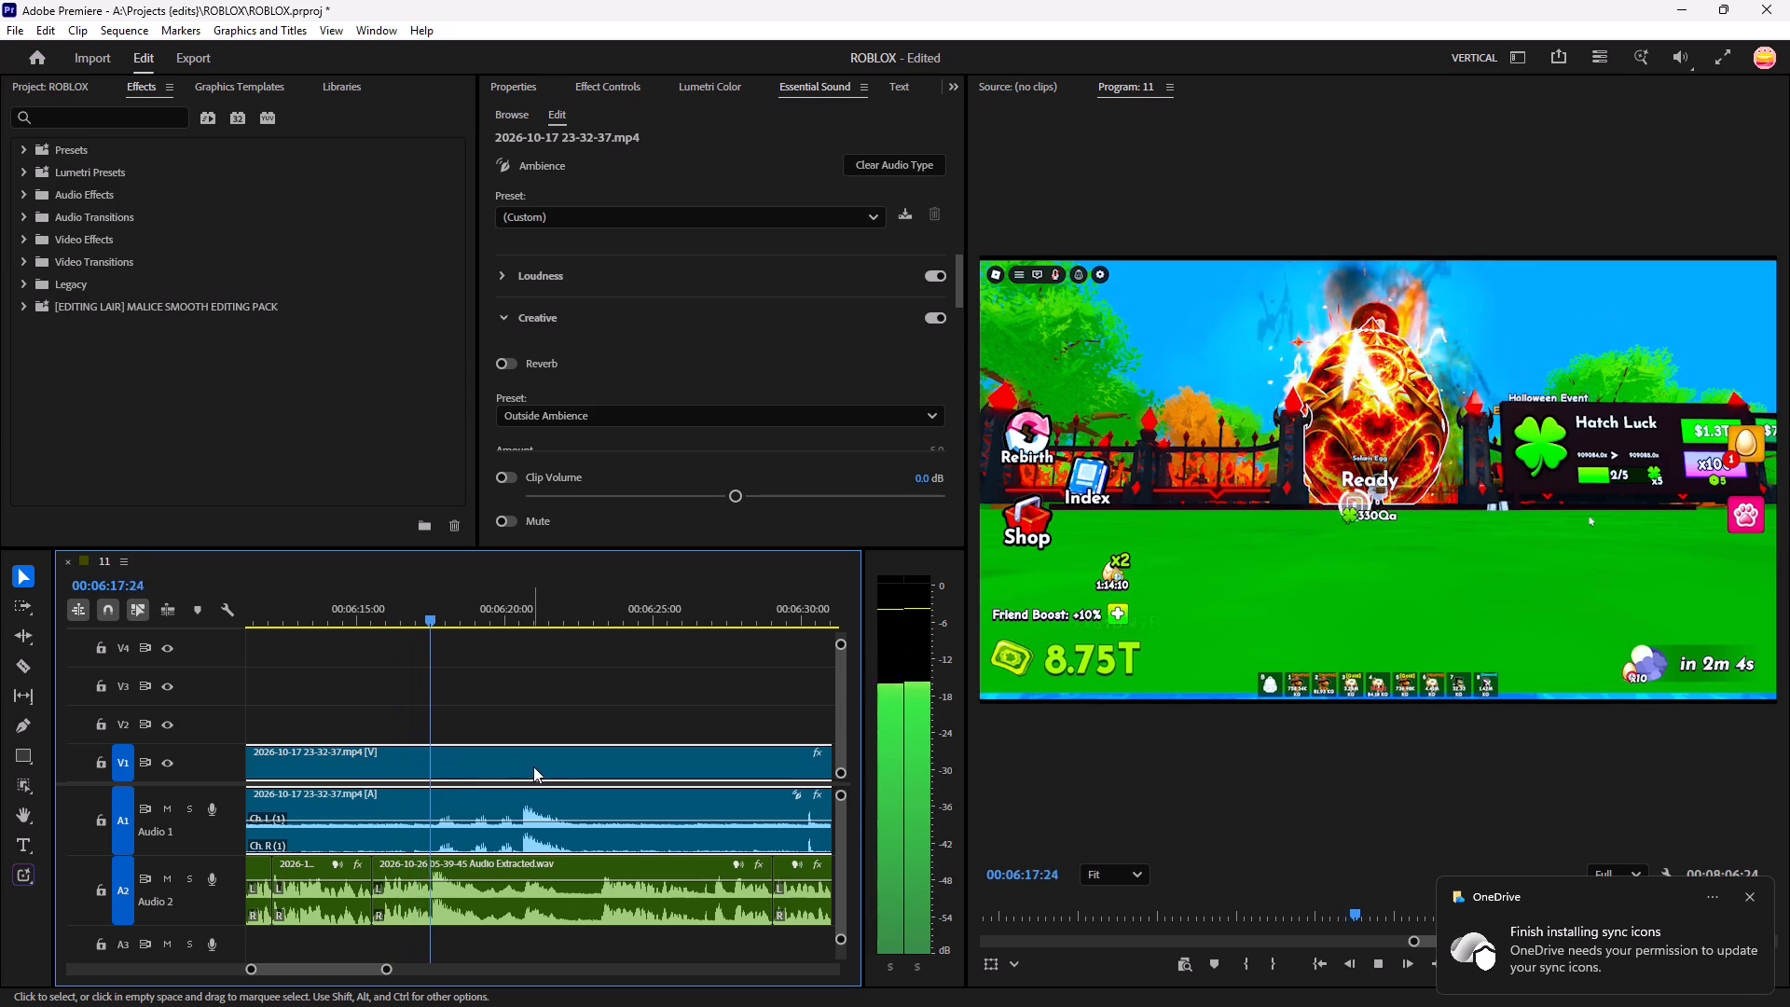
{"action": "key", "text": "space"}
{"action": "left_click_drag", "start_coordinate": [550, 766], "coordinate": [459, 766]}
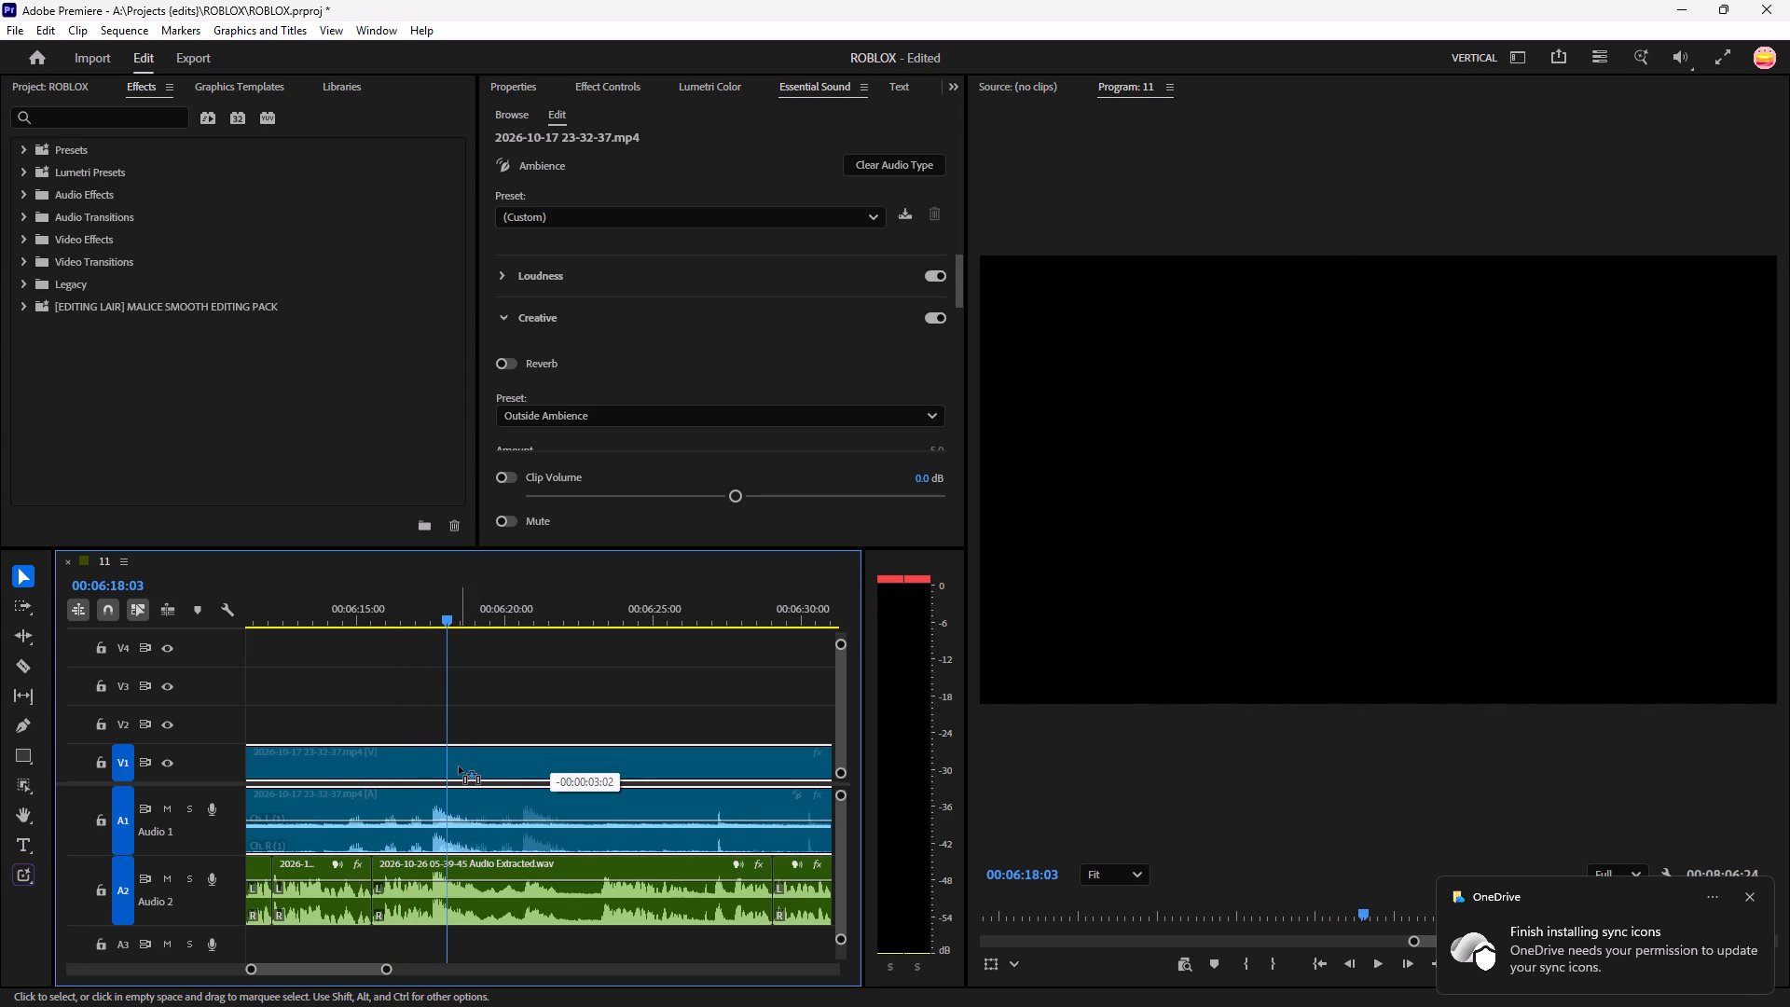
{"action": "left_click_drag", "start_coordinate": [459, 766], "coordinate": [456, 767]}
Close the gap before the last gameplay clip by extending its start back to the preceding clip at about 00:05:51.
{"action": "type", "text": "--"}
{"action": "key", "text": "minus"}
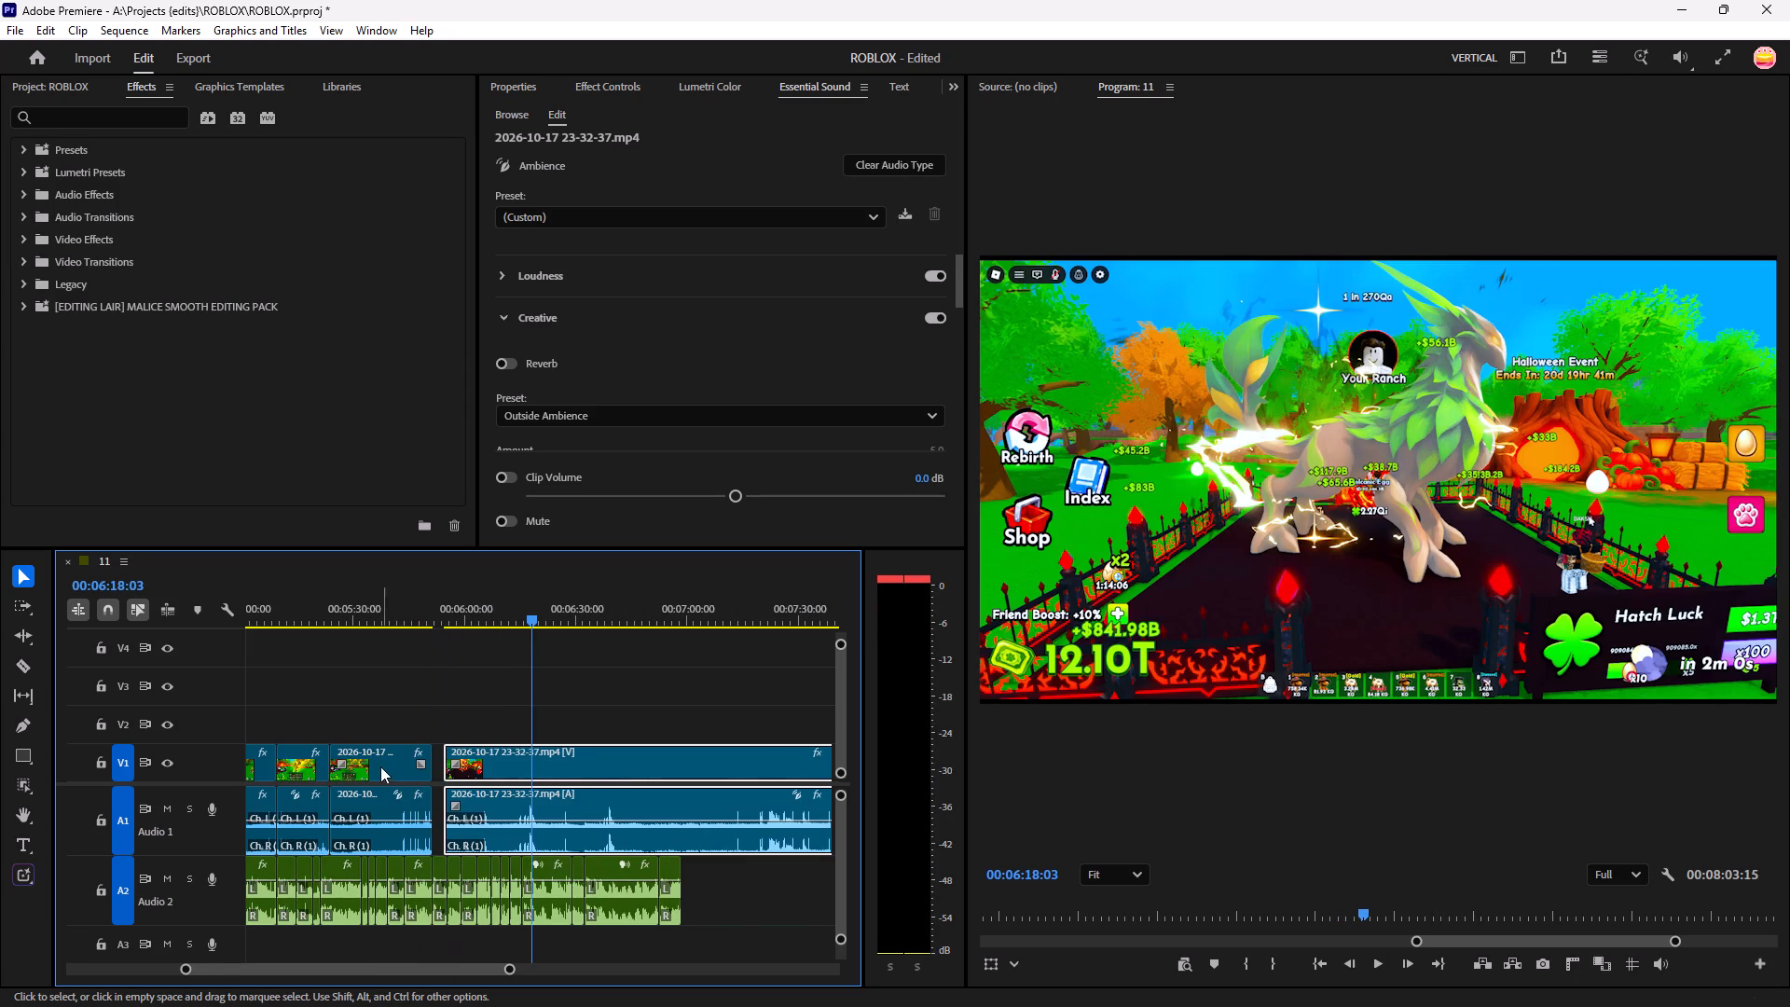
{"action": "key", "text": "space"}
{"action": "left_click_drag", "start_coordinate": [438, 758], "coordinate": [425, 762]}
{"action": "key", "text": "space"}
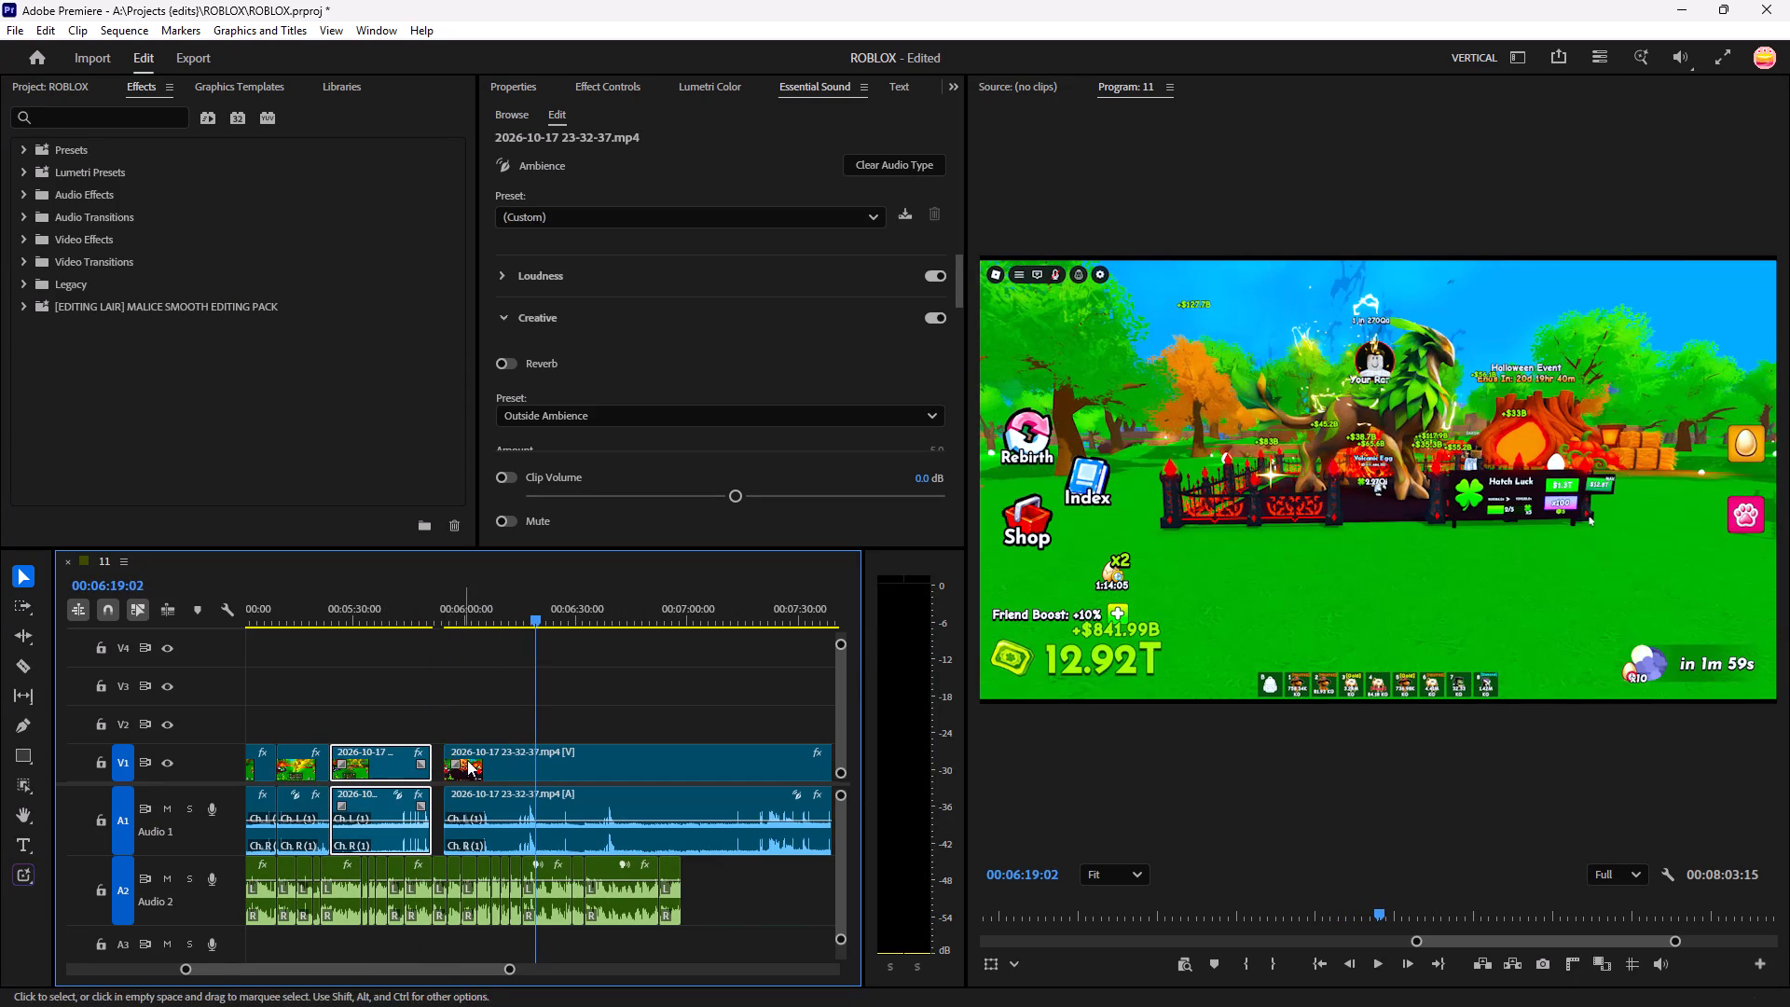
{"action": "left_click", "coordinate": [472, 760]}
{"action": "left_click_drag", "start_coordinate": [443, 756], "coordinate": [402, 766]}
Play from about 00:06:19 to 00:06:33, and split the last gameplay clip at the voice-over cut at about 00:06:32.
{"action": "left_click", "coordinate": [459, 725]}
{"action": "key", "text": "space"}
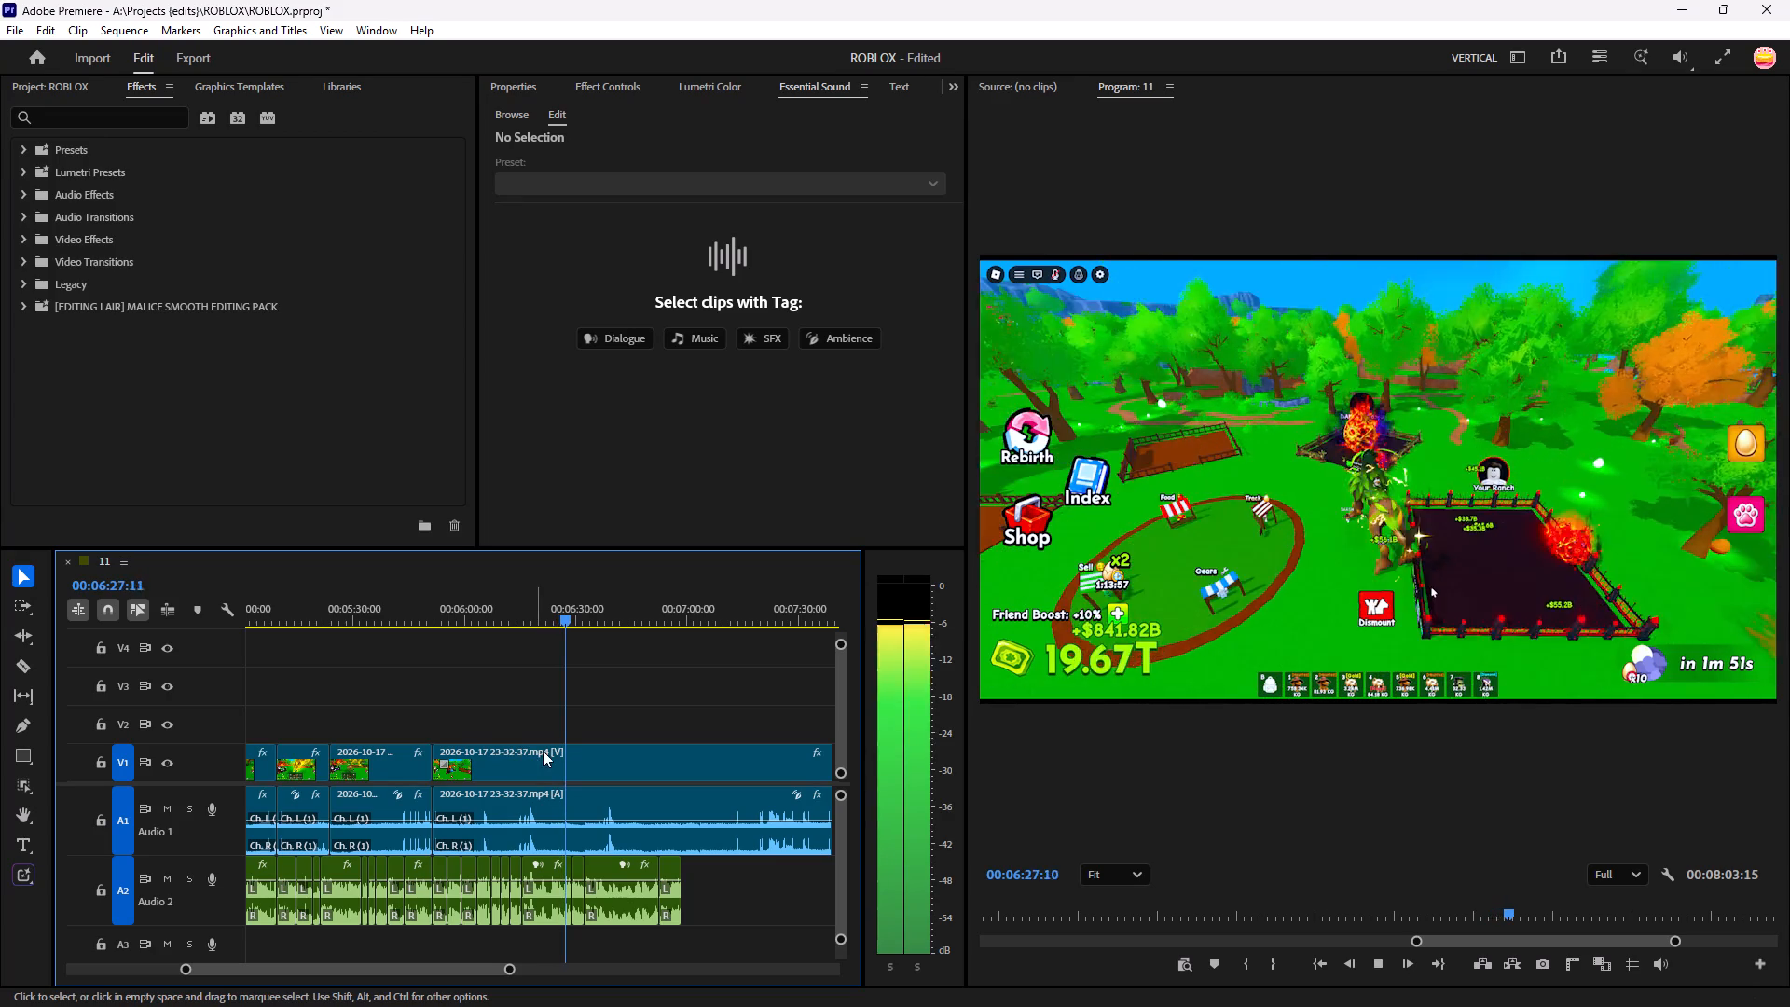
{"action": "key", "text": "c"}
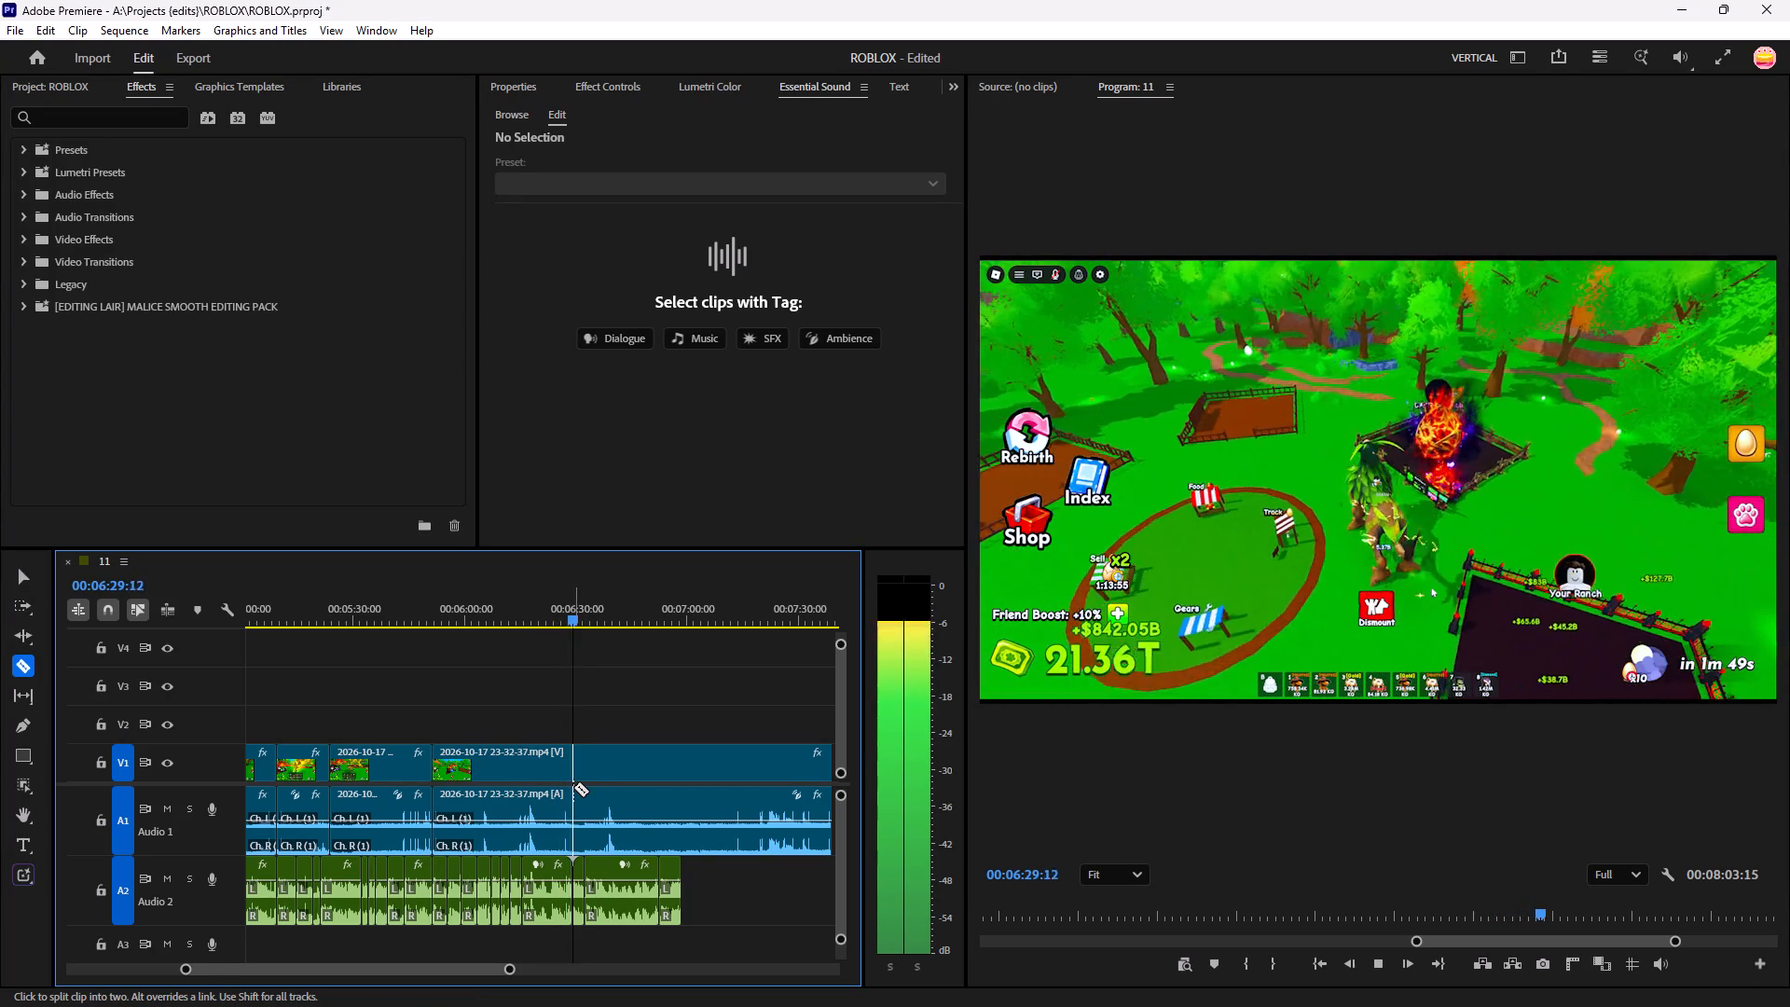
{"action": "key", "text": "equal"}
{"action": "key", "text": "equal"}
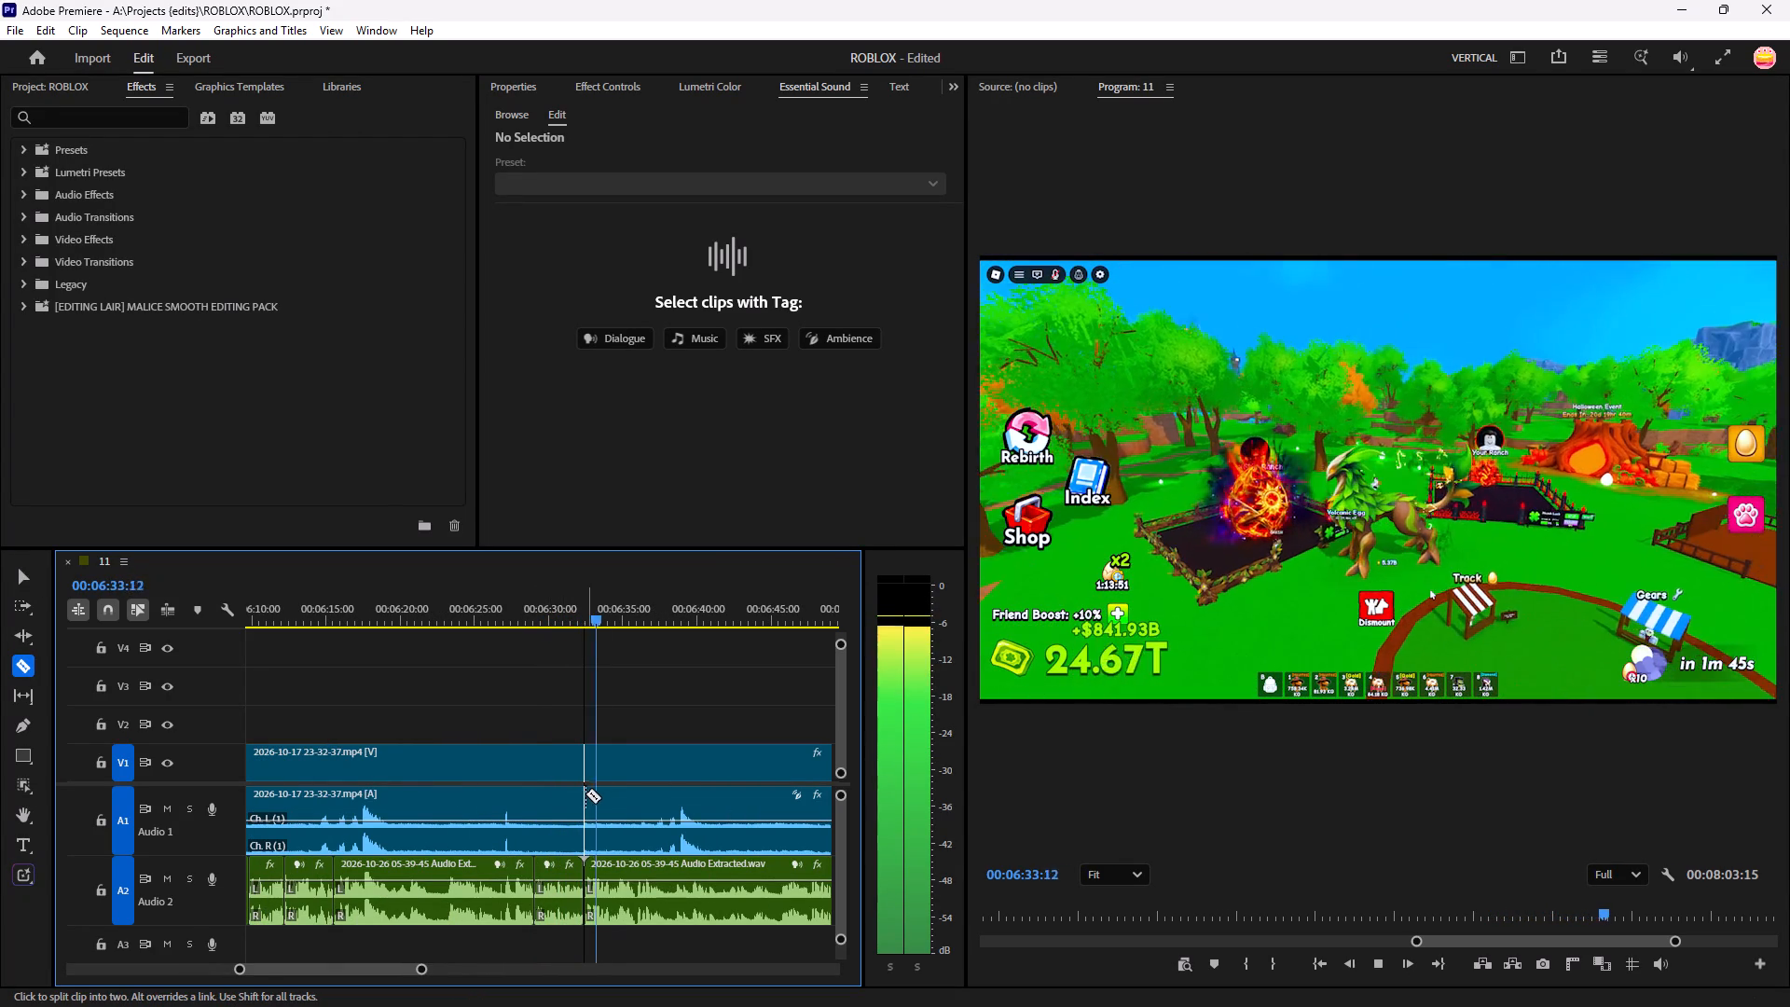
{"action": "left_click", "coordinate": [577, 798]}
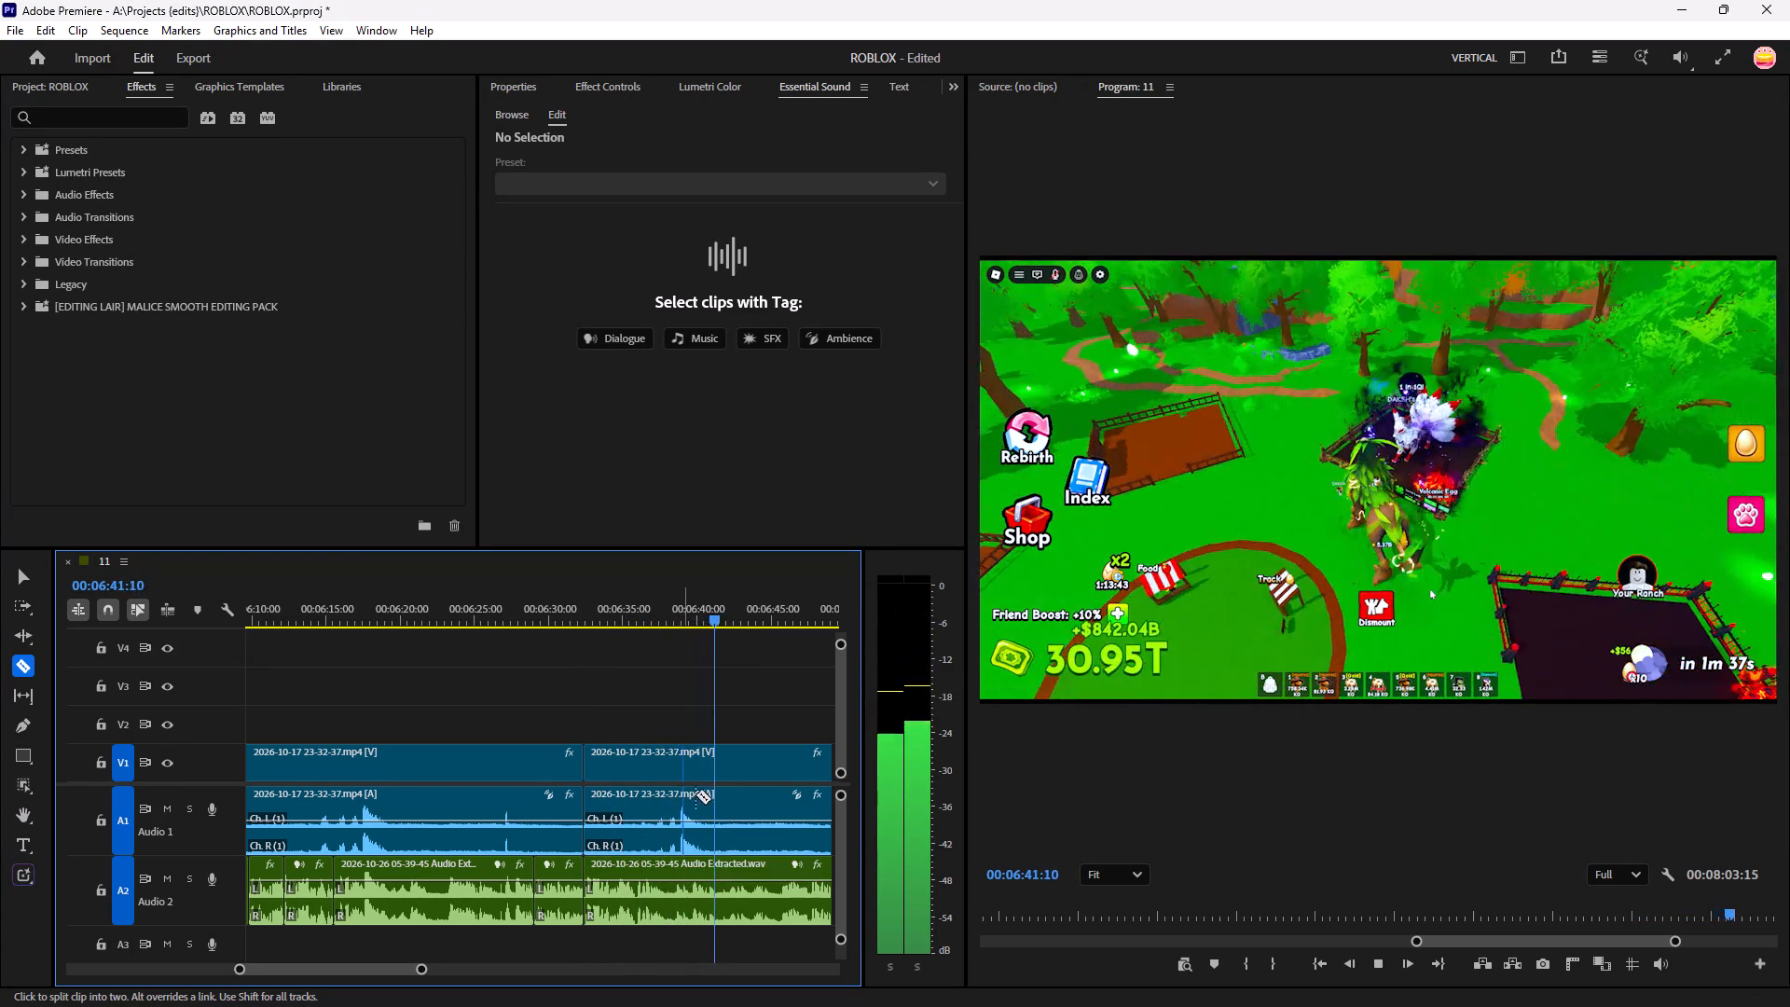
Continue playback to about 00:06:53, and split the last gameplay clip at the voice-over cut at about 00:06:52.
{"action": "key", "text": "v"}
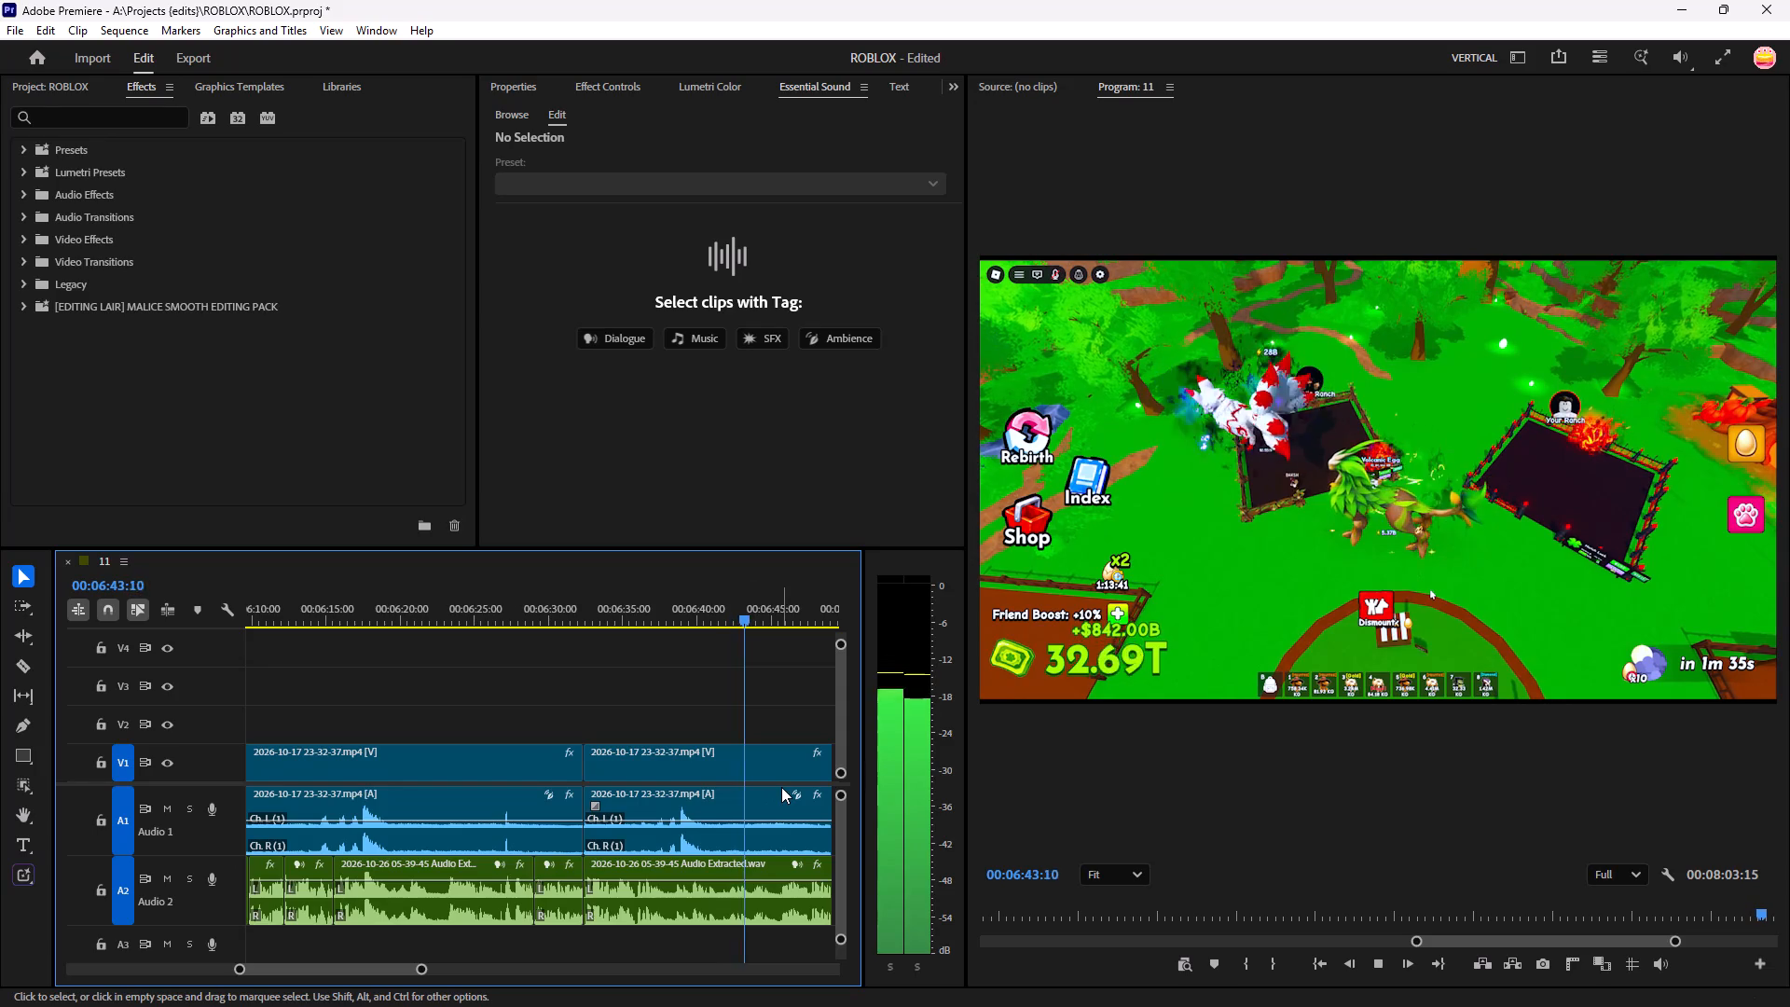
{"action": "key", "text": "minus"}
{"action": "key", "text": "equal"}
{"action": "key", "text": "equal"}
{"action": "key", "text": "minus"}
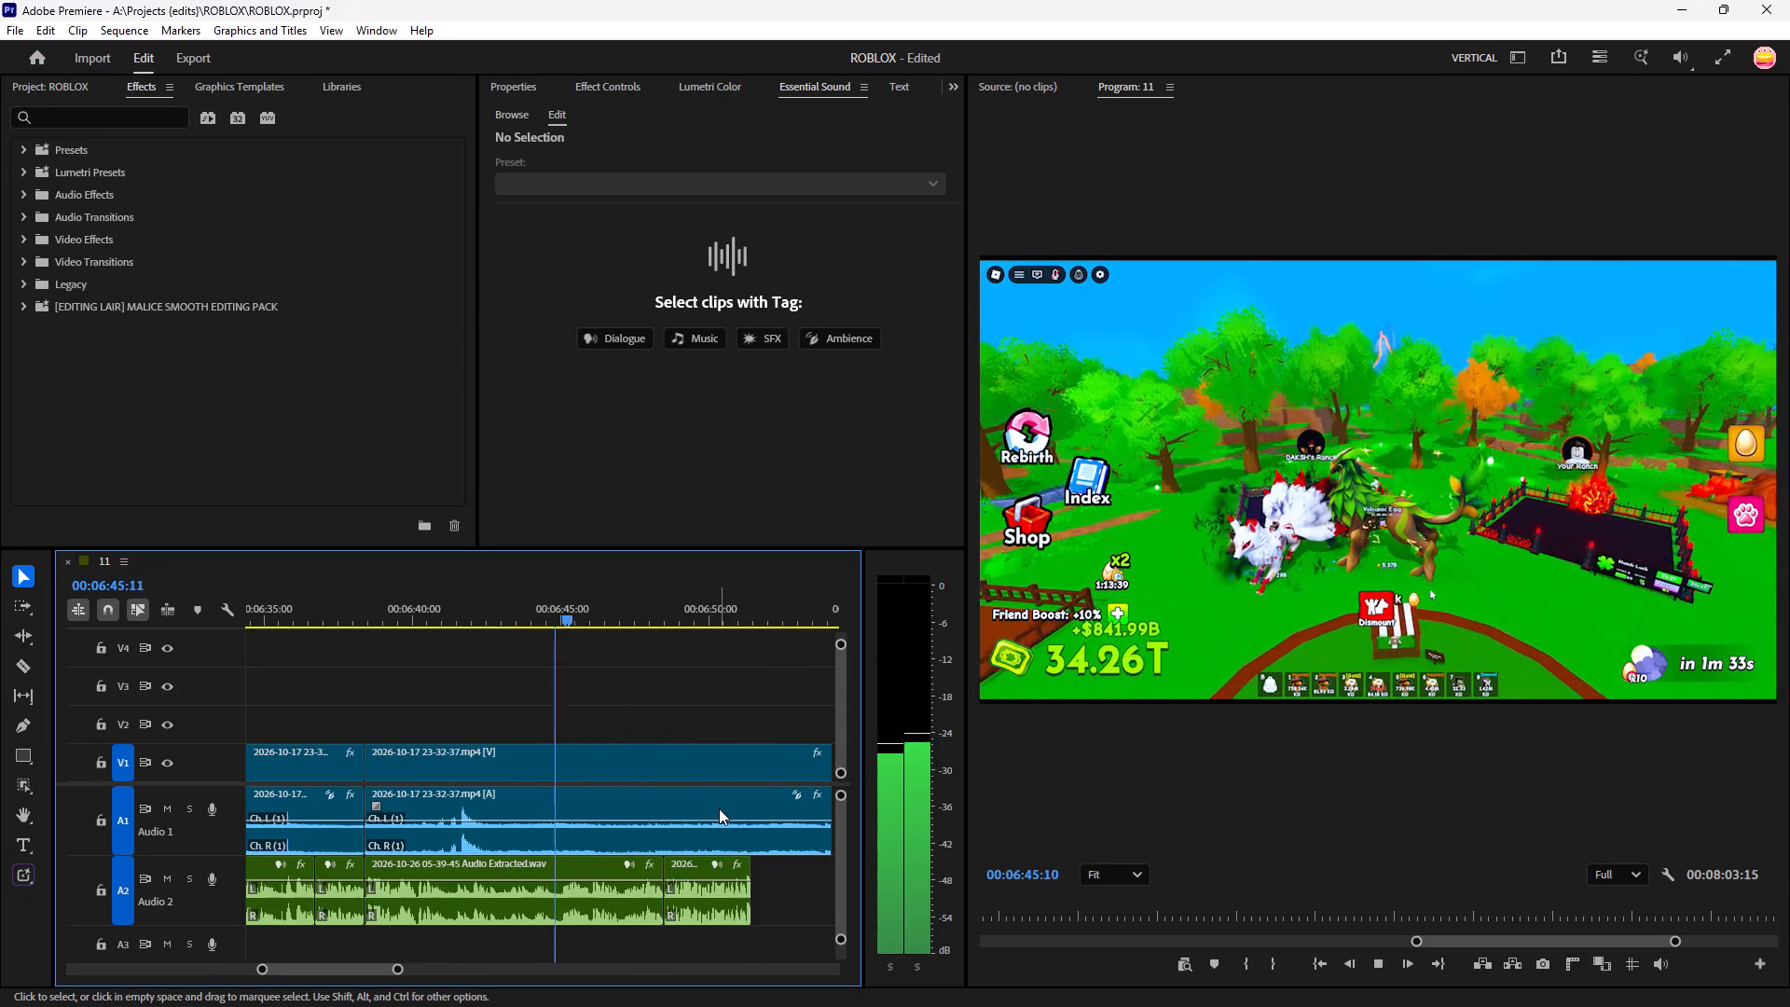
{"action": "key", "text": "c"}
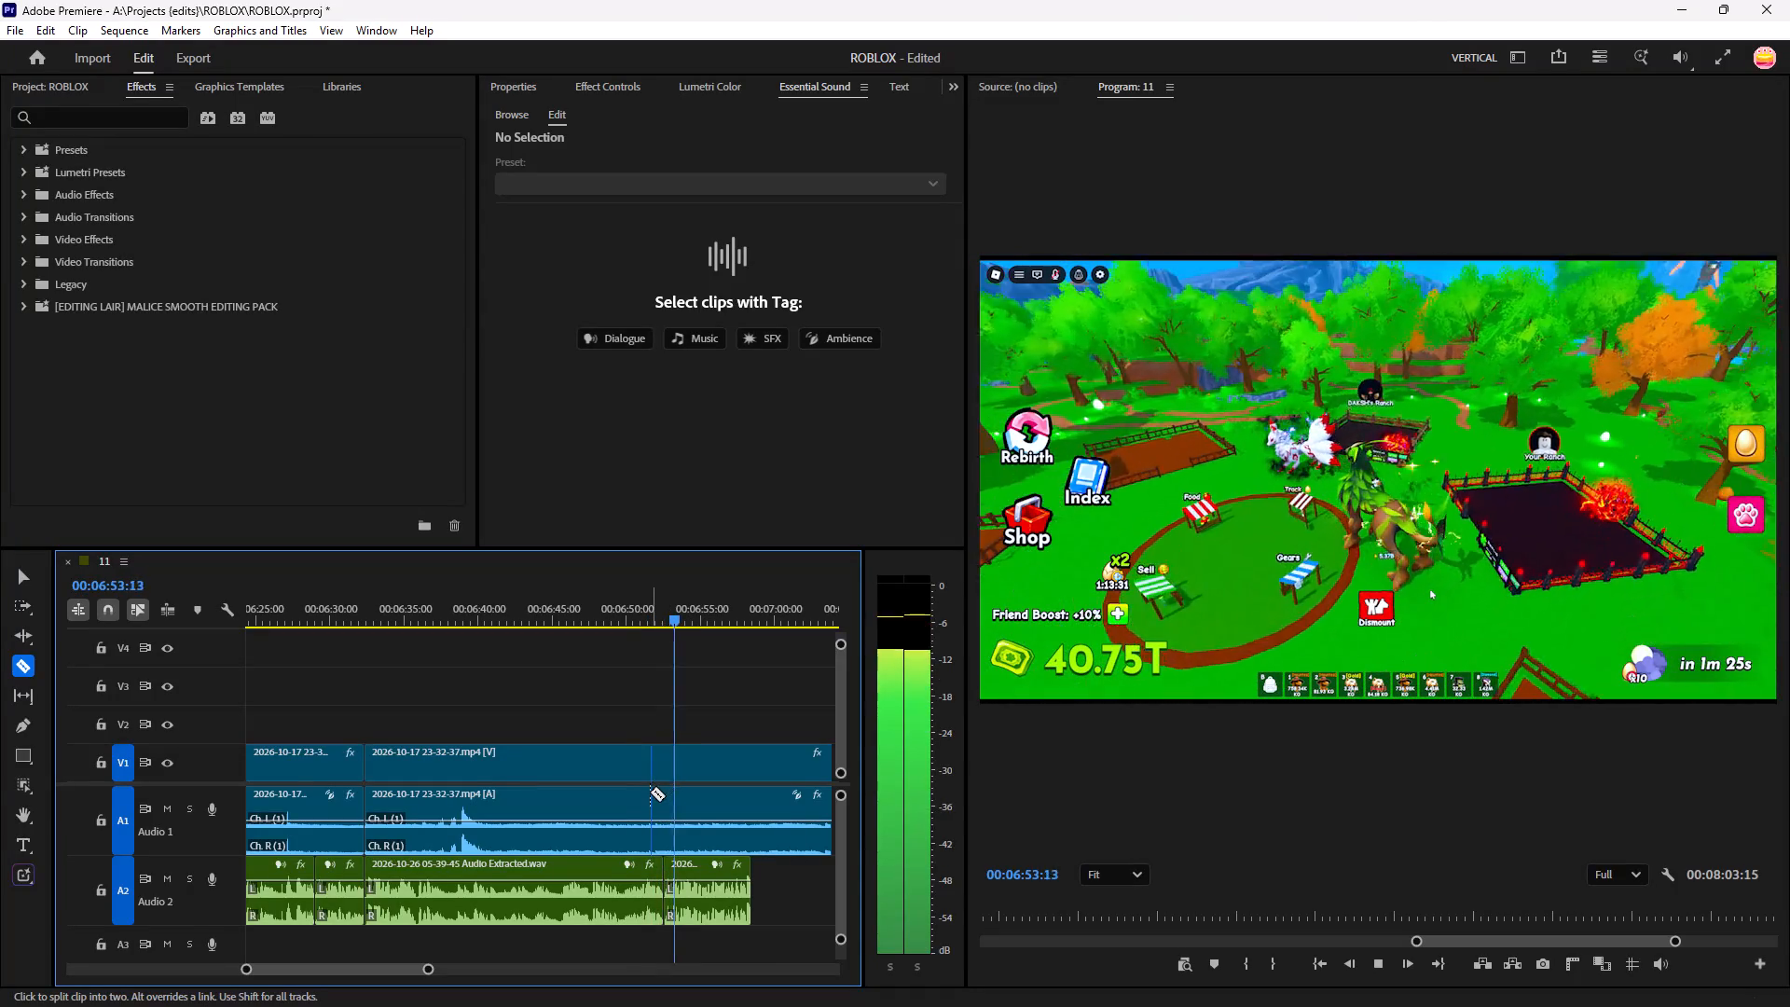
{"action": "left_click", "coordinate": [658, 791]}
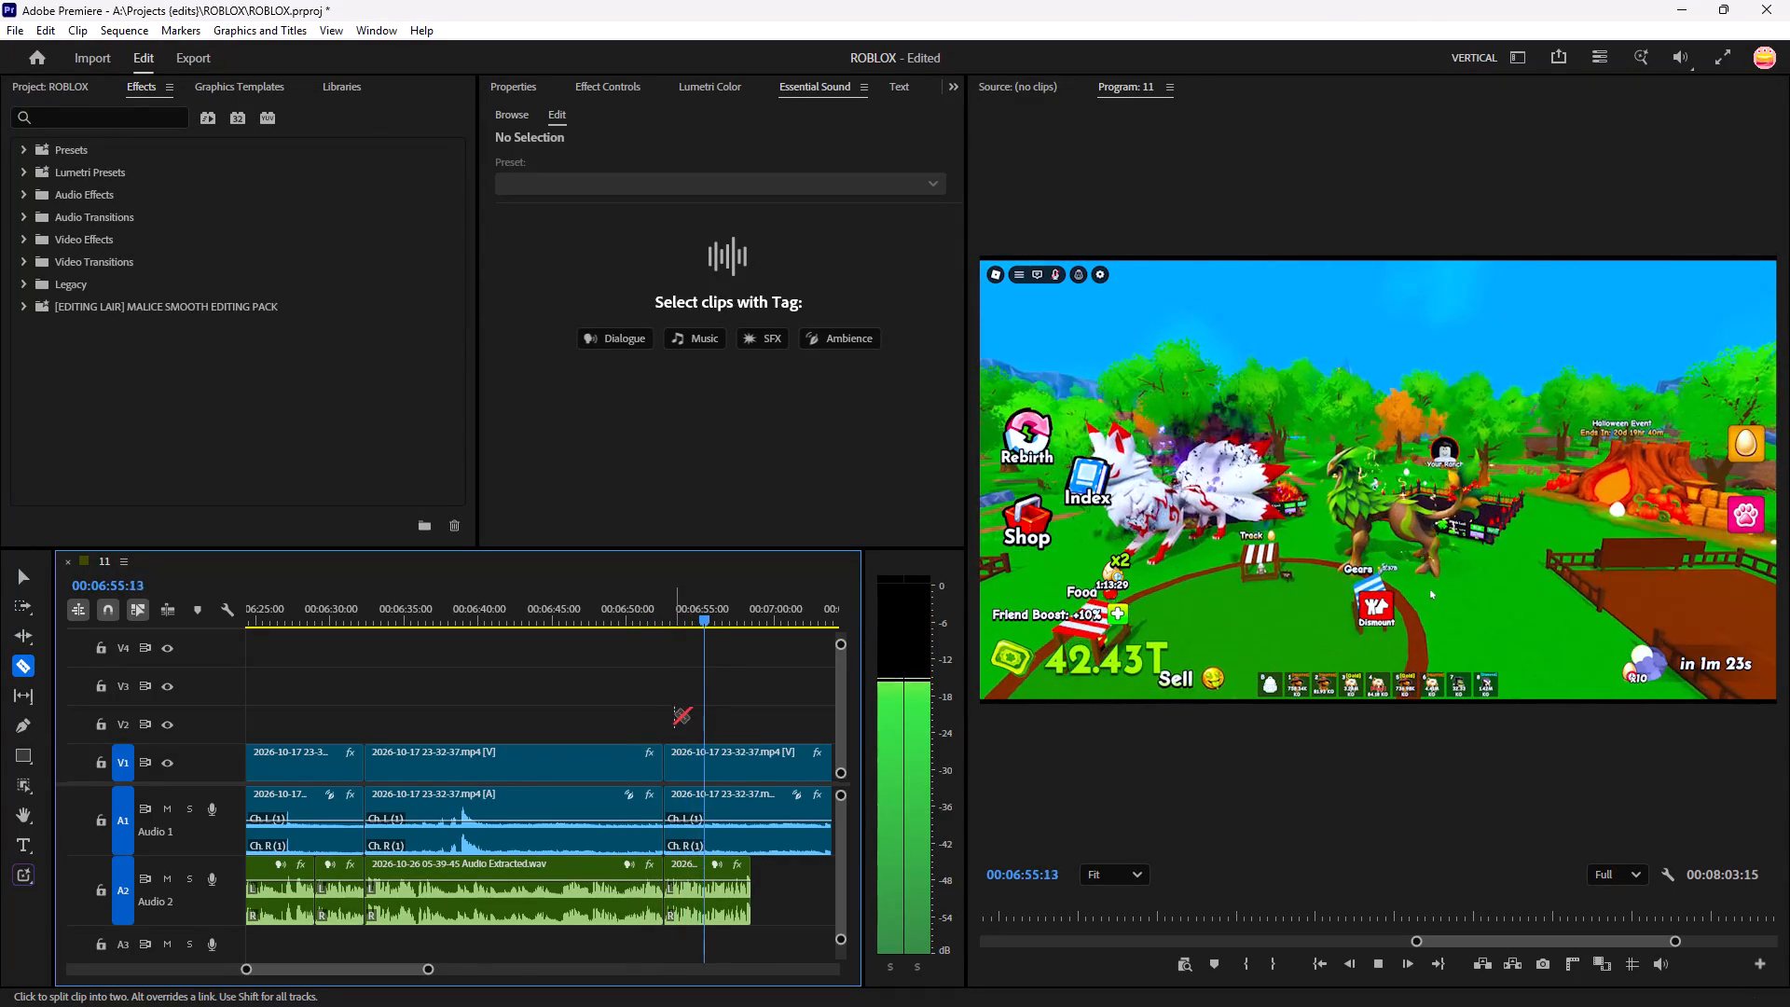
Scrub the last gameplay clip from about 00:06:57 to 00:07:36, and split it at about 00:07:21.
{"action": "key", "text": "minus"}
{"action": "key", "text": "minus"}
{"action": "key", "text": "minus"}
{"action": "left_click_drag", "start_coordinate": [570, 618], "coordinate": [571, 621]}
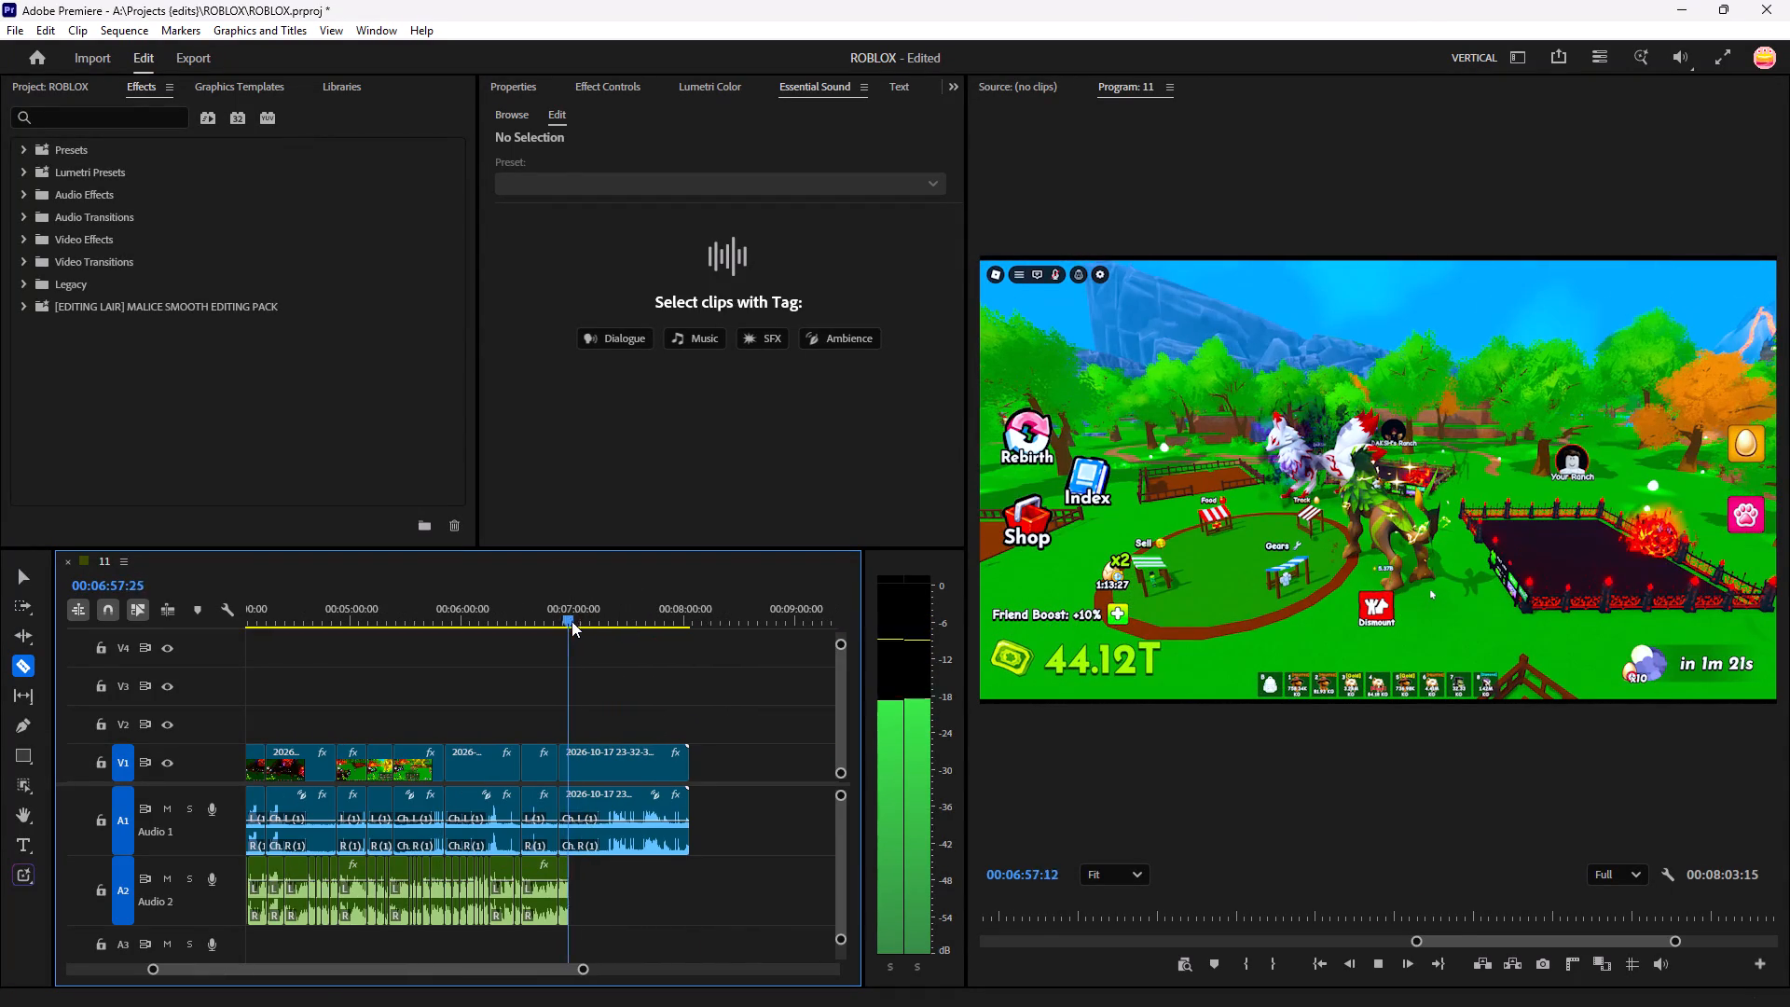
{"action": "left_click_drag", "start_coordinate": [571, 621], "coordinate": [610, 642]}
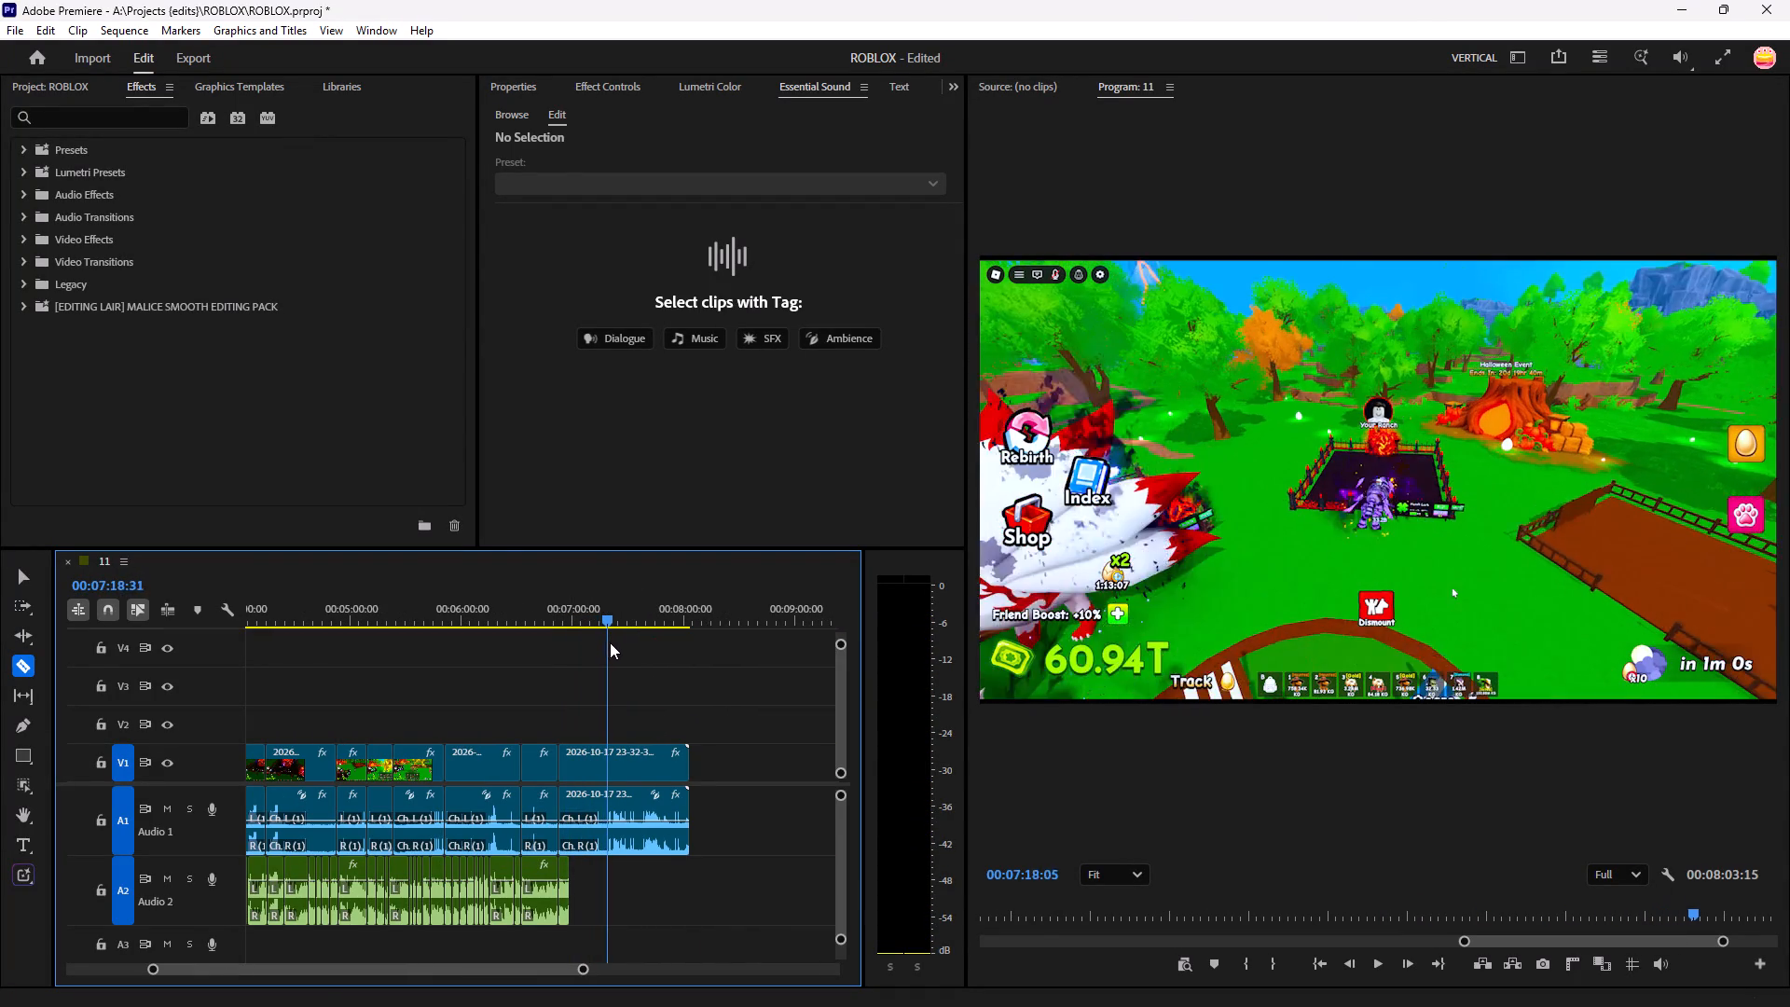
{"action": "left_click_drag", "start_coordinate": [610, 642], "coordinate": [634, 652]}
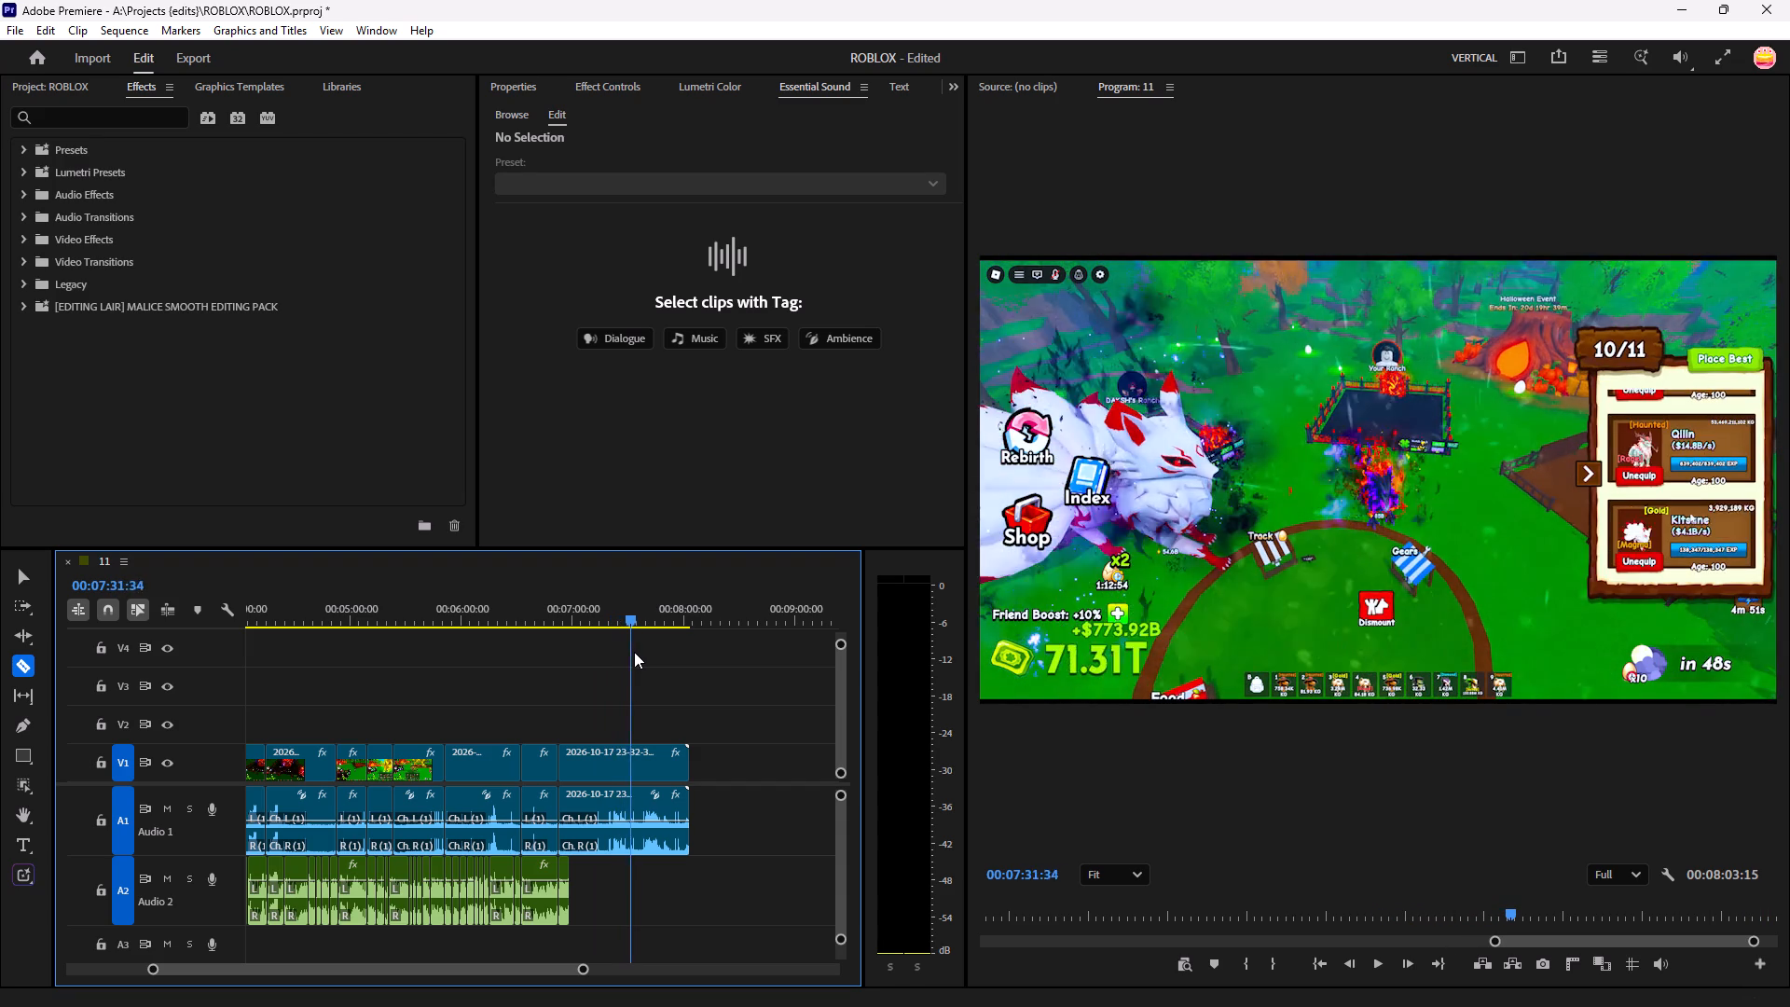
{"action": "left_click_drag", "start_coordinate": [634, 652], "coordinate": [642, 655]}
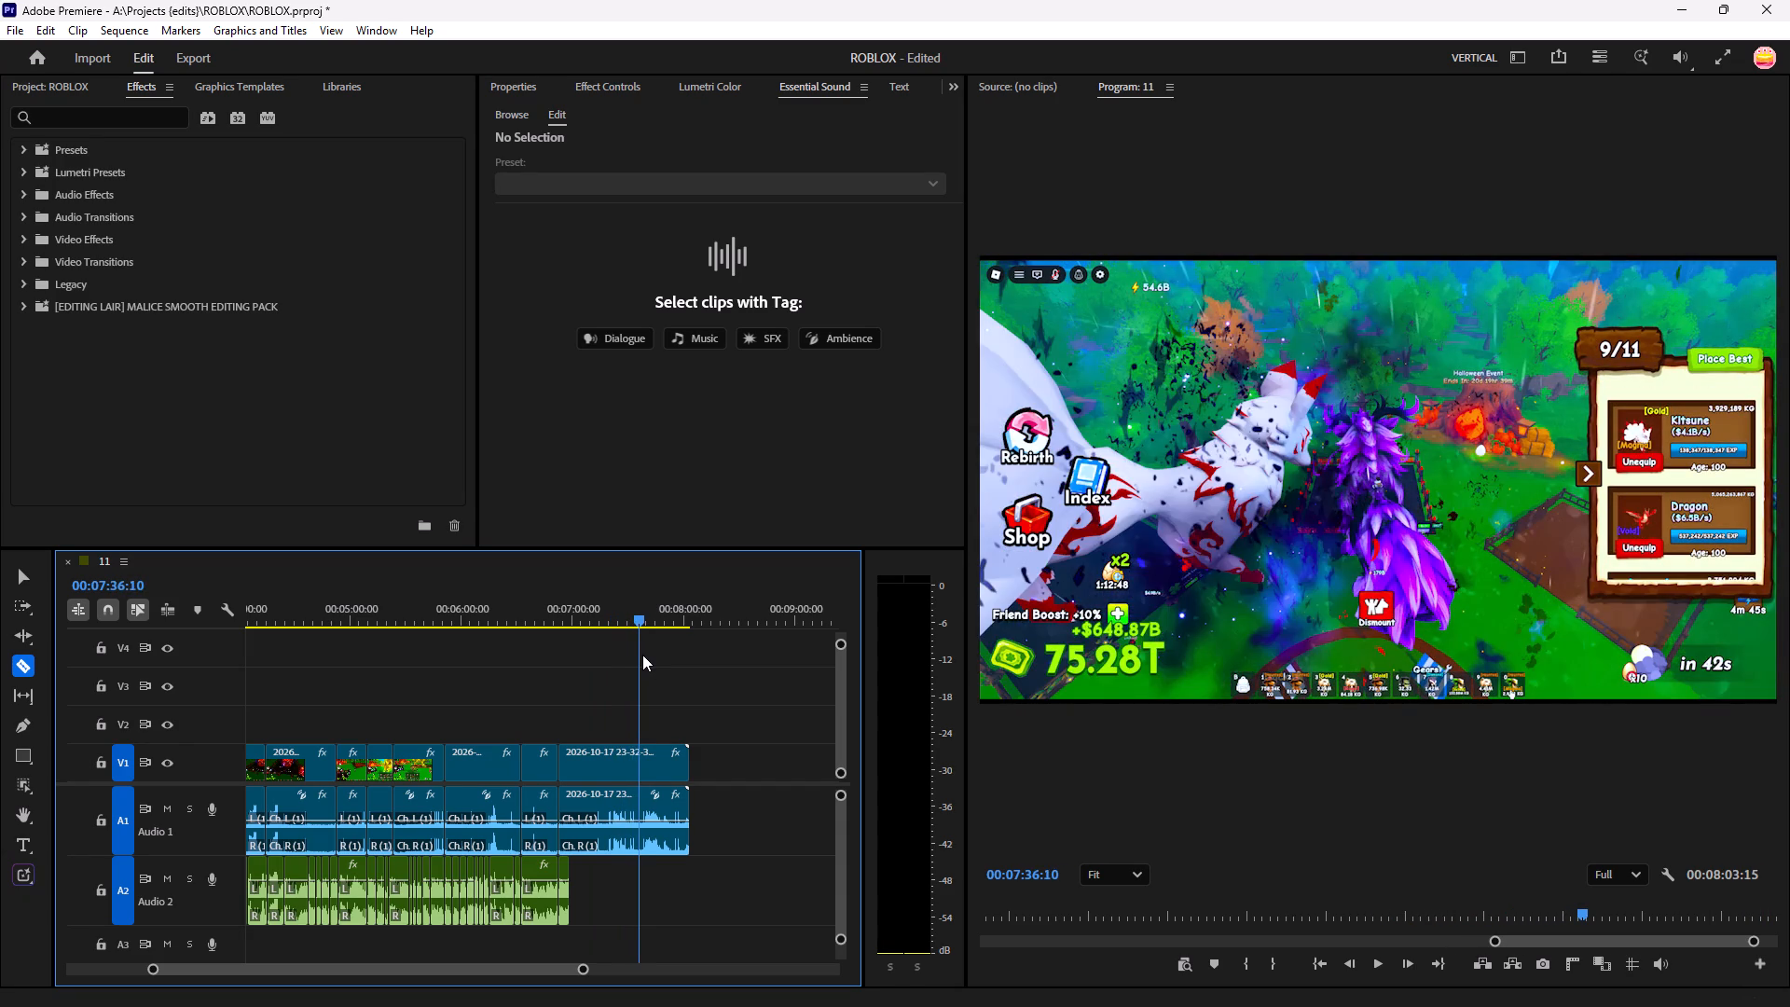
{"action": "left_click_drag", "start_coordinate": [642, 655], "coordinate": [631, 666]}
{"action": "key", "text": "equal"}
{"action": "key", "text": "equal"}
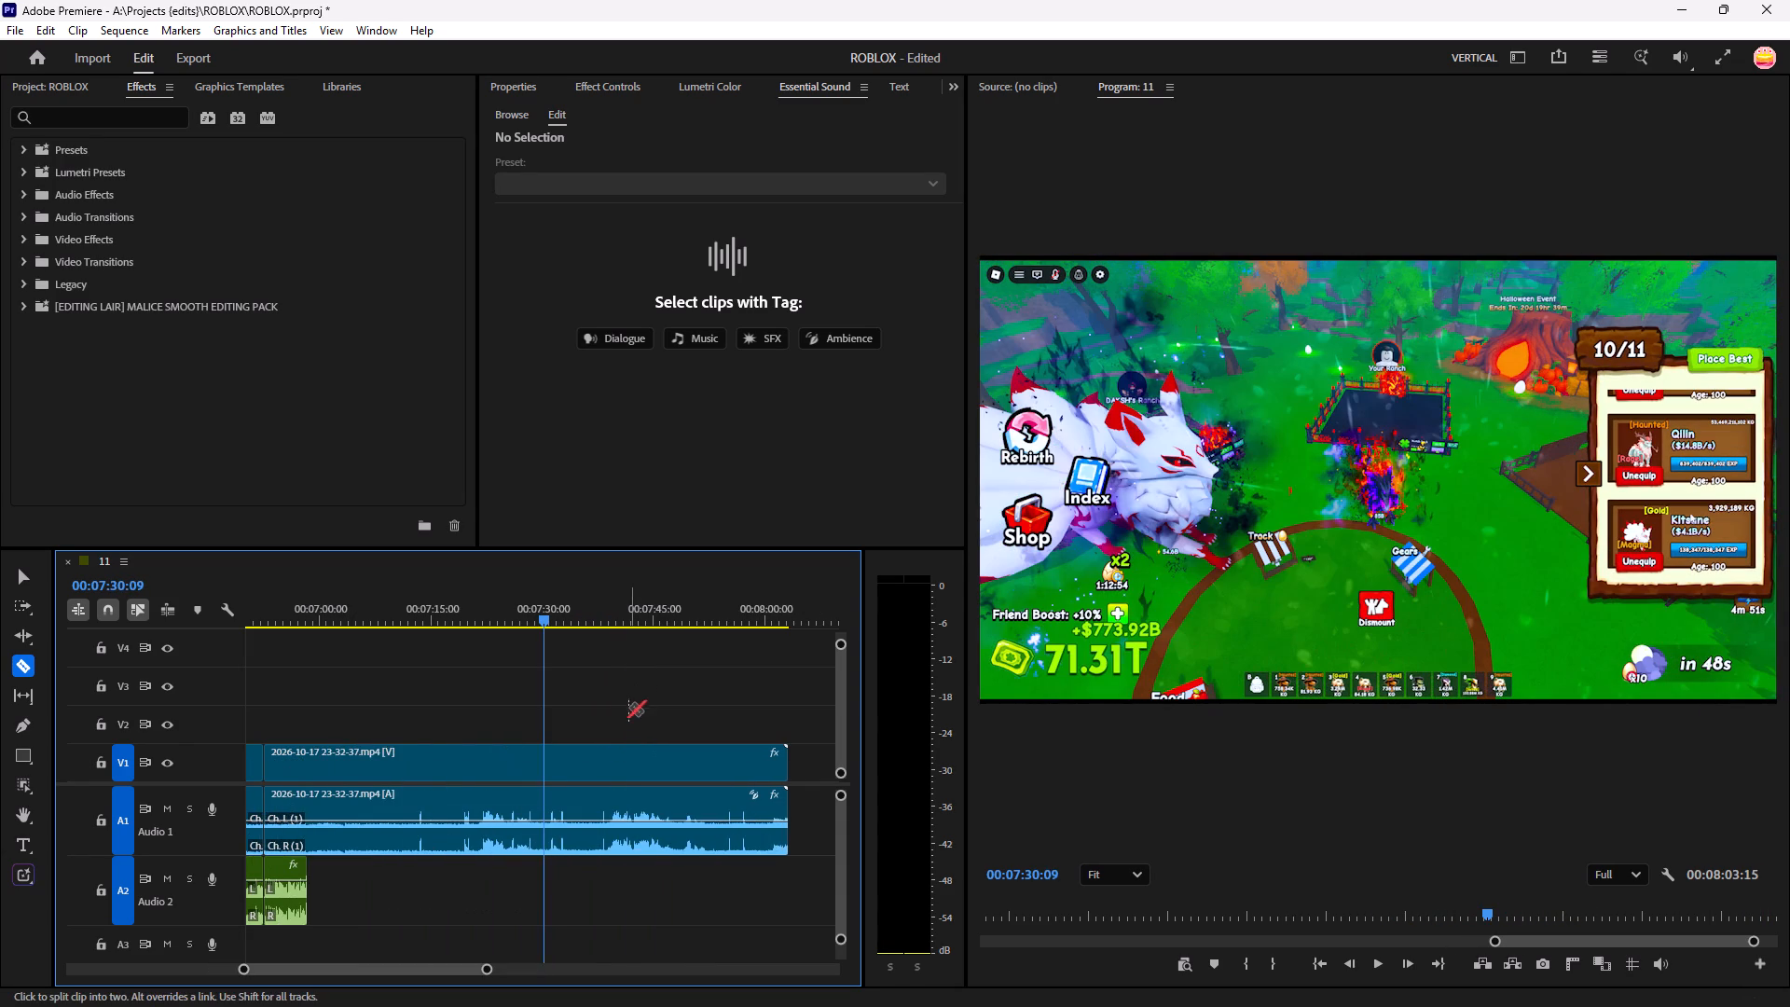
{"action": "key", "text": "minus"}
{"action": "key", "text": "equal"}
{"action": "key", "text": "equal"}
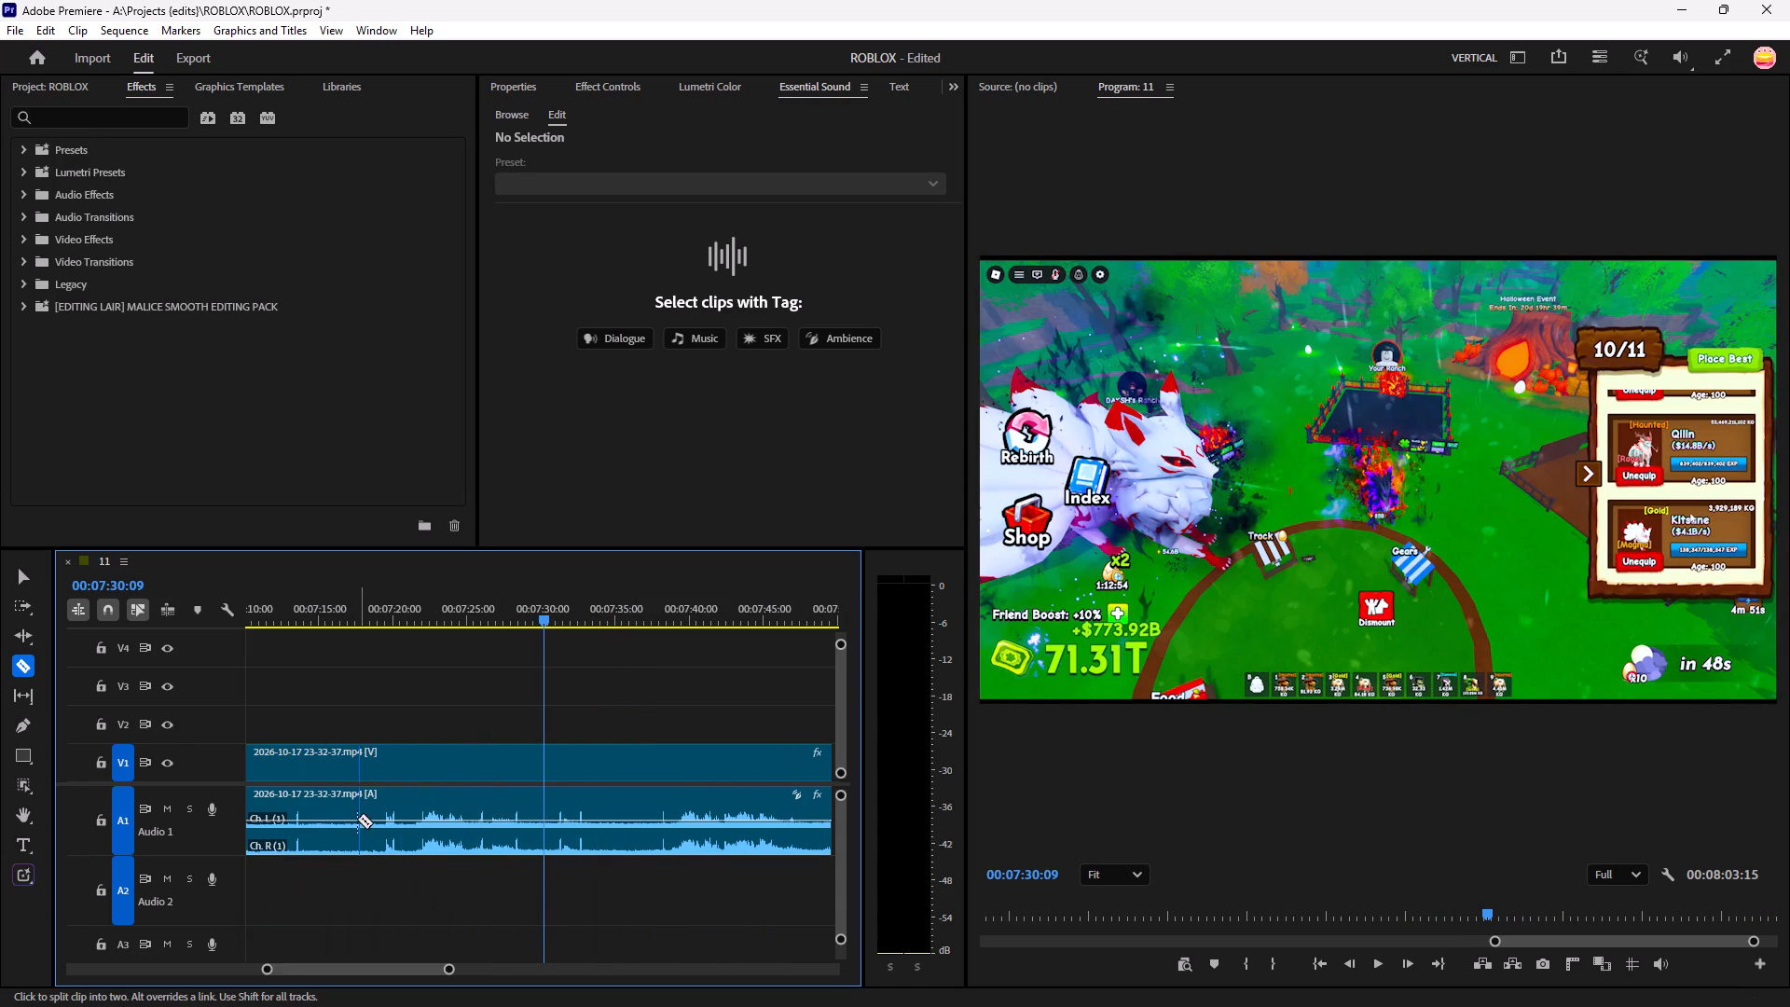
{"action": "left_click", "coordinate": [413, 823]}
Delete the gameplay section between about 00:06:52 and 00:07:21, and move the remaining clip back to close the gap.
{"action": "key", "text": "minus"}
{"action": "key", "text": "minus"}
{"action": "key", "text": "v"}
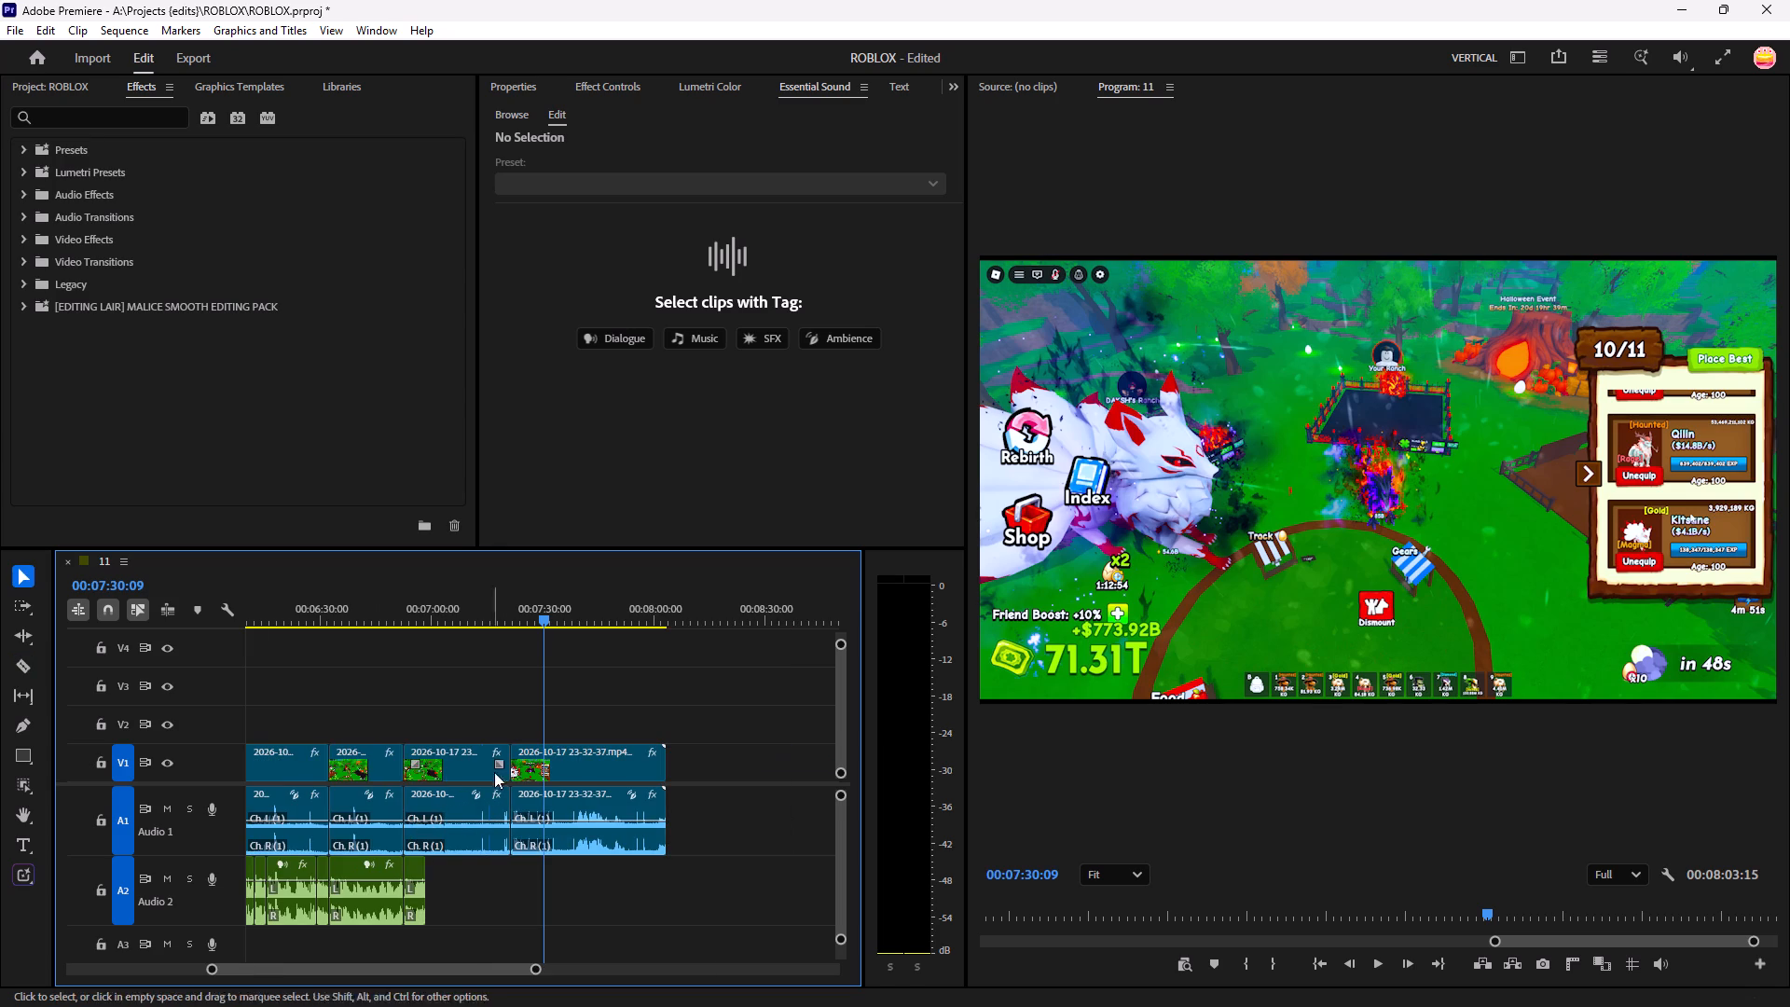
{"action": "left_click_drag", "start_coordinate": [500, 714], "coordinate": [479, 775]}
{"action": "key", "text": "BackSpace"}
{"action": "left_click_drag", "start_coordinate": [576, 752], "coordinate": [498, 750]}
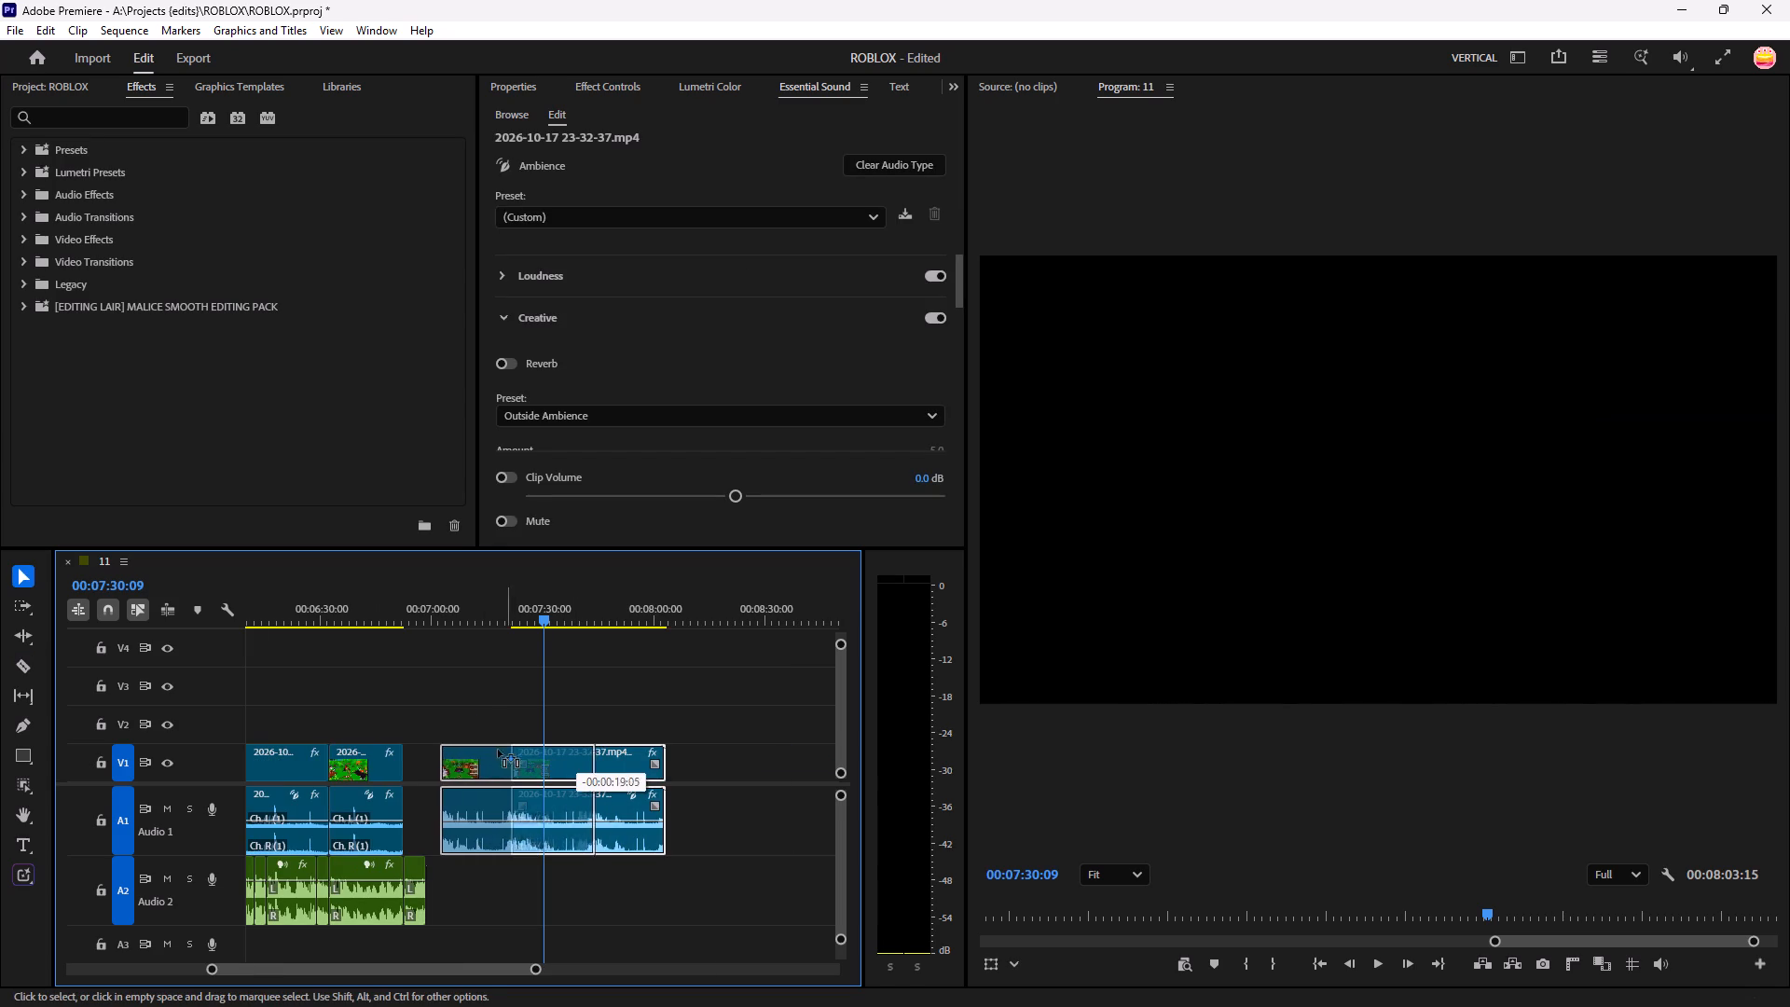
{"action": "left_click_drag", "start_coordinate": [498, 750], "coordinate": [471, 752]}
Replay from about 00:06:51 to 00:07:02, then cut about 9 seconds off the last gameplay clip's start and close the gap.
{"action": "left_click_drag", "start_coordinate": [539, 612], "coordinate": [402, 747]}
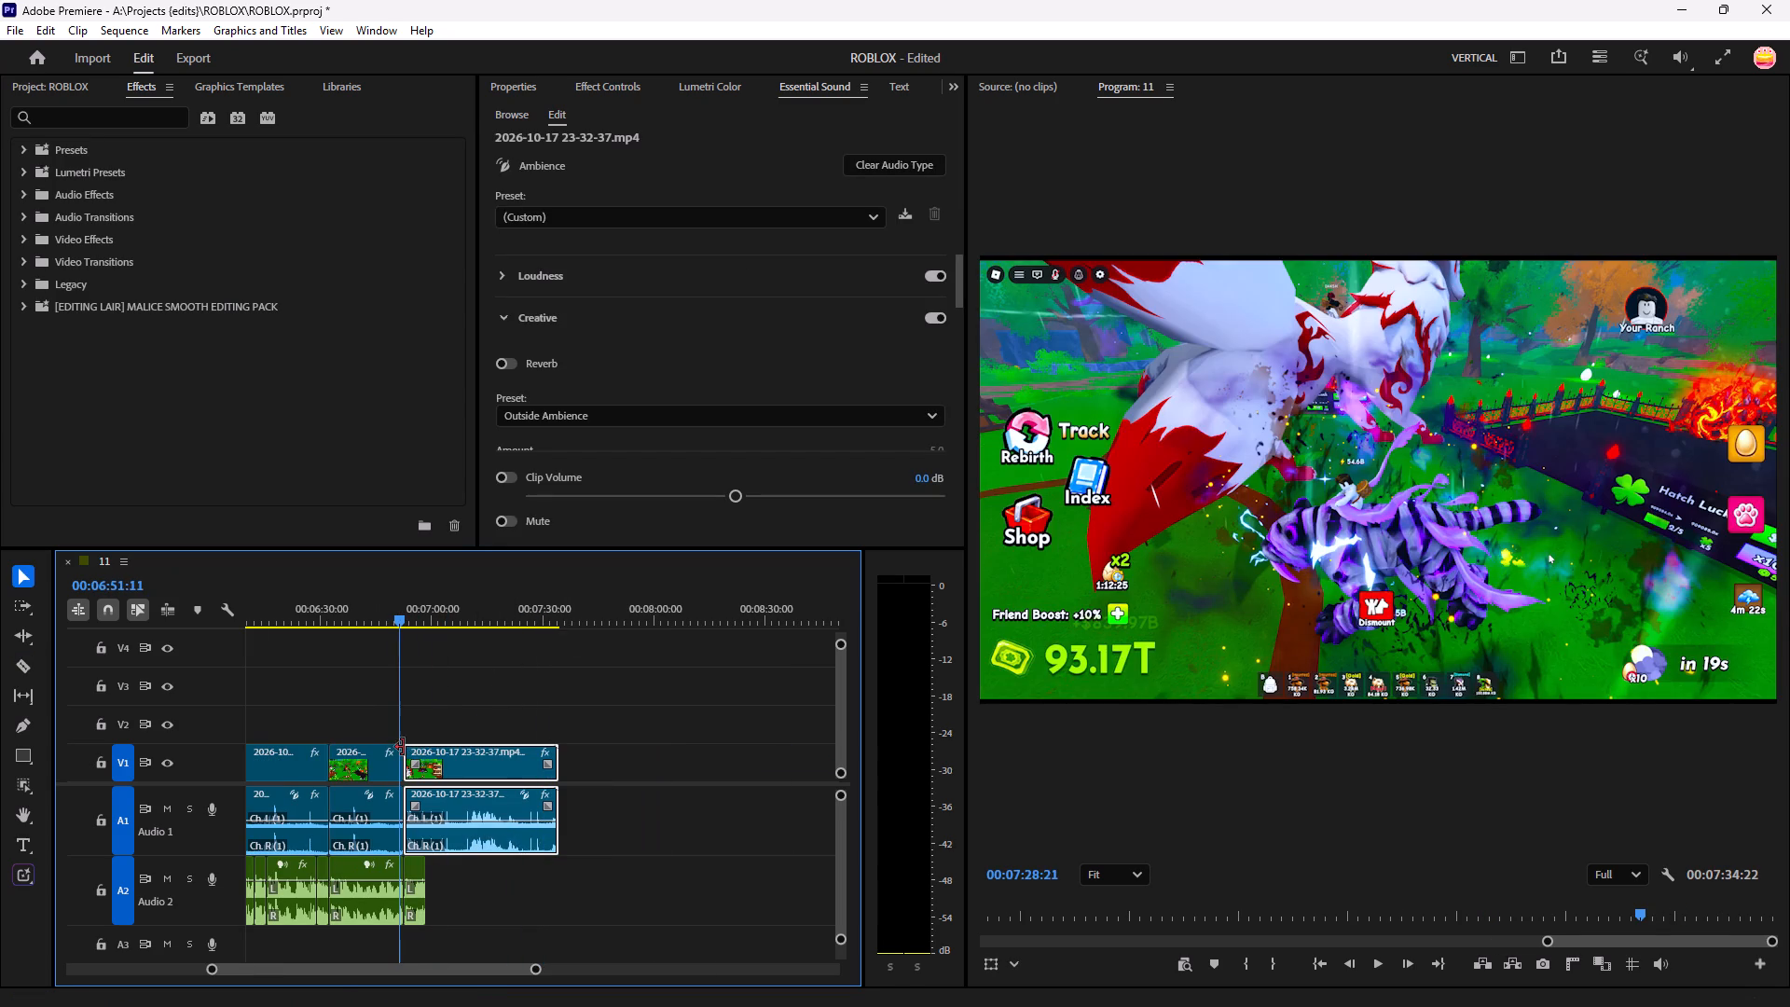
{"action": "left_click", "coordinate": [463, 721]}
{"action": "key", "text": "space"}
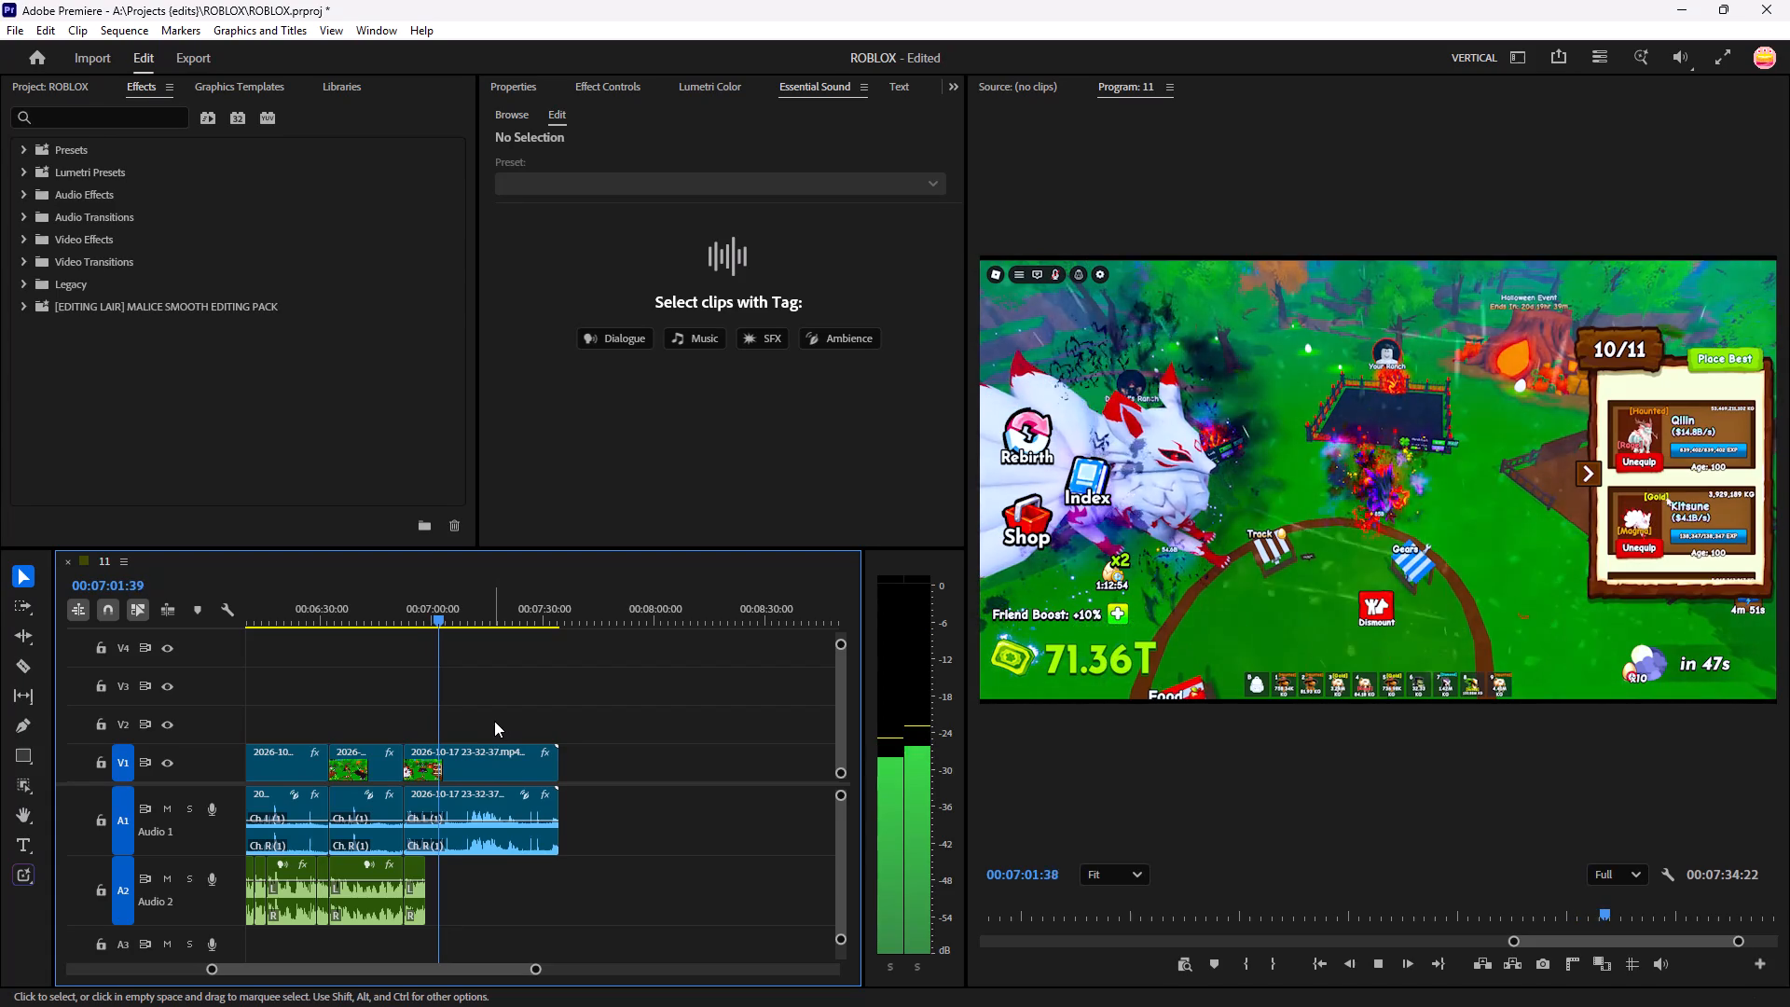
{"action": "key", "text": "space"}
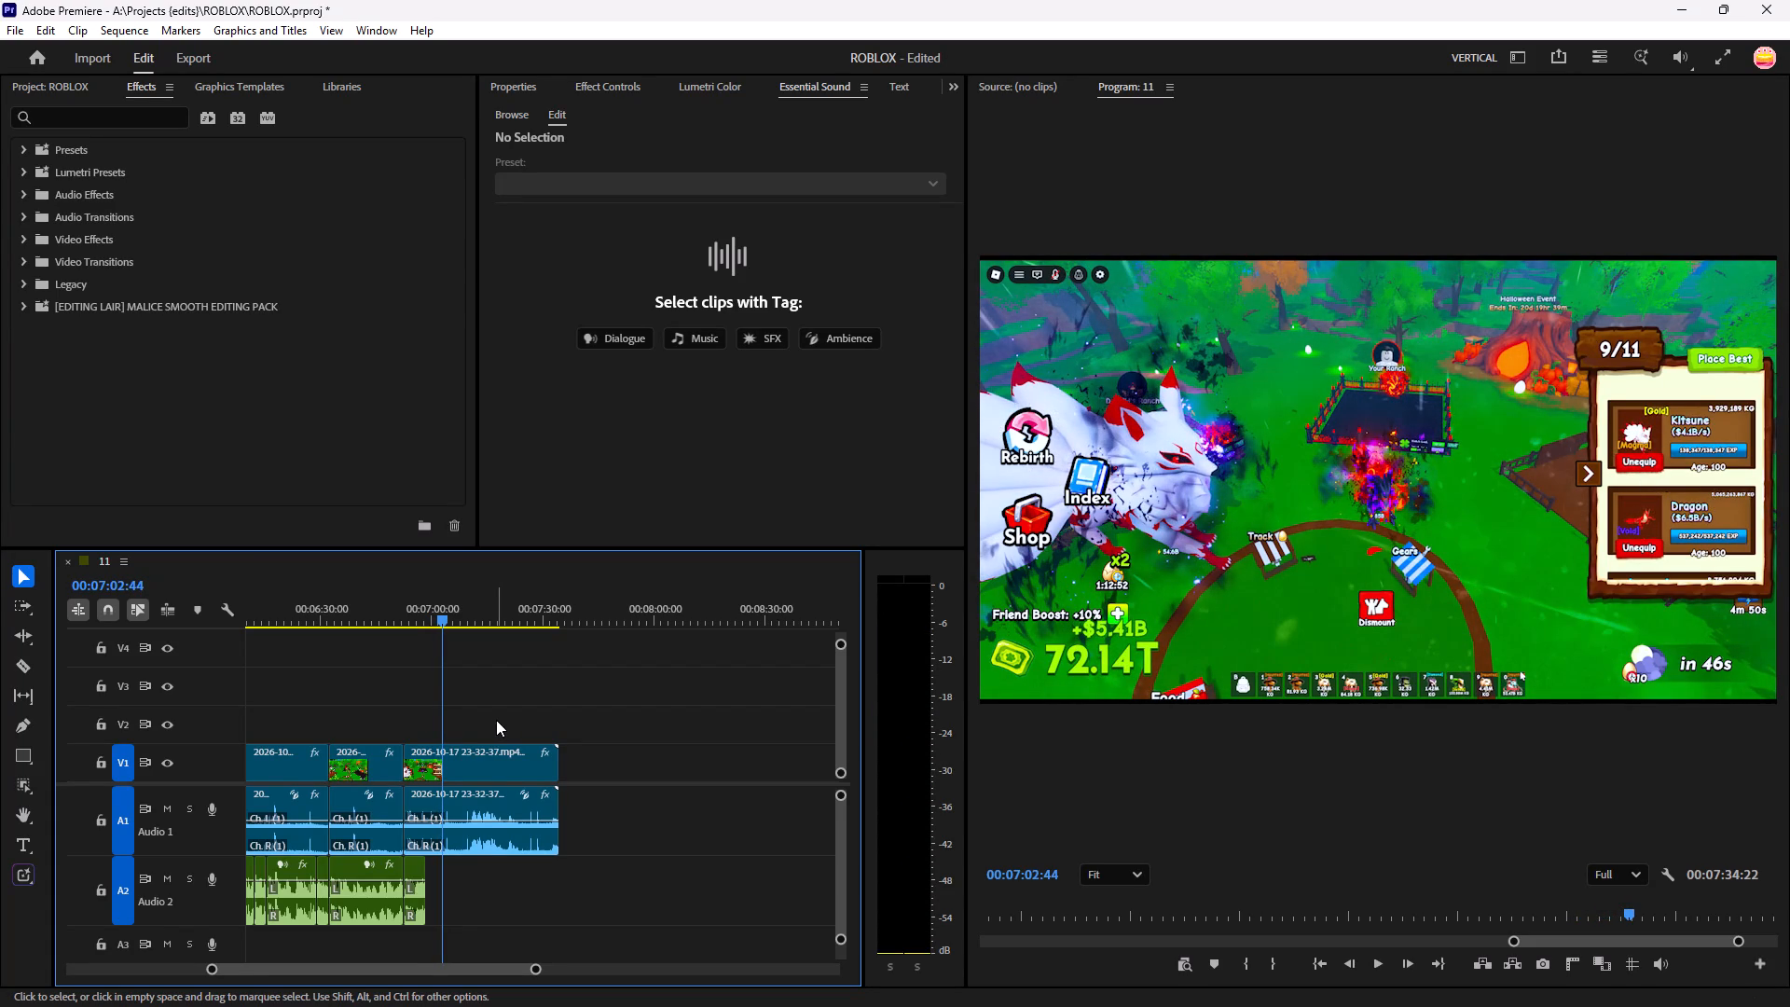
{"action": "key", "text": "equal"}
{"action": "key", "text": "equal"}
{"action": "left_click", "coordinate": [523, 752]}
{"action": "left_click_drag", "start_coordinate": [392, 751], "coordinate": [394, 751]}
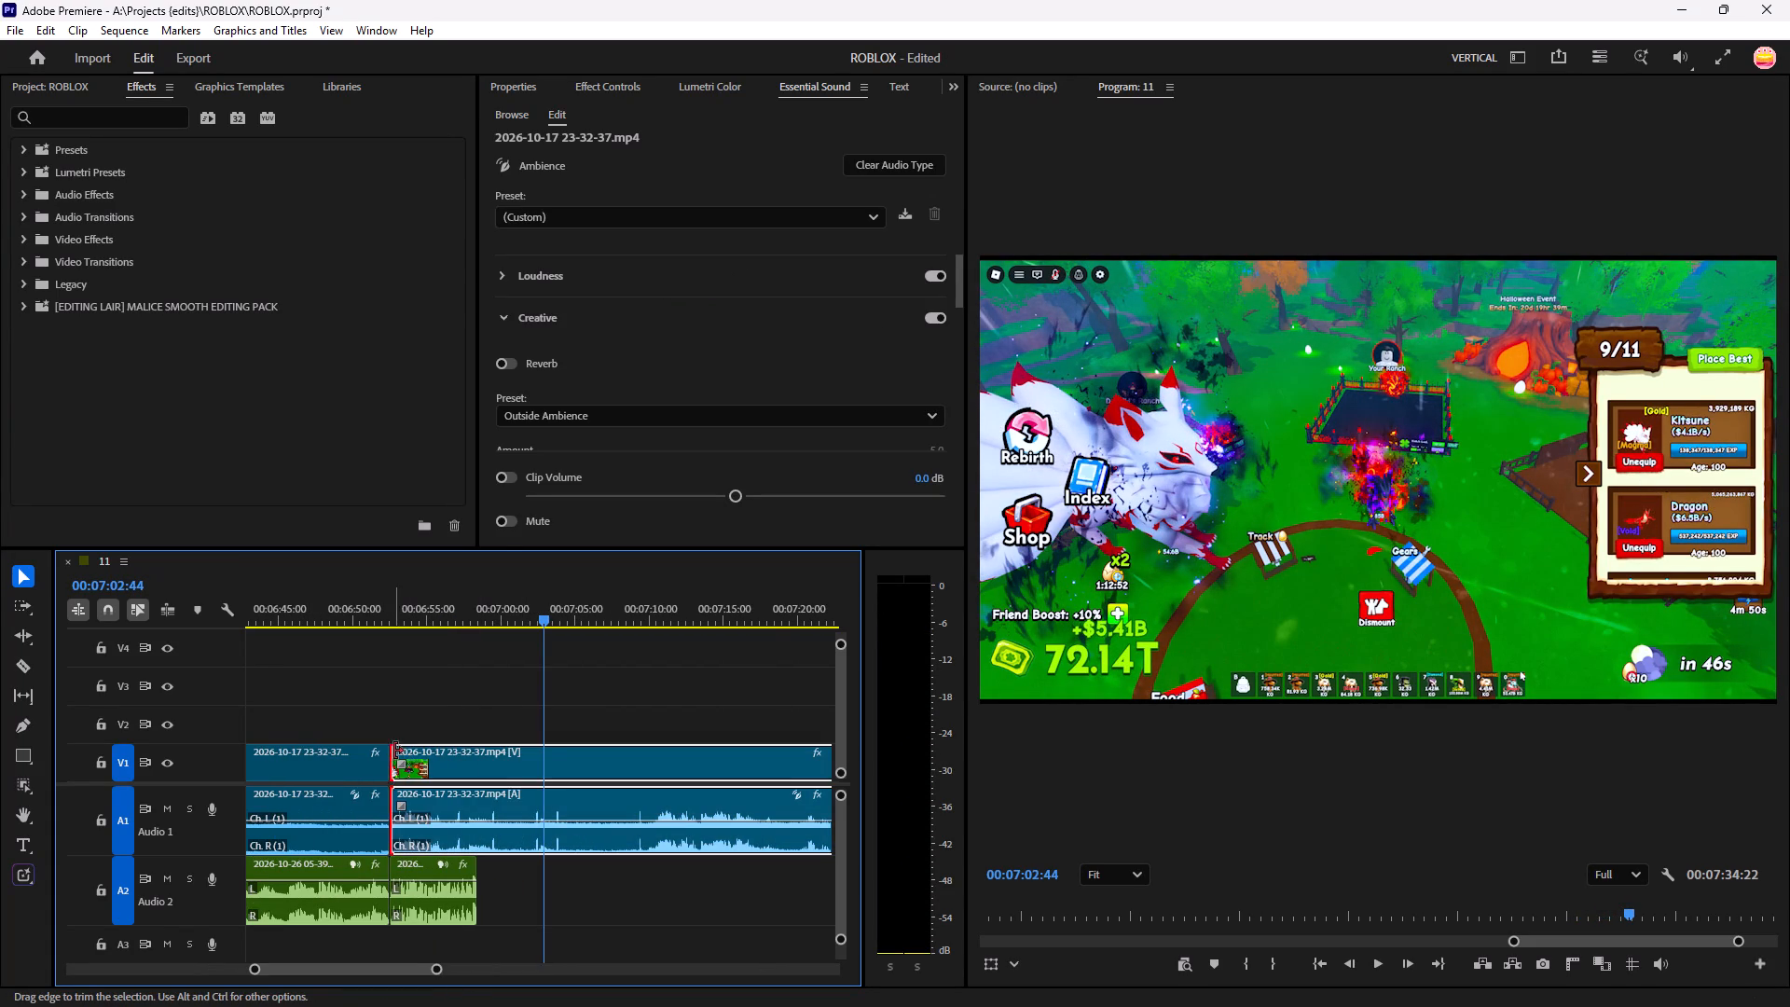
{"action": "left_click_drag", "start_coordinate": [394, 751], "coordinate": [528, 757]}
{"action": "left_click_drag", "start_coordinate": [618, 749], "coordinate": [482, 756]}
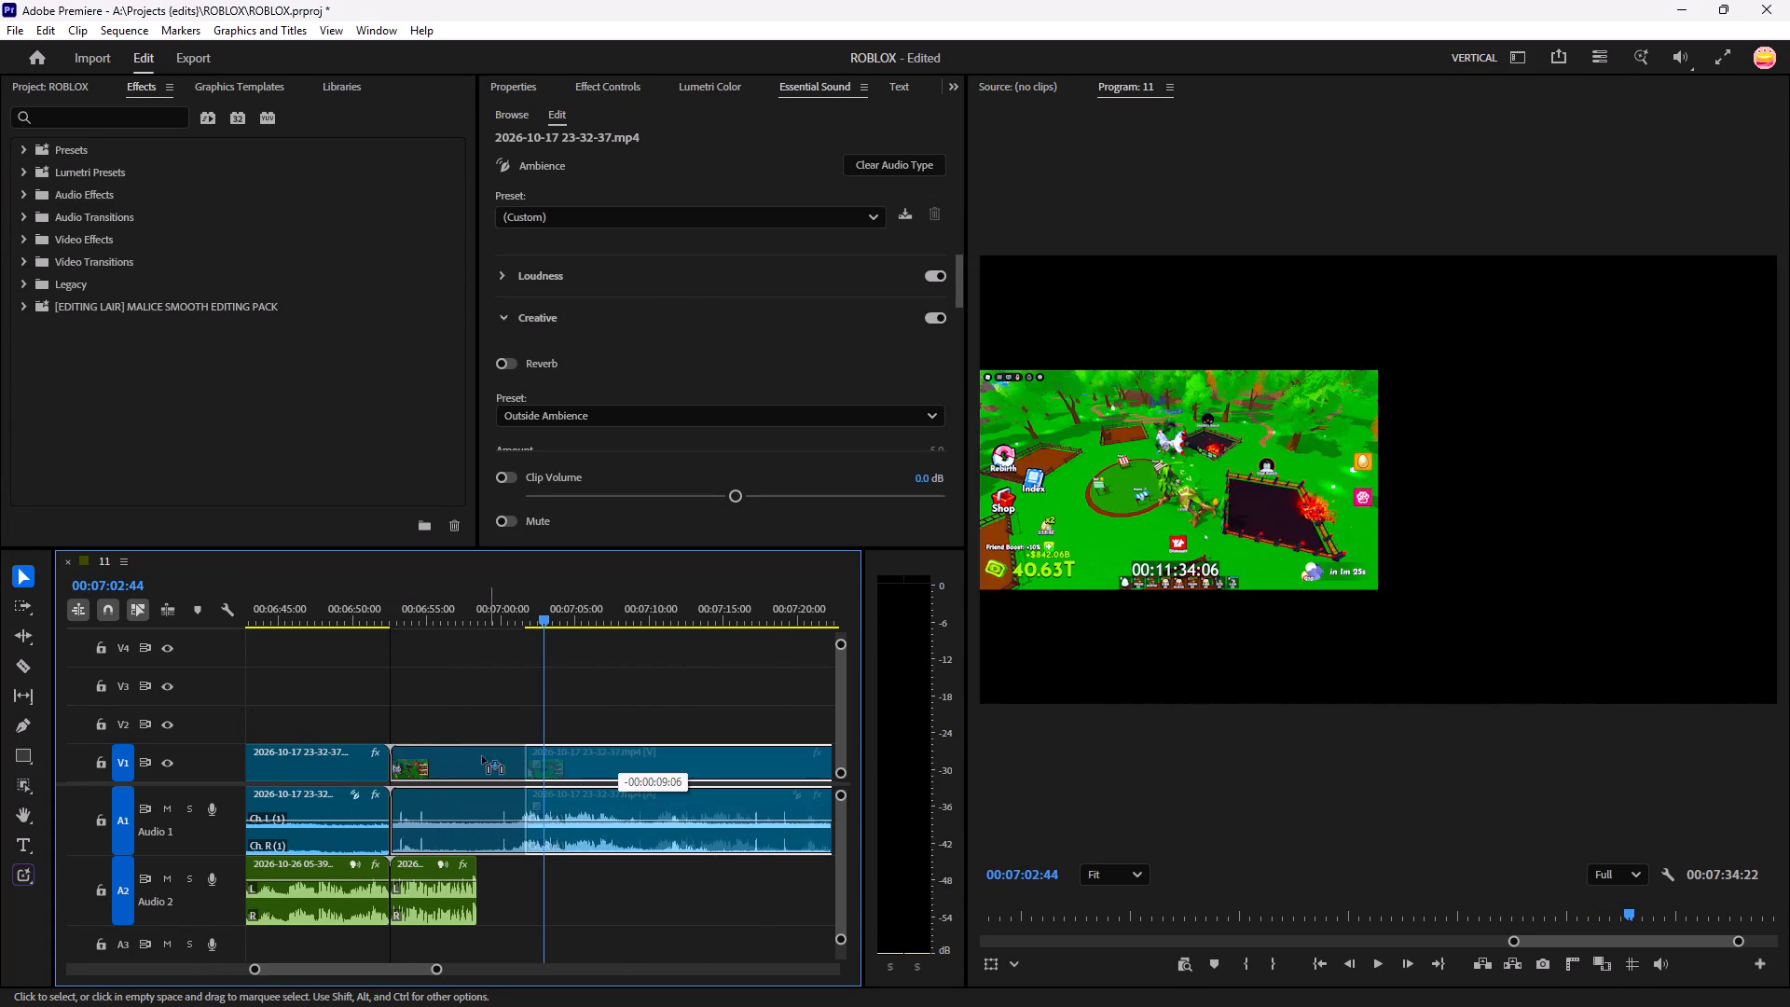
{"action": "left_click_drag", "start_coordinate": [482, 756], "coordinate": [481, 757]}
Play from about 00:06:52 to 00:06:59, and split the last gameplay clip where the voice-over ends at about 00:06:58.
{"action": "left_click_drag", "start_coordinate": [523, 613], "coordinate": [395, 723]}
{"action": "left_click", "coordinate": [394, 724]}
{"action": "left_click", "coordinate": [495, 702]}
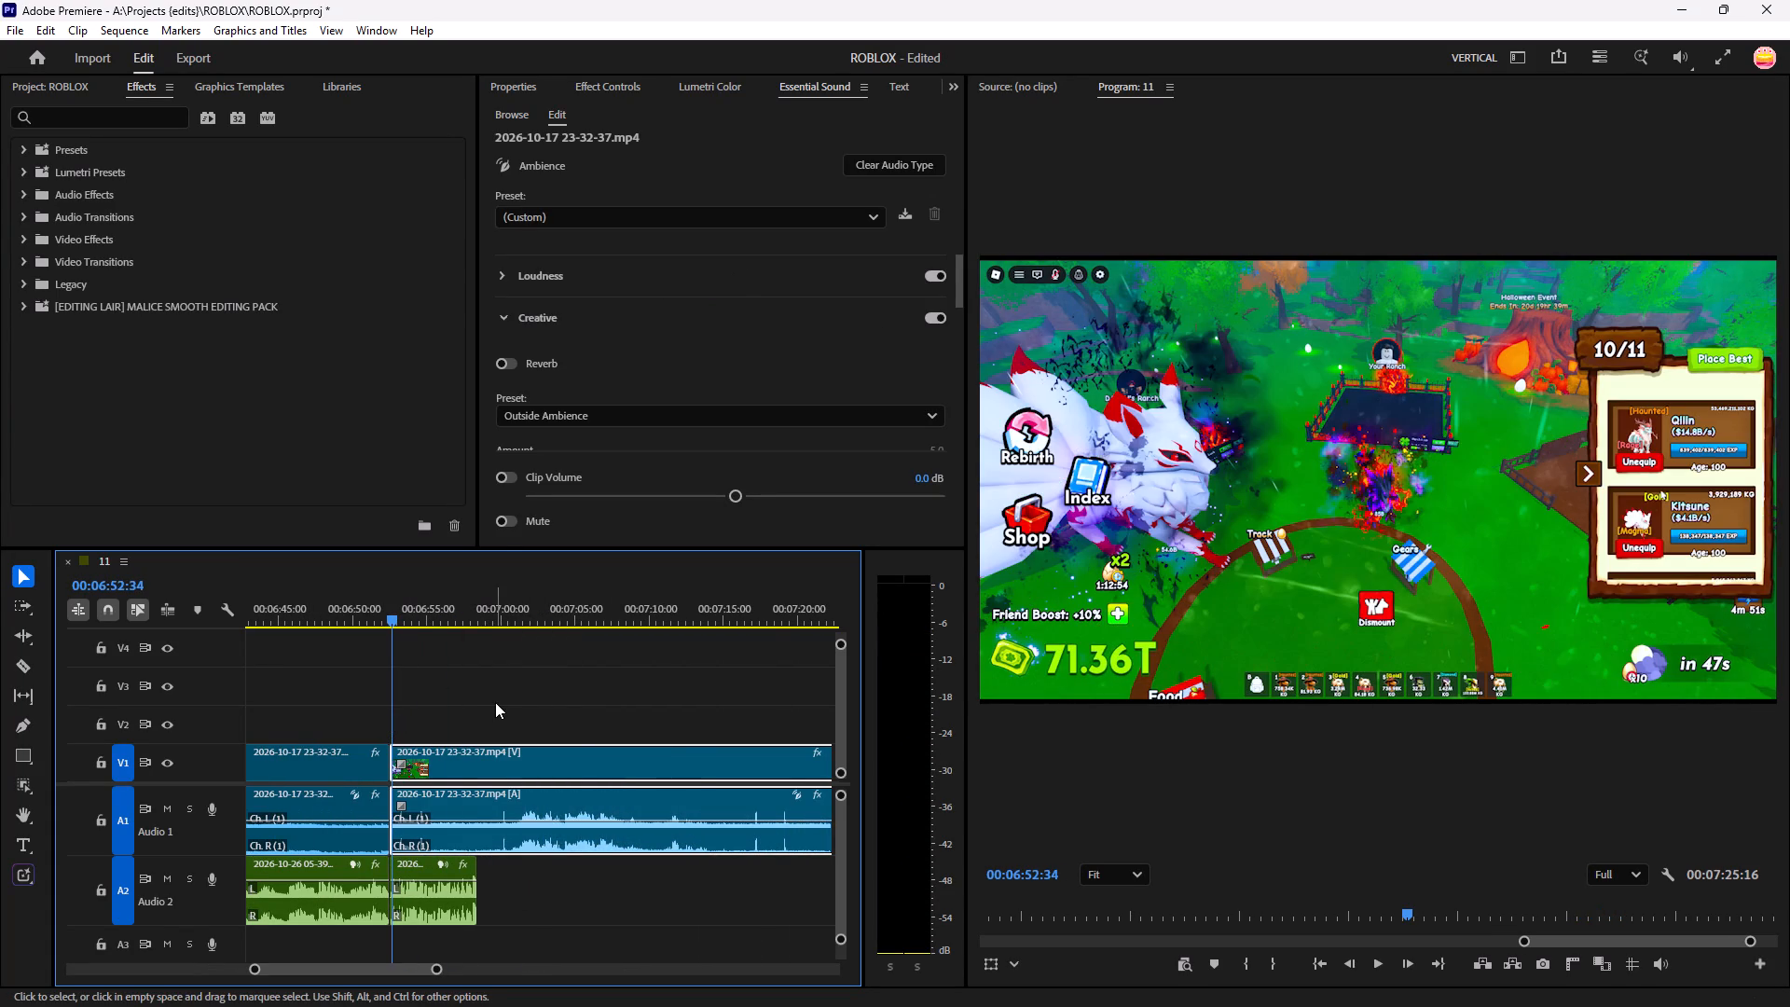
{"action": "key", "text": "space"}
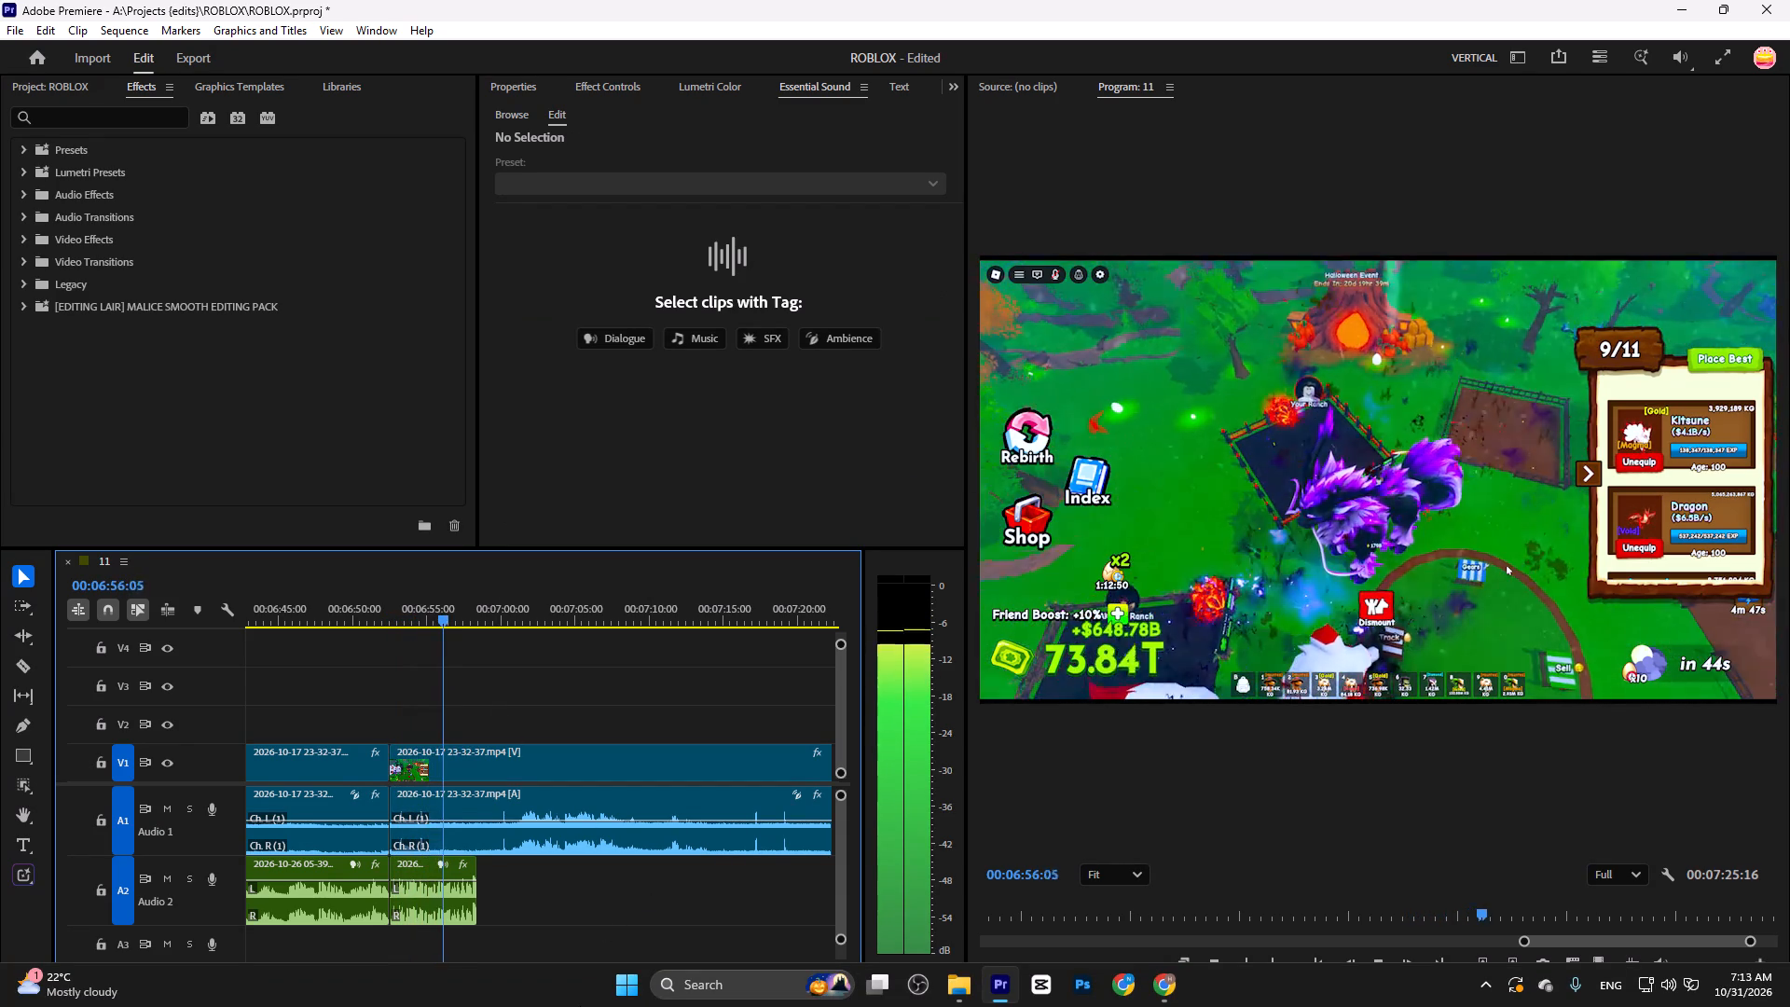
{"action": "key", "text": "c"}
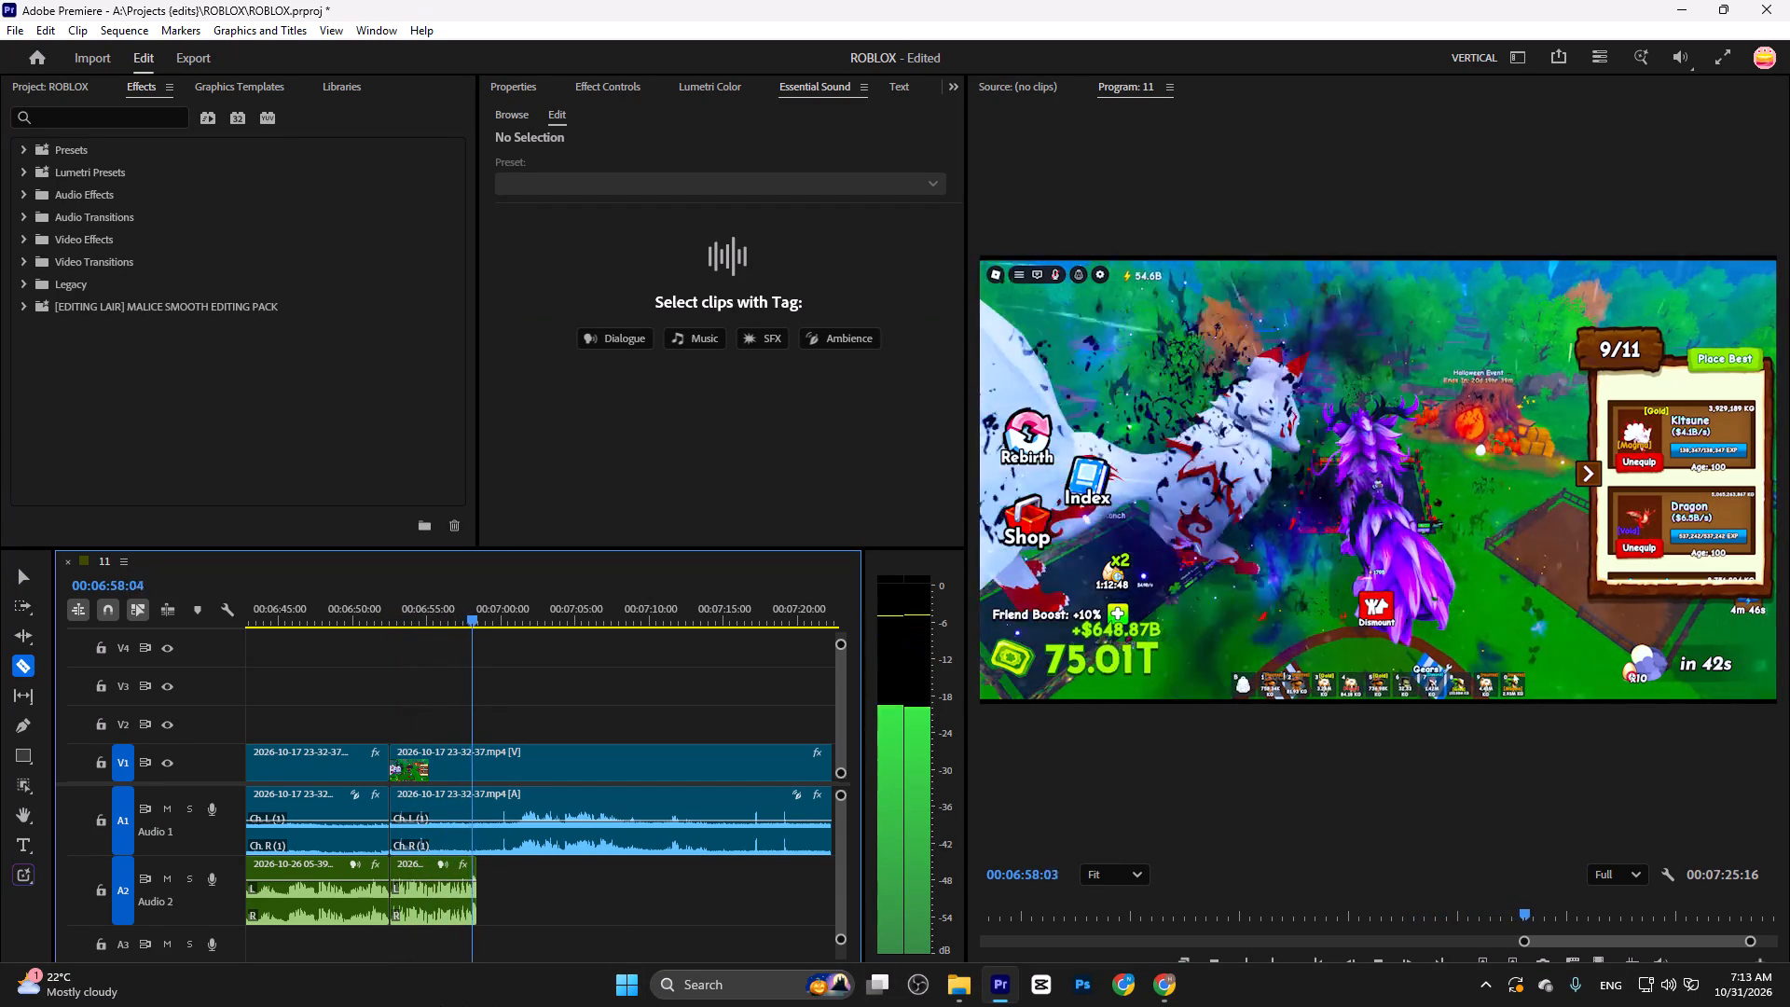
{"action": "key", "text": "space"}
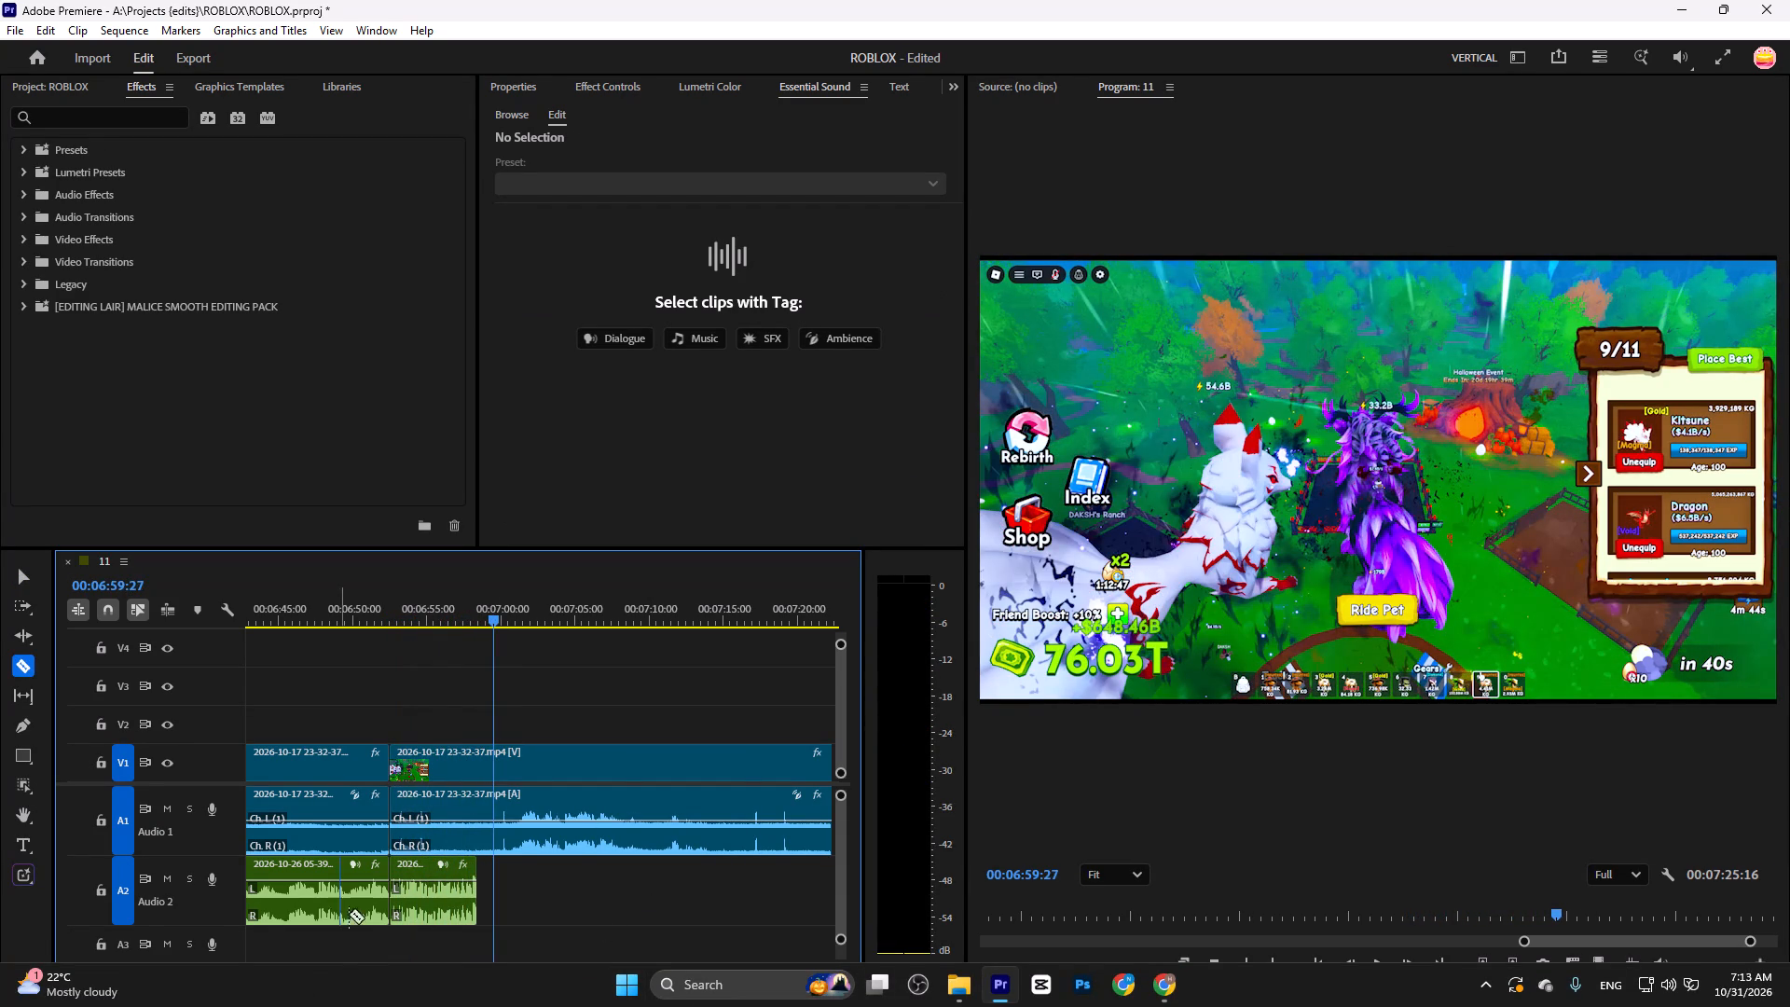
{"action": "left_click", "coordinate": [474, 815]}
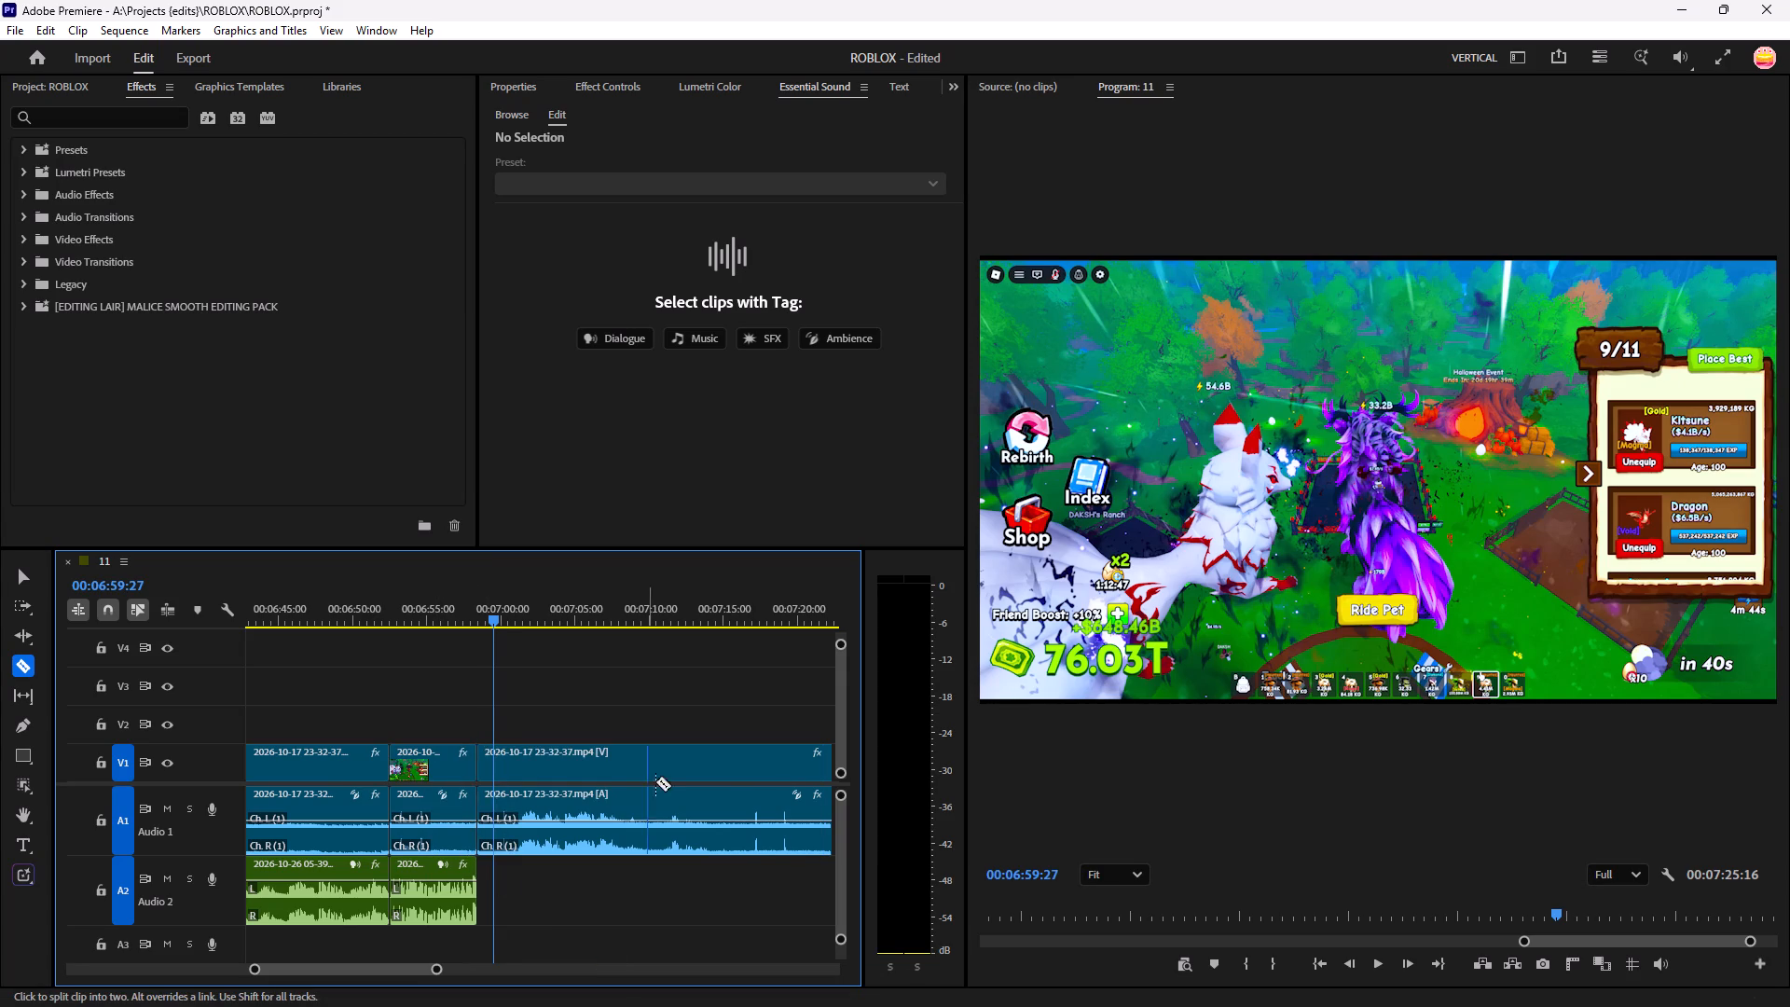
Delete the leftover gameplay after the end of the voice-over, and save the project.
{"action": "key", "text": "v"}
{"action": "left_click_drag", "start_coordinate": [713, 673], "coordinate": [705, 806]}
{"action": "key", "text": "BackSpace"}
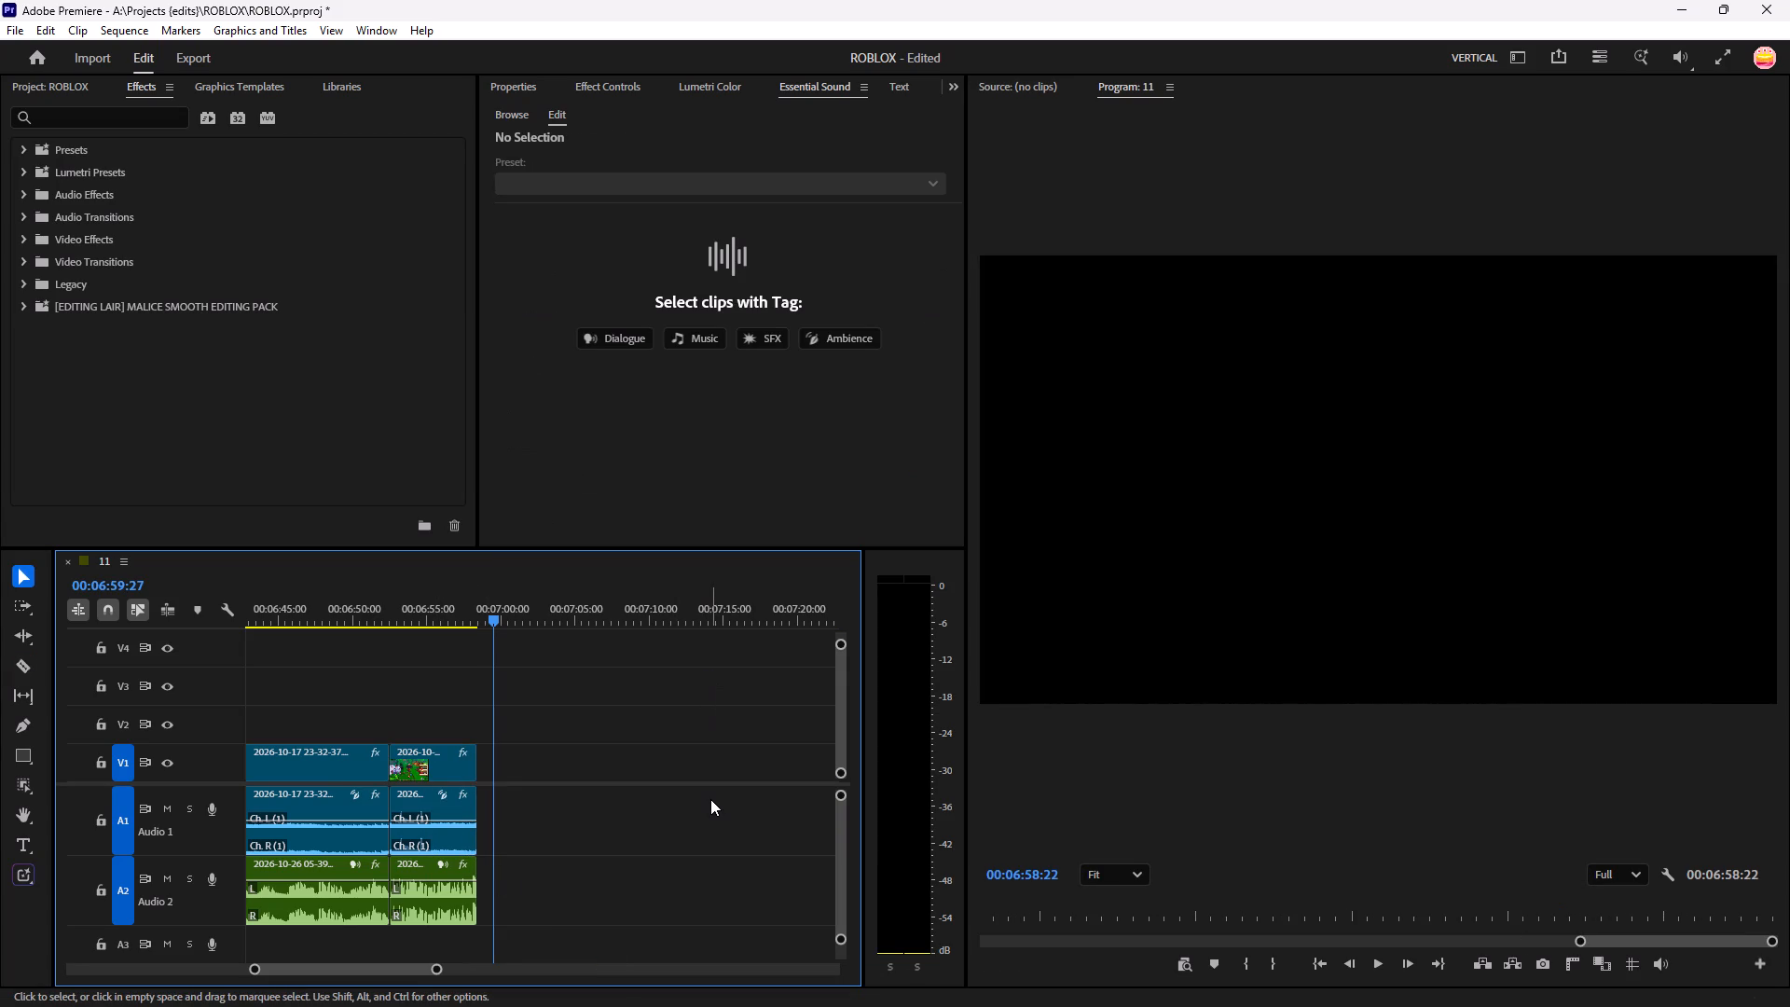
{"action": "key", "text": "ctrl+s"}
Play the intro from the start of the sequence to about 00:00:10 to review its visuals and sound.
{"action": "key", "text": "minus"}
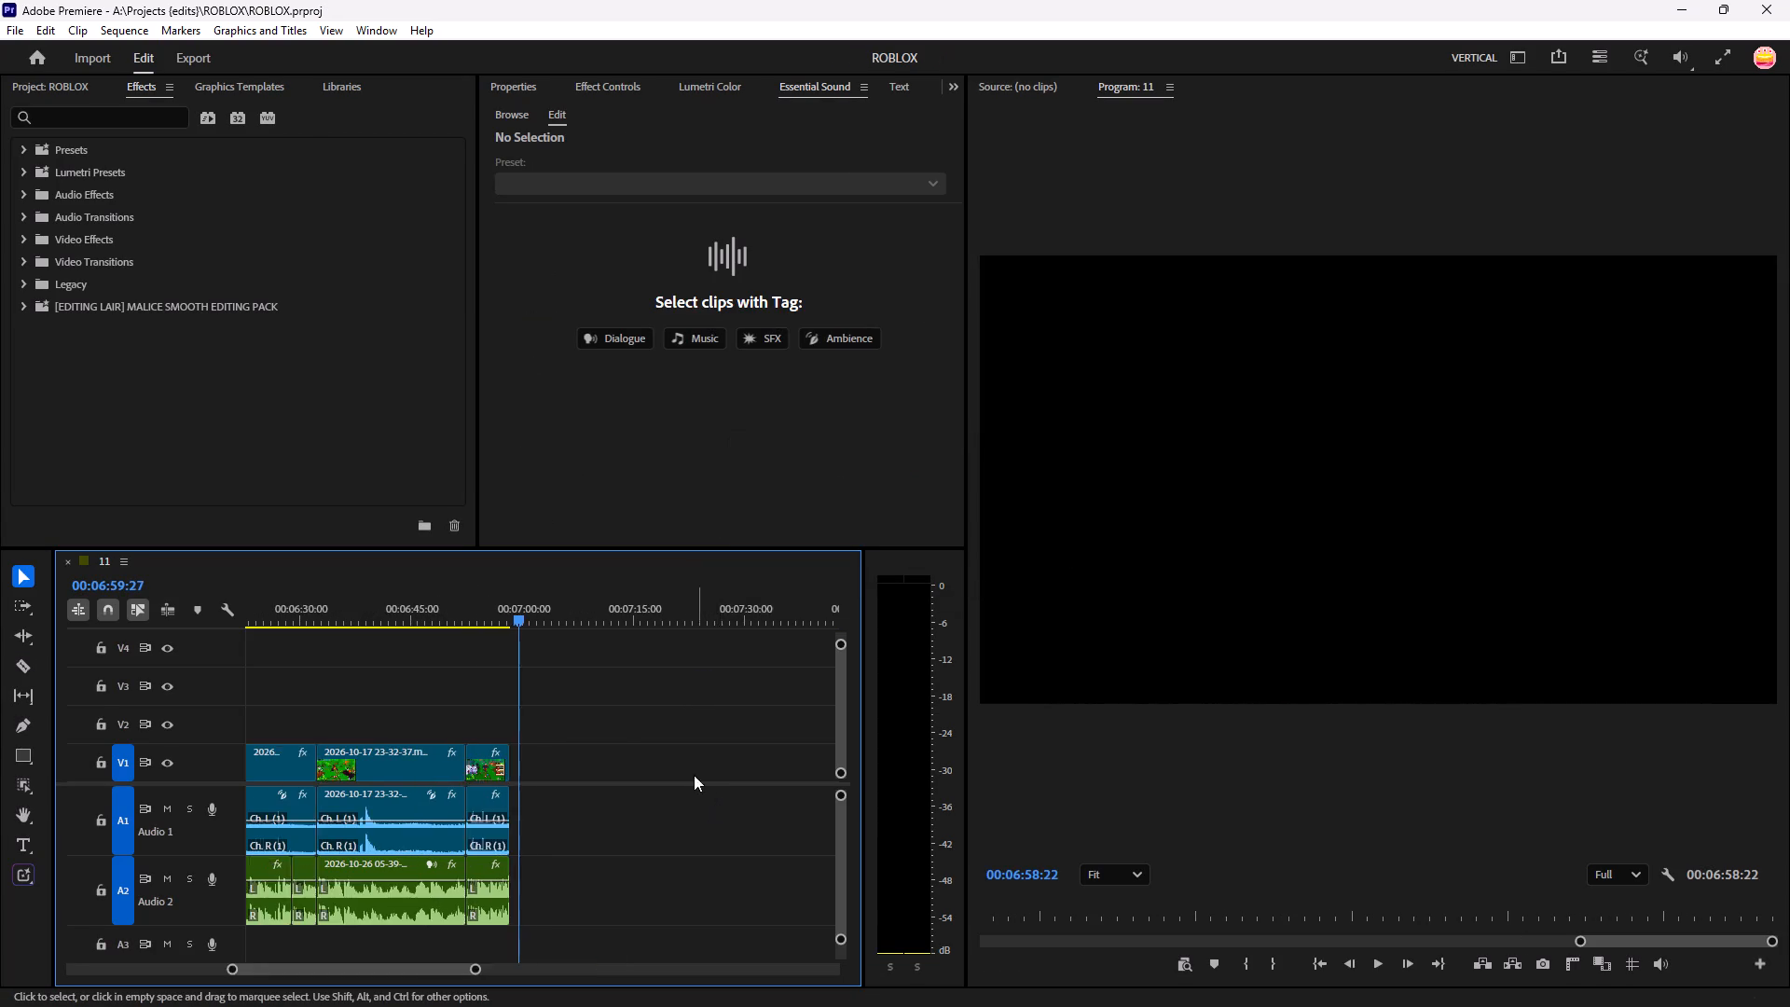
{"action": "key", "text": "minus"}
{"action": "key", "text": "minus"}
{"action": "key", "text": "minus"}
{"action": "key", "text": "minus"}
{"action": "left_click_drag", "start_coordinate": [503, 613], "coordinate": [113, 734]}
{"action": "key", "text": "equal"}
{"action": "key", "text": "equal"}
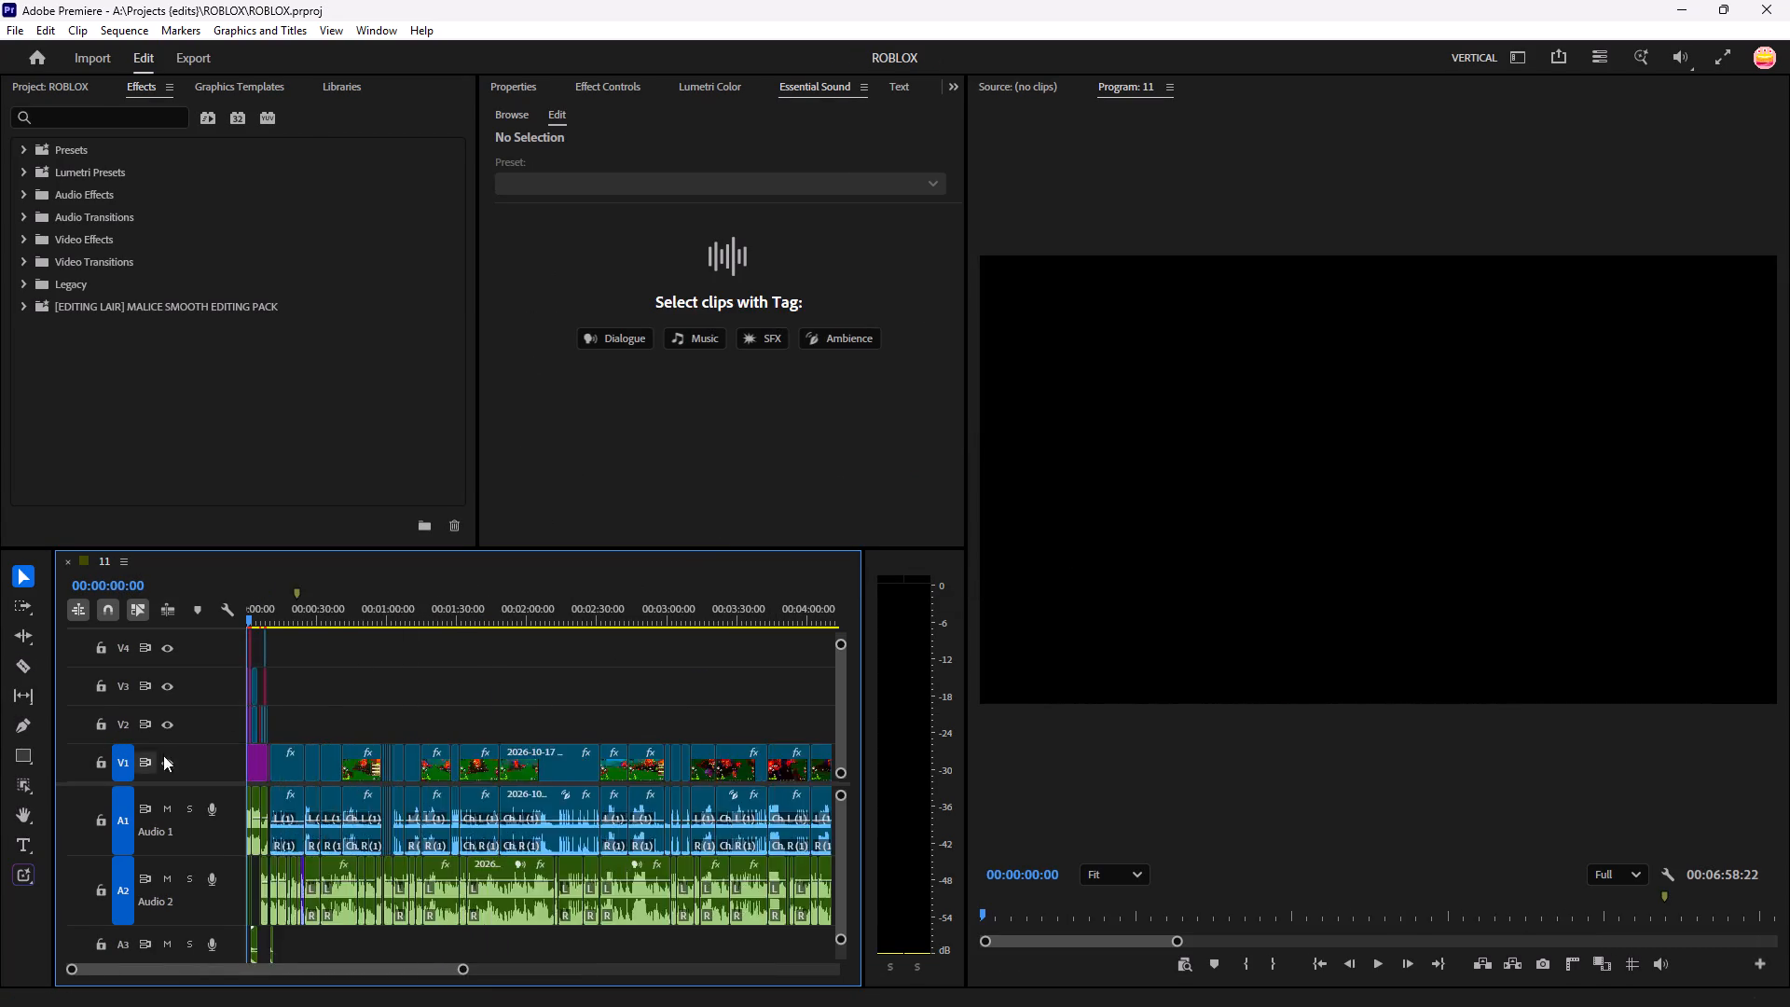
{"action": "key", "text": "equal"}
{"action": "key", "text": "equal"}
{"action": "key", "text": "equal"}
{"action": "key", "text": "space"}
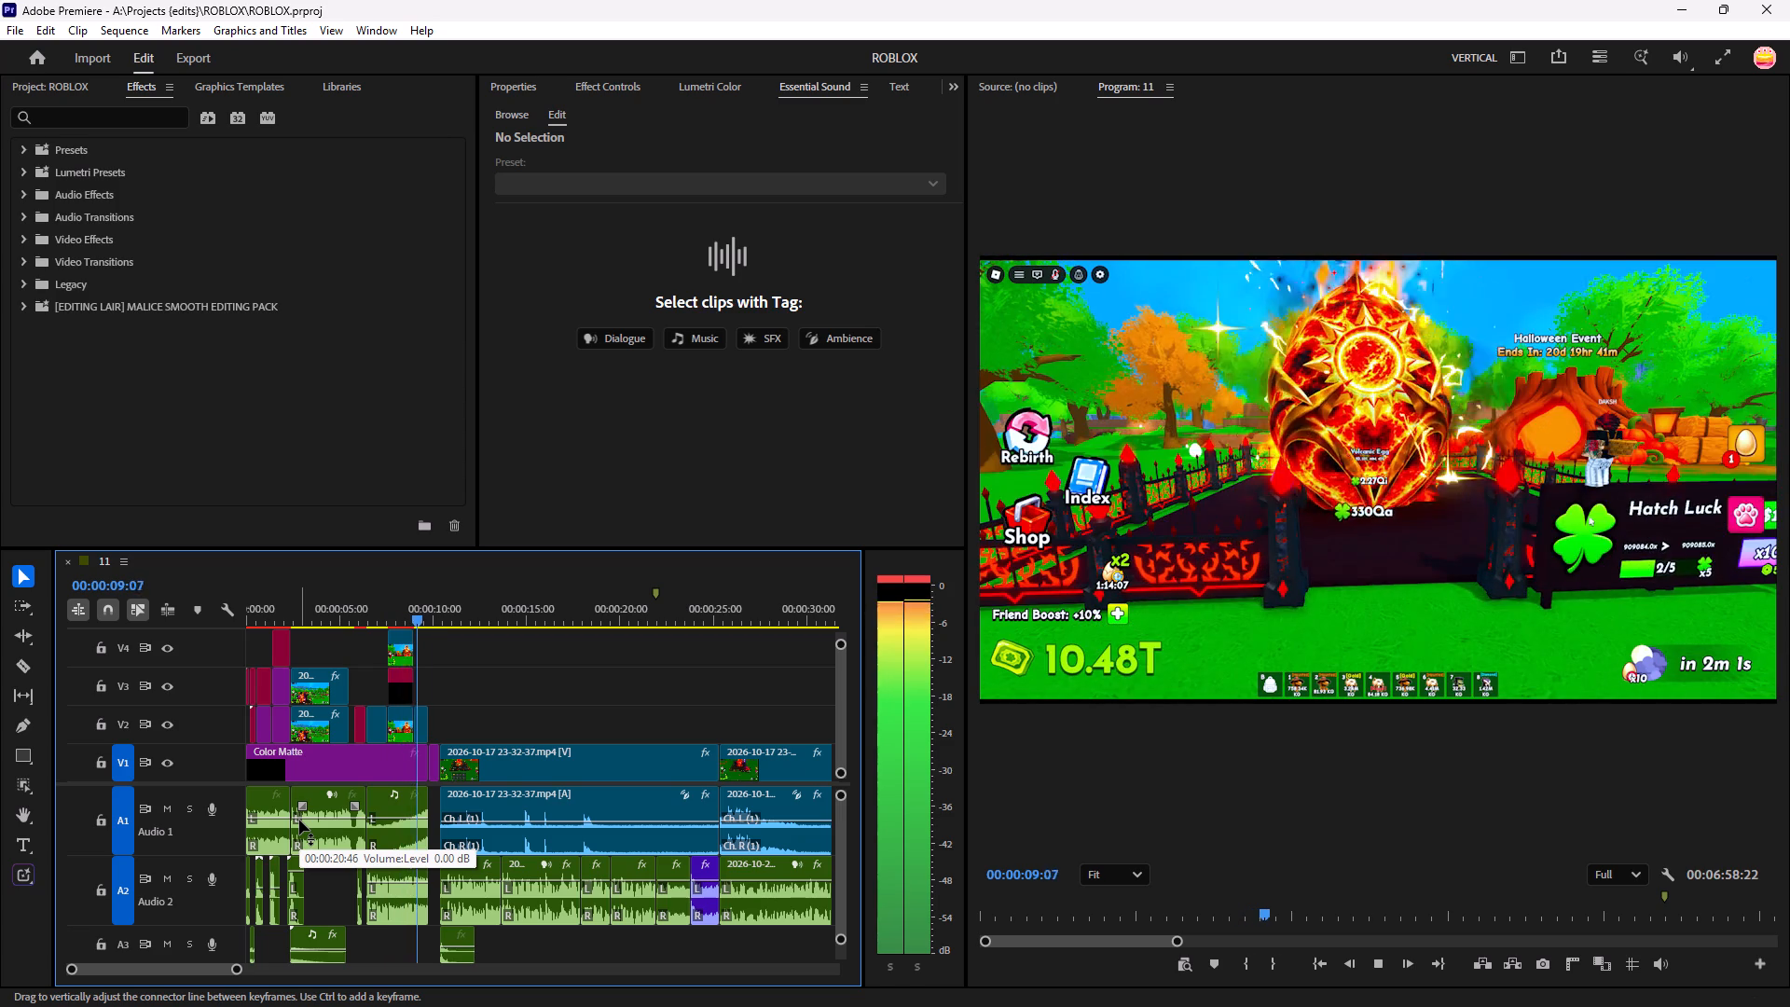
{"action": "key", "text": "space"}
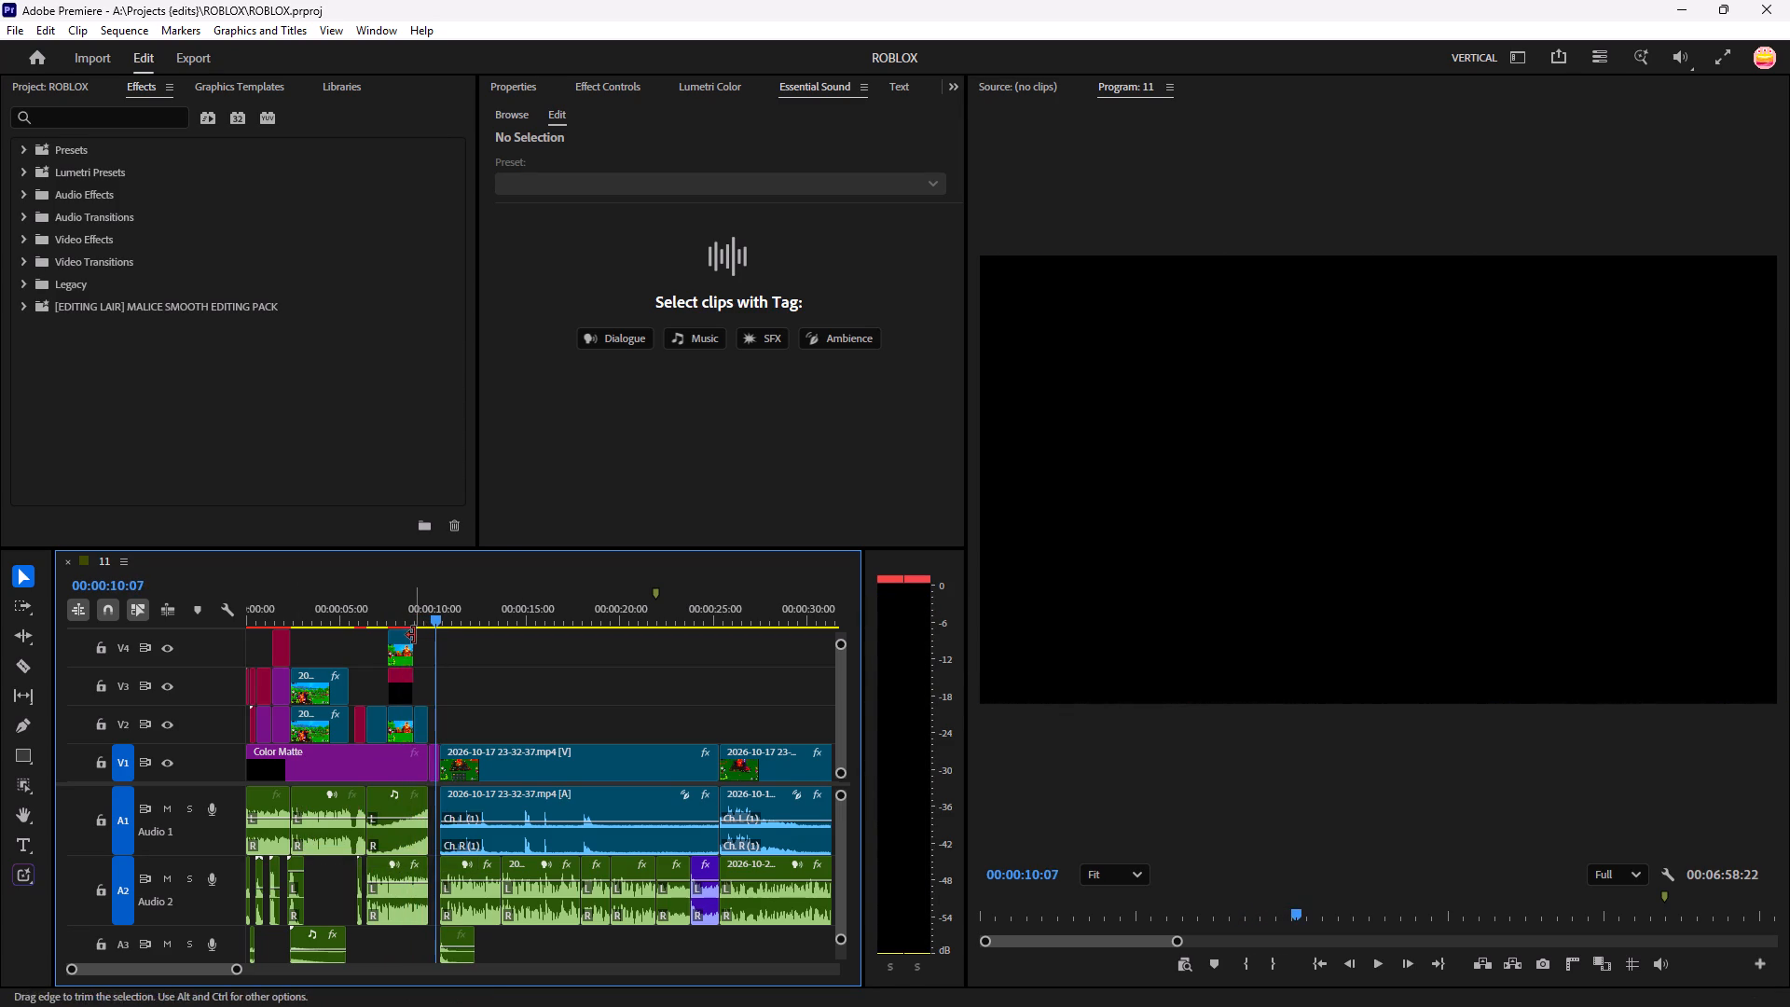
Replay the intro from about 00:00:04 to 00:00:06, and examine the clips and audio around 00:00:05 in detail.
{"action": "left_click_drag", "start_coordinate": [434, 612], "coordinate": [332, 720]}
{"action": "key", "text": "space"}
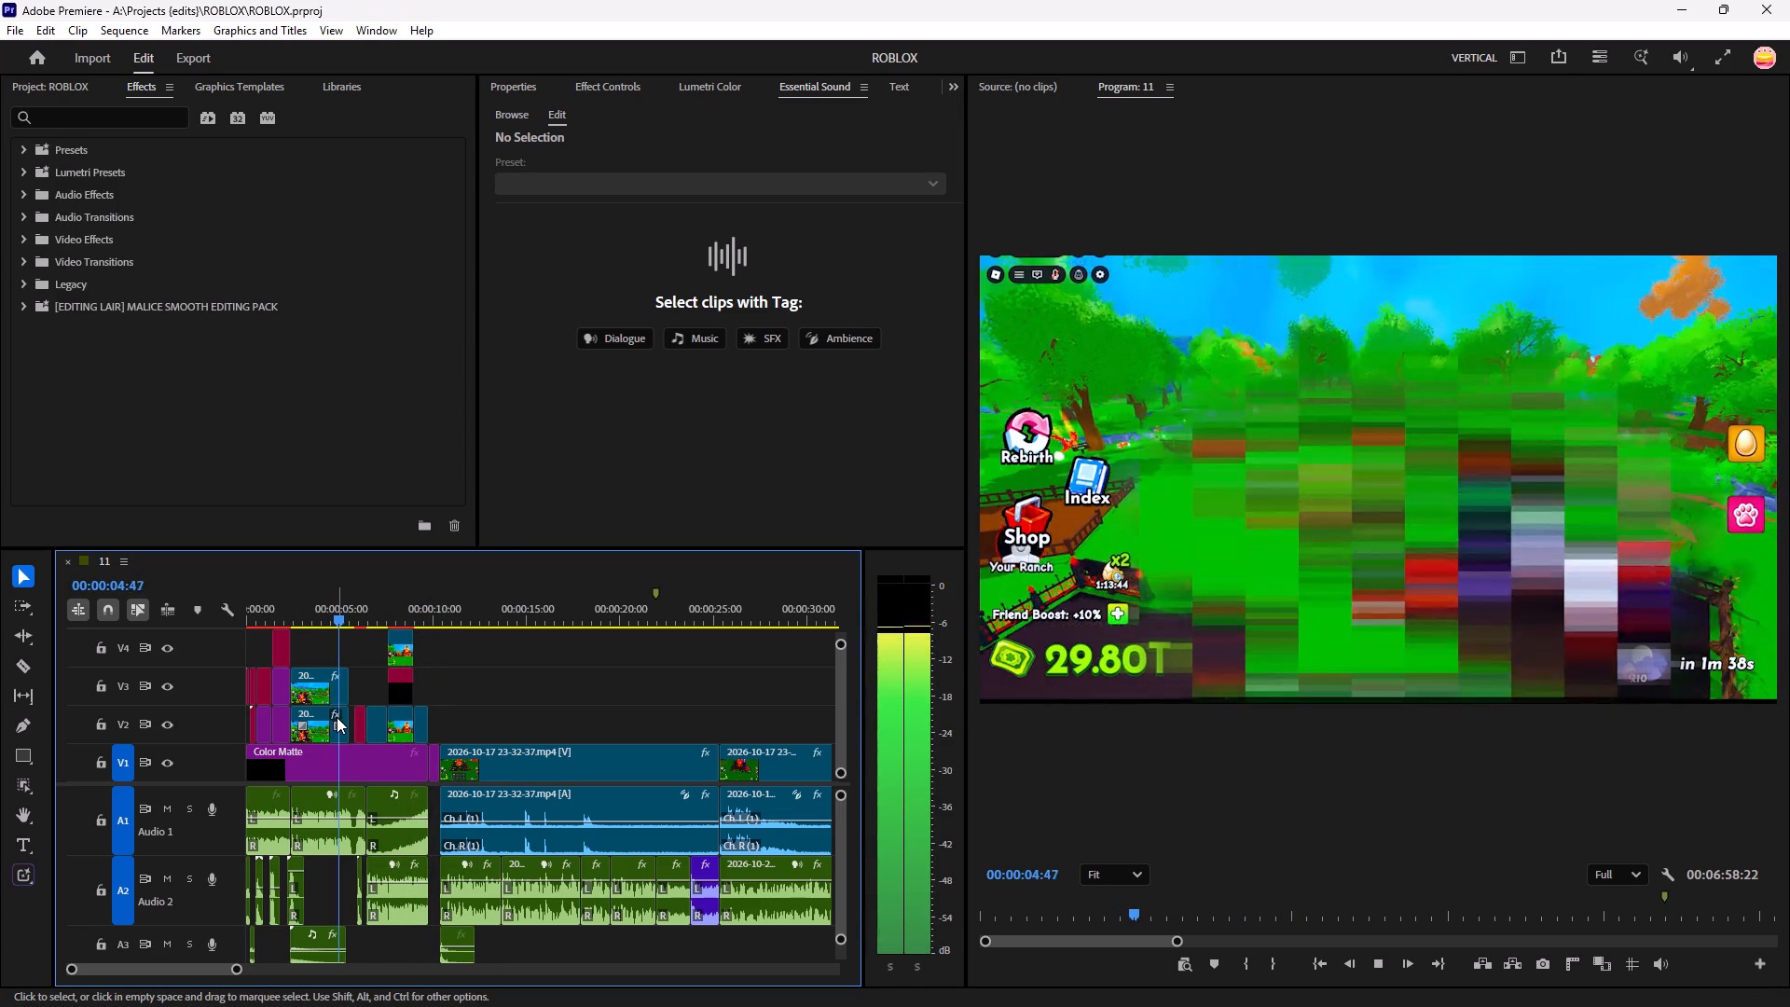
{"action": "key", "text": "space"}
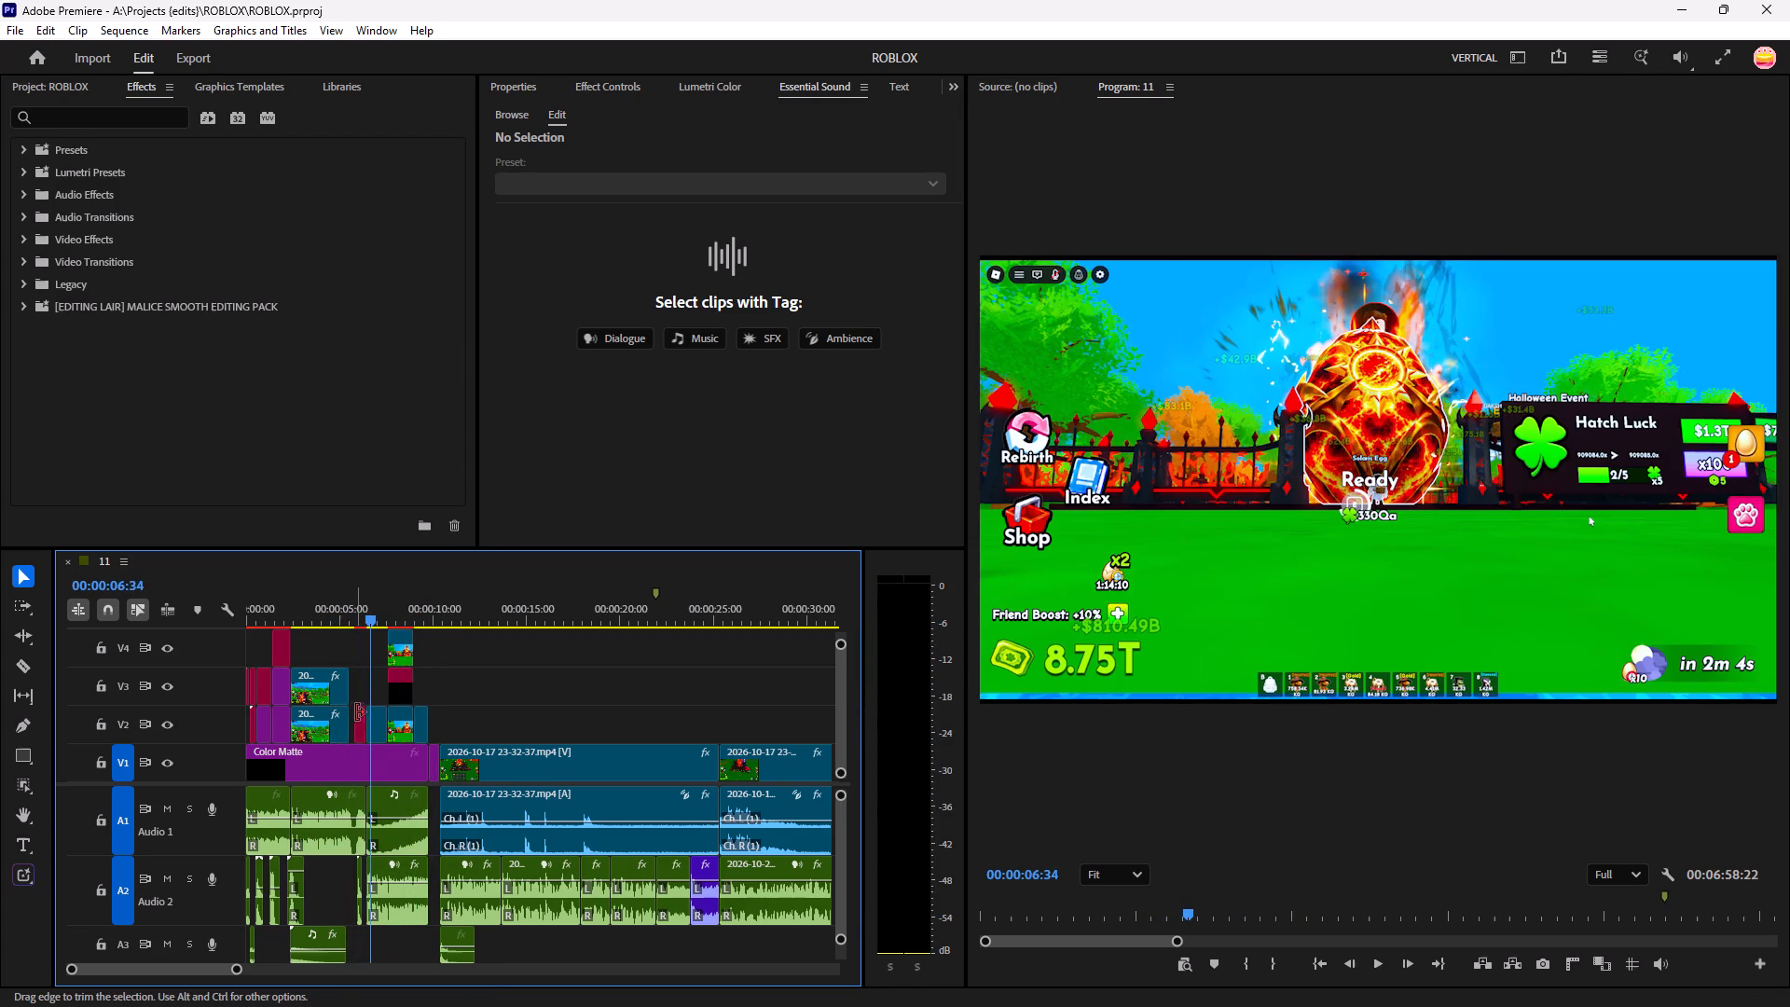
{"action": "left_click_drag", "start_coordinate": [379, 604], "coordinate": [351, 656]}
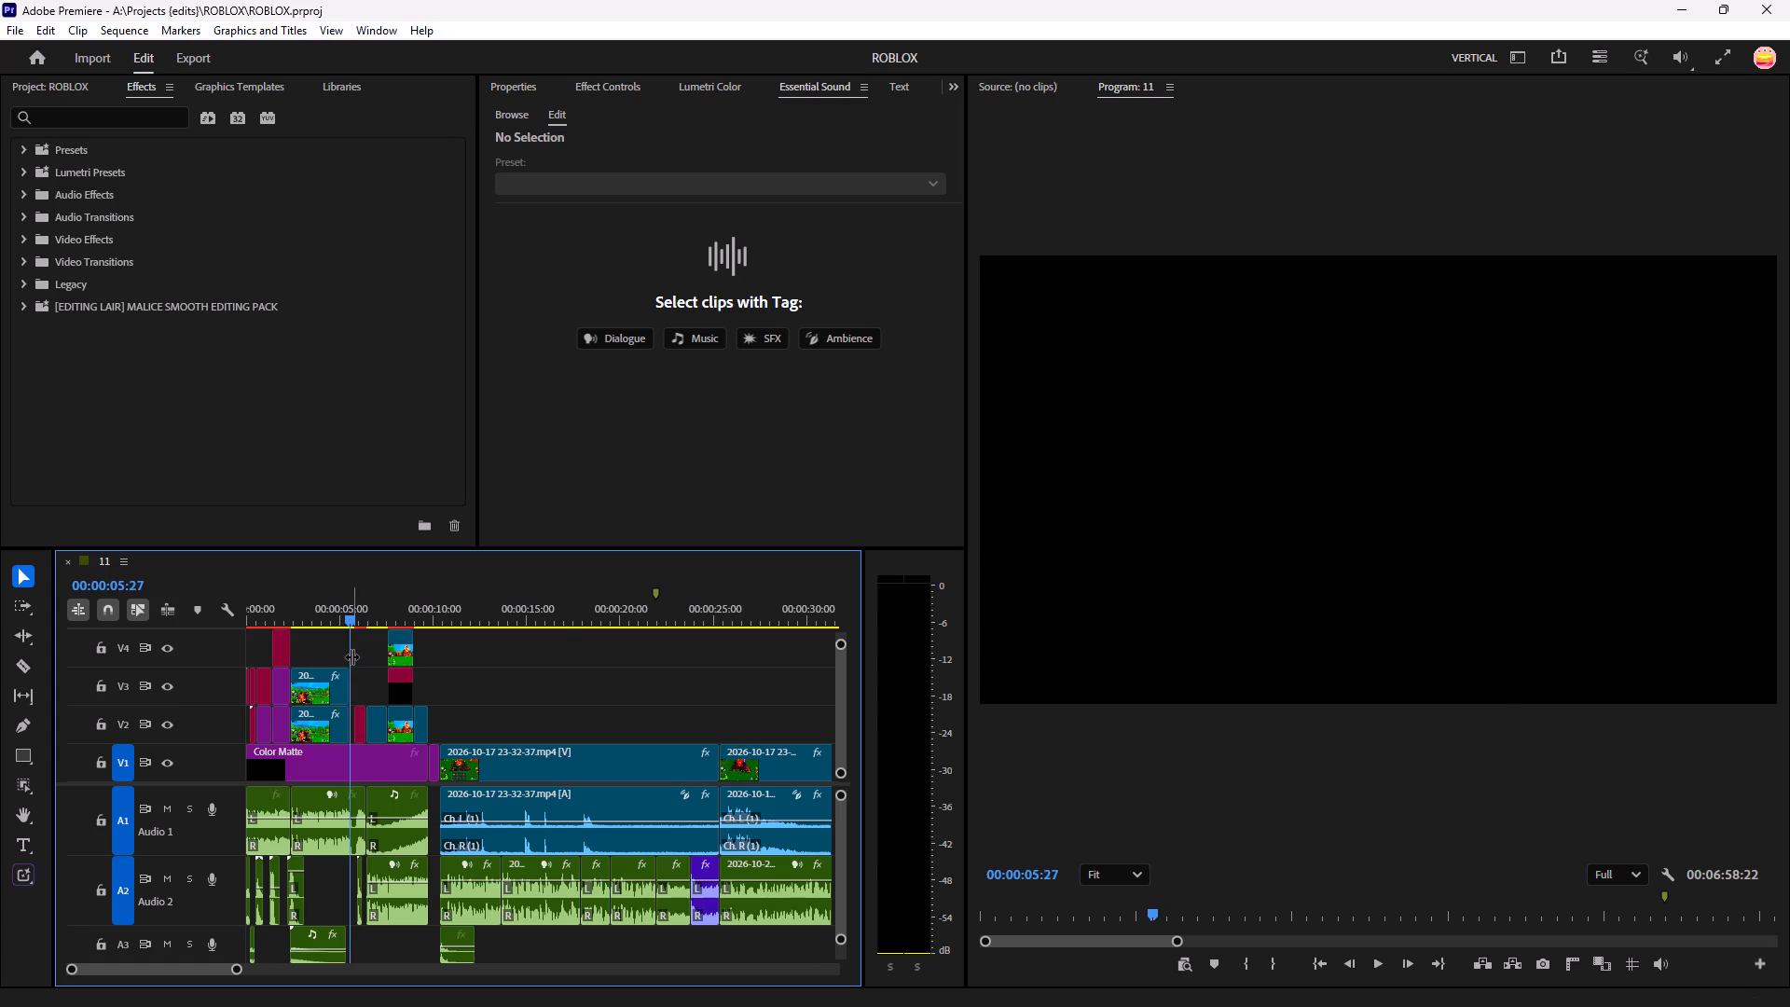
{"action": "key", "text": "equal"}
{"action": "key", "text": "equal"}
{"action": "key", "text": "equal"}
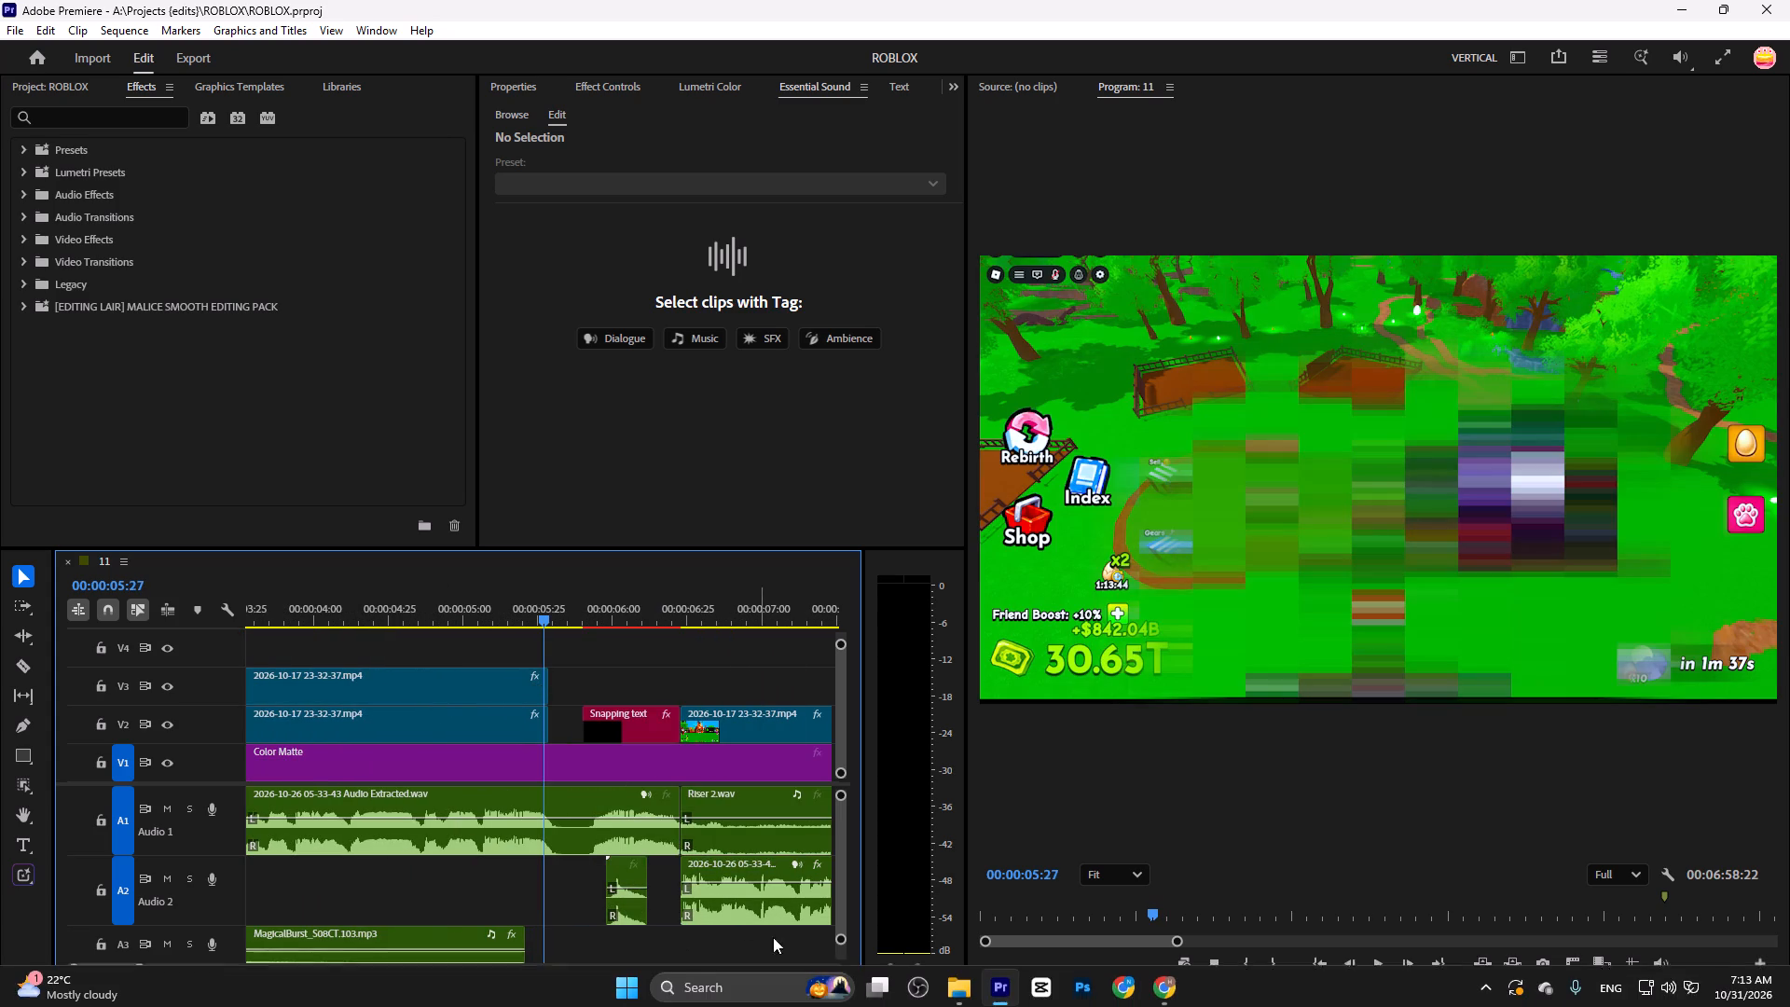
Switch to File Explorer and search Local Disk (B:) for "riser" sound effects.
{"action": "left_click", "coordinate": [950, 981]}
{"action": "left_click", "coordinate": [479, 917]}
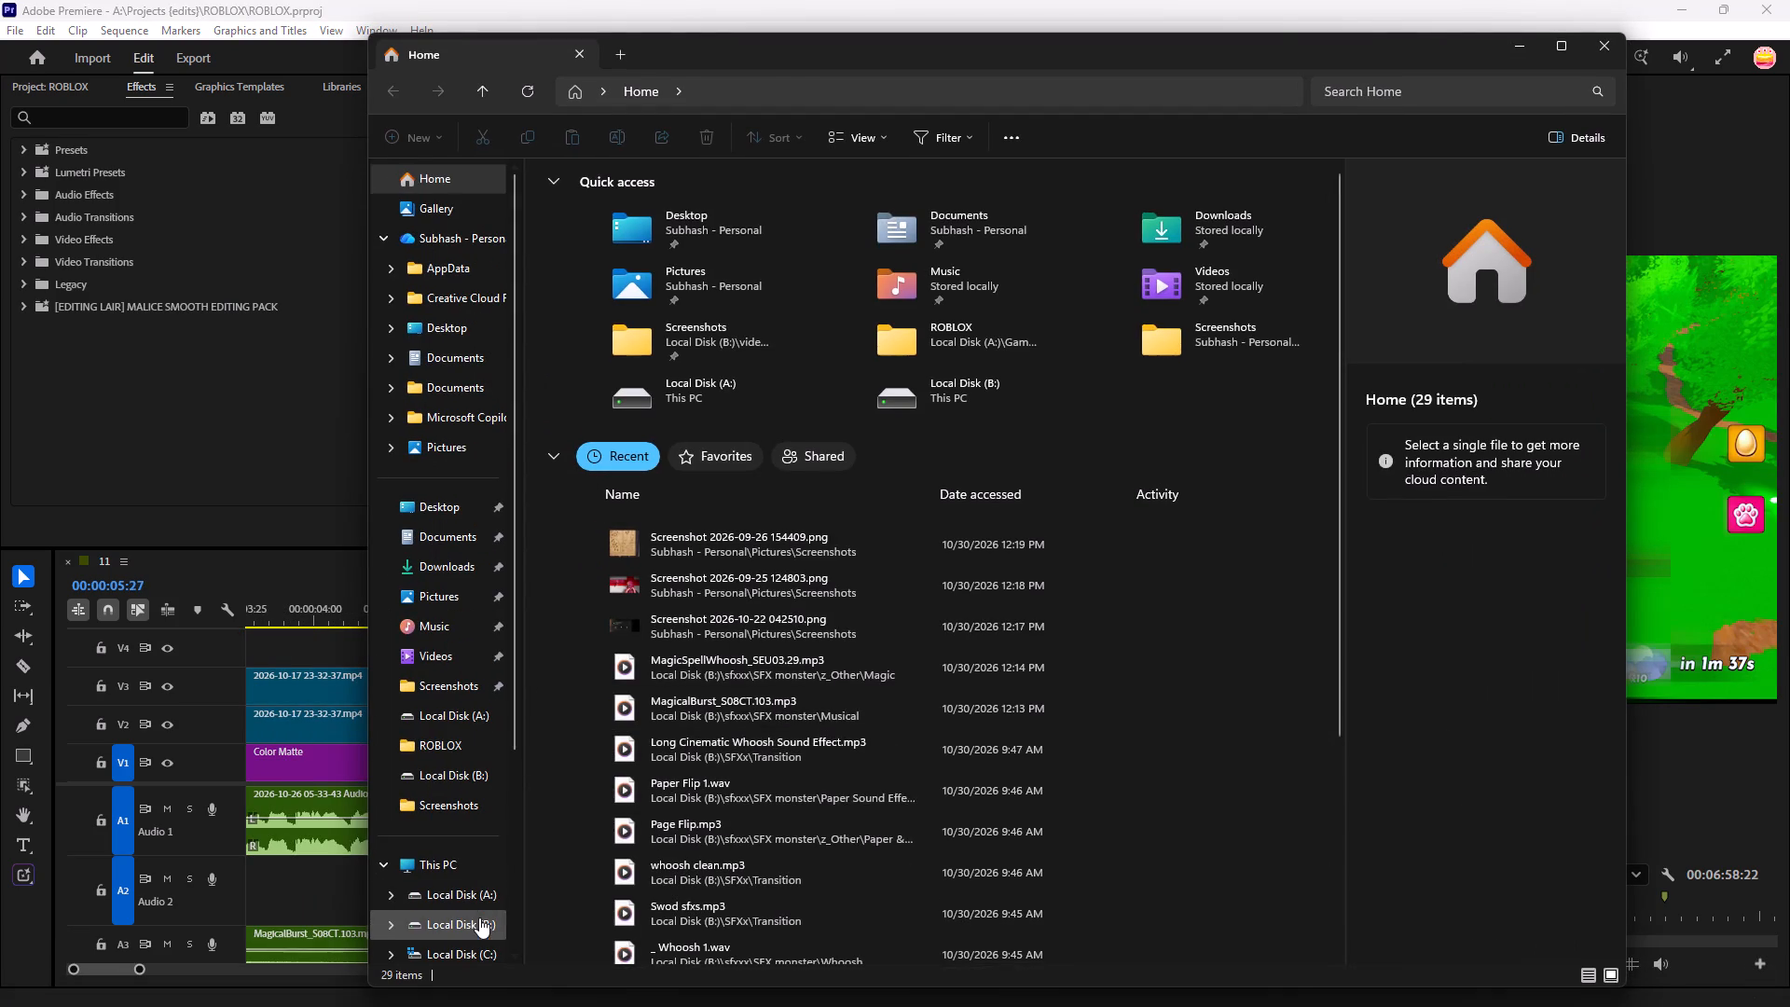
{"action": "left_click_drag", "start_coordinate": [1407, 74], "coordinate": [1408, 93]}
{"action": "left_click", "coordinate": [1408, 93]}
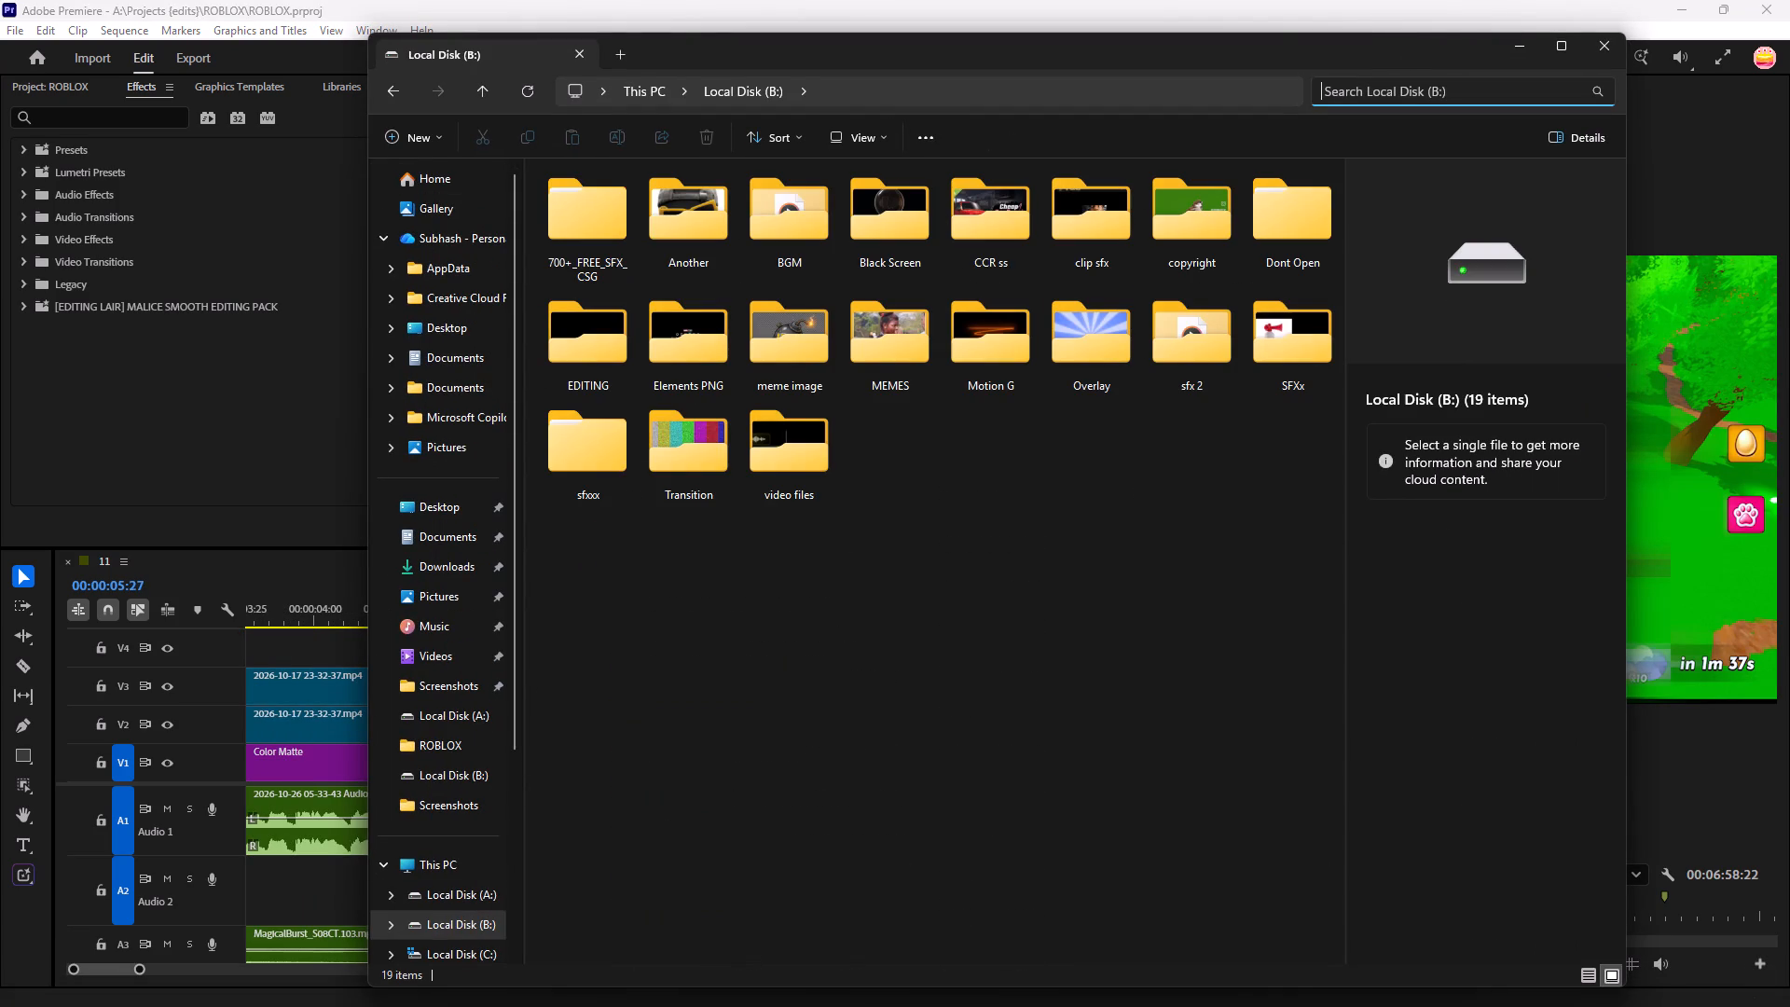
{"action": "type", "text": "rise"}
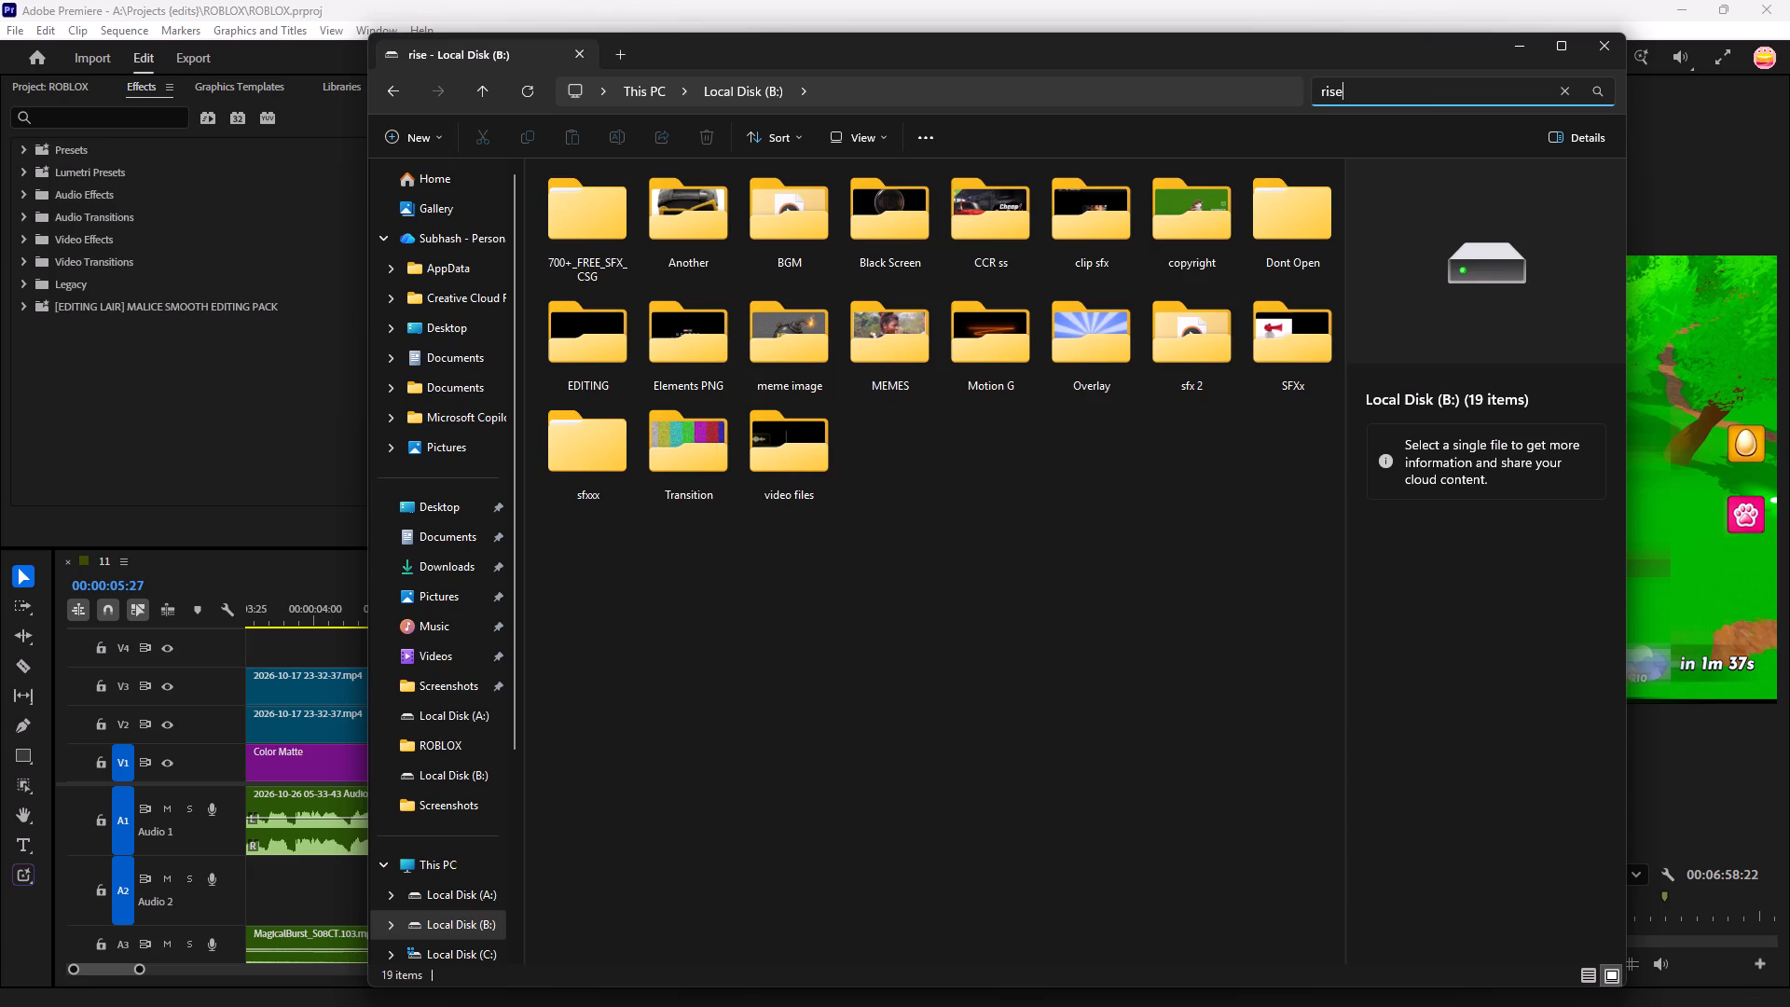
{"action": "key", "text": "r"}
{"action": "key", "text": "Return"}
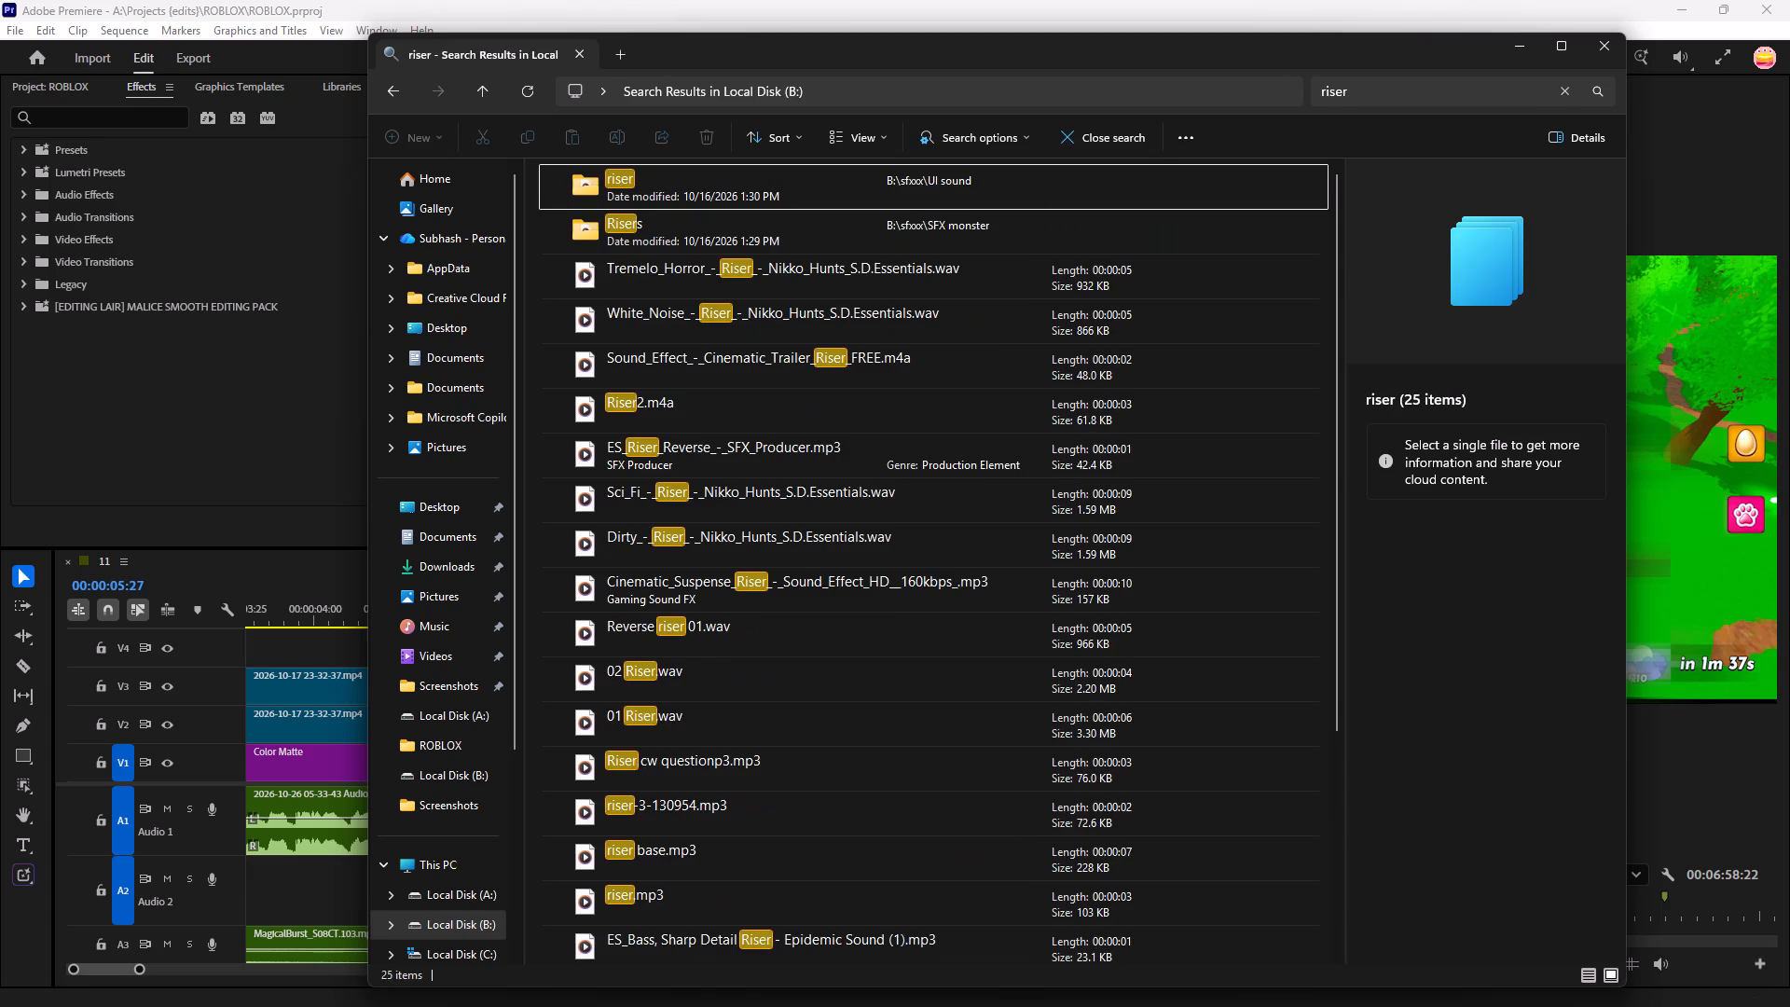
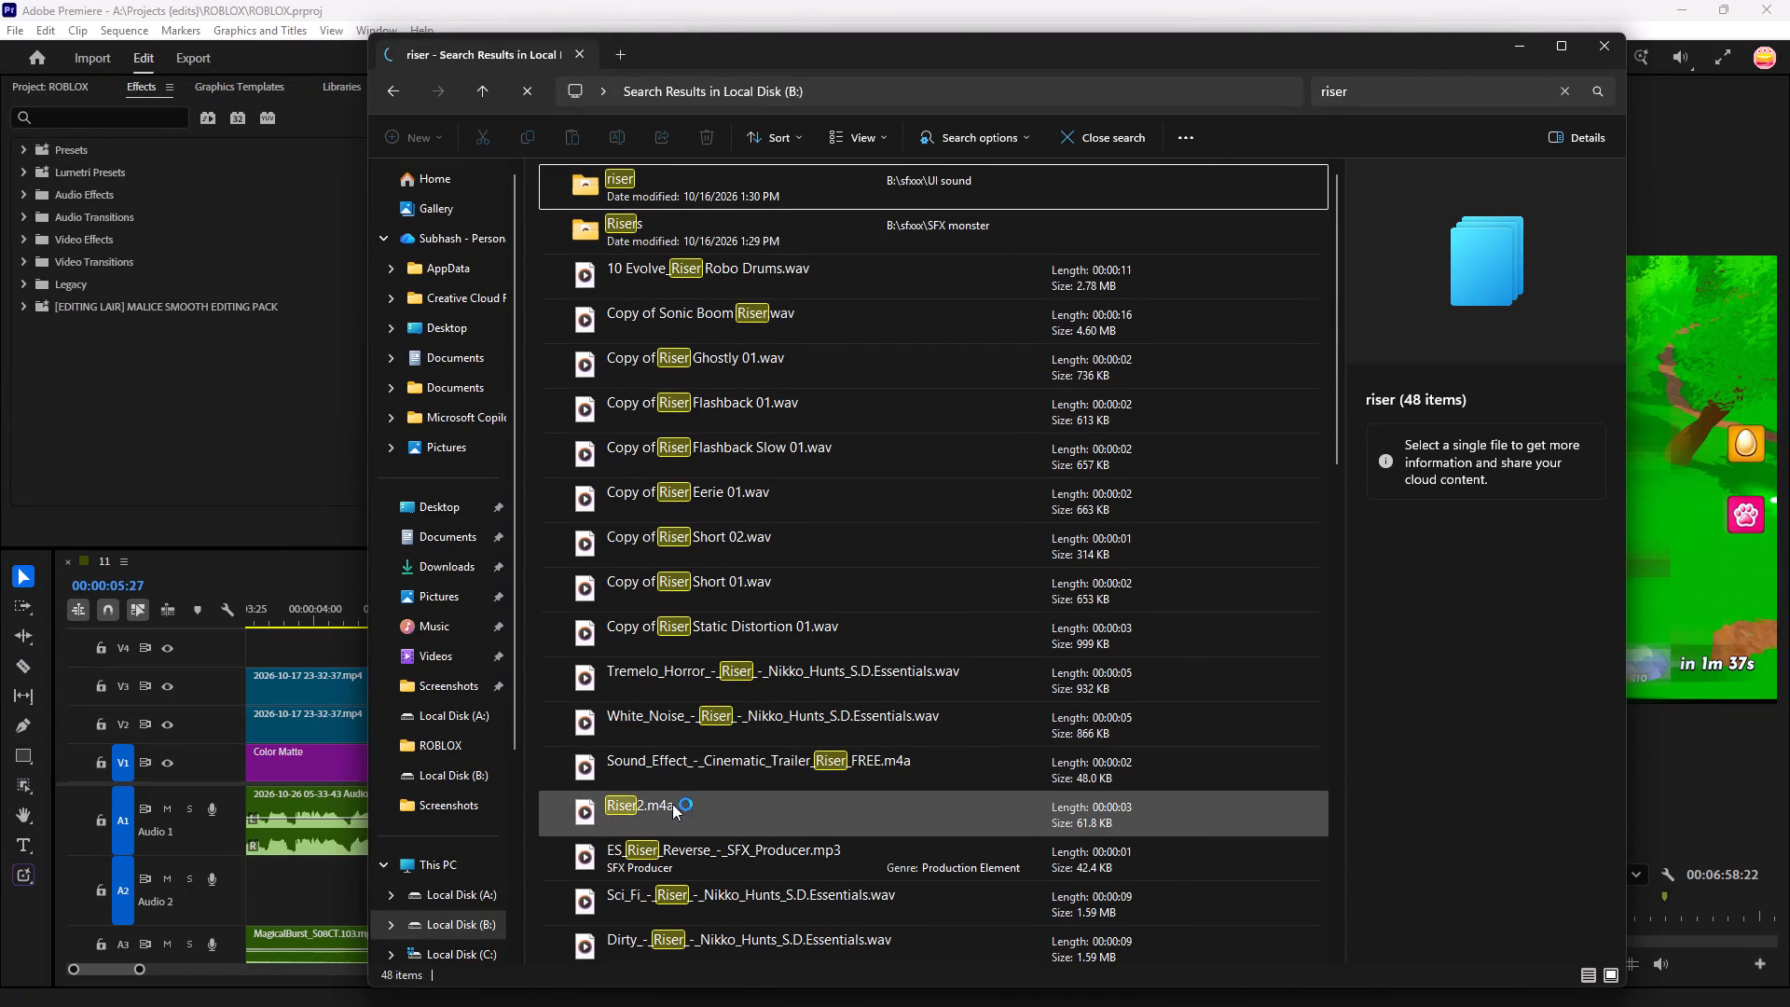
Open Riser2.m4a from the search results to preview its sound, and close the player.
{"action": "double_click", "coordinate": [594, 811]}
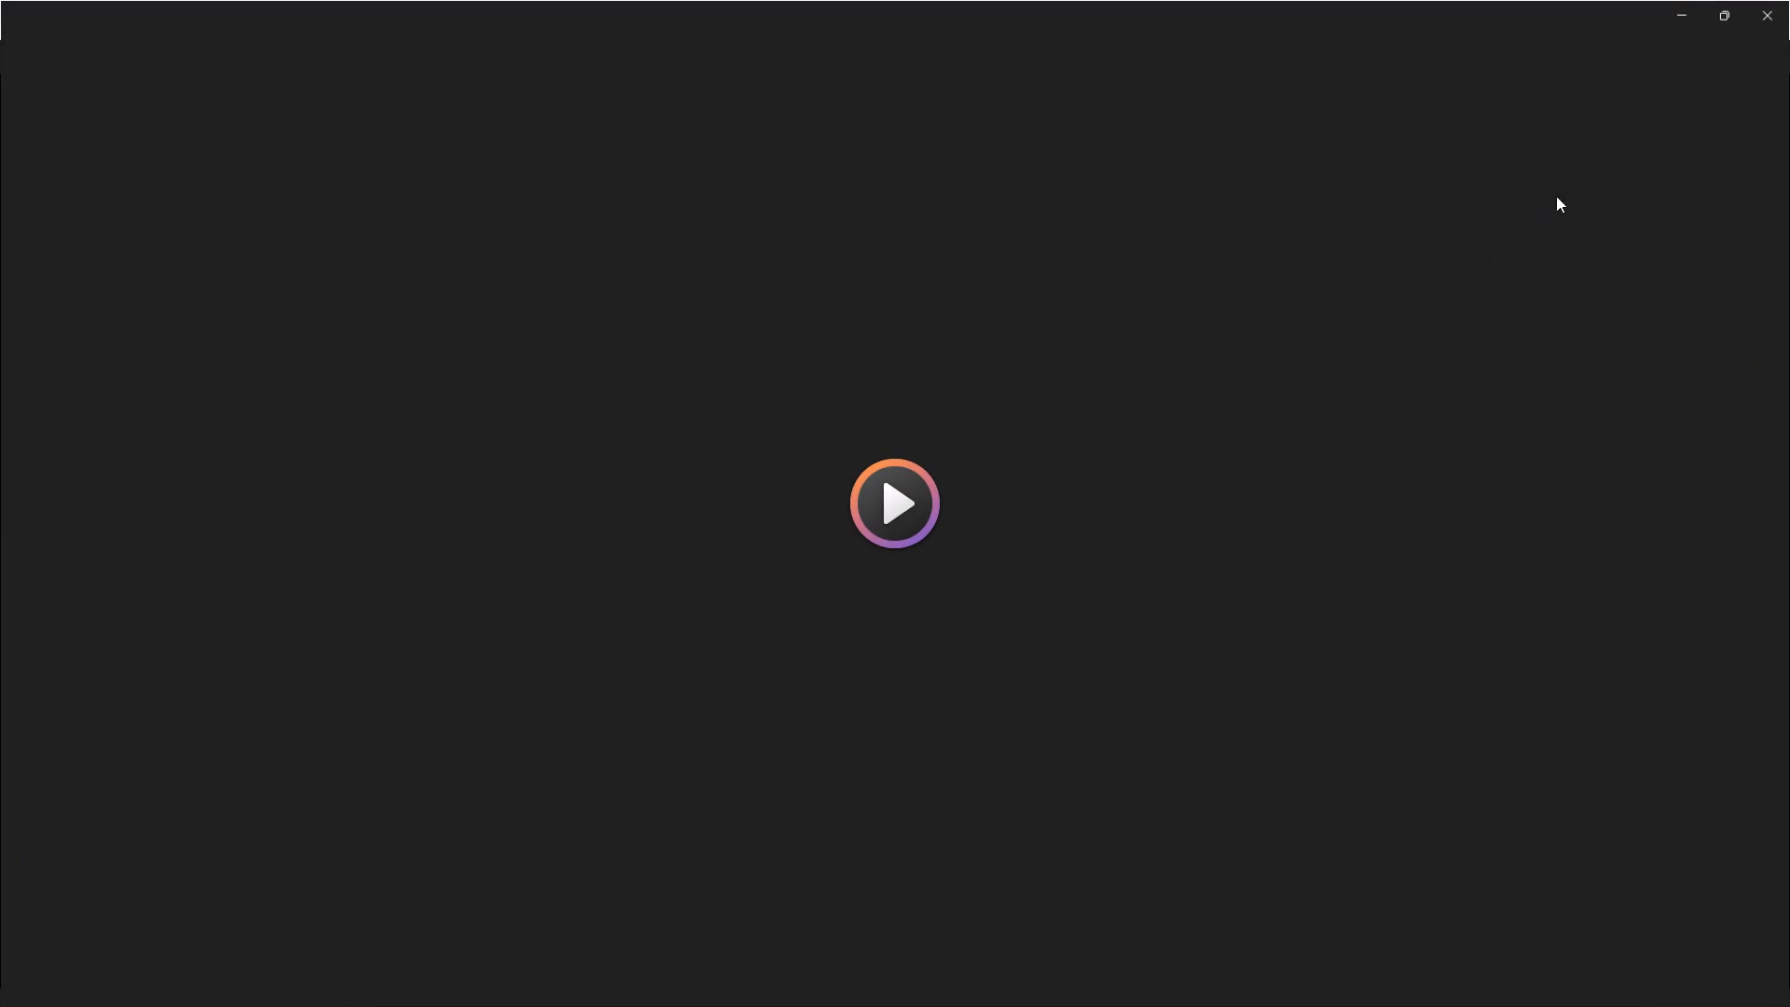
{"action": "left_click", "coordinate": [1789, 0]}
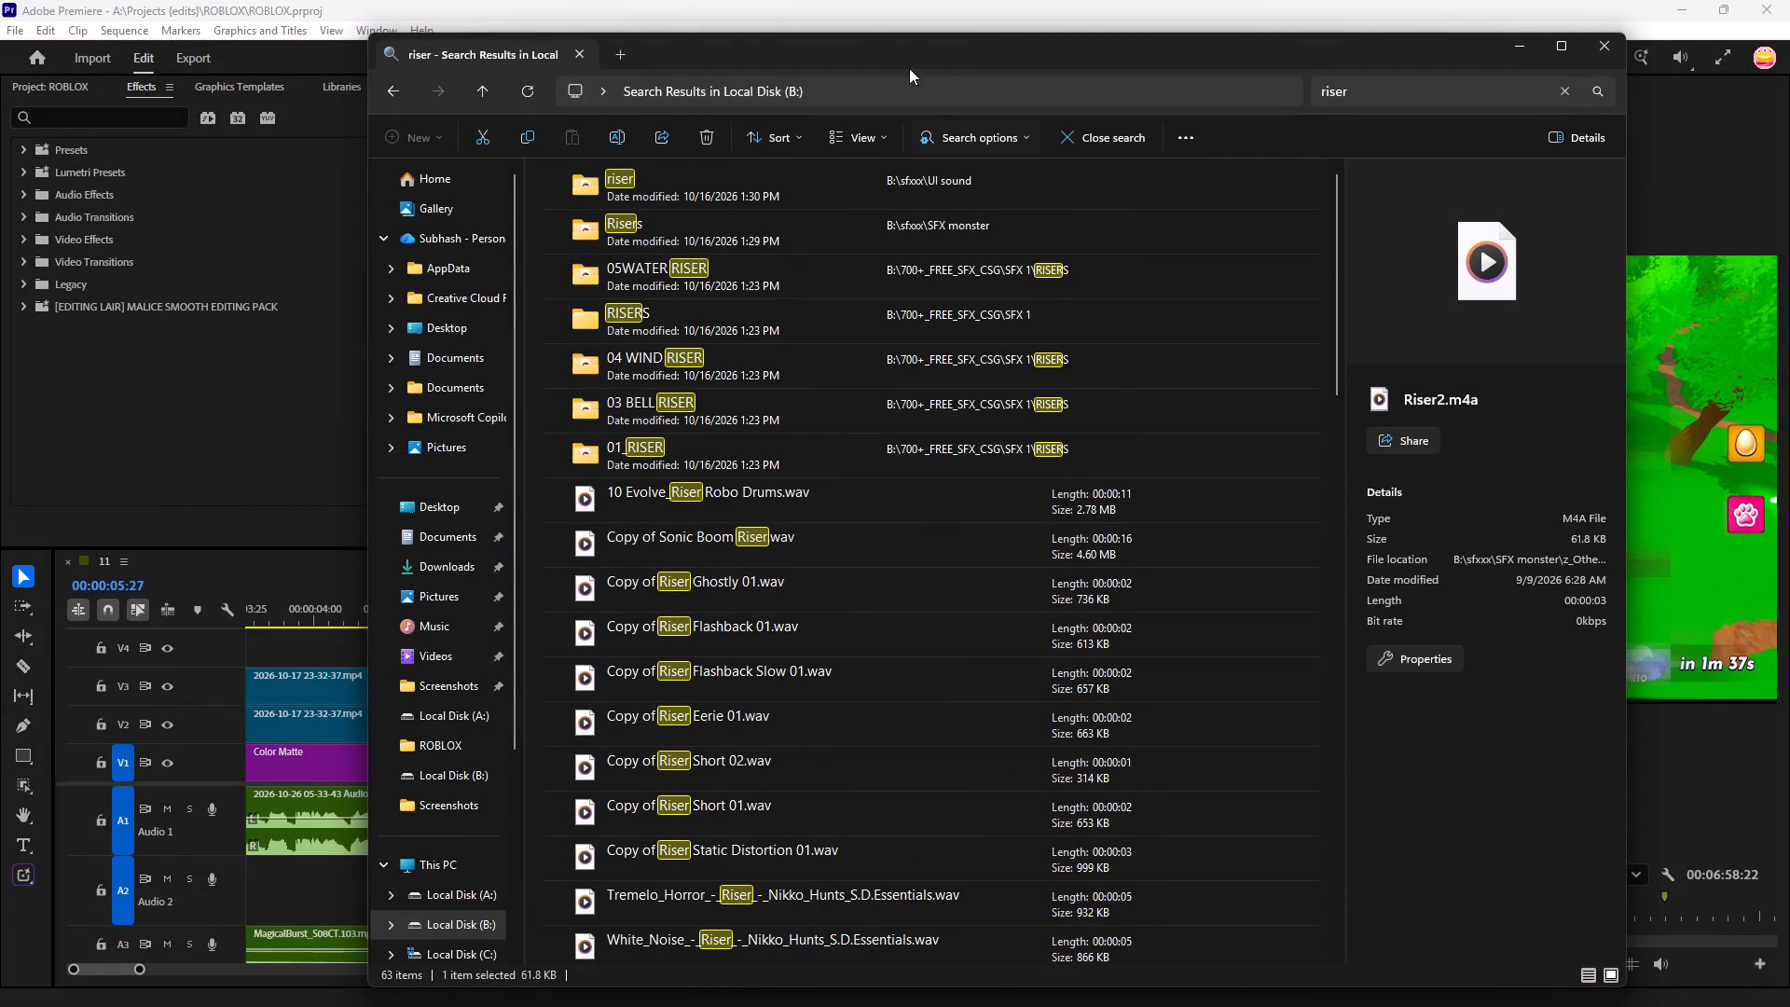
Uncover the timeline and add Riser2.m4a from the search results to audio track A3 at about 00:00:06.
{"action": "left_click_drag", "start_coordinate": [875, 47], "coordinate": [1230, 90]}
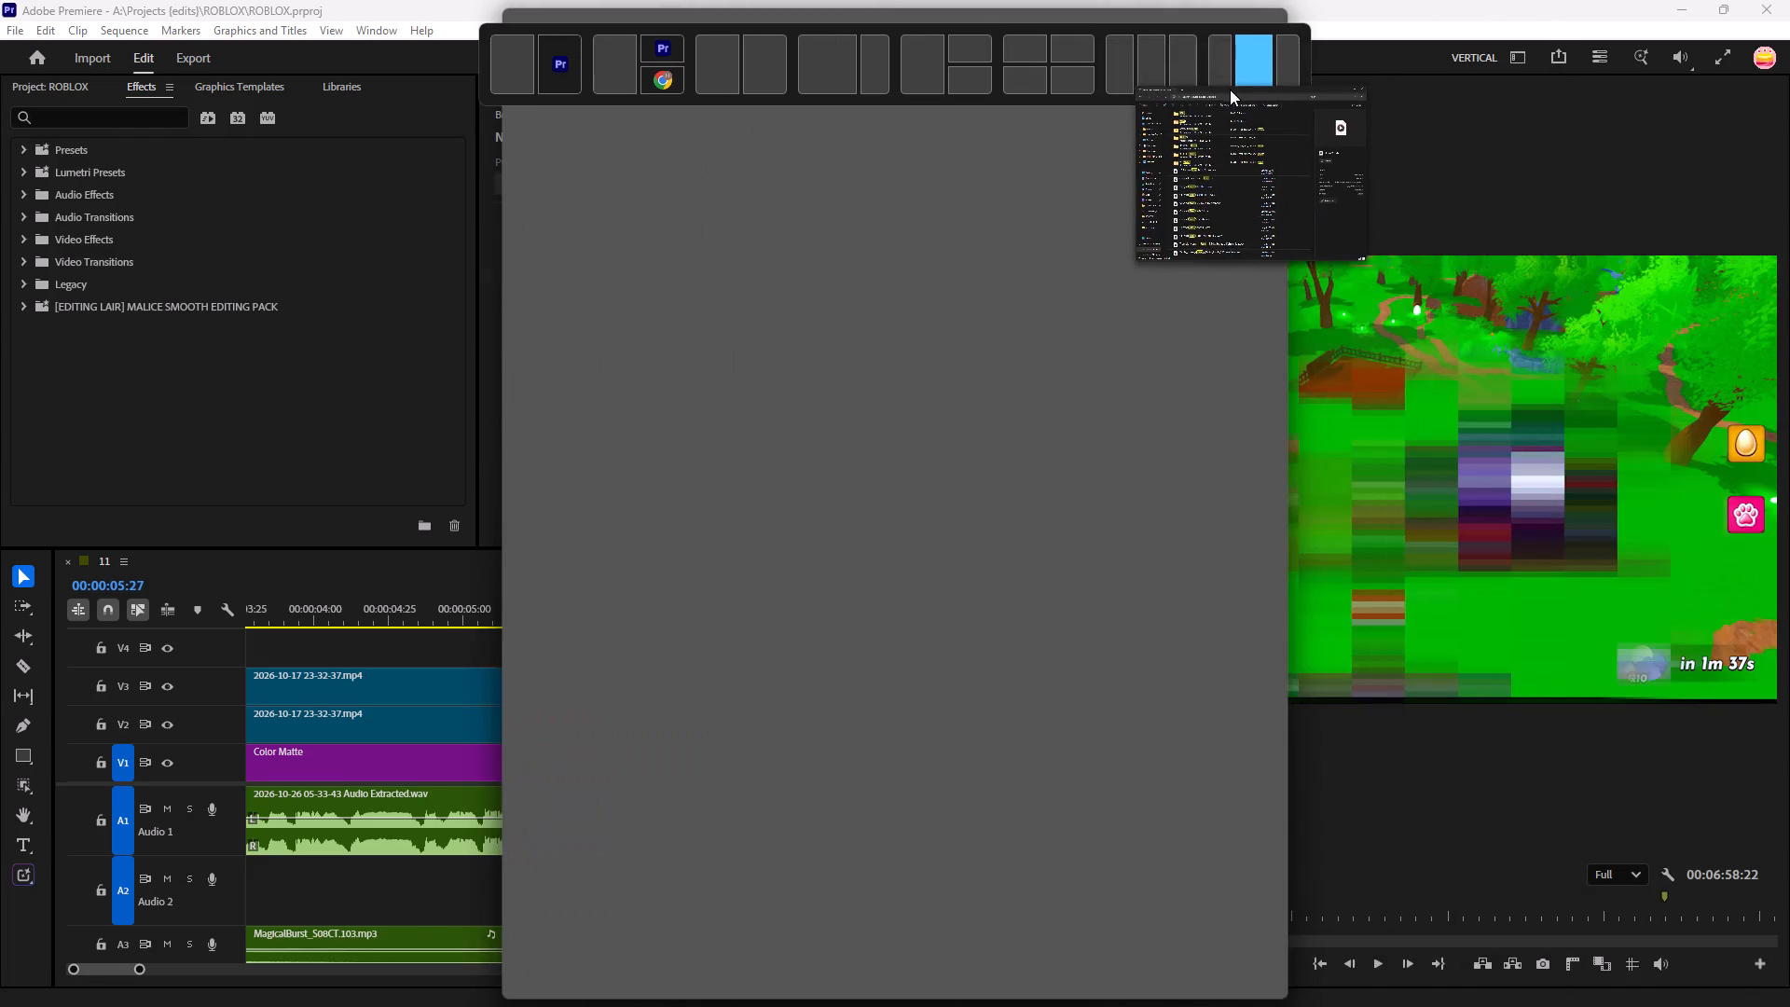
{"action": "left_click_drag", "start_coordinate": [1230, 90], "coordinate": [1428, 191]}
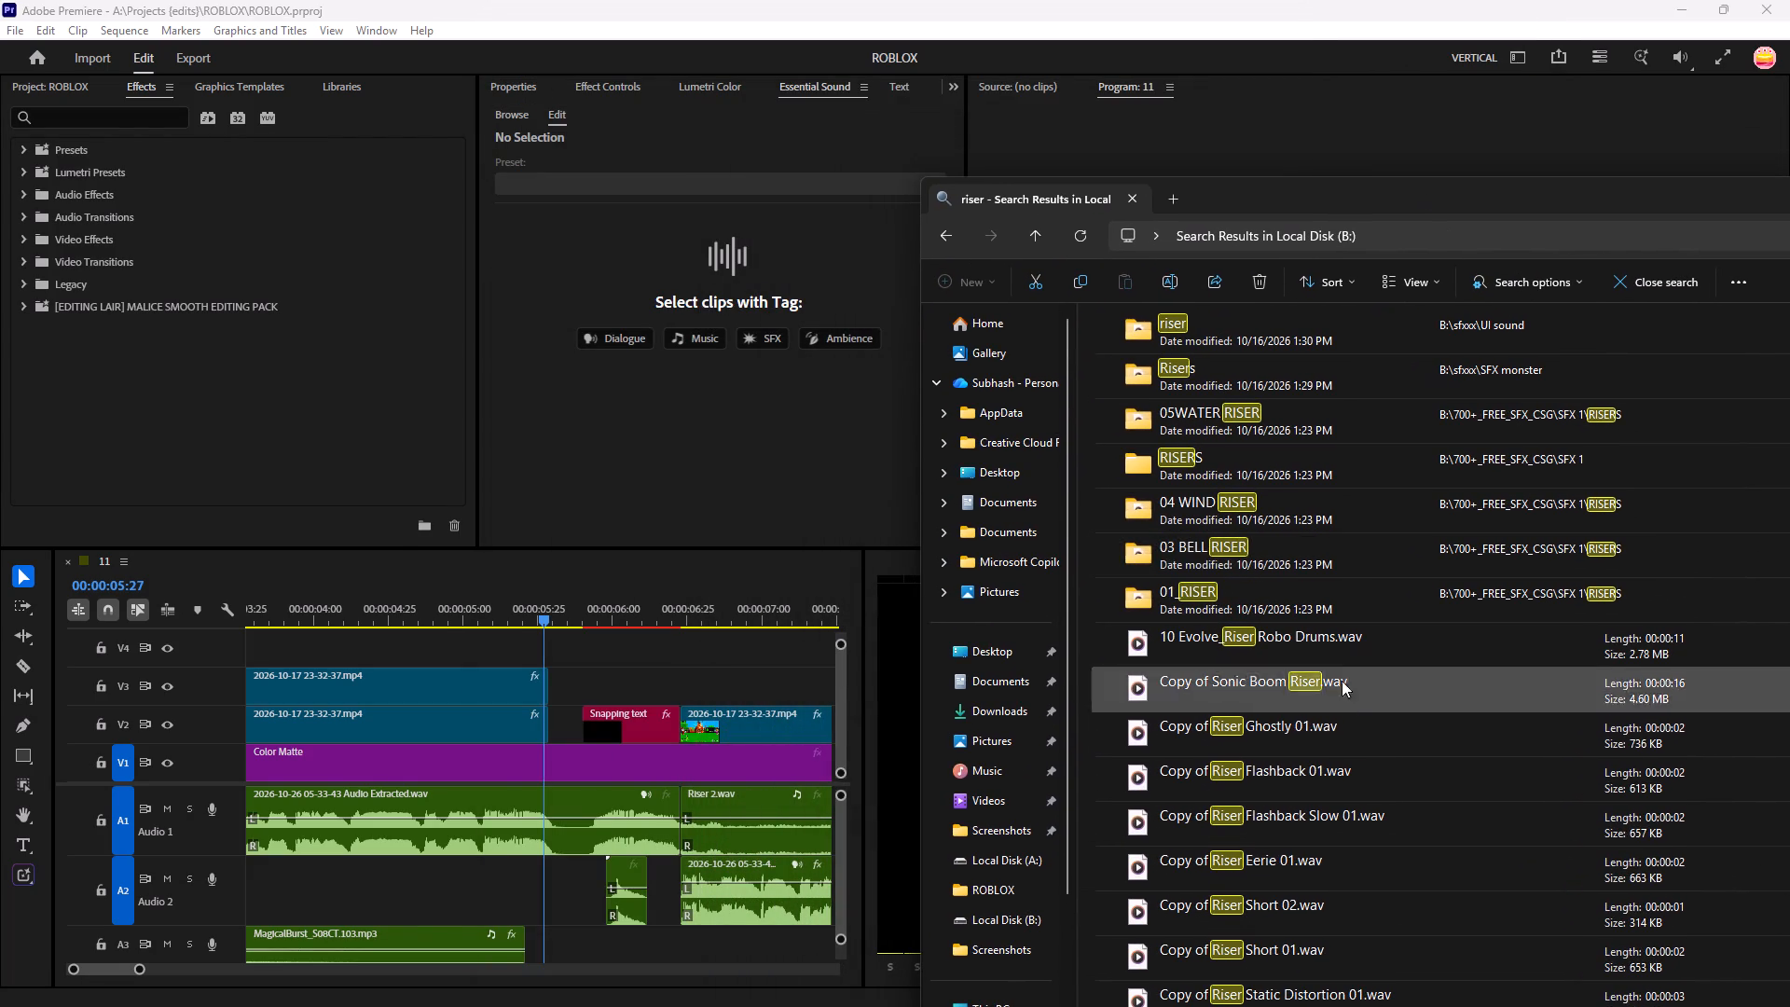
{"action": "scroll", "coordinate": [1287, 856], "scroll_direction": "down", "scroll_amount": 2}
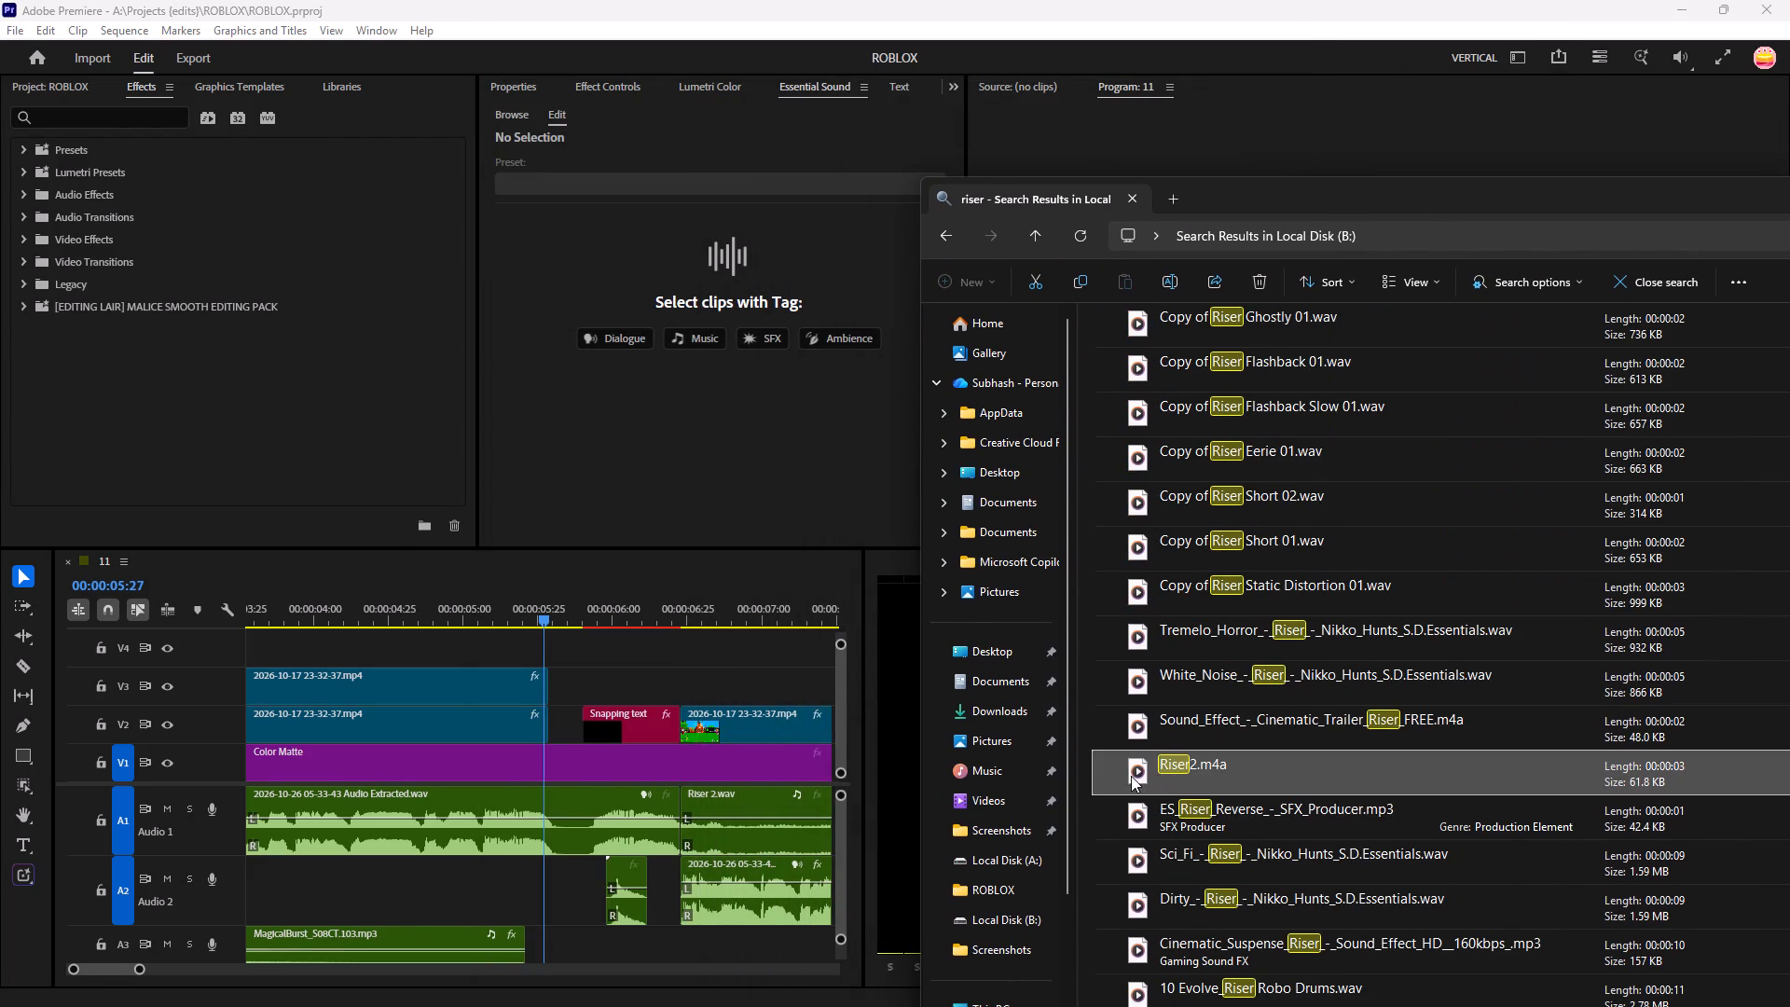
{"action": "left_click_drag", "start_coordinate": [1136, 774], "coordinate": [559, 958]}
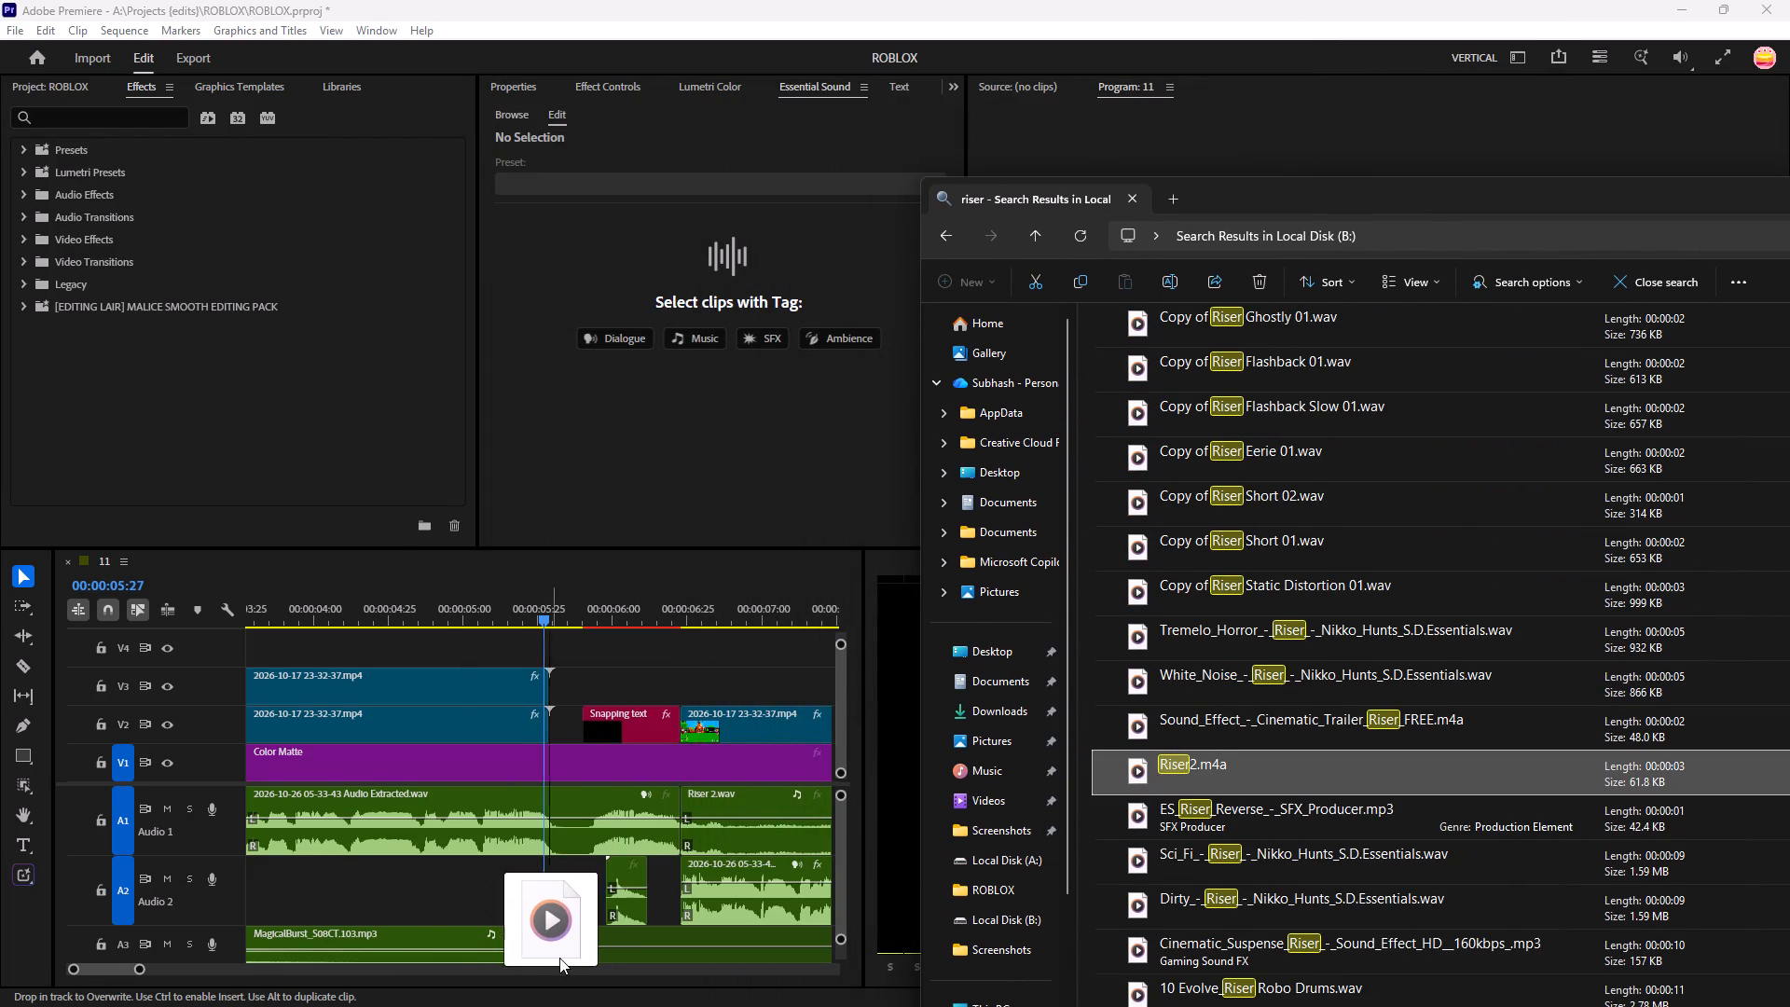
{"action": "left_click_drag", "start_coordinate": [559, 958], "coordinate": [620, 953]}
{"action": "key", "text": "minus"}
{"action": "key", "text": "minus"}
{"action": "key", "text": "minus"}
{"action": "key", "text": "minus"}
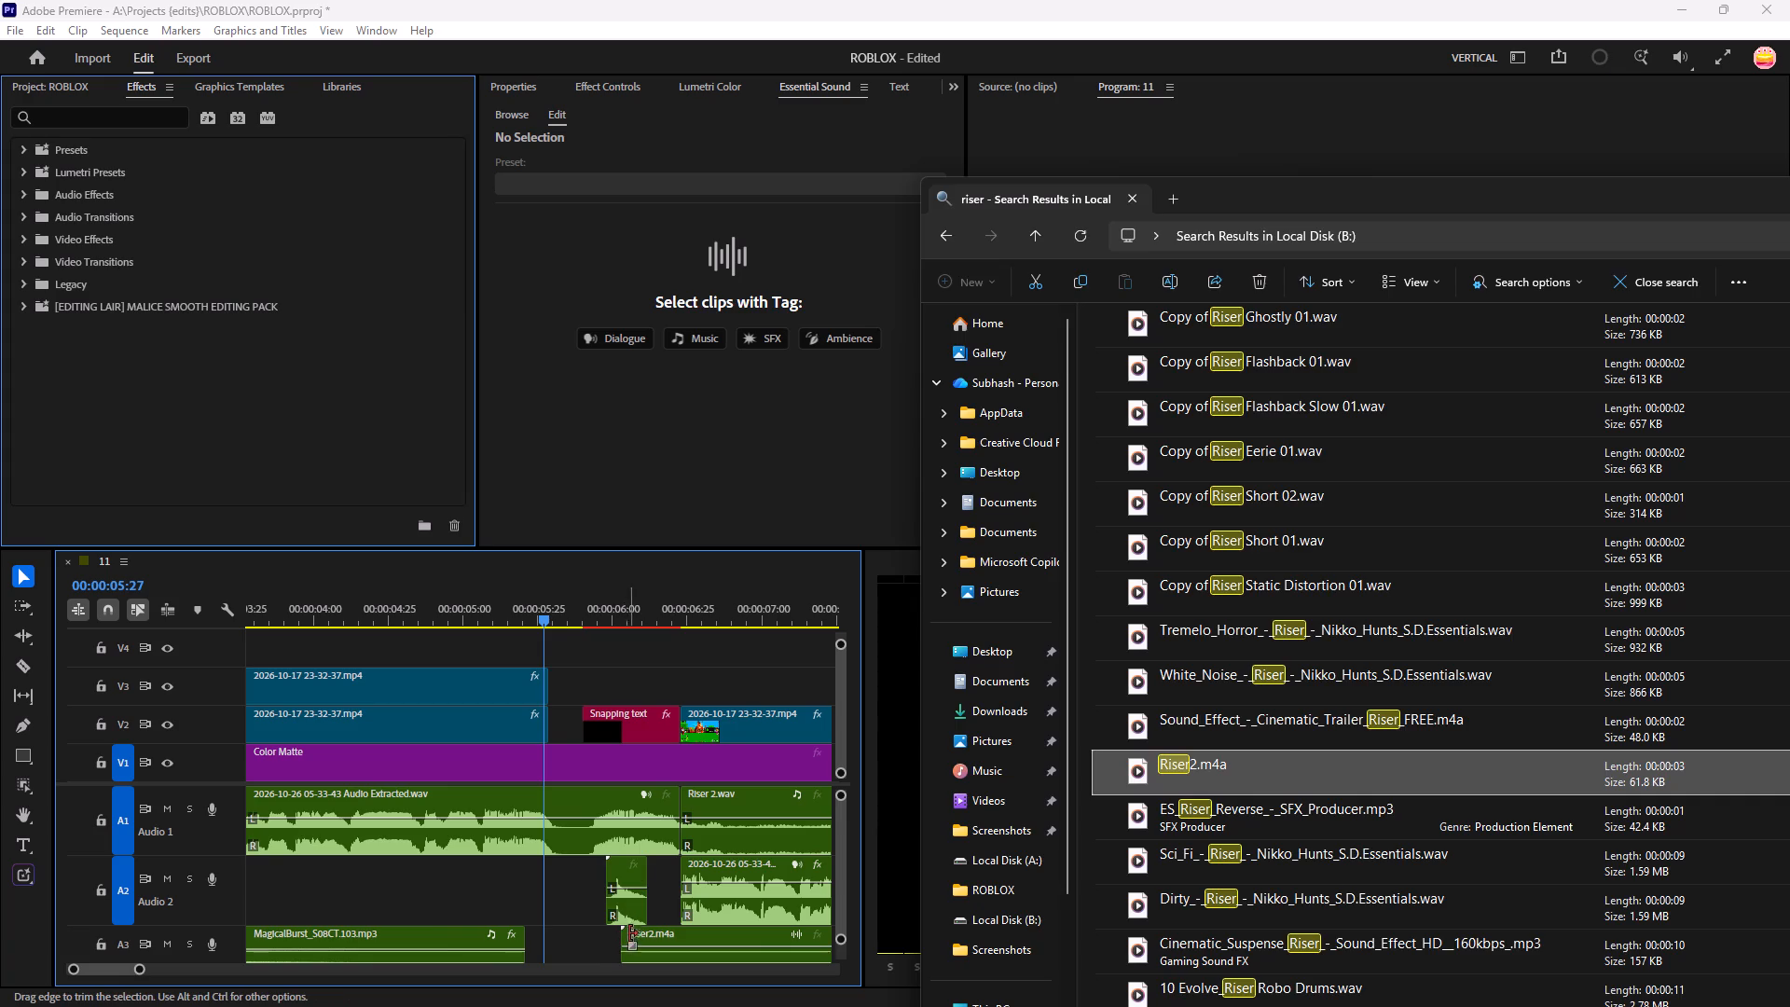
{"action": "left_click", "coordinate": [571, 867]}
Enlarge track A3, split Riser2.m4a just after its waveform peak, and delete the silent tail.
{"action": "key", "text": "minus"}
{"action": "key", "text": "minus"}
{"action": "left_click", "coordinate": [532, 941]}
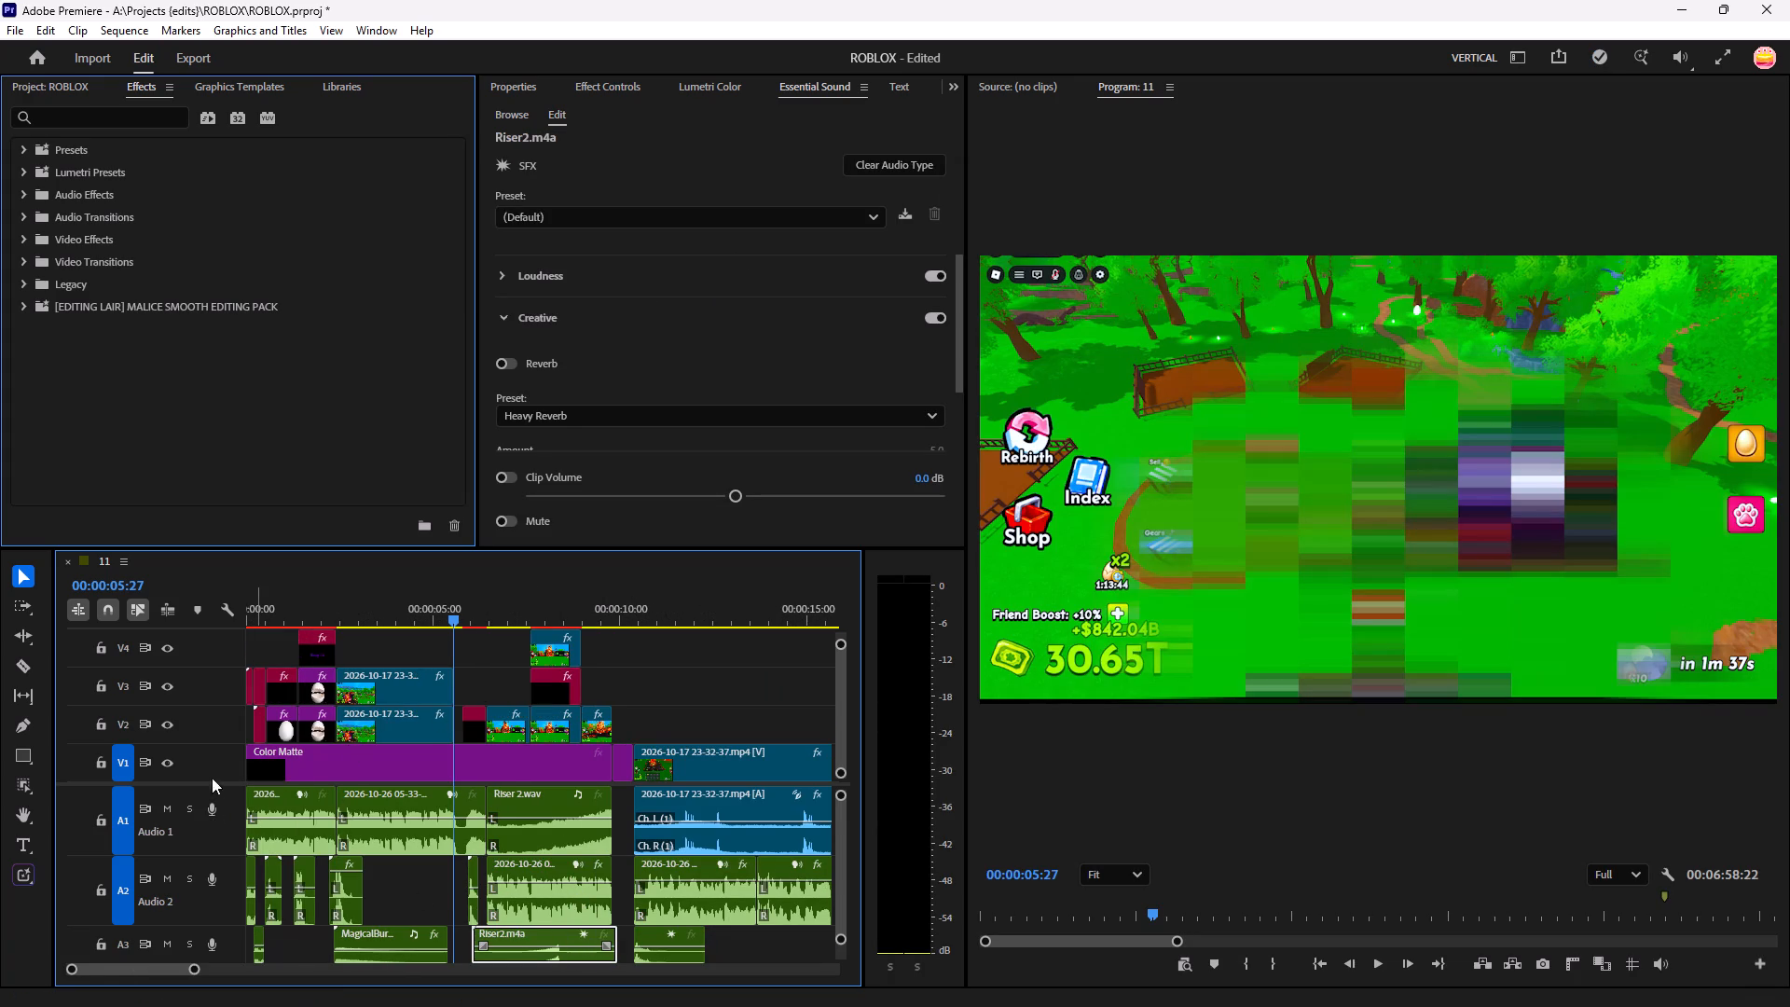
{"action": "left_click_drag", "start_coordinate": [215, 784], "coordinate": [240, 716]}
{"action": "key", "text": "equal"}
{"action": "key", "text": "equal"}
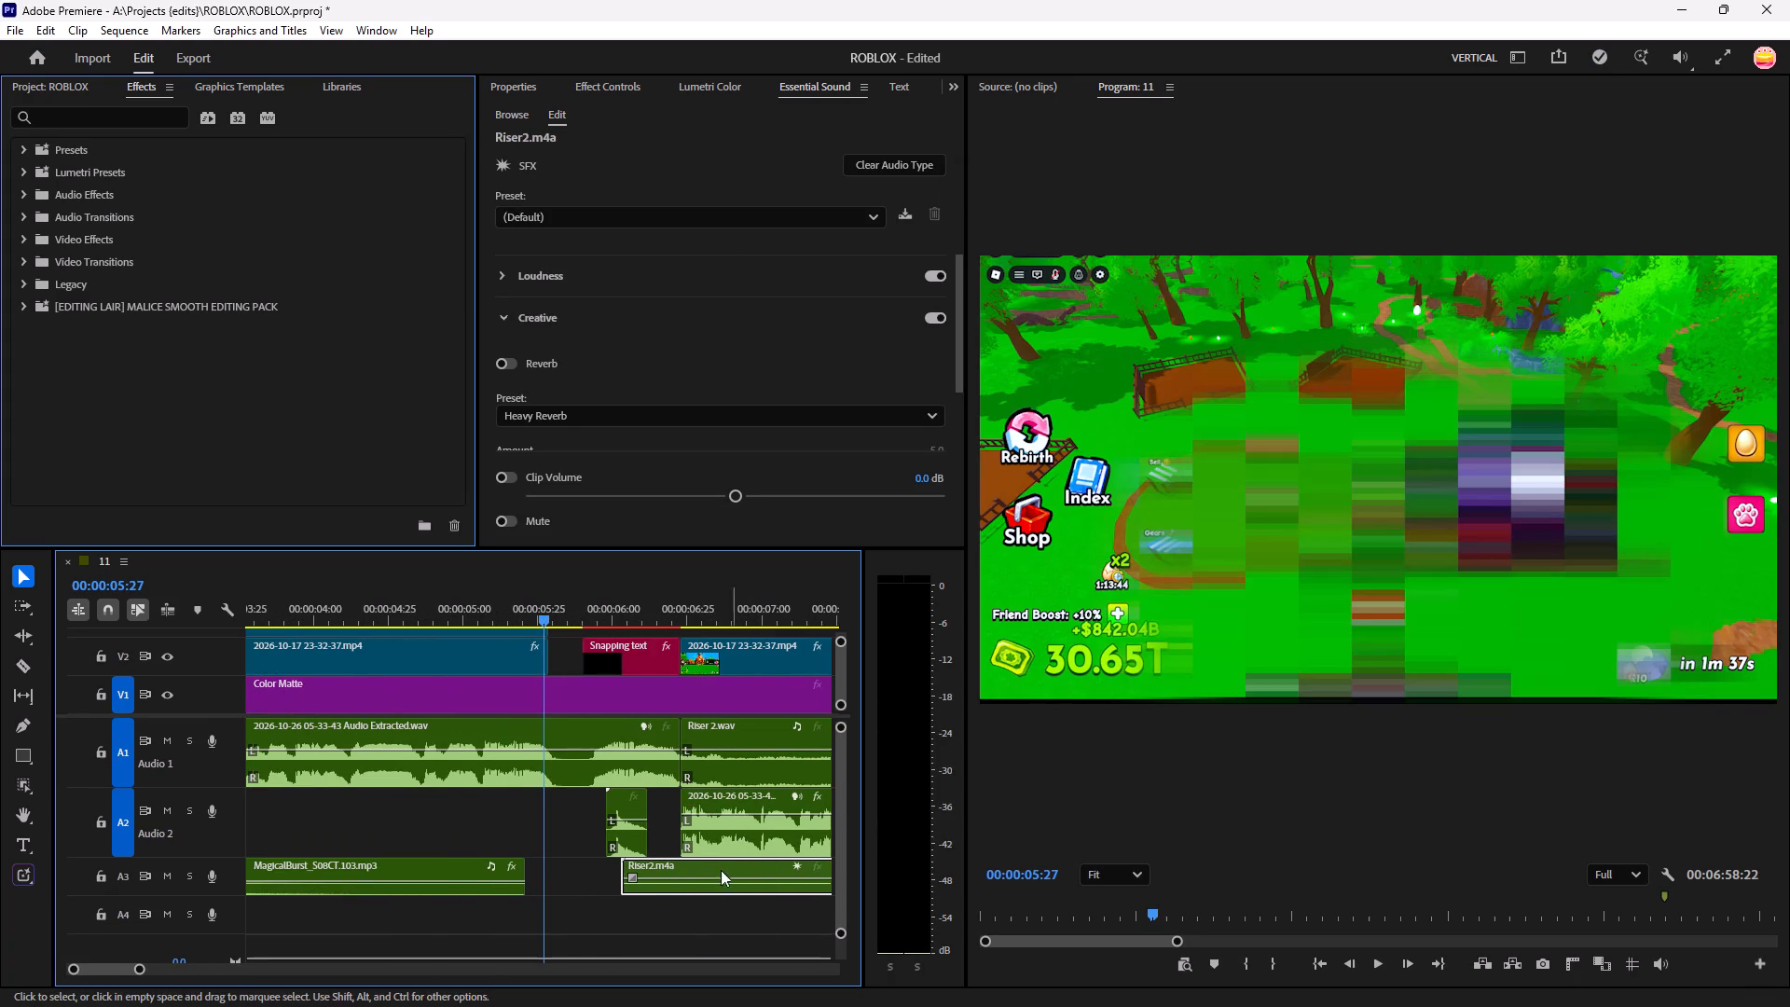
{"action": "double_click", "coordinate": [232, 881]}
{"action": "key", "text": "minus"}
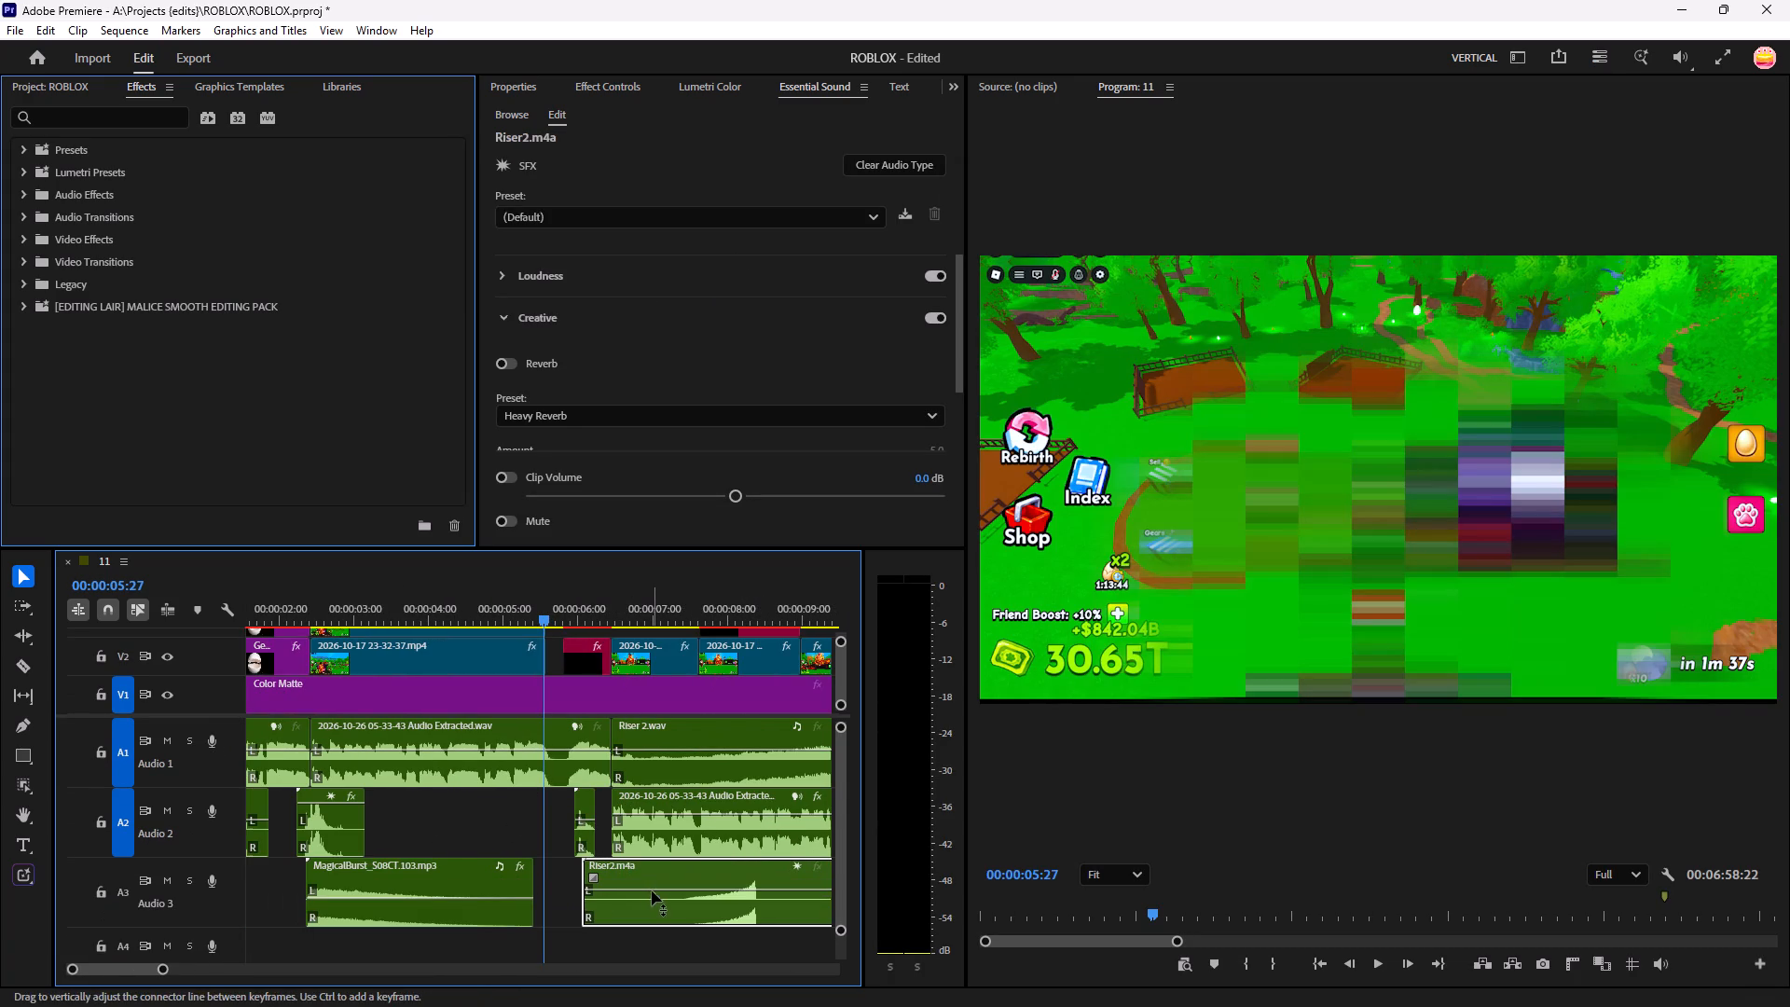
{"action": "left_click", "coordinate": [658, 876]}
{"action": "key", "text": "c"}
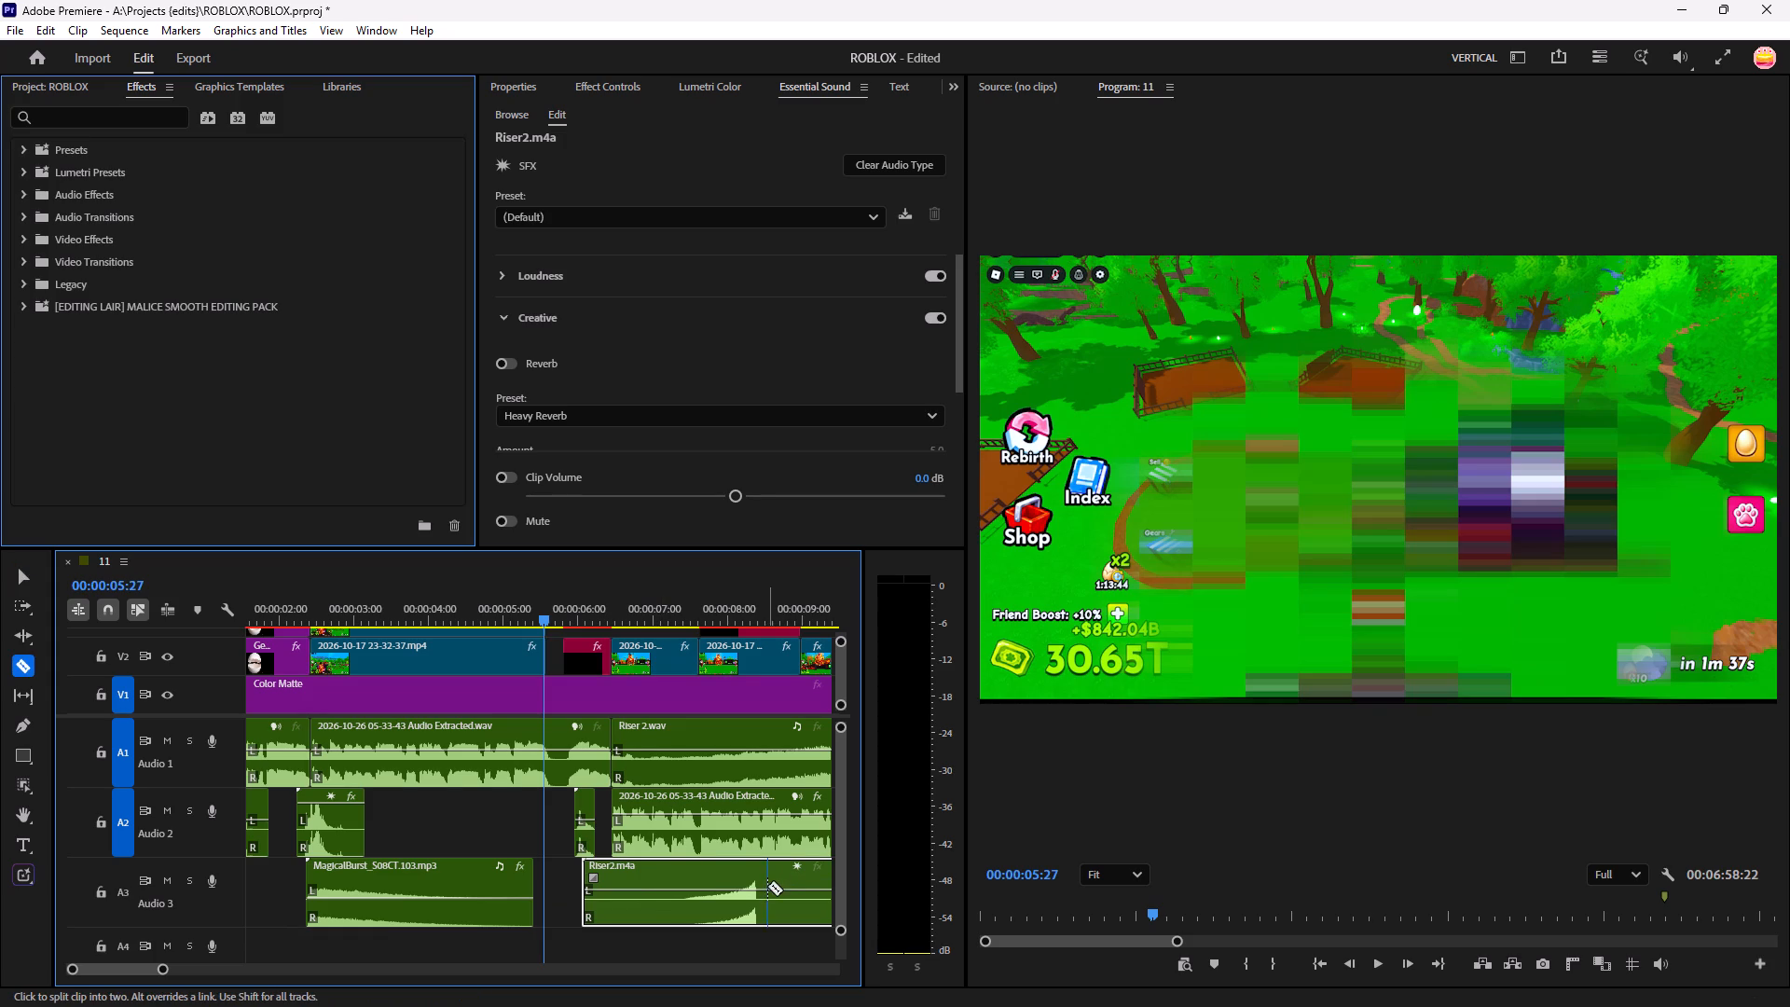
{"action": "left_click", "coordinate": [758, 905]}
{"action": "key", "text": "v"}
{"action": "left_click", "coordinate": [780, 895]}
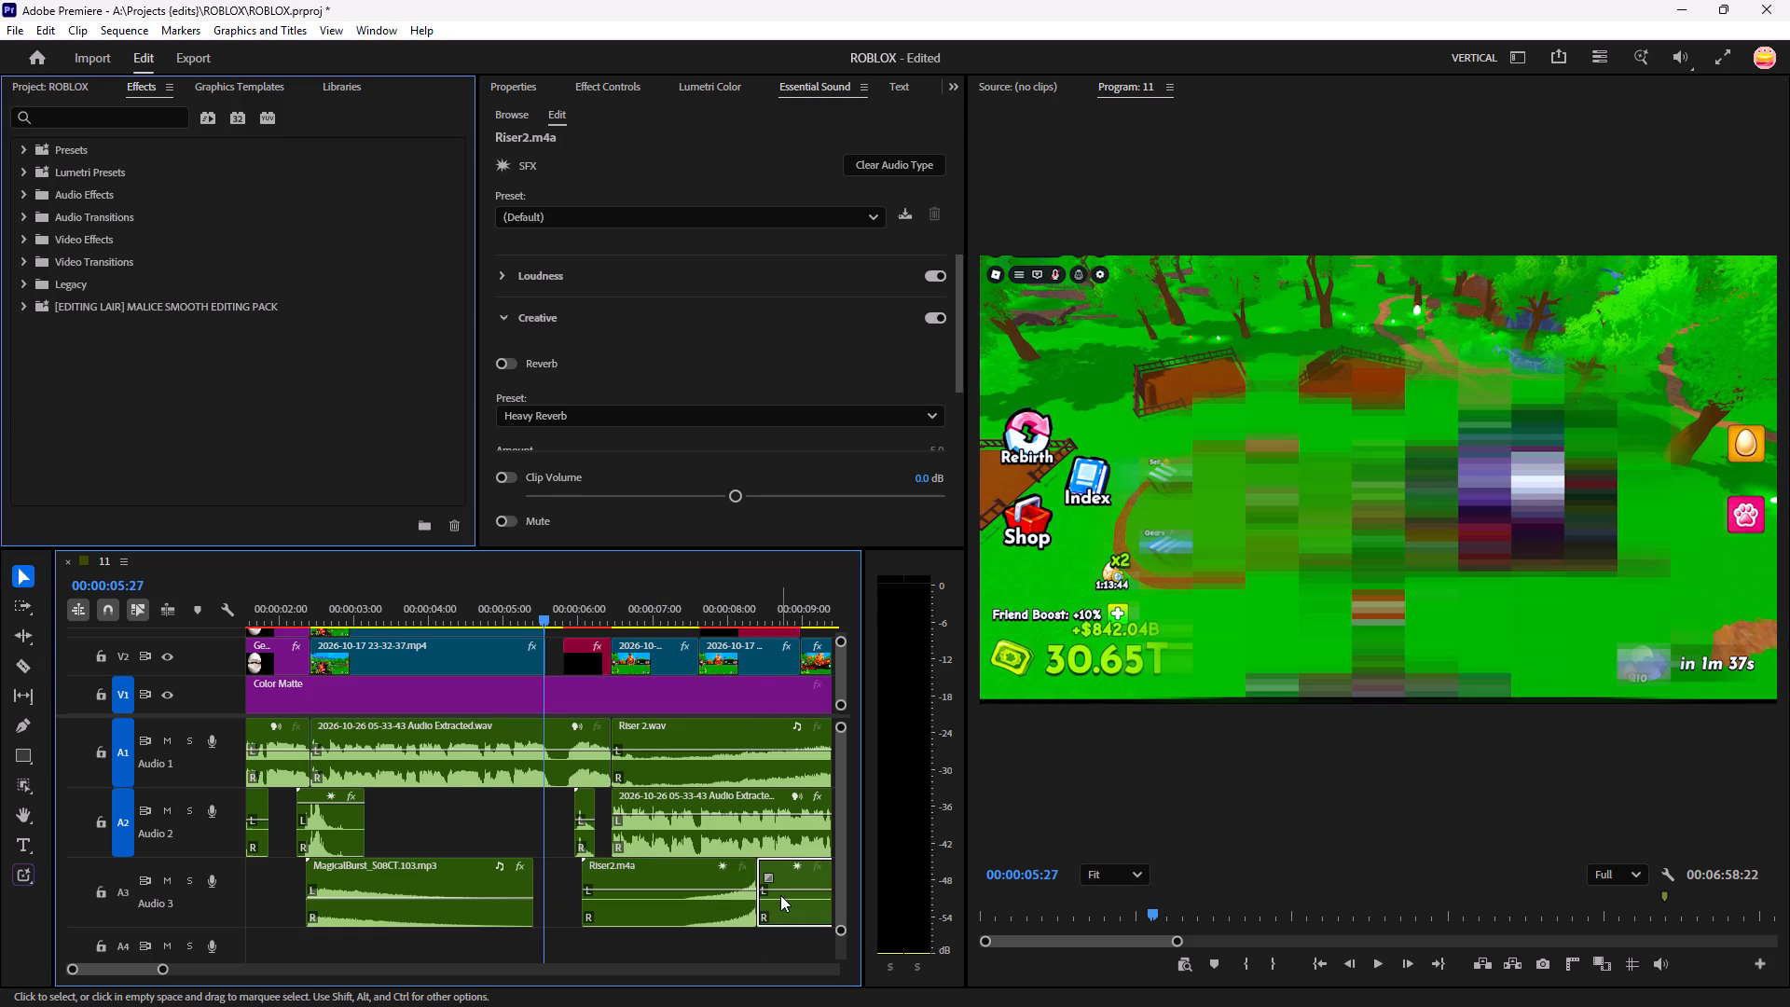
{"action": "key", "text": "BackSpace"}
Trim Riser2.m4a's quiet start to leave about one second, and move it to A2 so it ends at about 00:00:05:30.
{"action": "left_click_drag", "start_coordinate": [585, 874], "coordinate": [684, 890]}
{"action": "left_click_drag", "start_coordinate": [709, 871], "coordinate": [505, 814]}
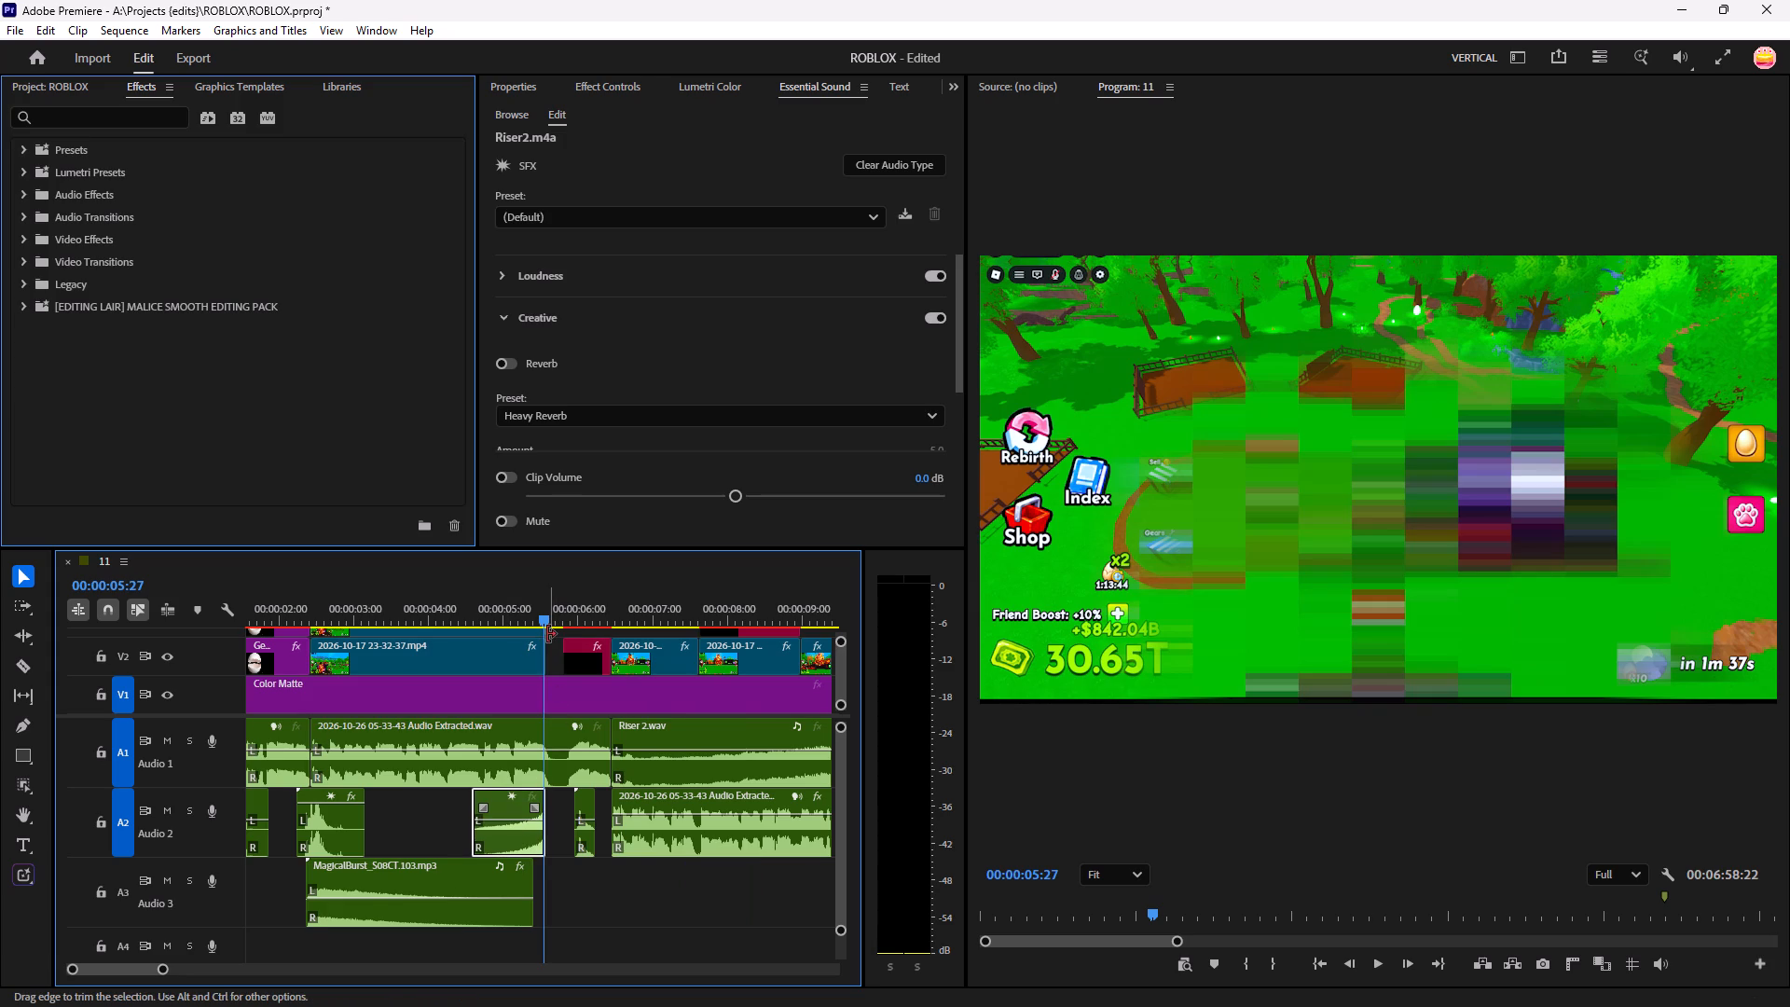
{"action": "key", "text": "equal"}
{"action": "key", "text": "equal"}
{"action": "key", "text": "equal"}
{"action": "left_click_drag", "start_coordinate": [503, 800], "coordinate": [518, 807]}
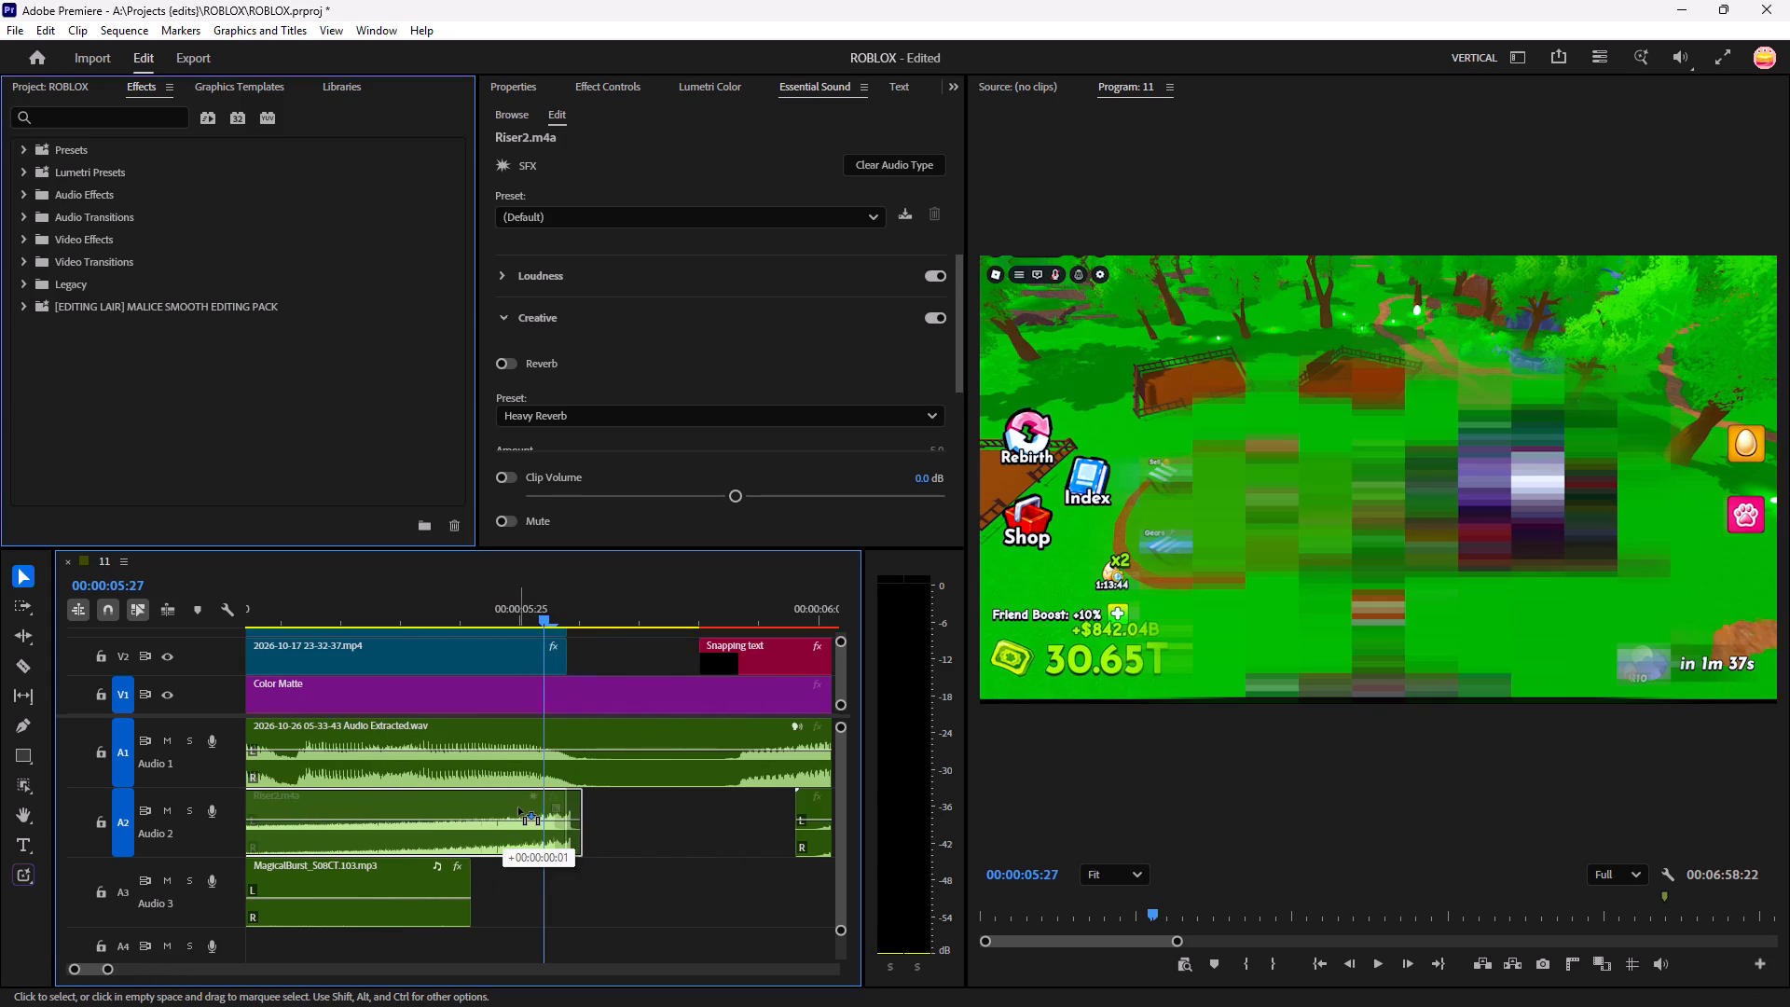
{"action": "left_click_drag", "start_coordinate": [518, 807], "coordinate": [516, 807]}
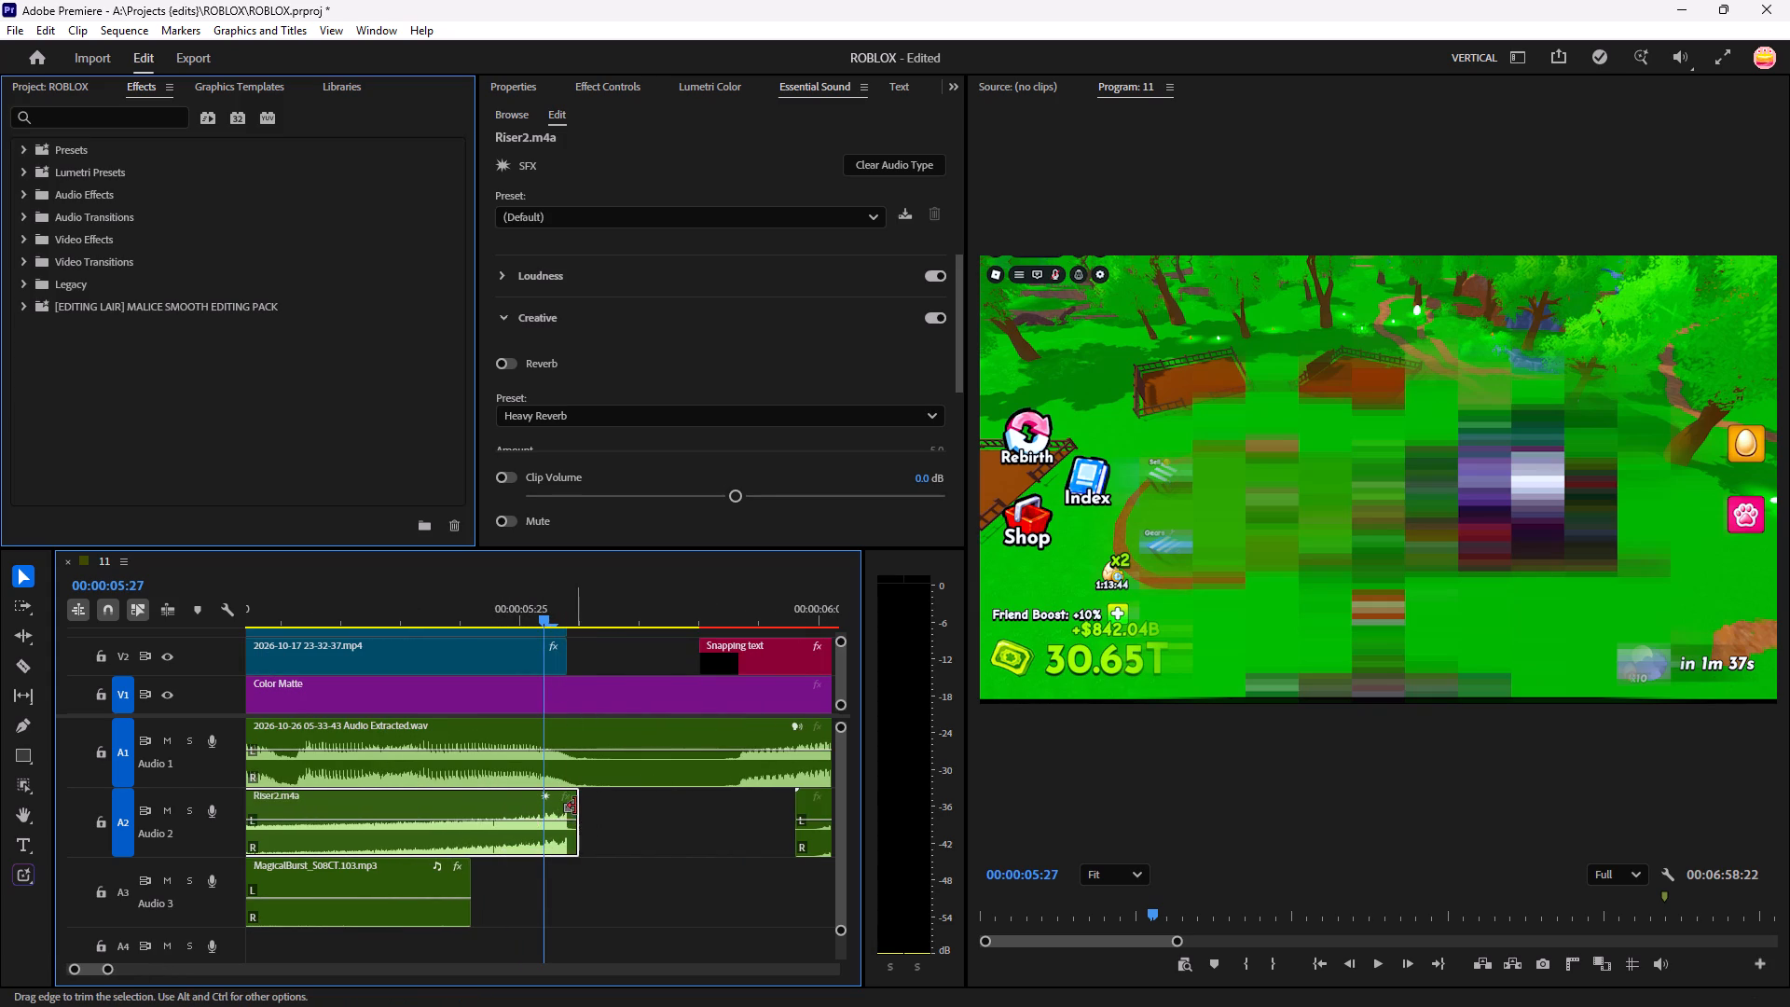
{"action": "left_click_drag", "start_coordinate": [575, 806], "coordinate": [586, 816]}
Play the sequence from 00:00:04:28 to about 00:00:06:40 to check the riser against the gameplay cut.
{"action": "key", "text": "minus"}
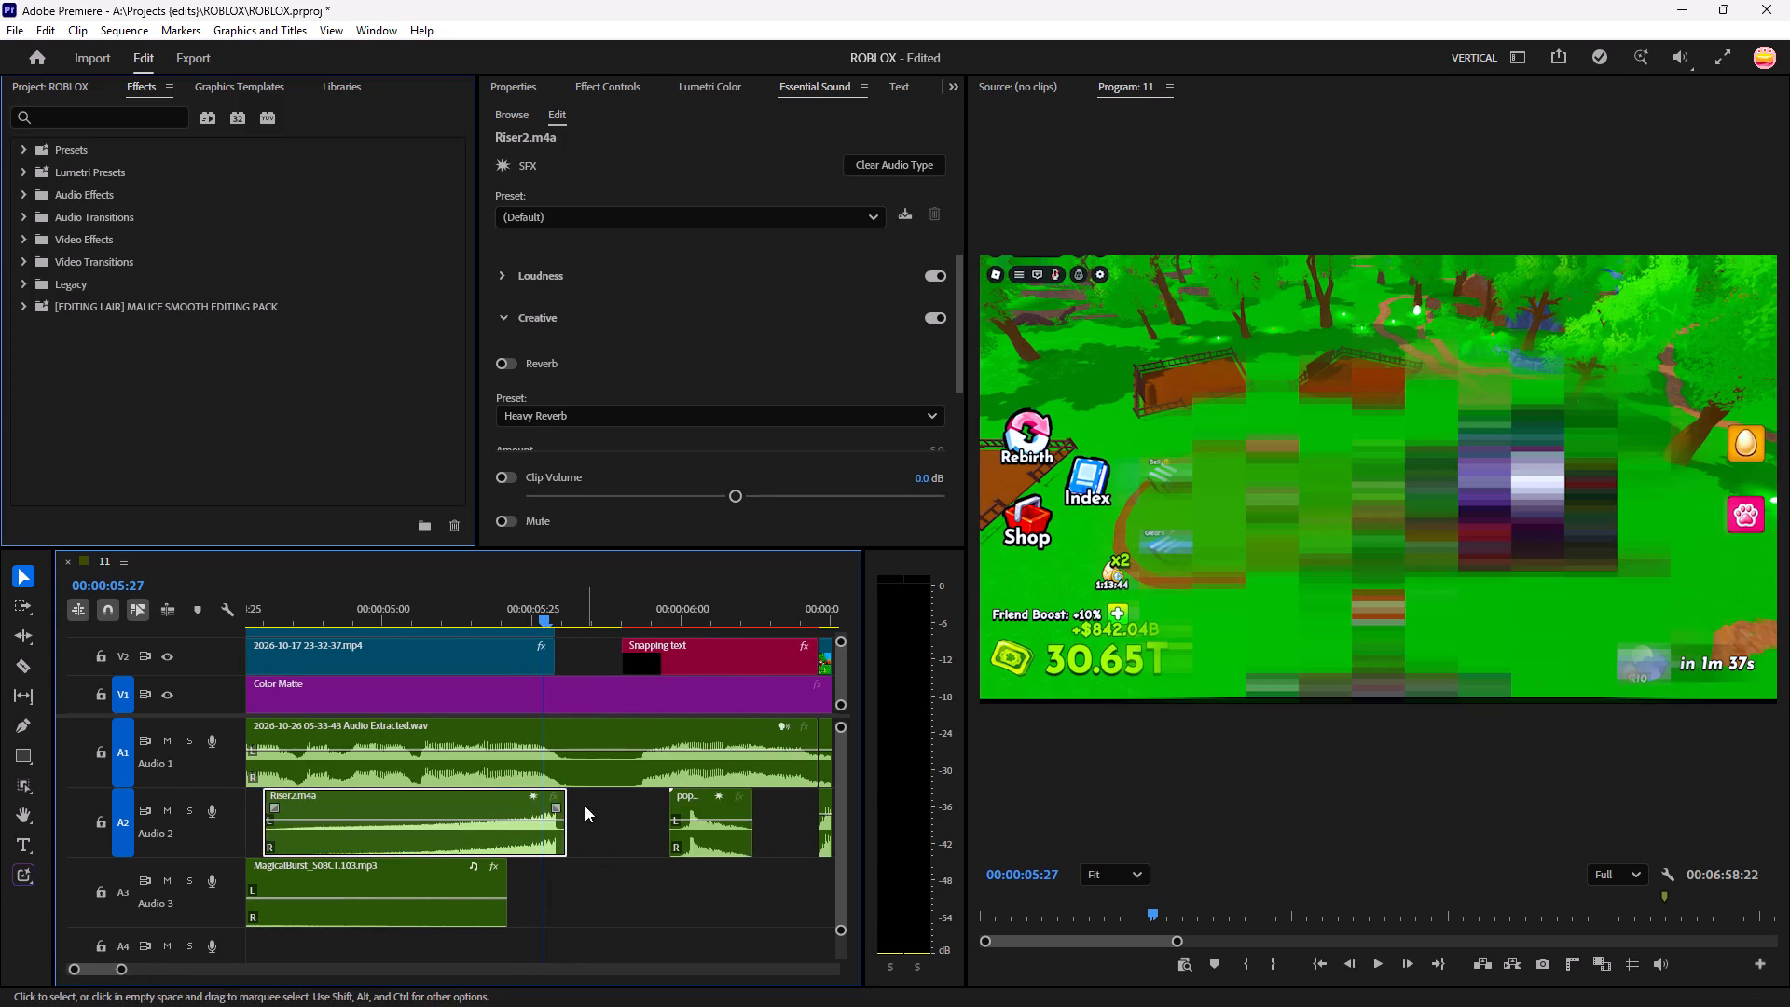
{"action": "key", "text": "minus"}
{"action": "left_click_drag", "start_coordinate": [540, 601], "coordinate": [400, 728]}
{"action": "left_click", "coordinate": [516, 821]}
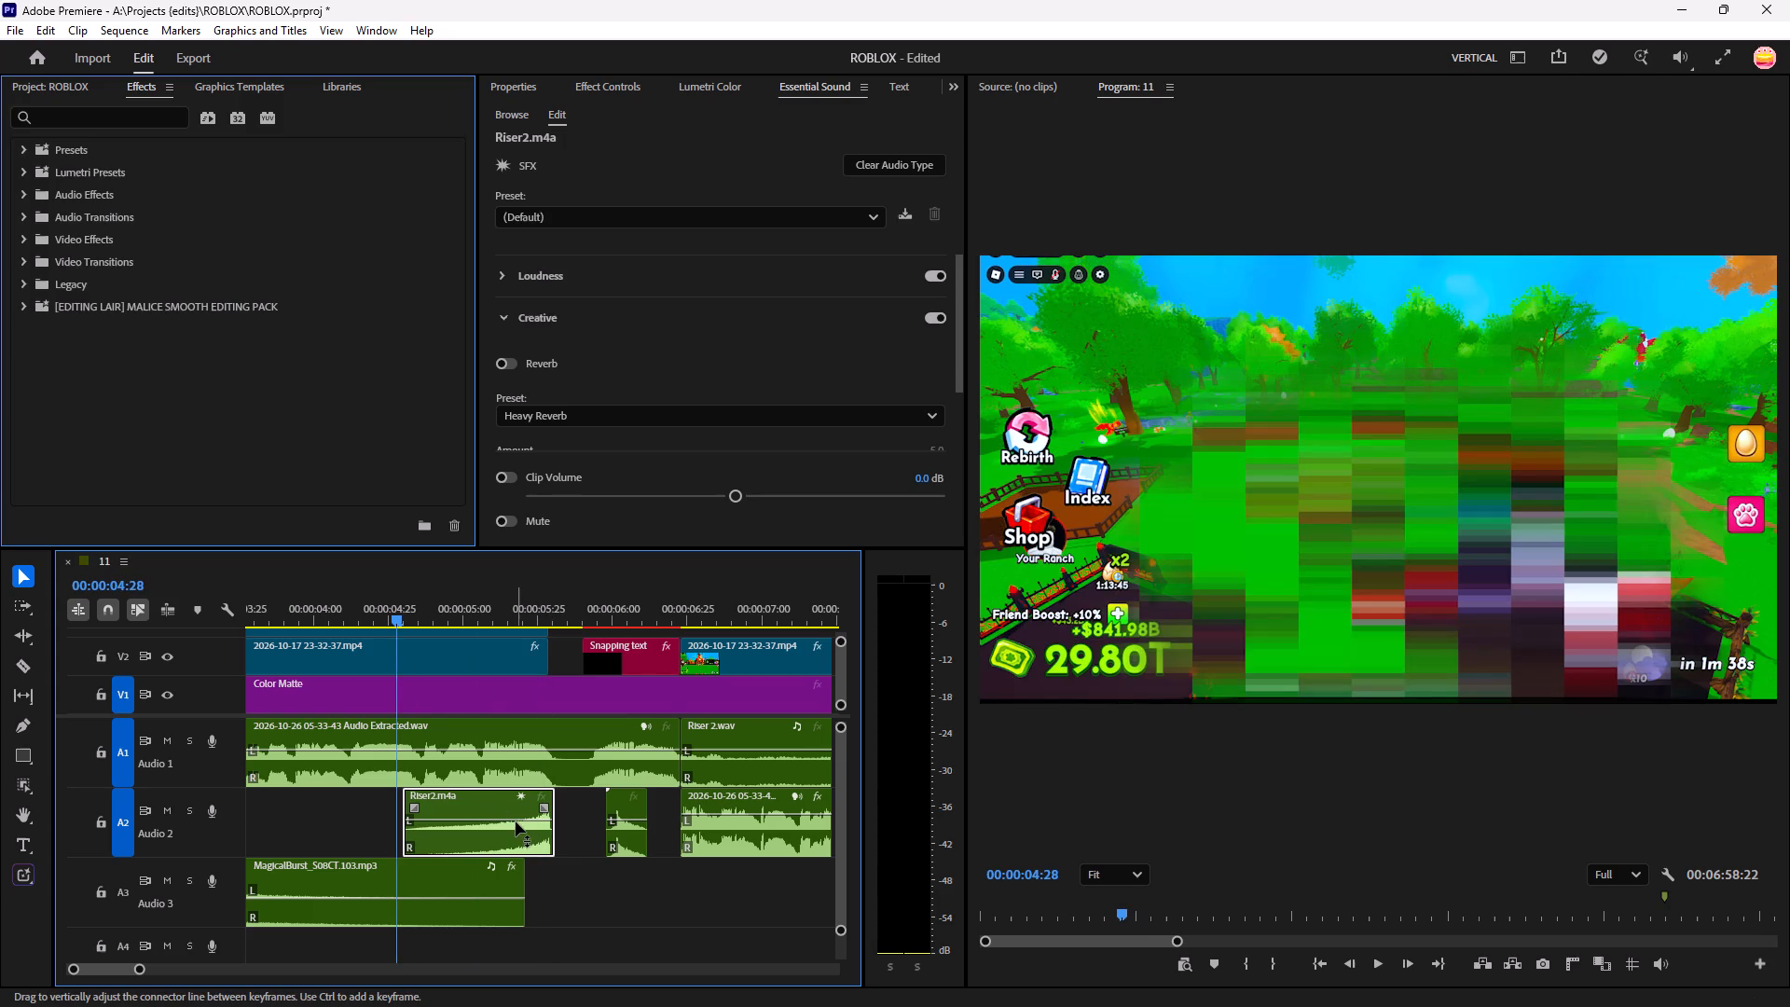
{"action": "key", "text": "space"}
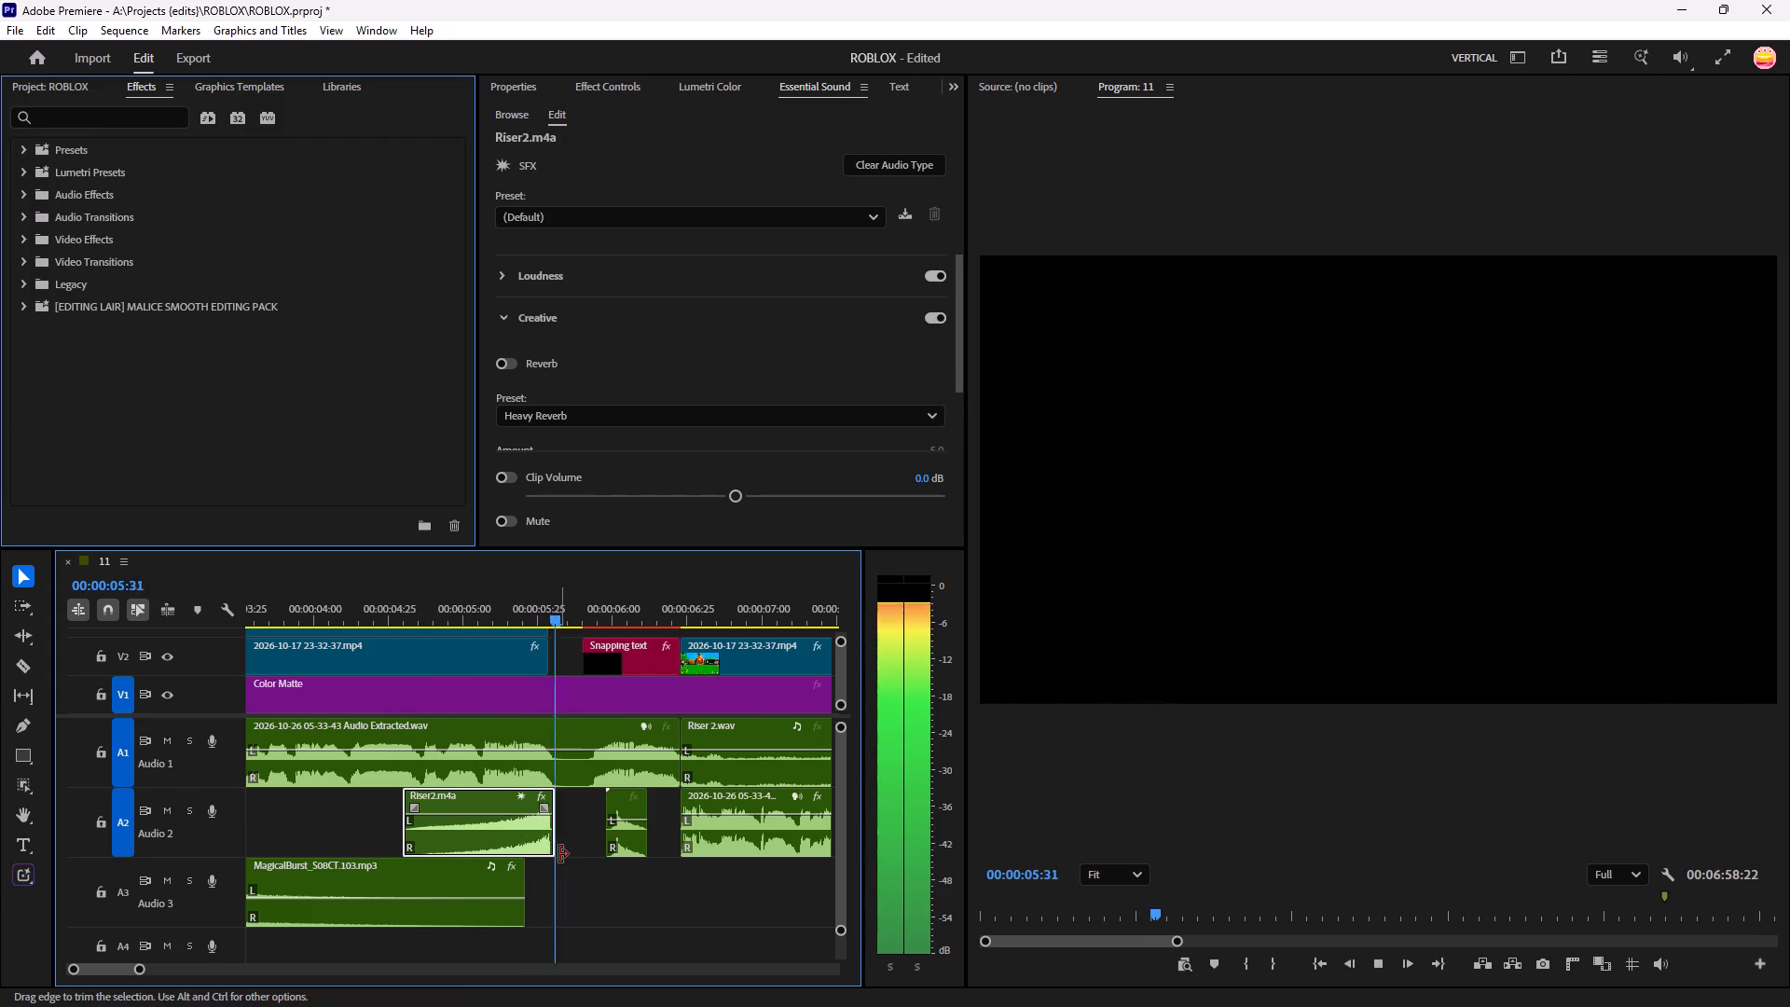
{"action": "key", "text": "space"}
{"action": "left_click", "coordinate": [519, 813]}
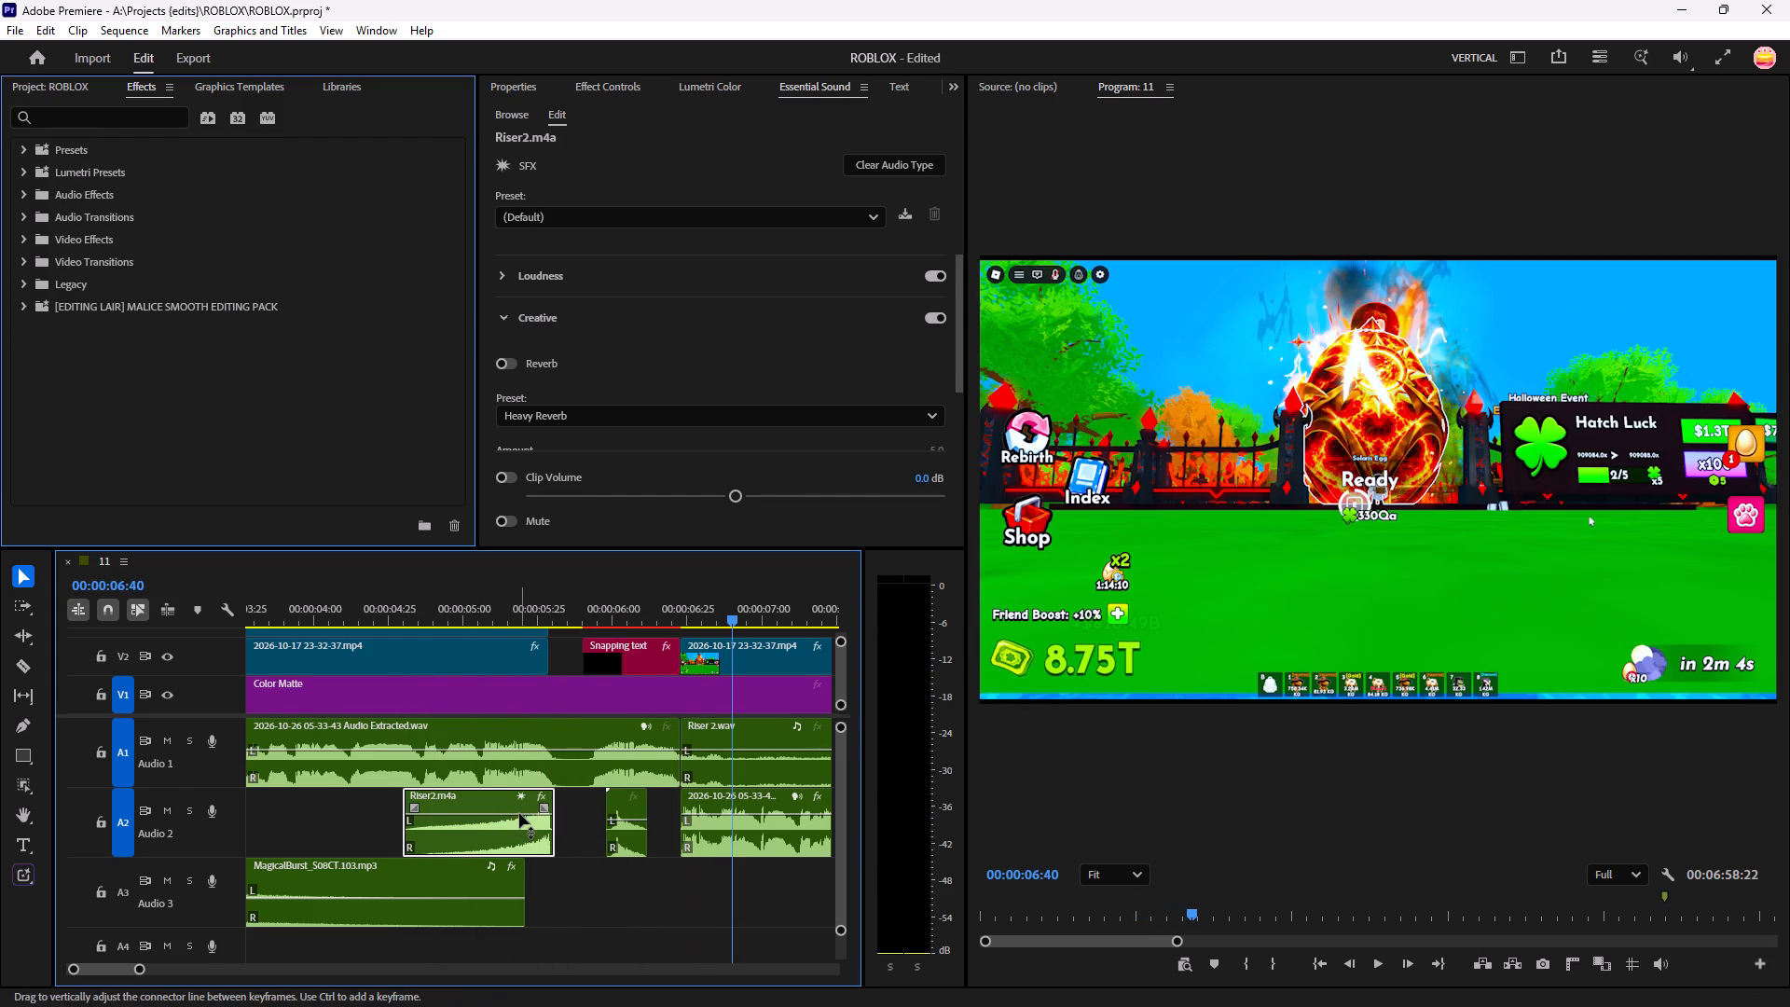
Deselect the riser clip and save the project.
{"action": "left_click", "coordinate": [591, 855]}
{"action": "type", "text": "---"}
{"action": "key", "text": "ctrl+s"}
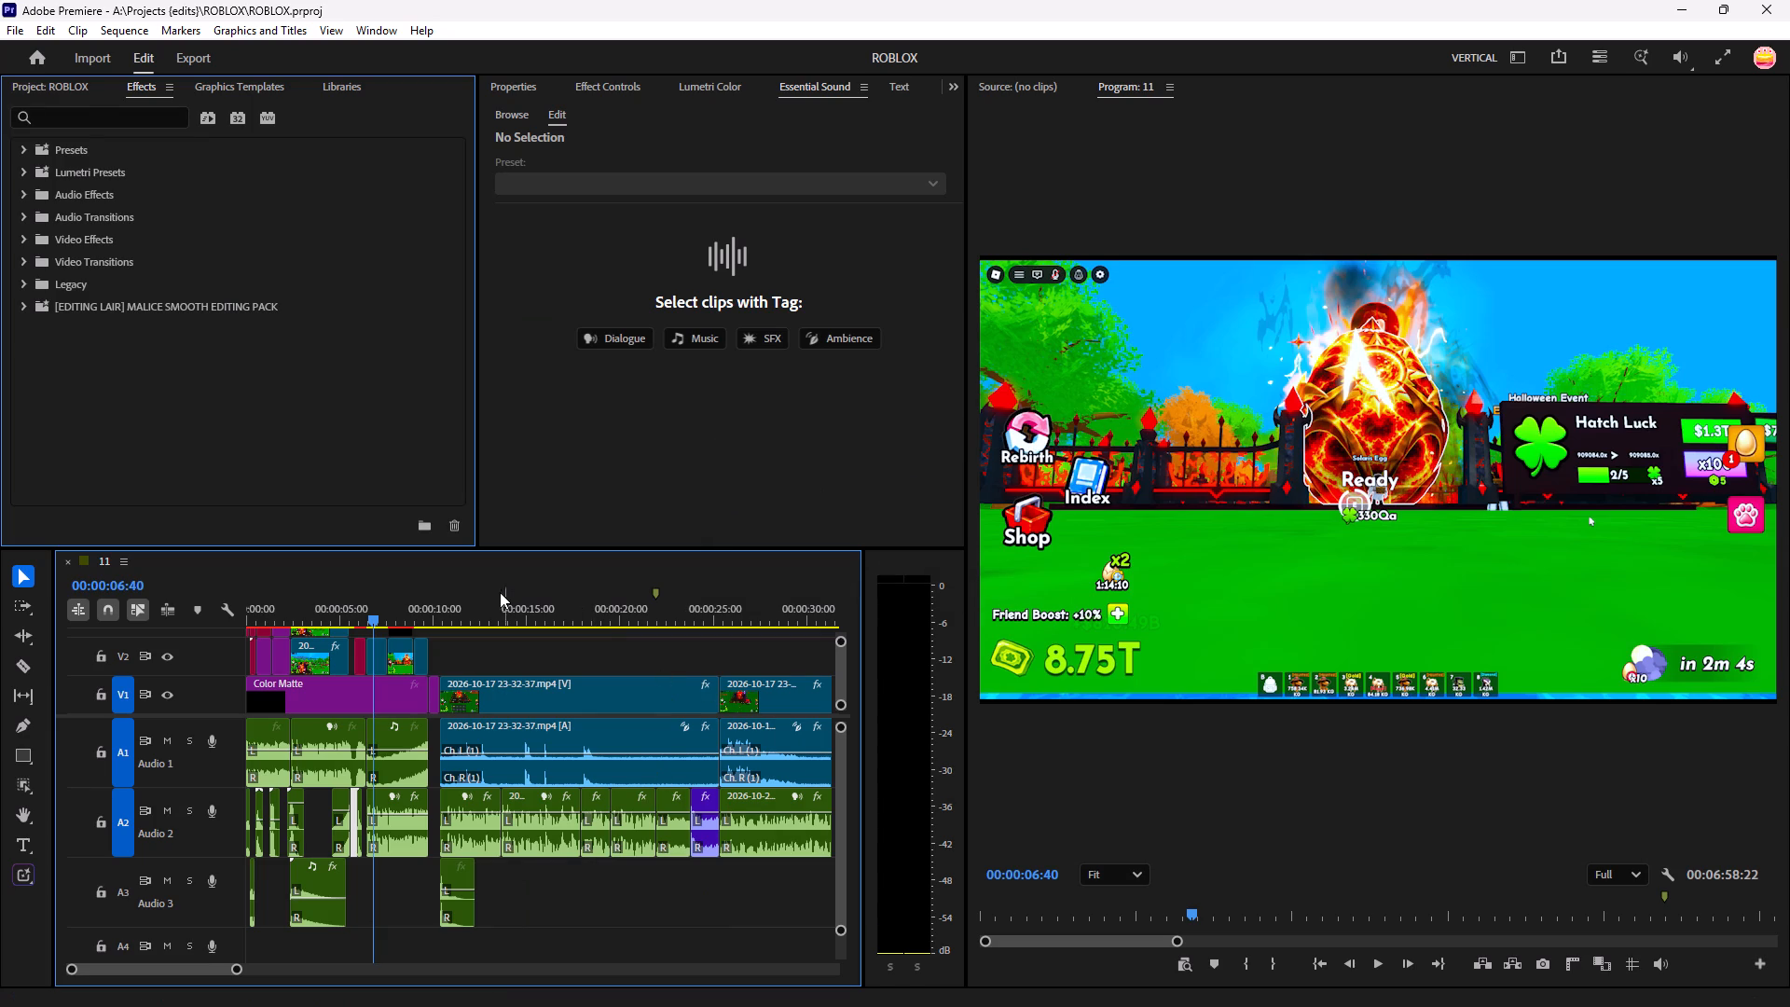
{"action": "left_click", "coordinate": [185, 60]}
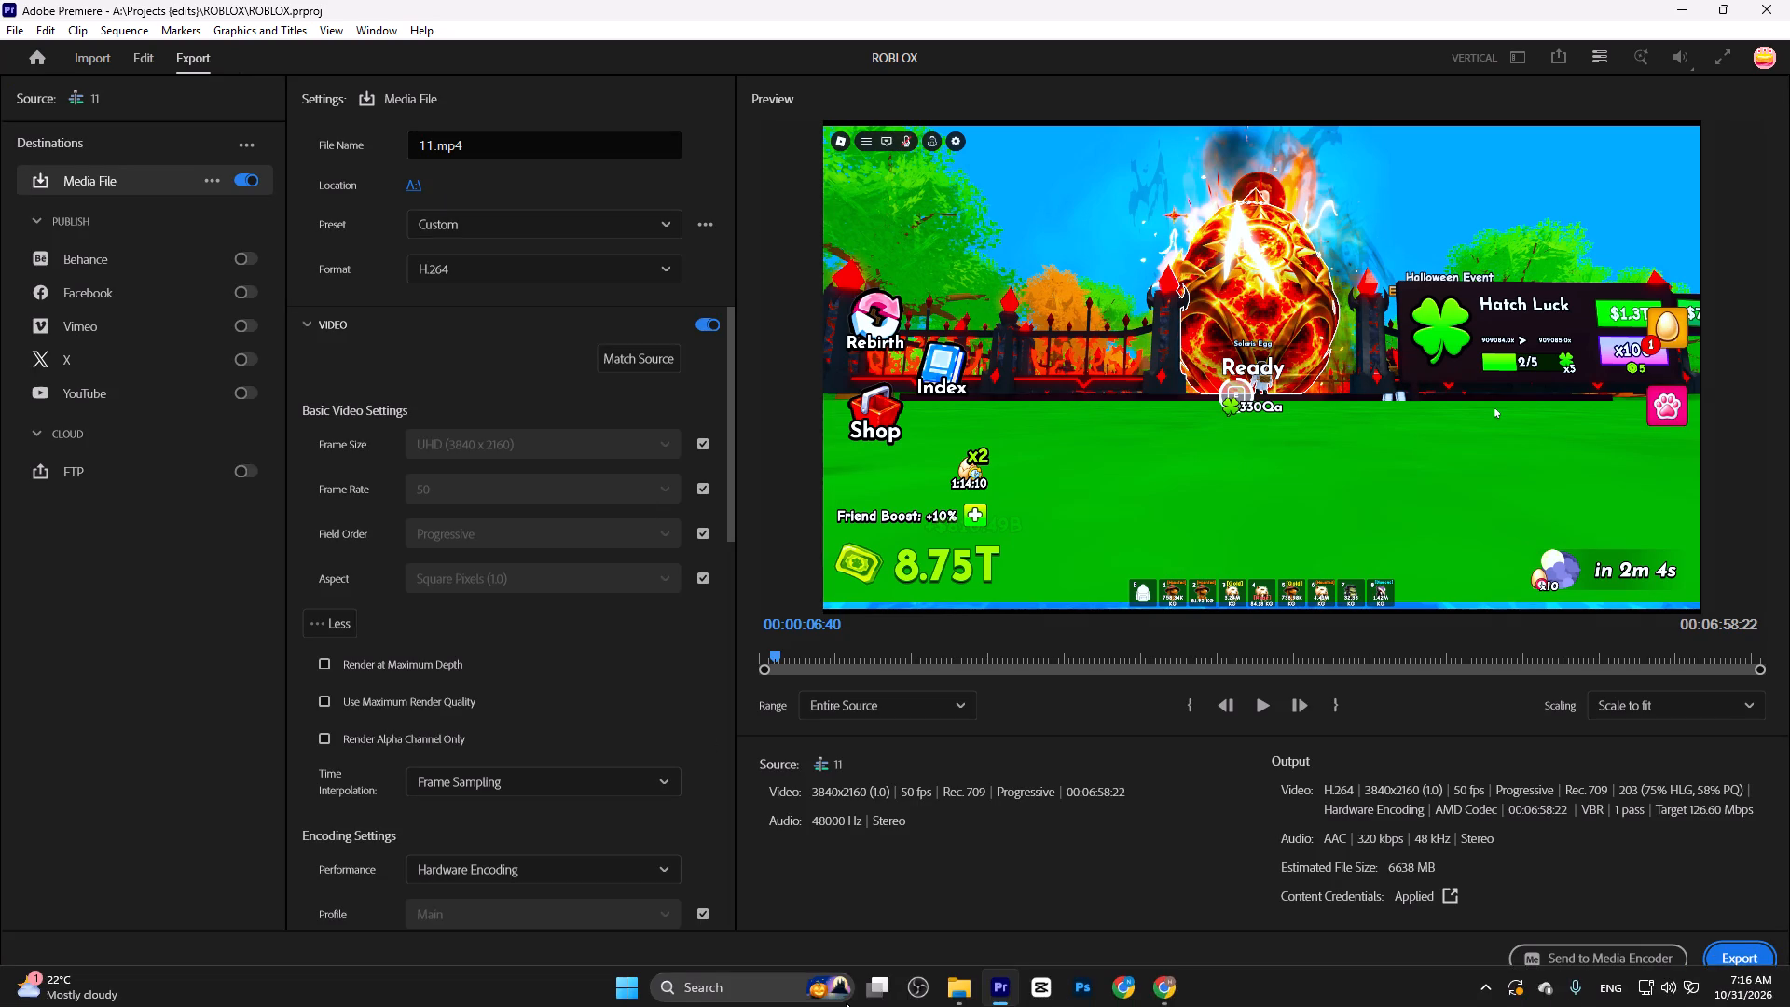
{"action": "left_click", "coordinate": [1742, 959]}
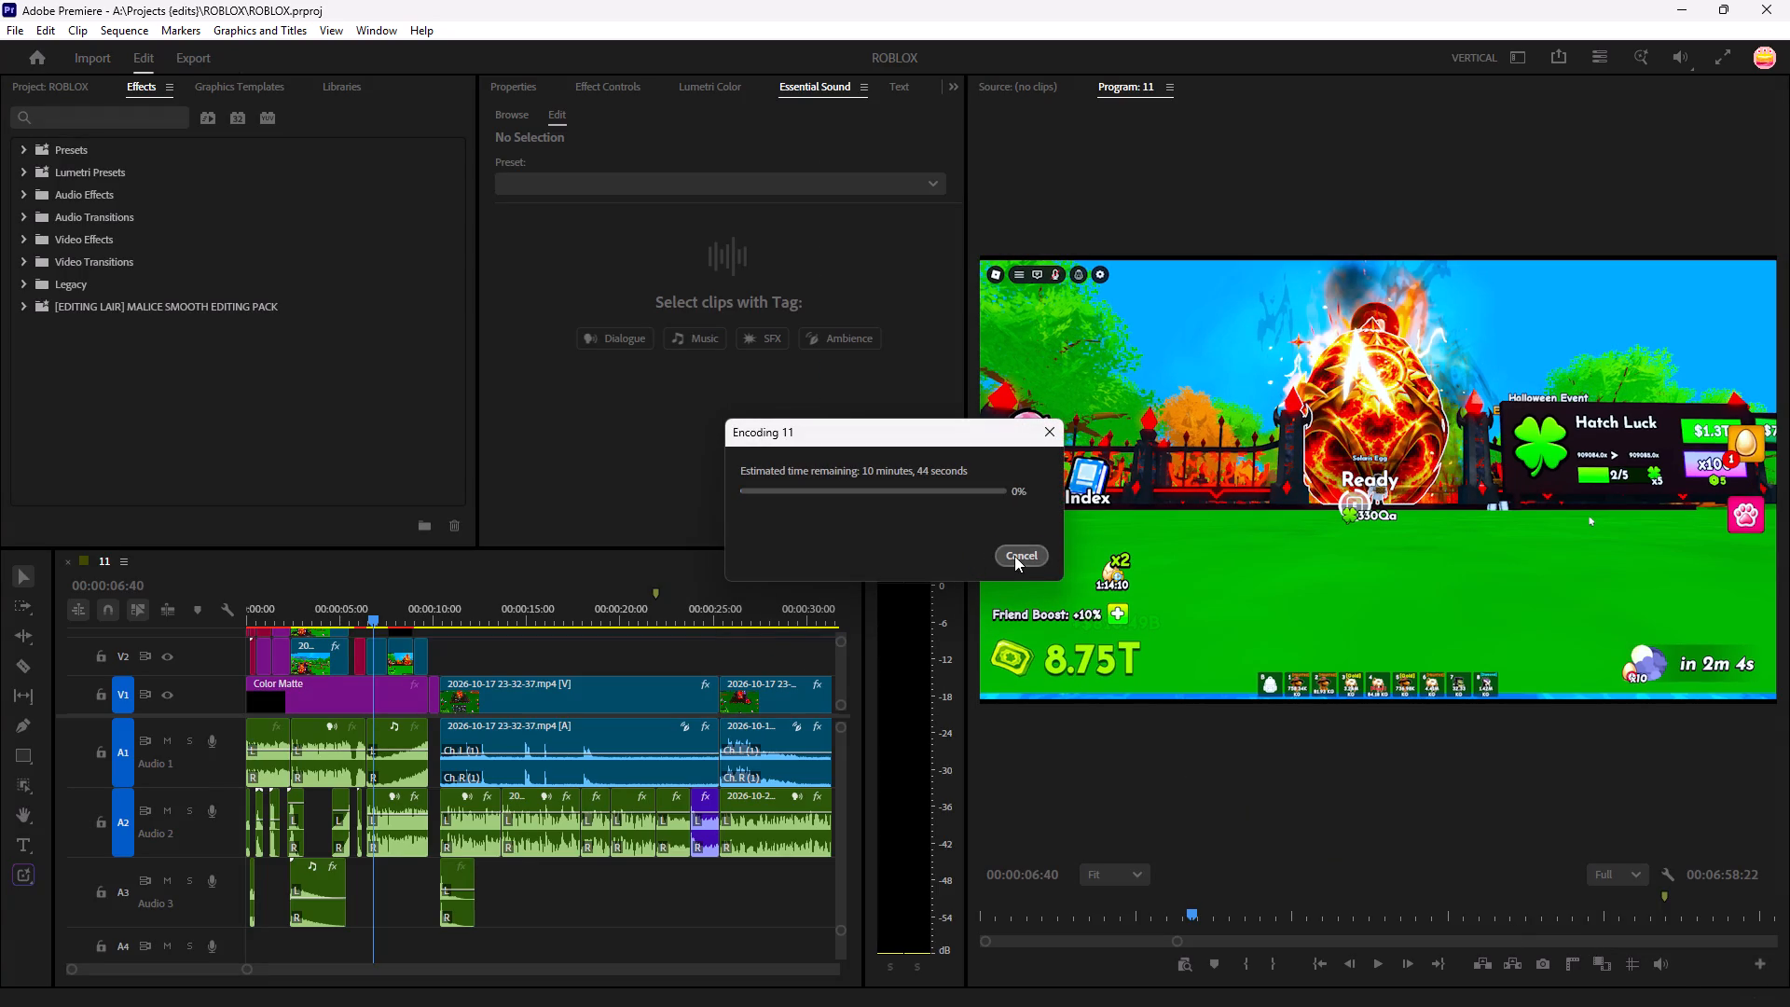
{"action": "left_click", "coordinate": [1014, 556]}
Export the full sequence as an H.264 file named robulllll.mp4 with the current settings.
{"action": "left_click", "coordinate": [190, 58]}
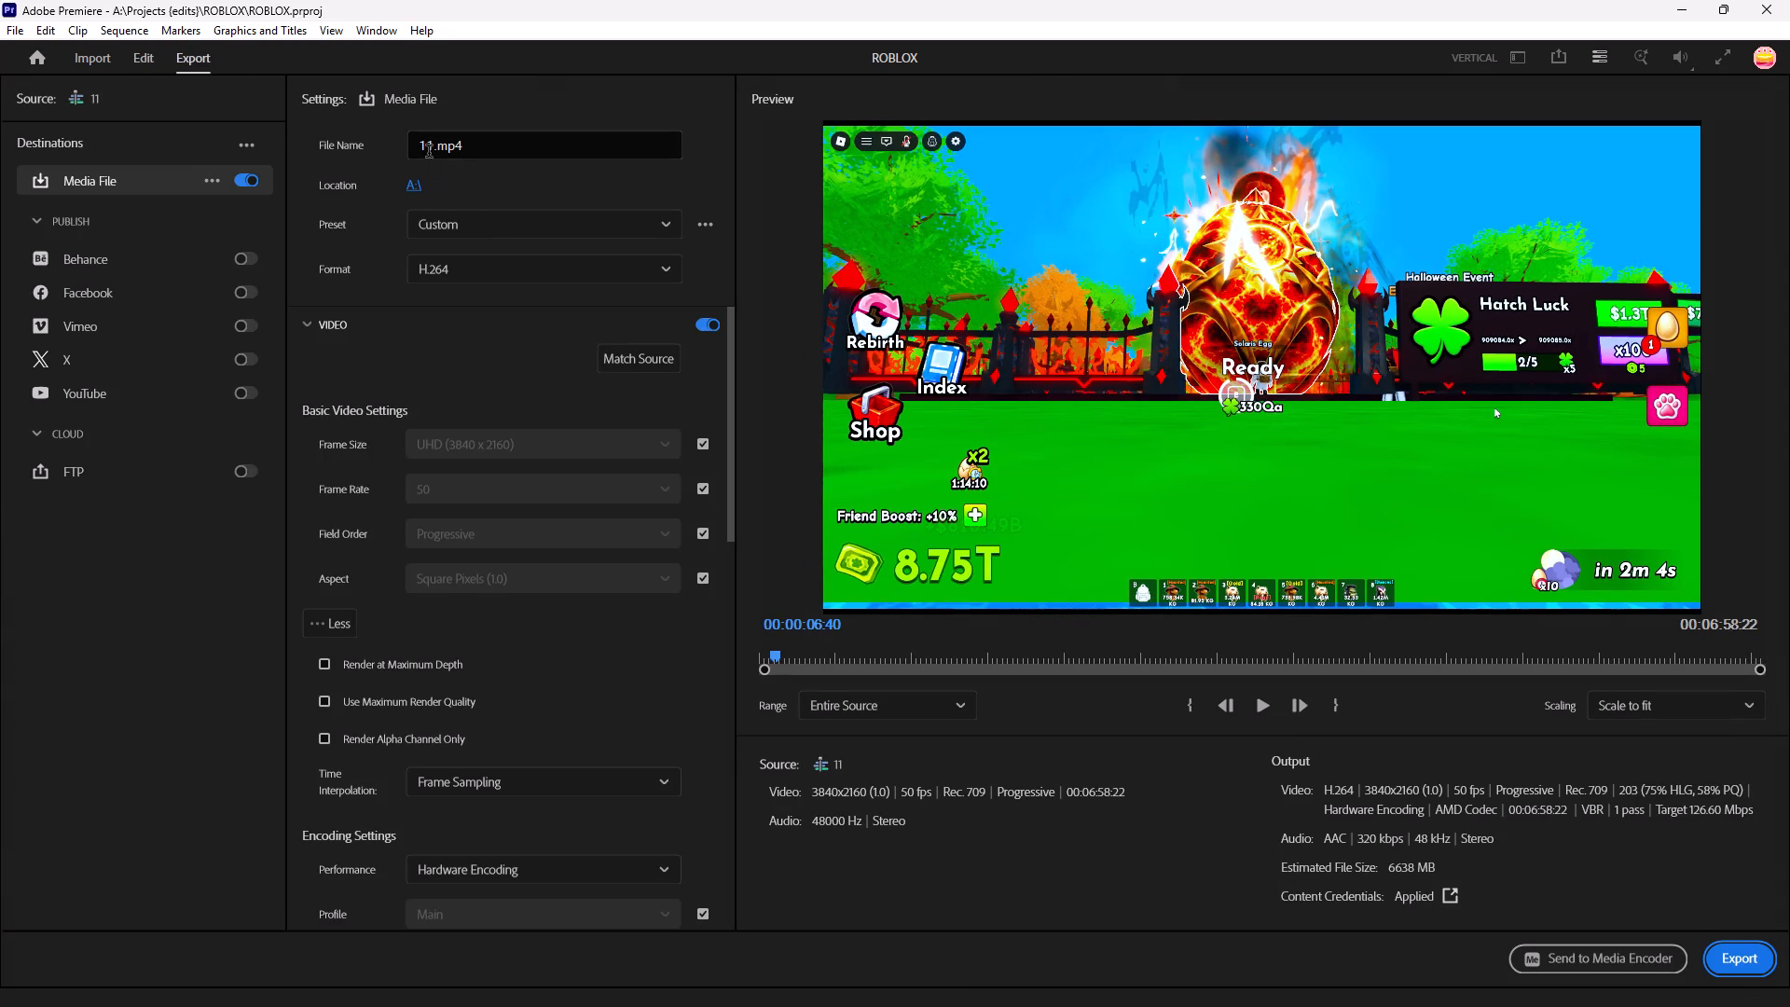
{"action": "left_click_drag", "start_coordinate": [430, 150], "coordinate": [405, 173]}
{"action": "type", "text": "robu"}
{"action": "type", "text": "lllll"}
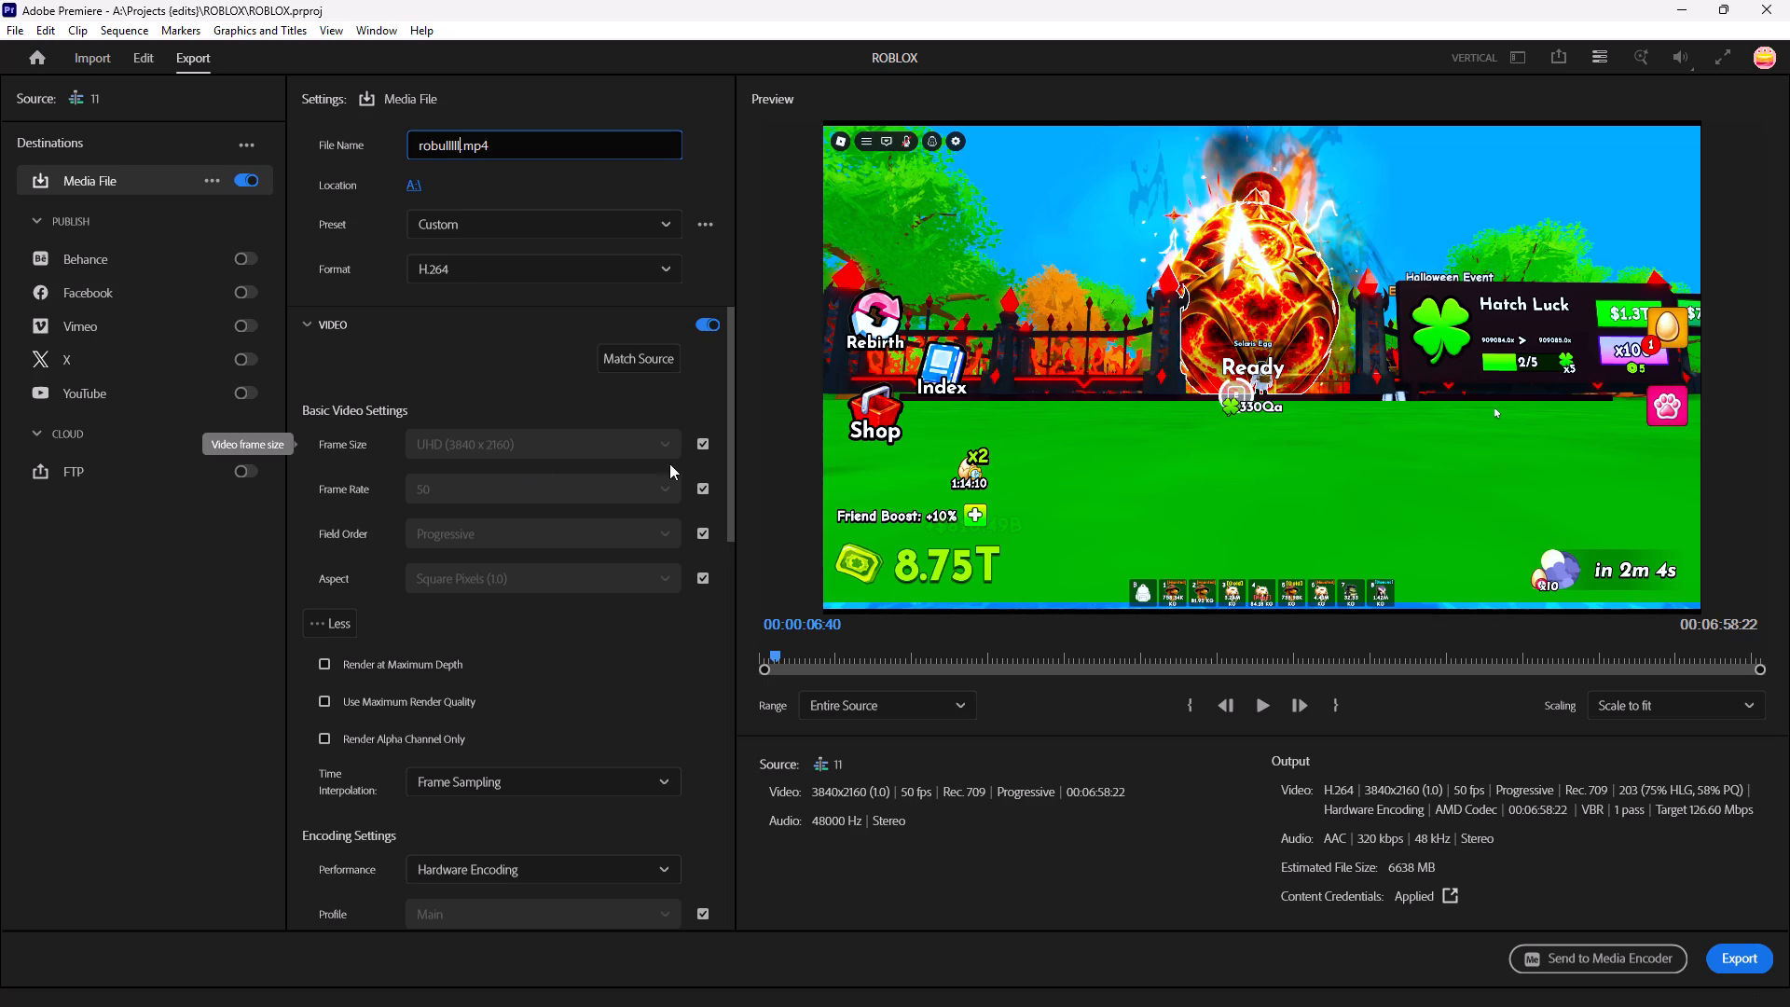
{"action": "left_click", "coordinate": [1755, 960]}
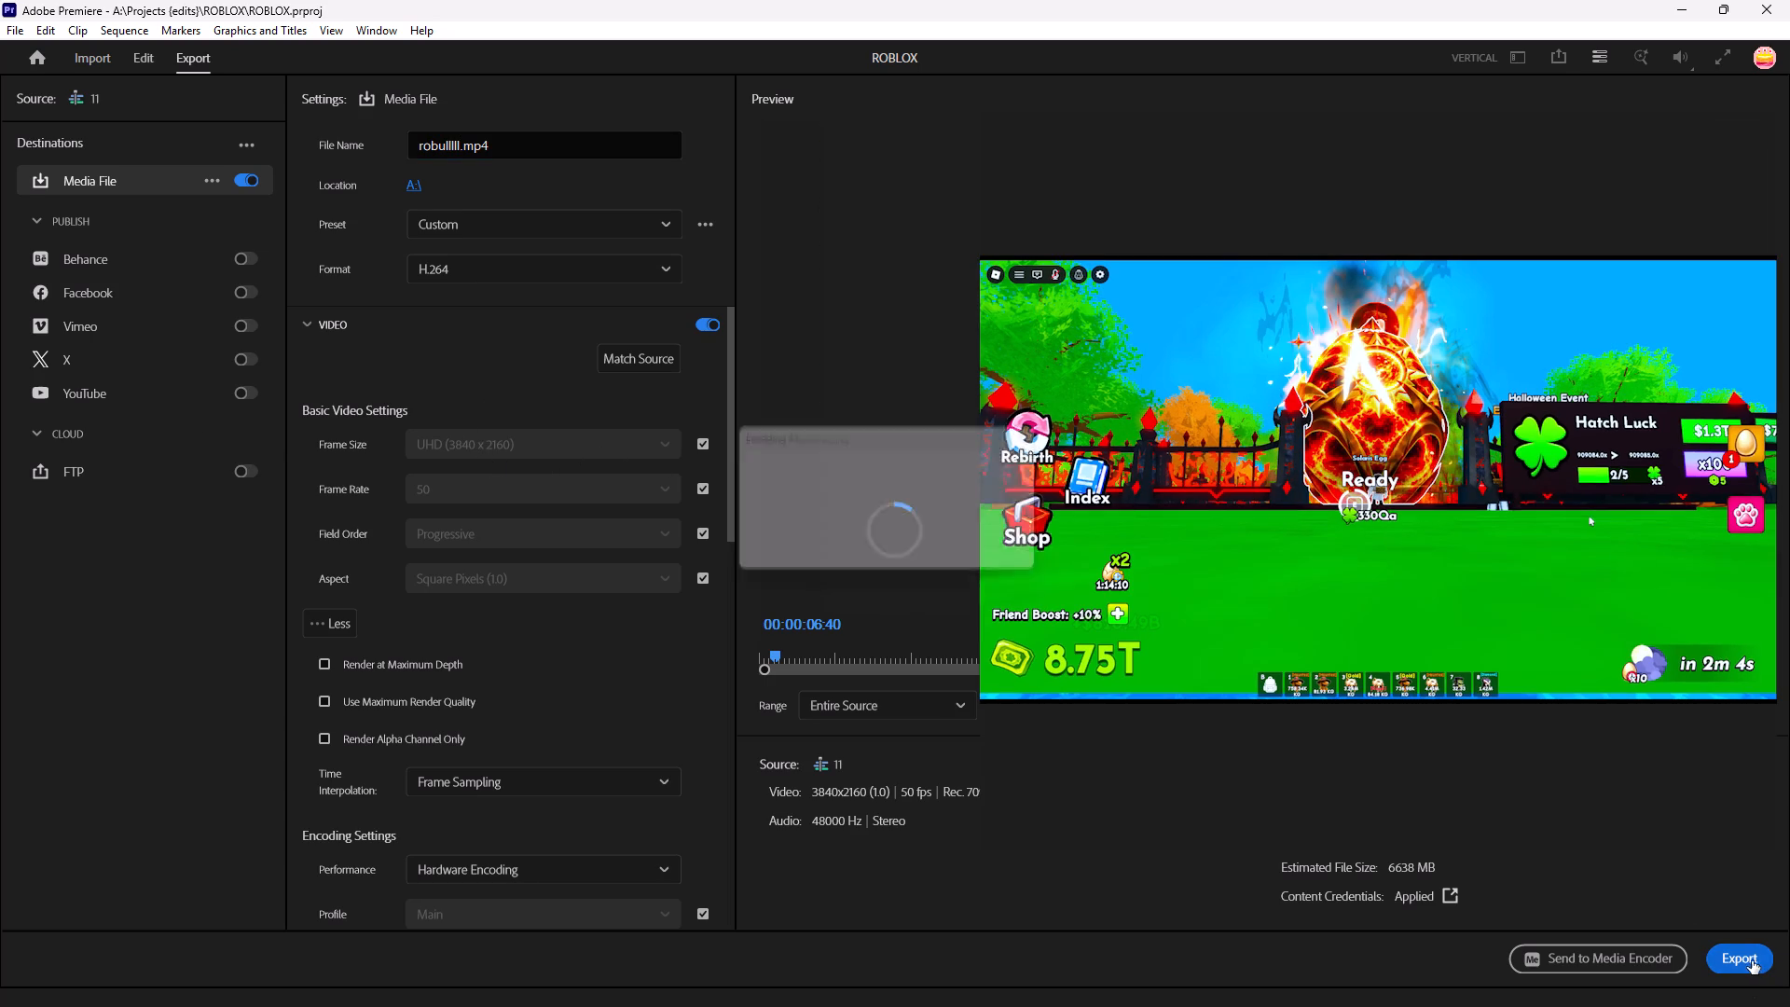
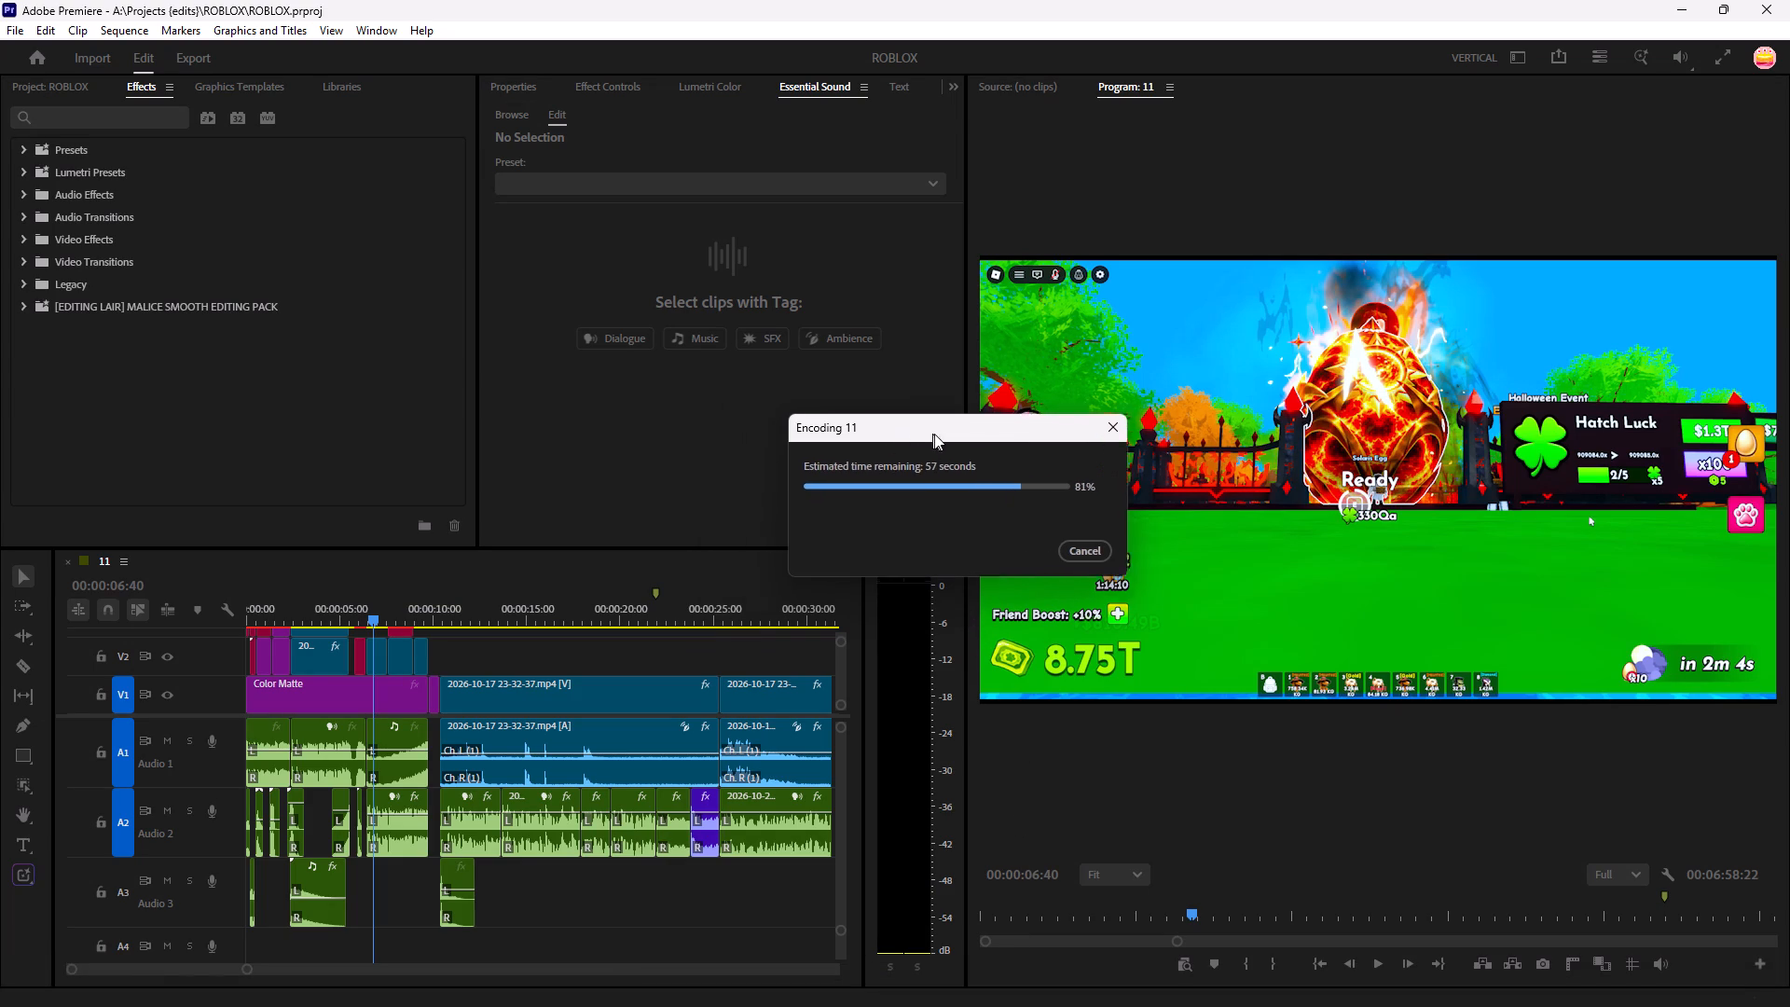
Cancel the running encode of sequence 11.
{"action": "left_click_drag", "start_coordinate": [934, 434], "coordinate": [1058, 418]}
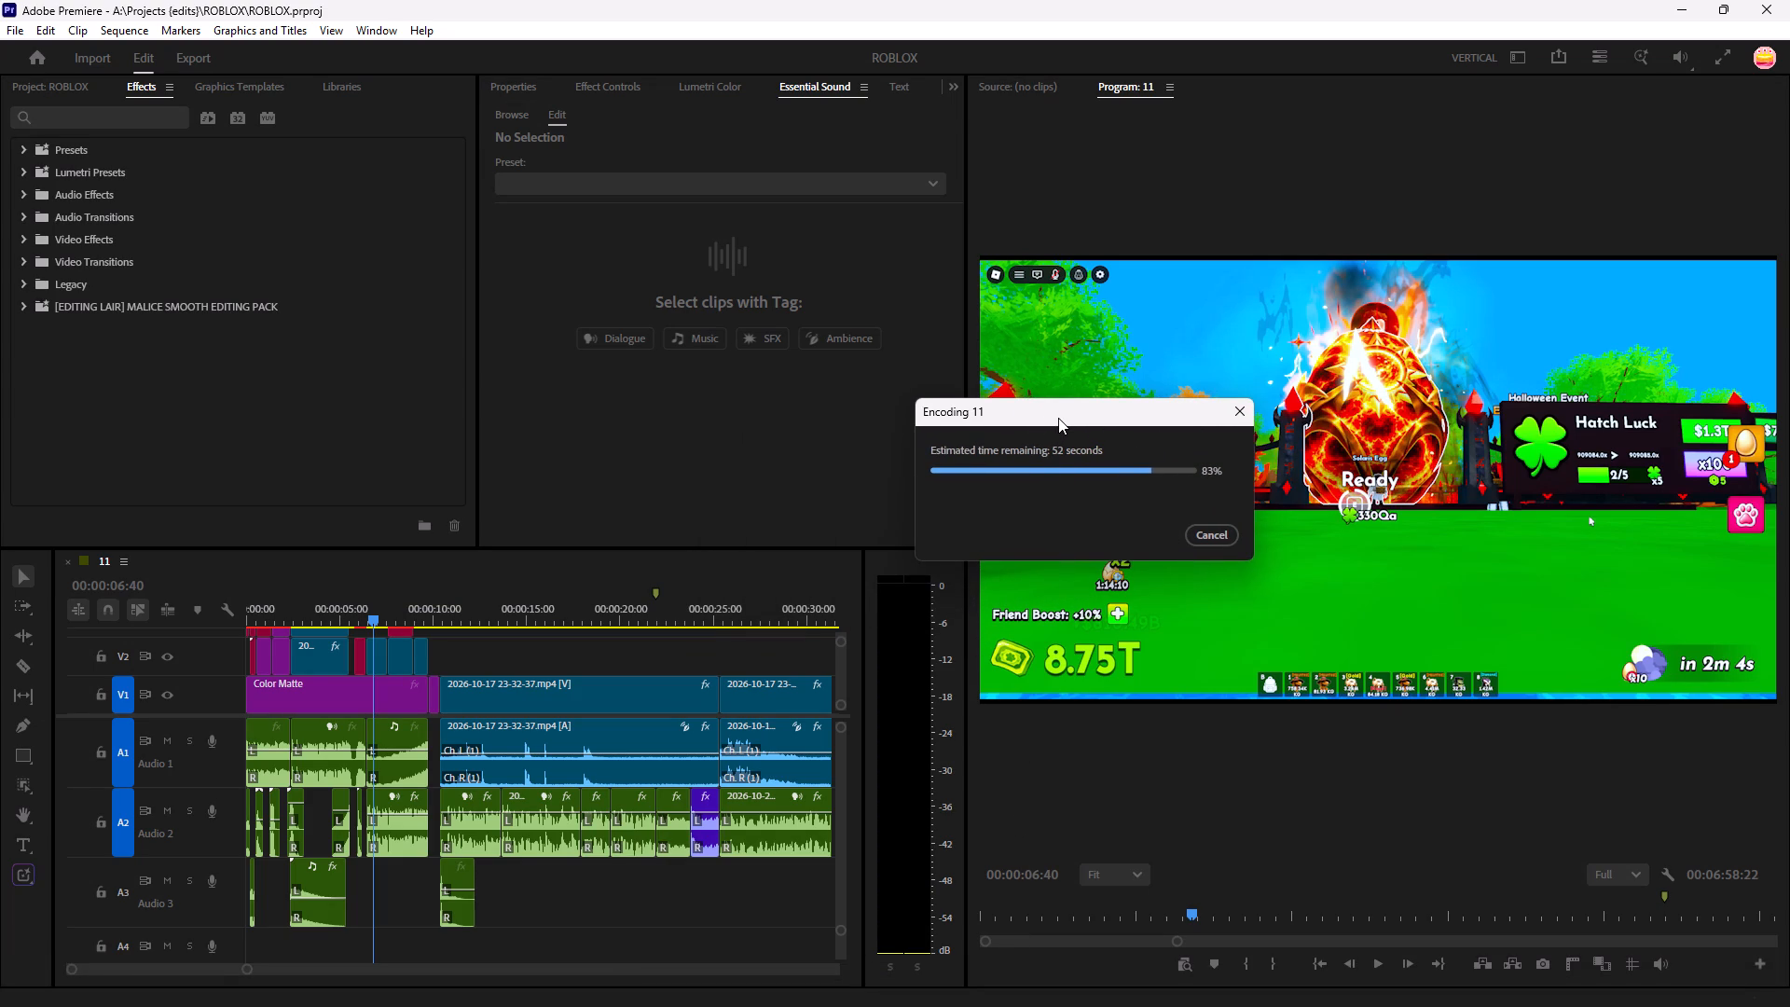
{"action": "left_click", "coordinate": [1220, 531]}
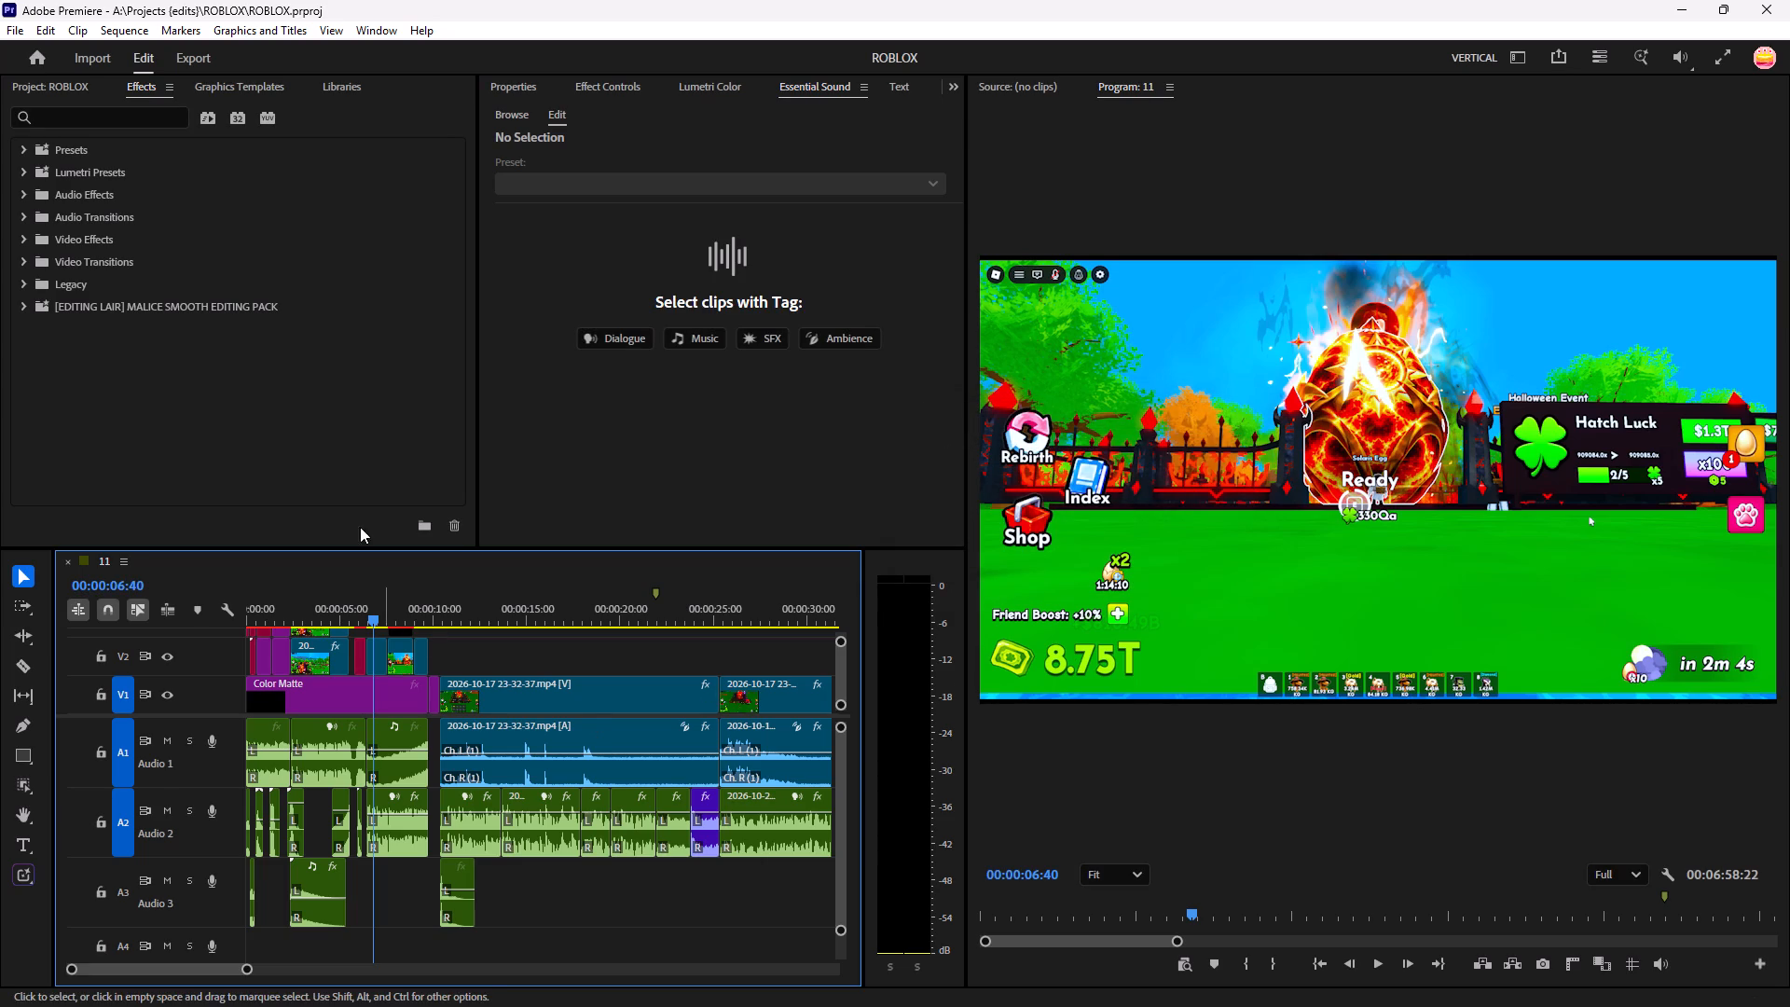
Export the entire sequence 11 as an H.264 file named robuuu.mp4 with the current settings.
{"action": "left_click", "coordinate": [189, 54]}
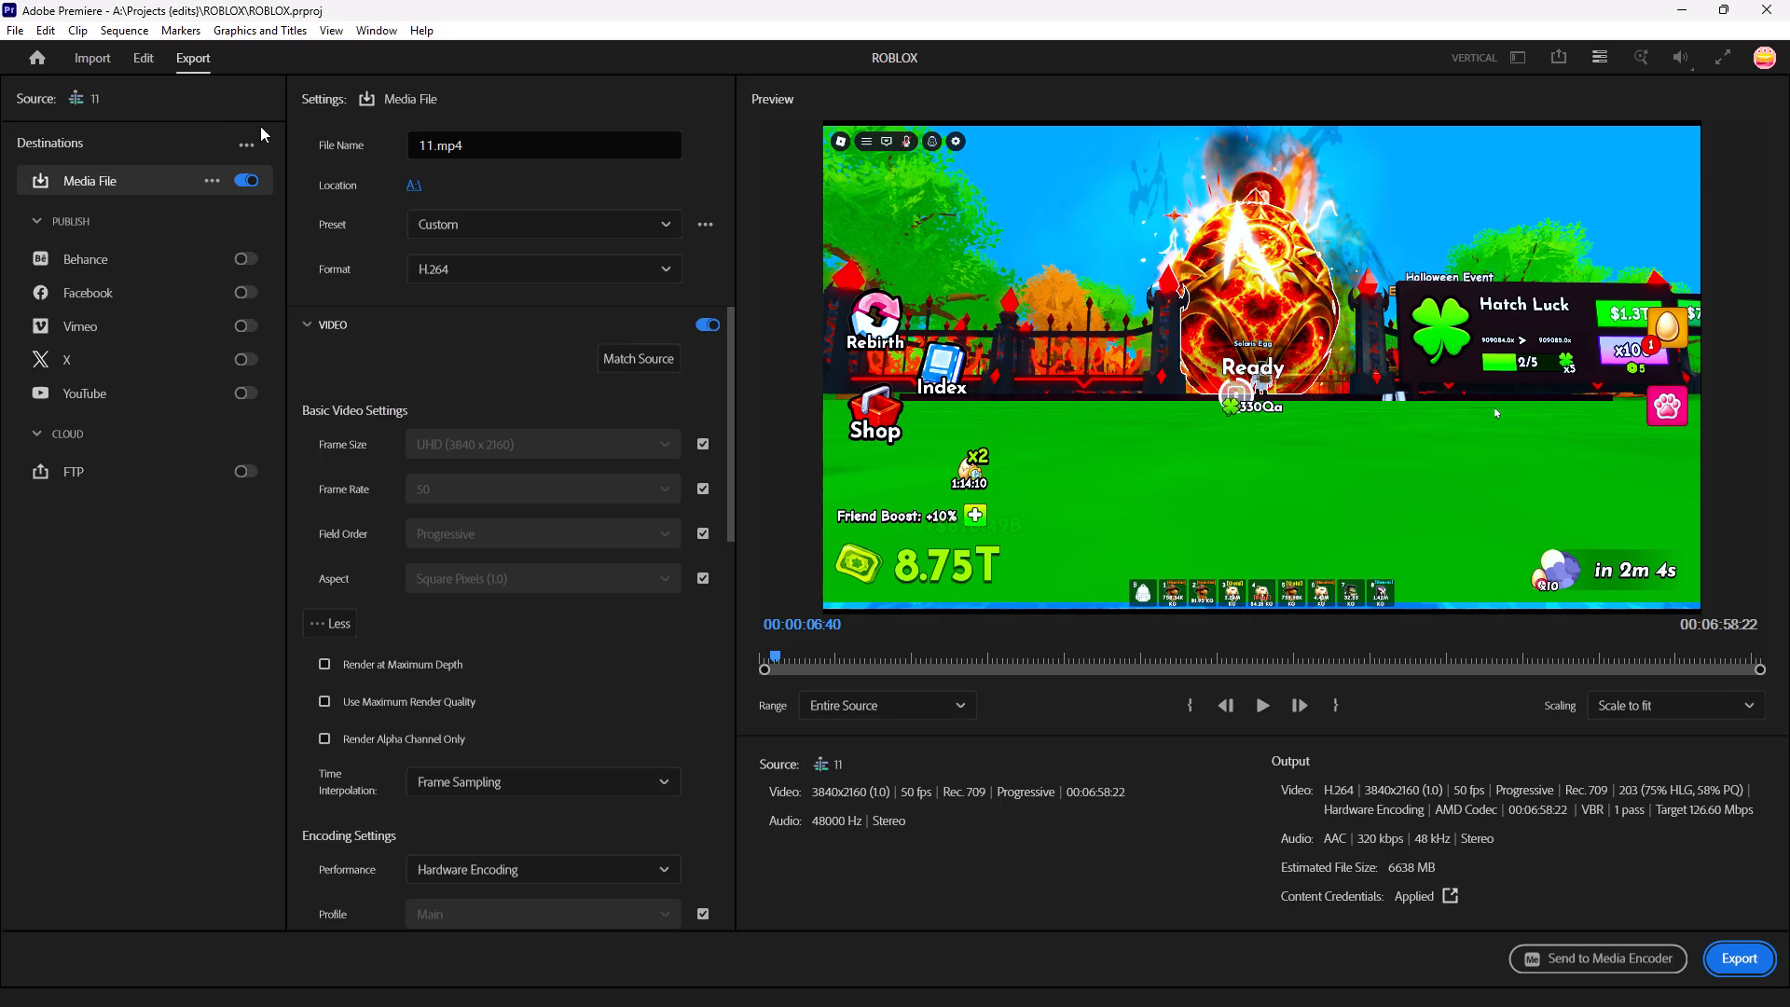
{"action": "left_click_drag", "start_coordinate": [434, 147], "coordinate": [405, 164]}
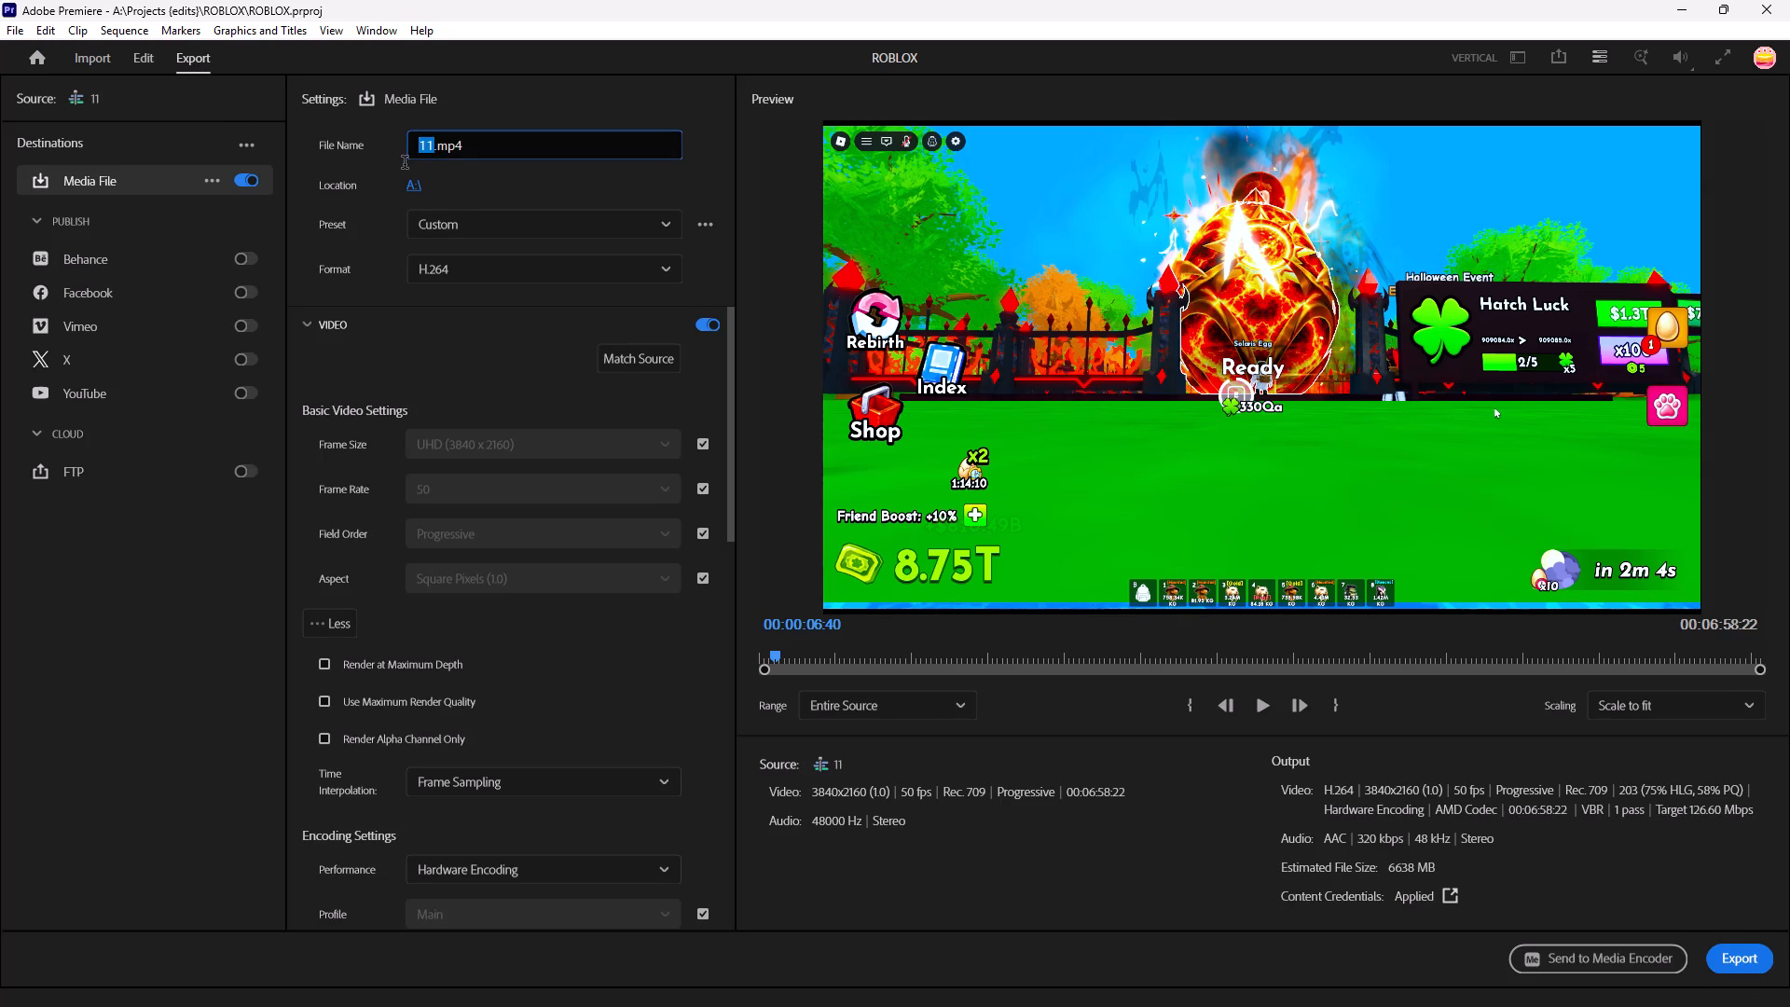
{"action": "type", "text": "rib"}
{"action": "key", "text": "BackSpace"}
{"action": "key", "text": "BackSpace"}
{"action": "type", "text": "obuuu"}
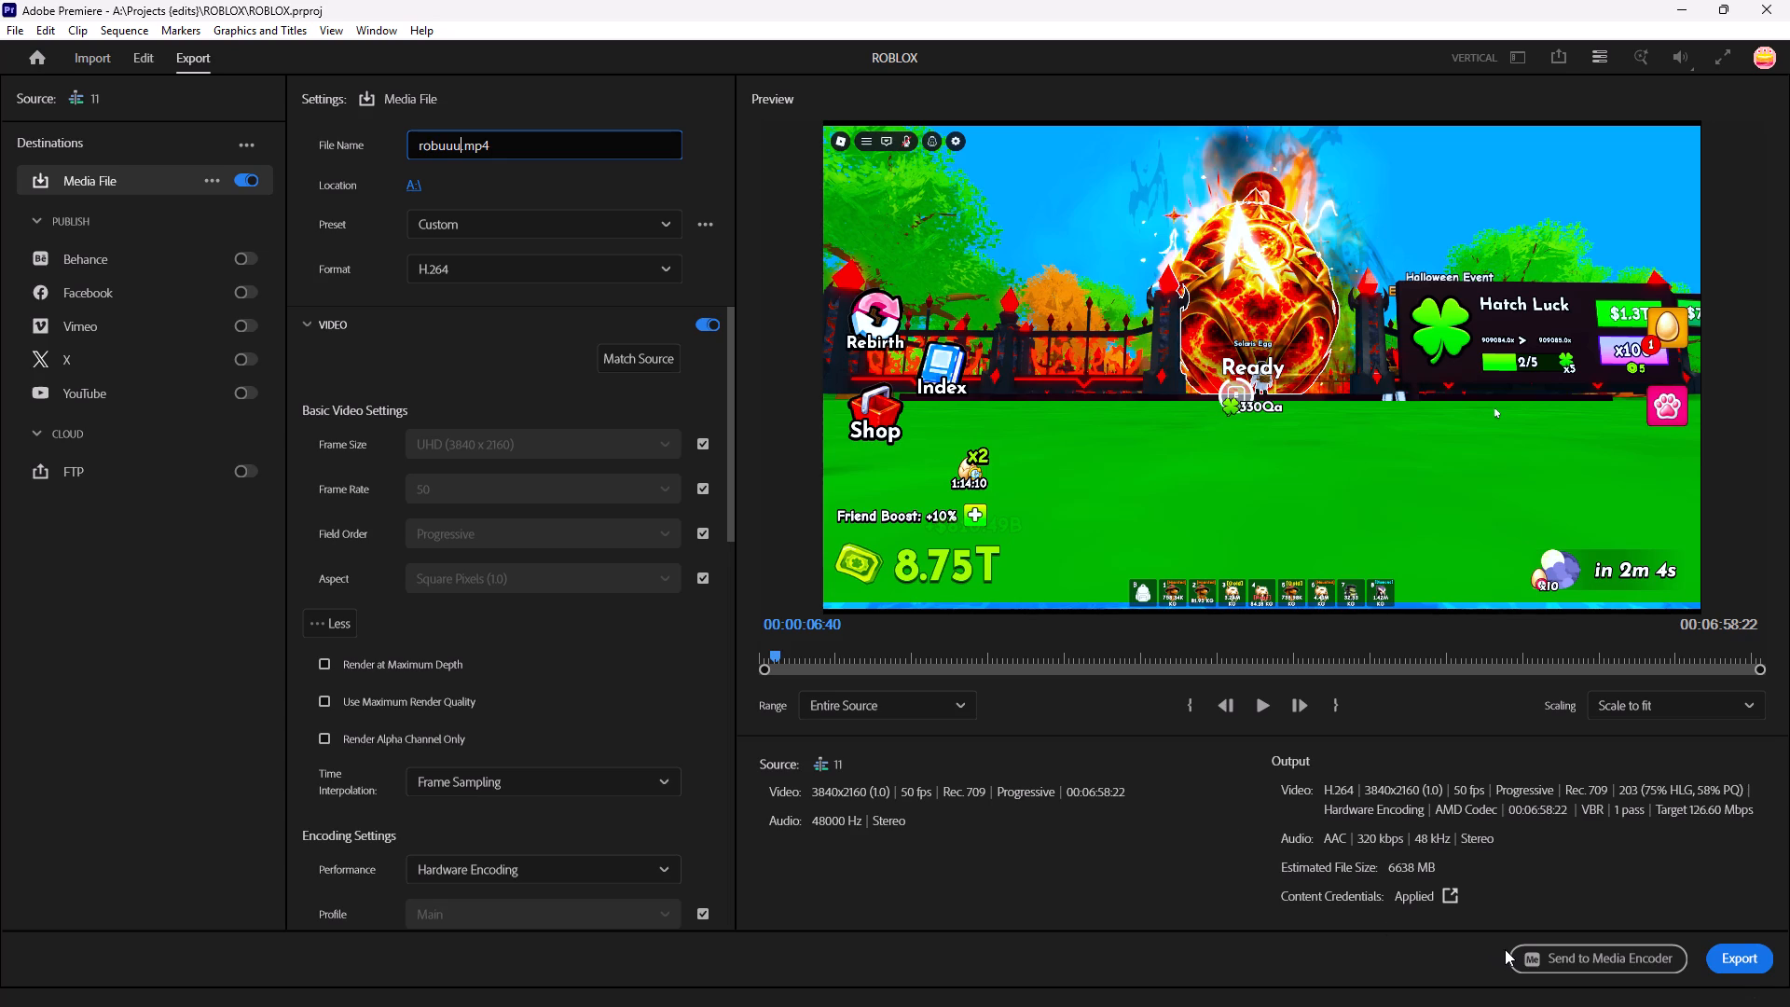
{"action": "left_click", "coordinate": [1725, 959]}
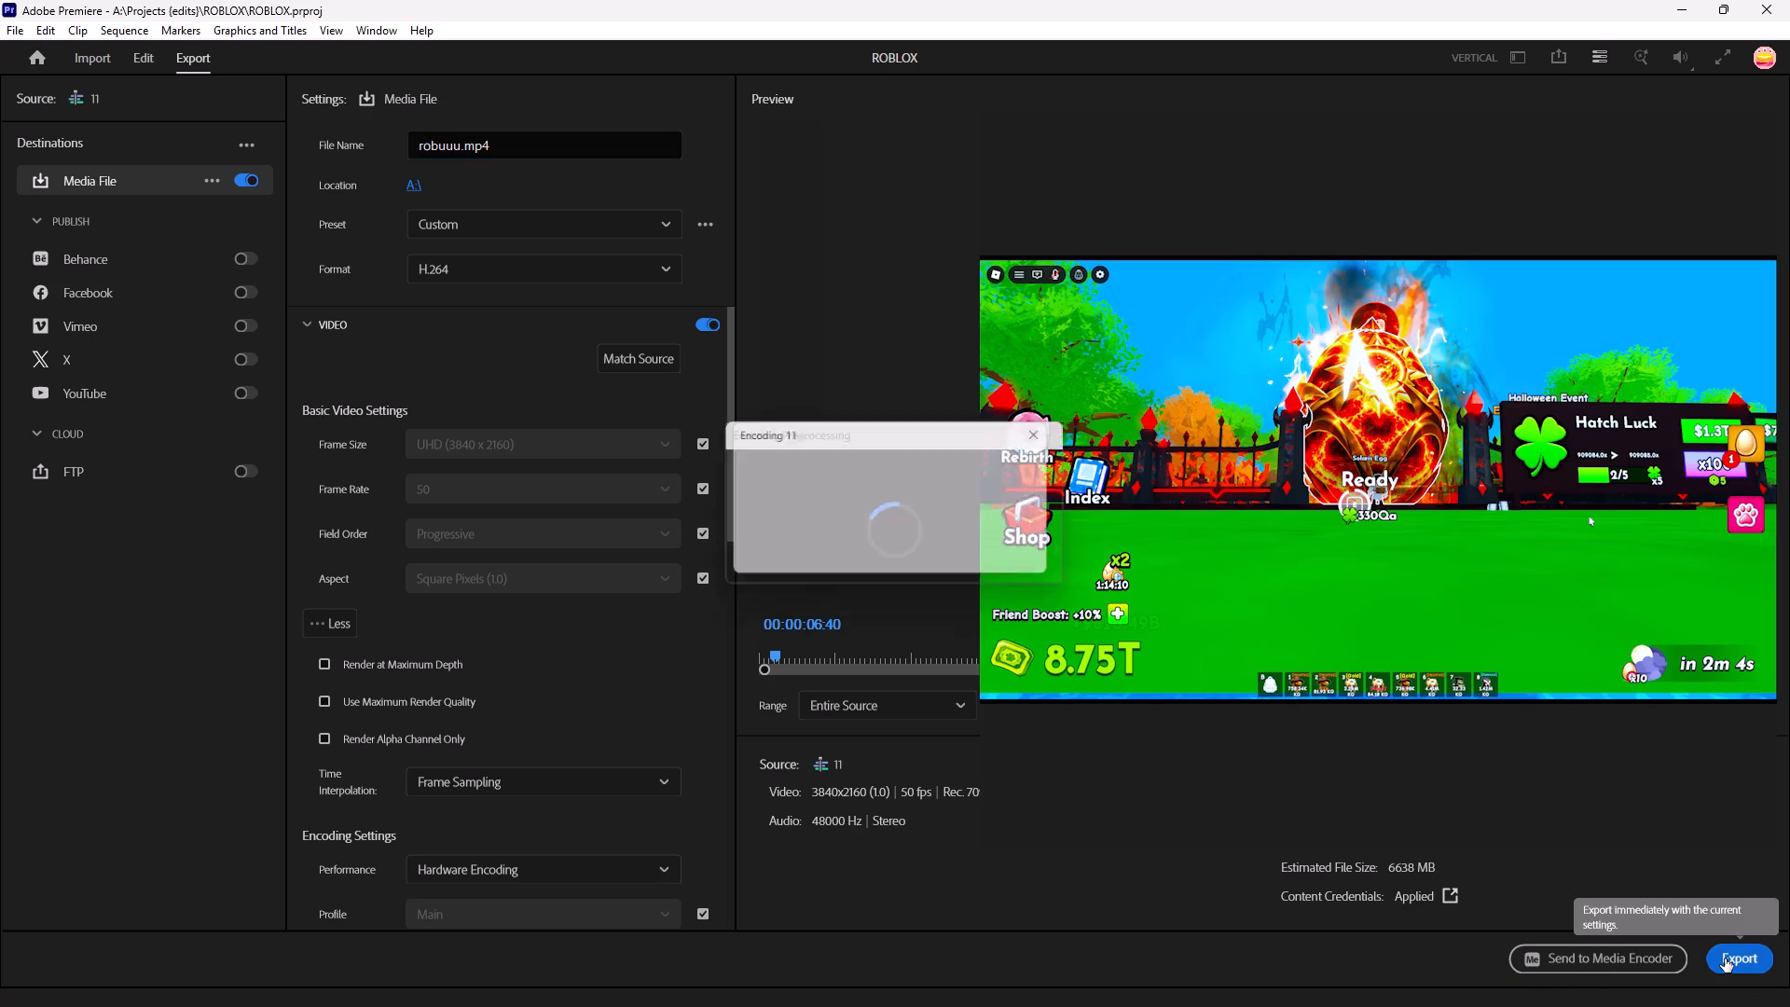